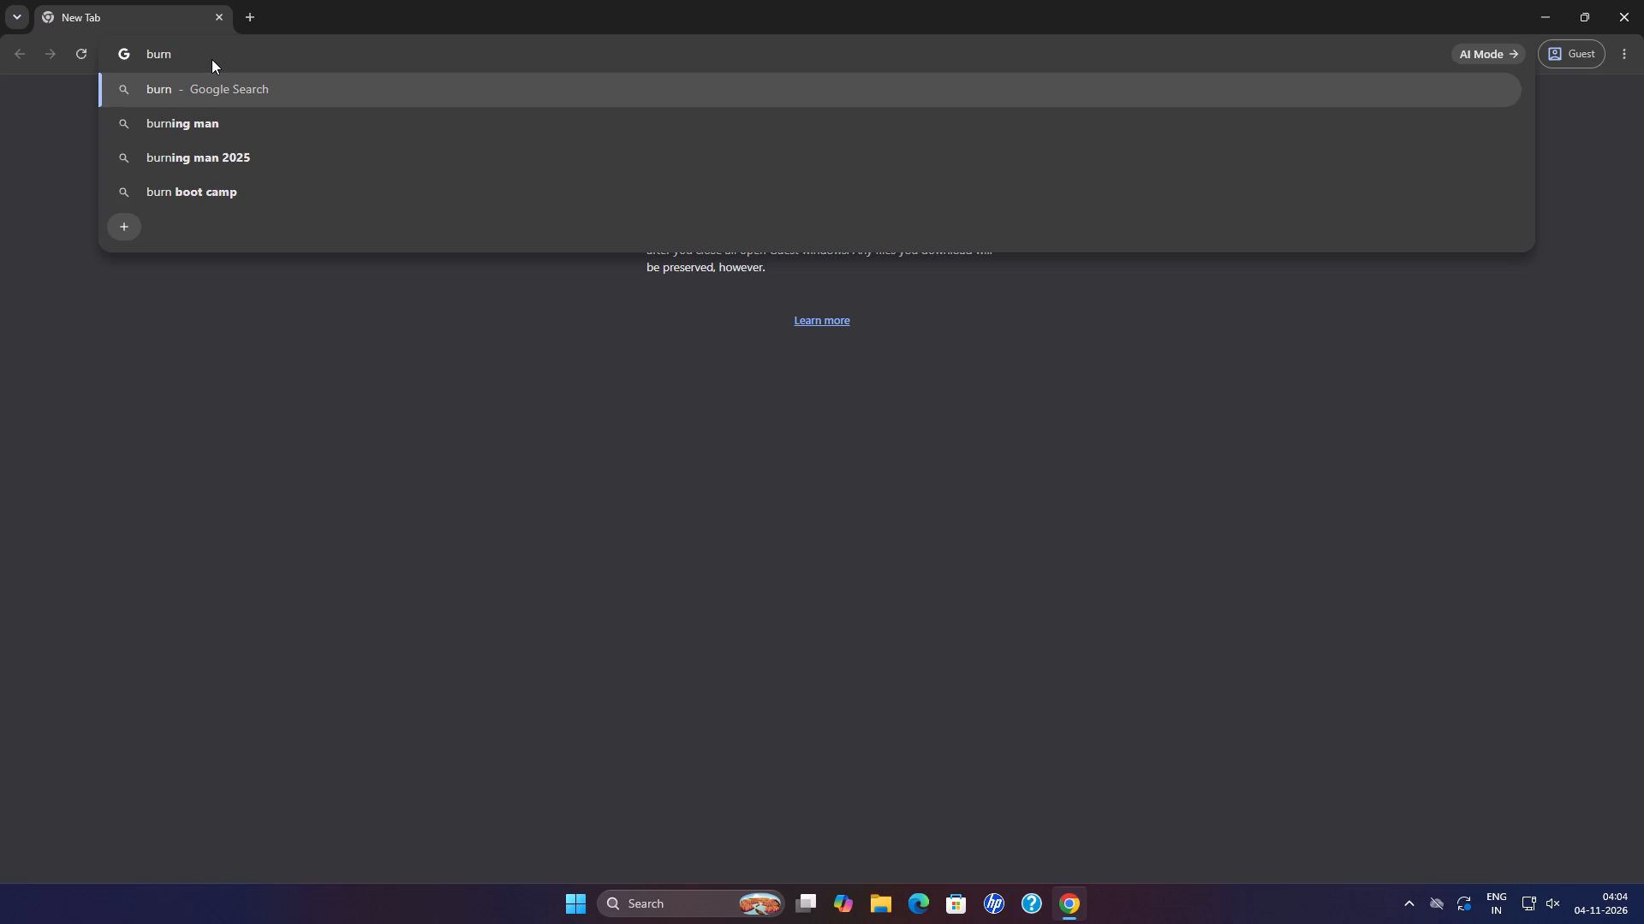
Correct the entered text so the web address reads bern.cob.csunchico.edu/fiori.
key("BackSpace")
key("BackSpace")
key("BackSpace")
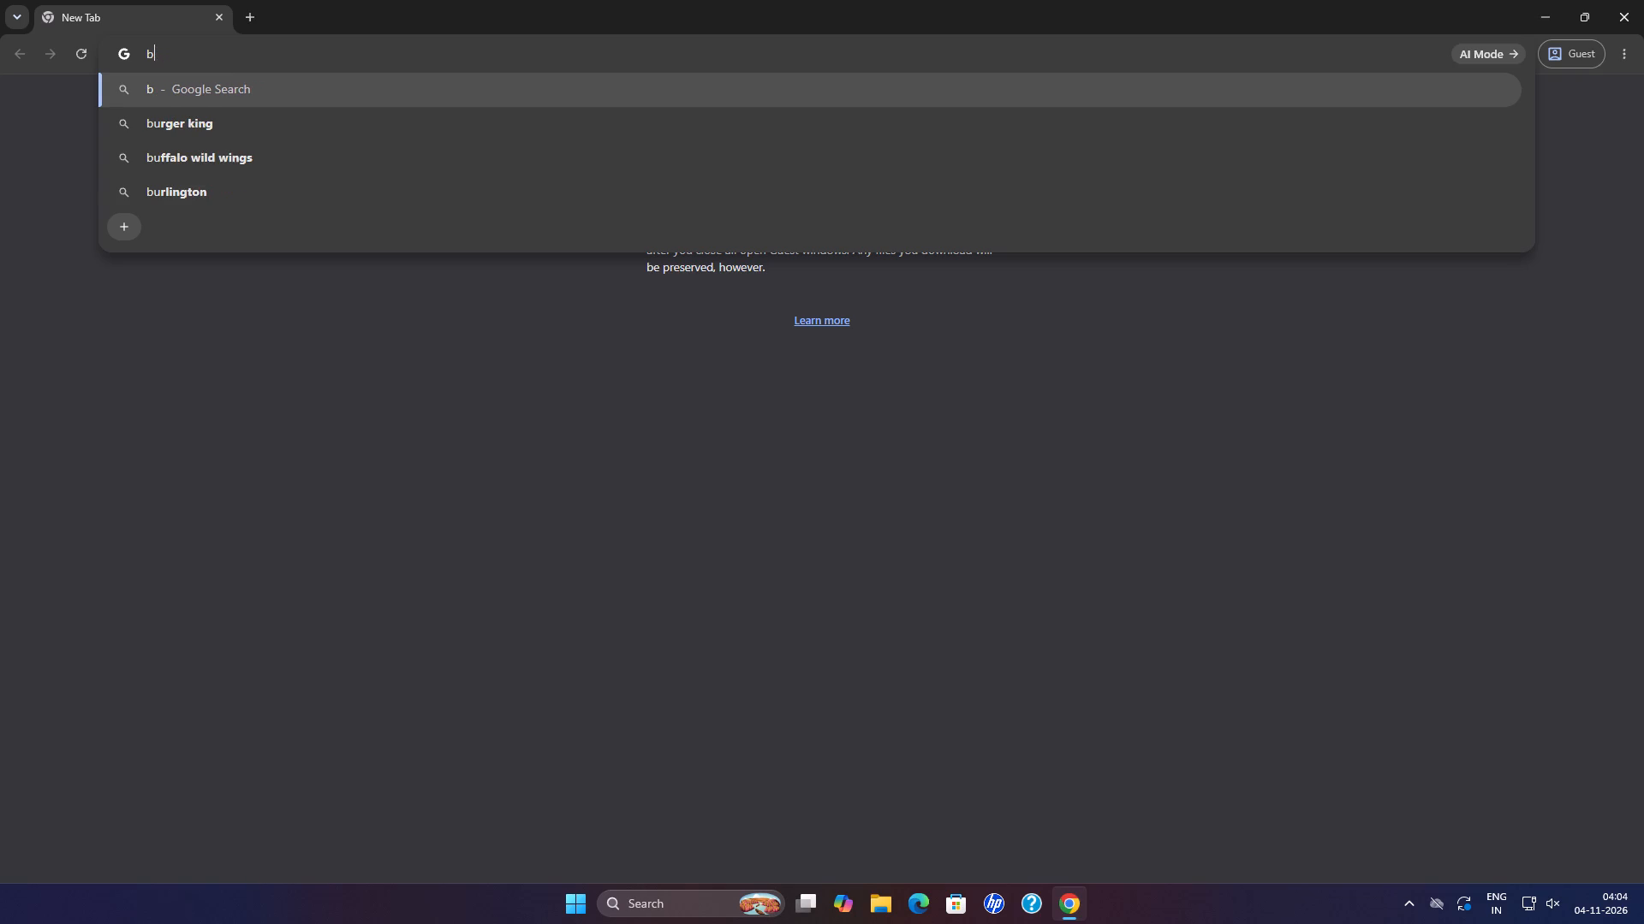
type("er")
key("m")
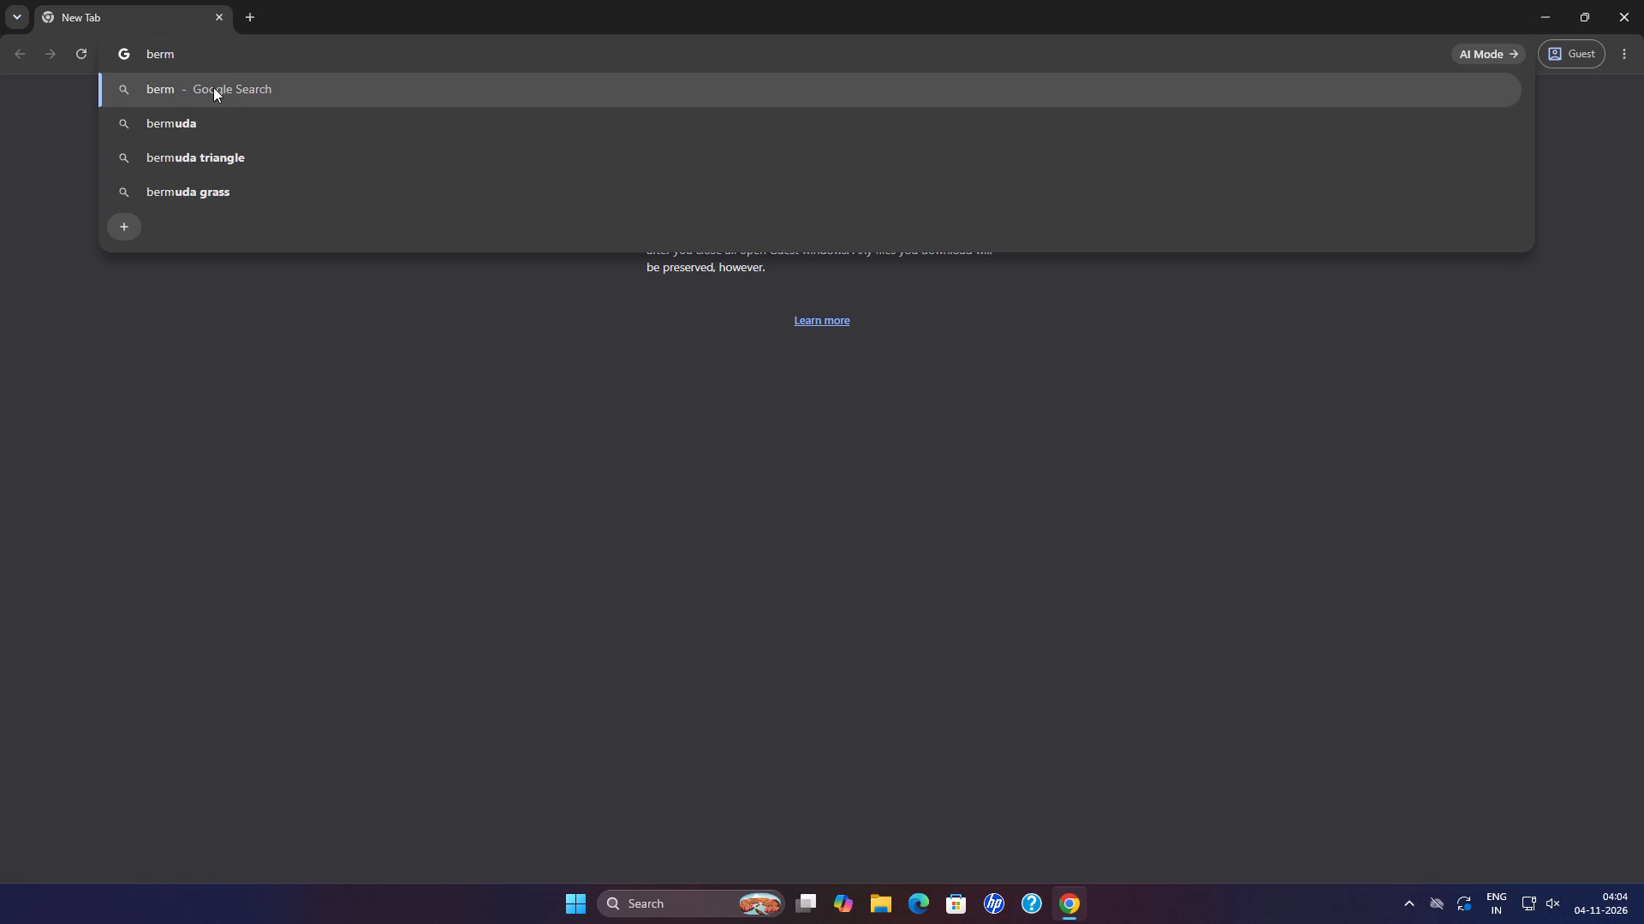
key("BackSpace")
key("n")
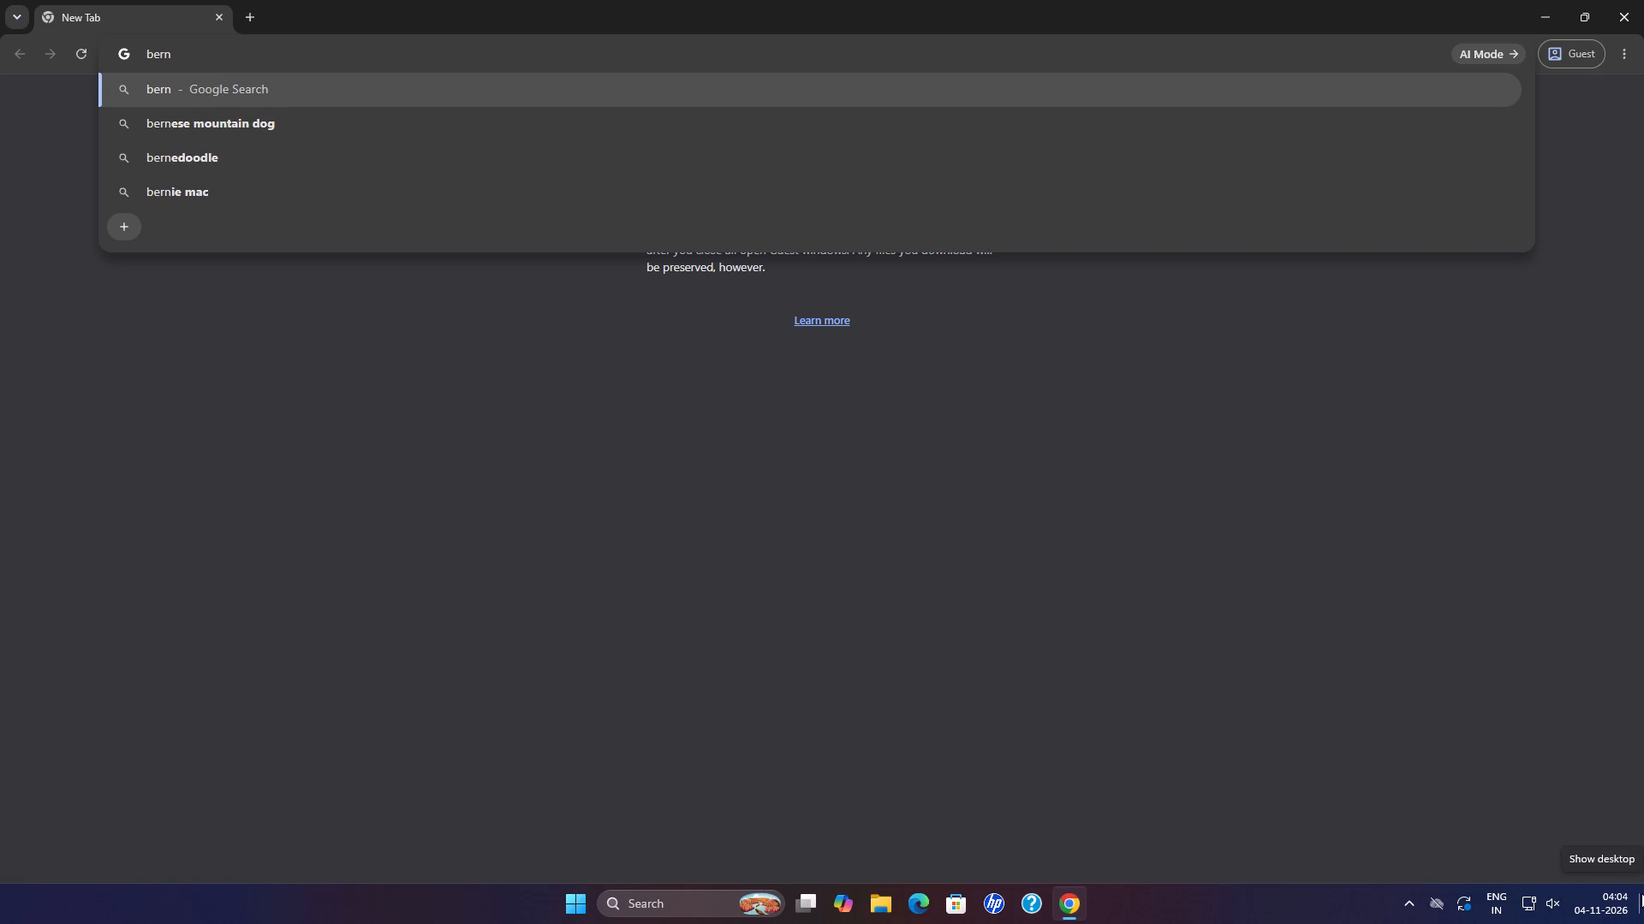
type(".co")
key("b")
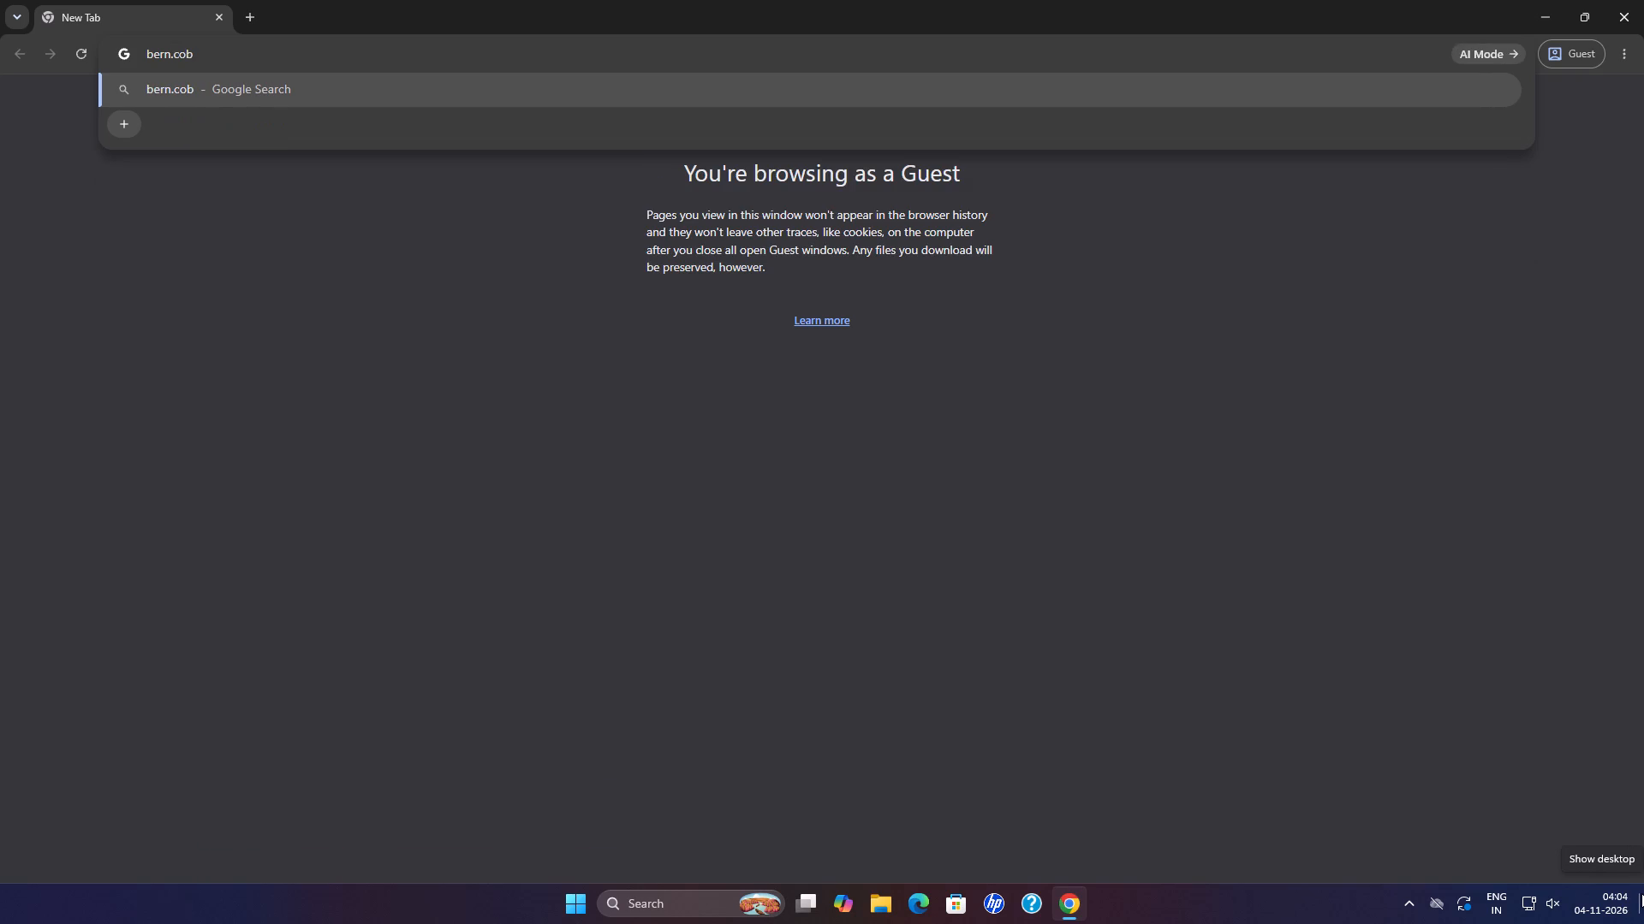
type(".cs")
type("un")
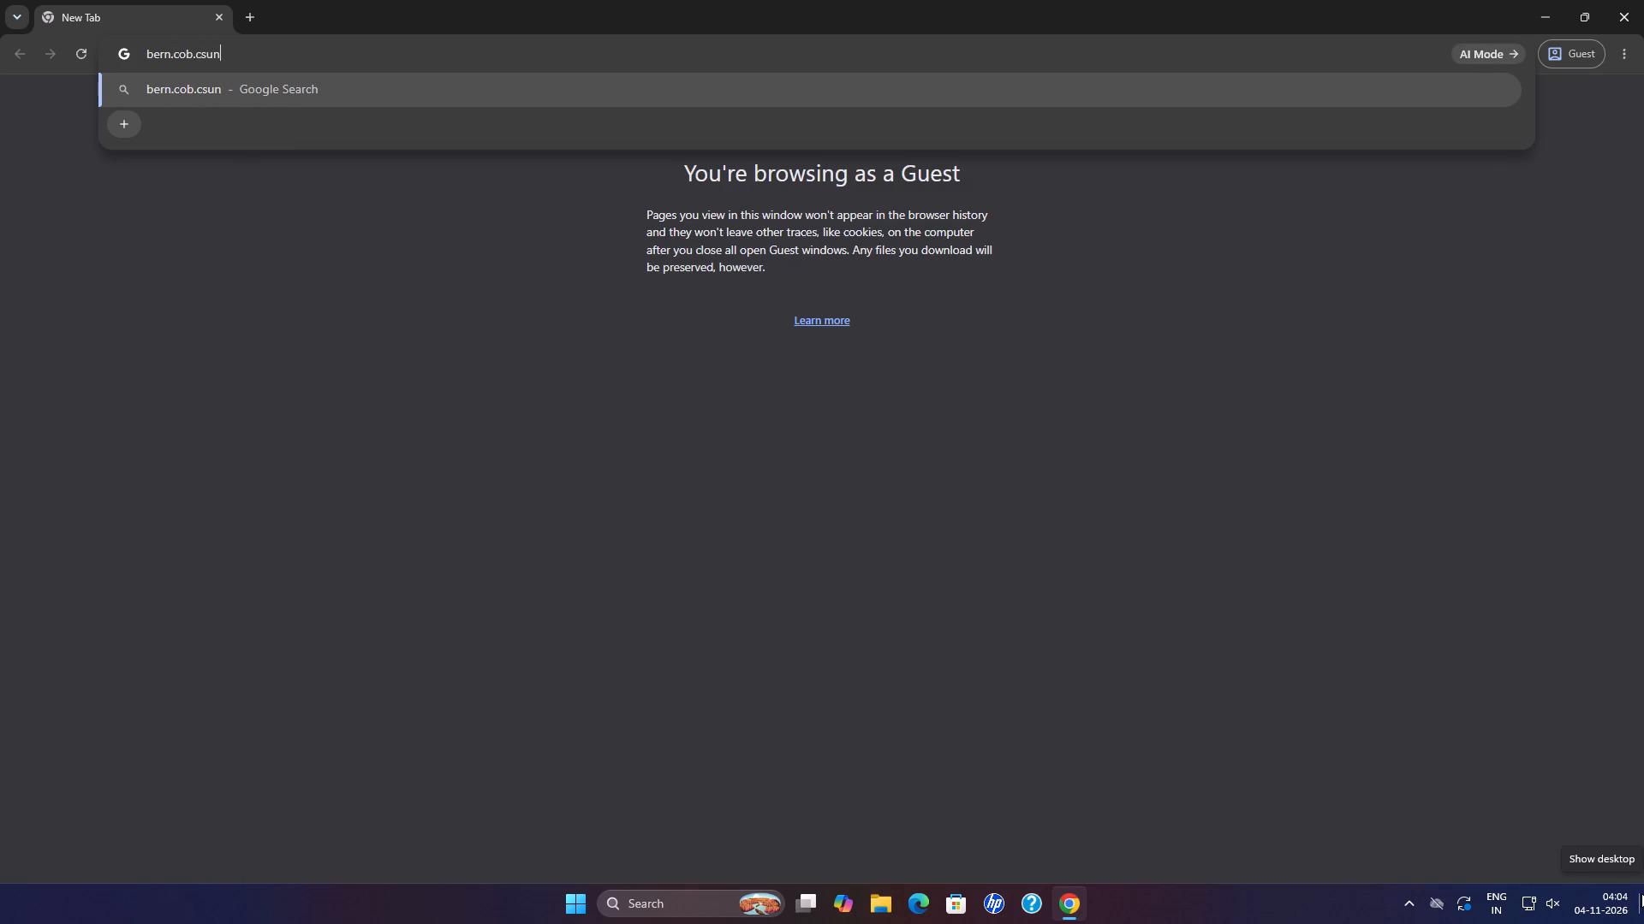
type("ch")
type("ico")
type(".edu")
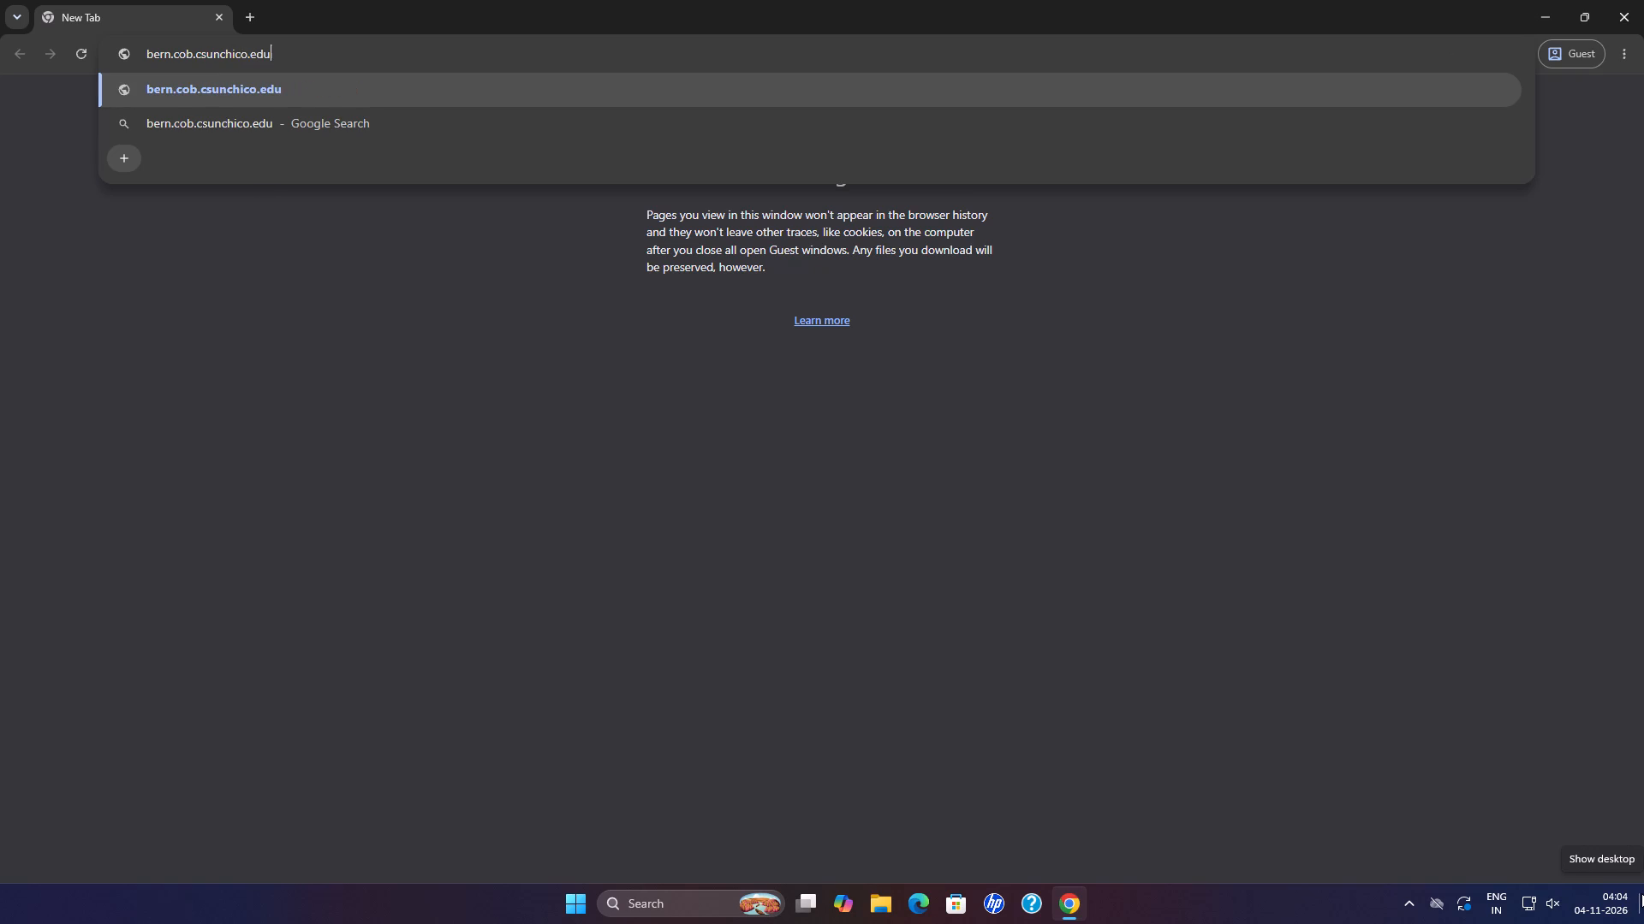
key("slash")
key("f")
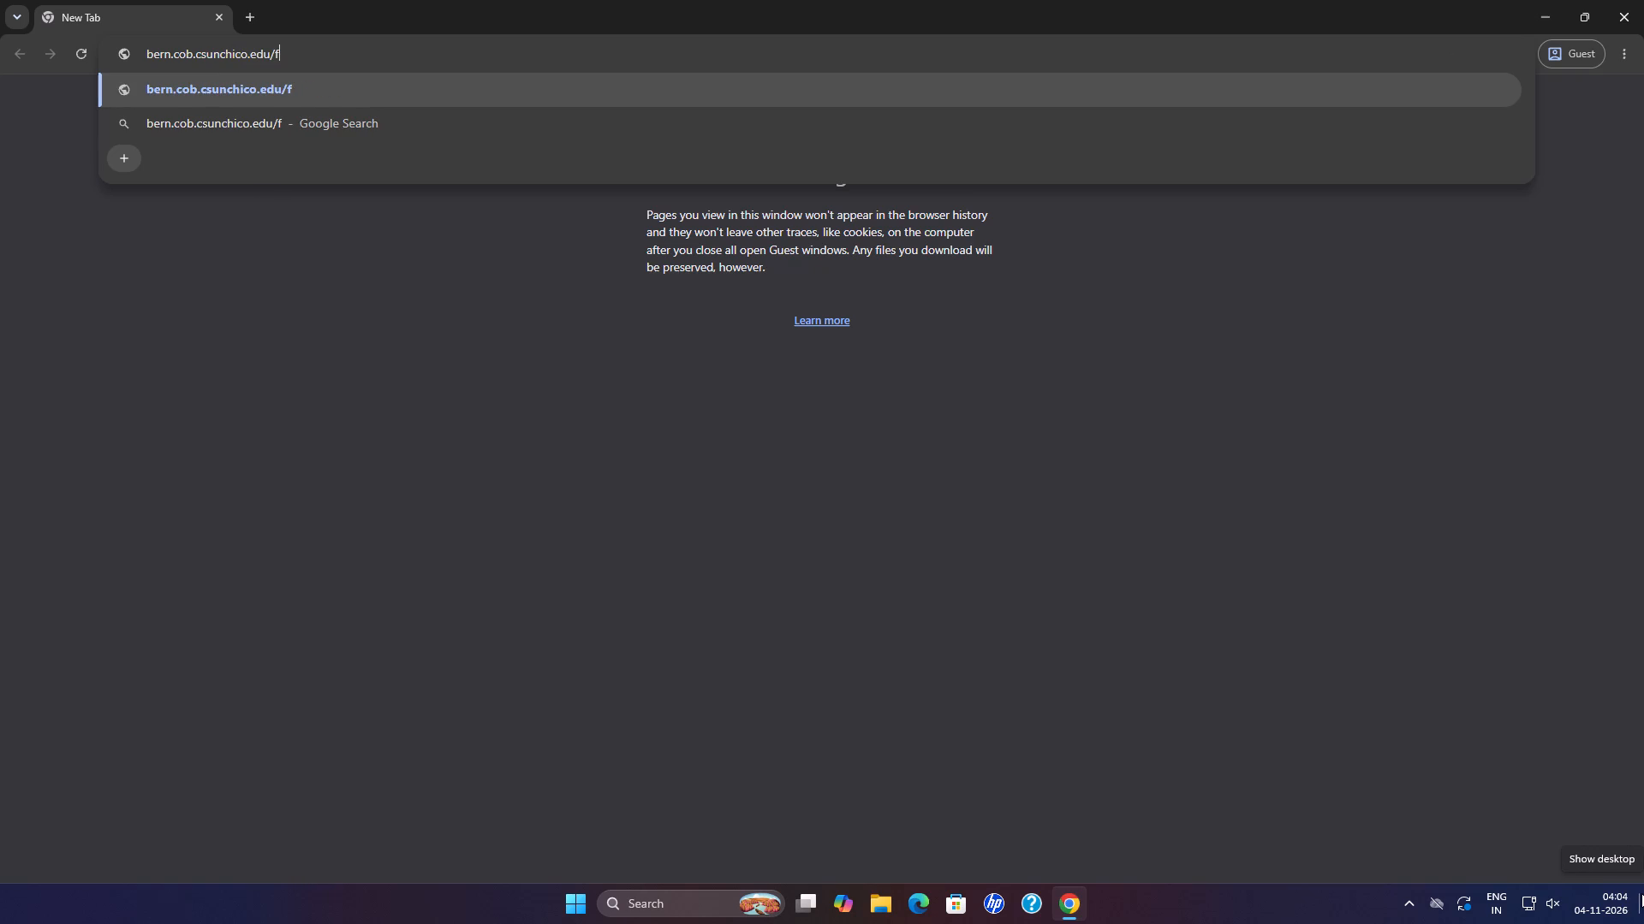
type("io")
type("ri")
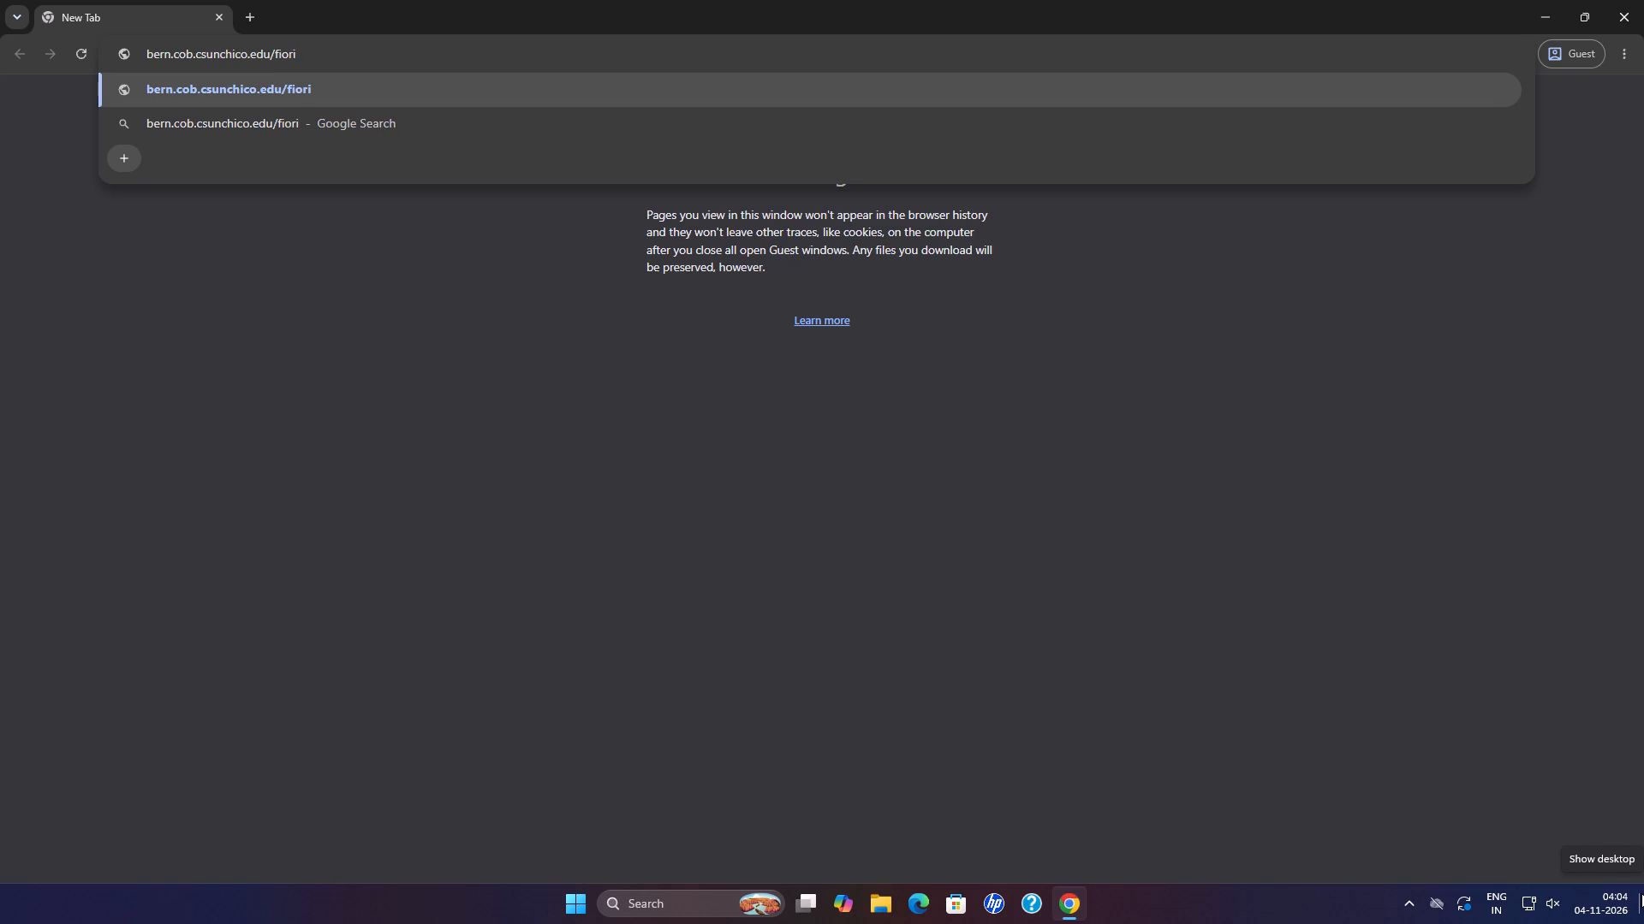
key("Left")
key("Left")
key("Left")
key("Left")
key("Left")
key("Left")
key("Left")
key("Left")
key("Left")
key("Left")
key("Left")
key("Left")
key("Left")
key("Left")
key("Left")
key("Left")
key("Left")
key("Left")
key("Left")
key("Left")
key("Left")
key("Left")
key("Left")
key("Left")
key("Left")
key("Left")
key("Left")
key("Left")
key("Left")
key("Left")
key("Left")
key("Left")
key("Left")
key("Left")
key("Up")
key("Up")
key("h")
type("ttps")
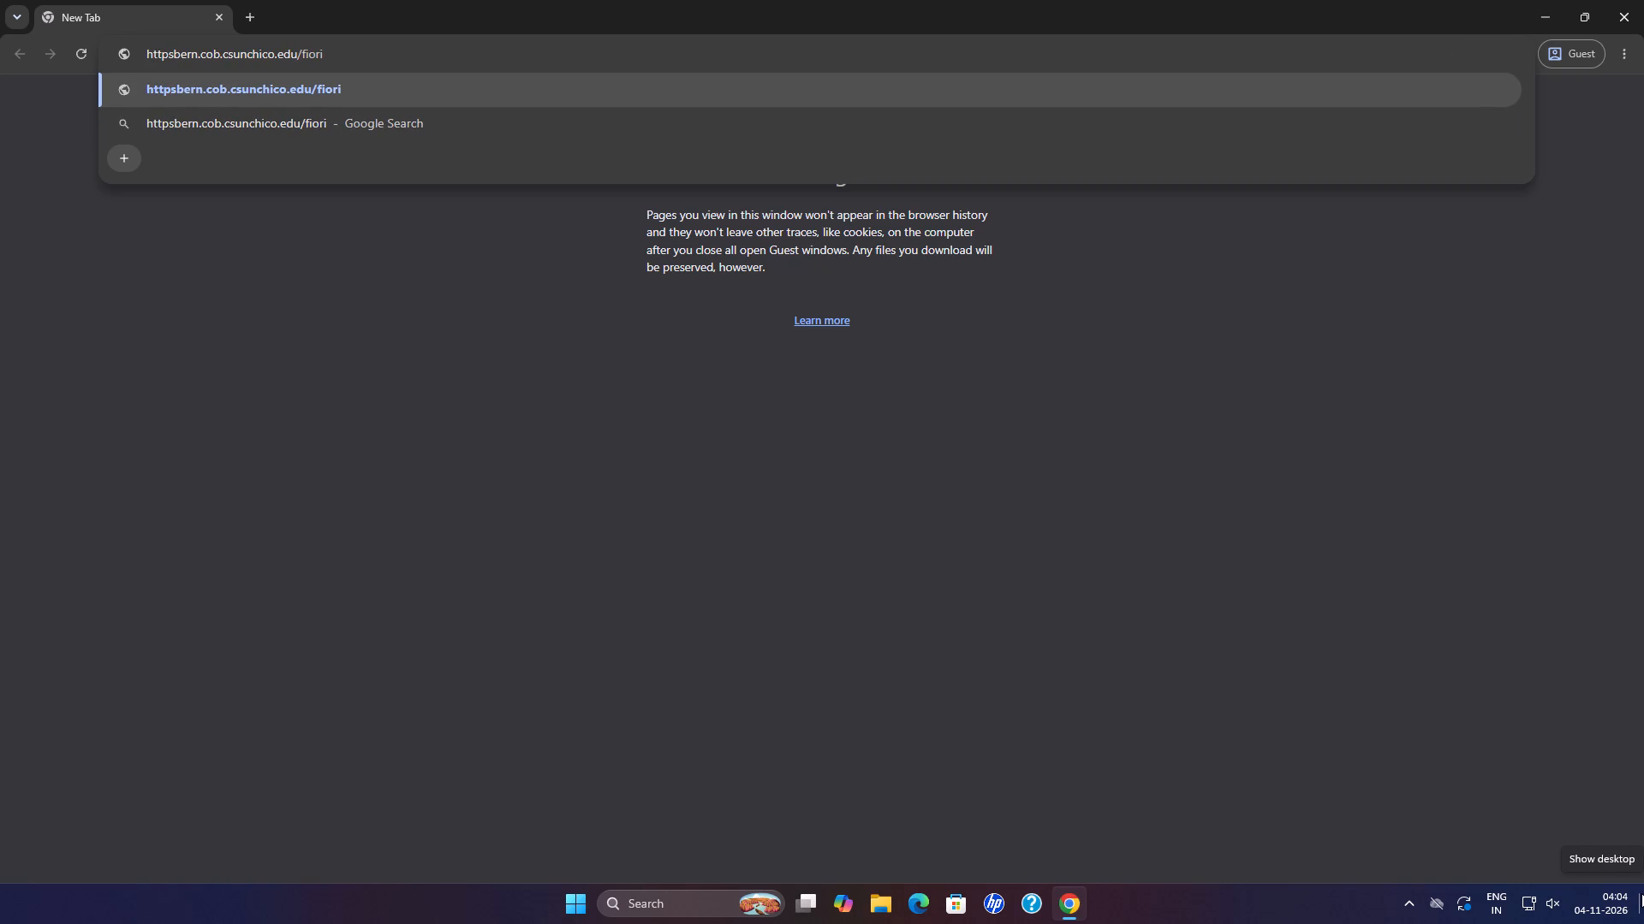
type("://")
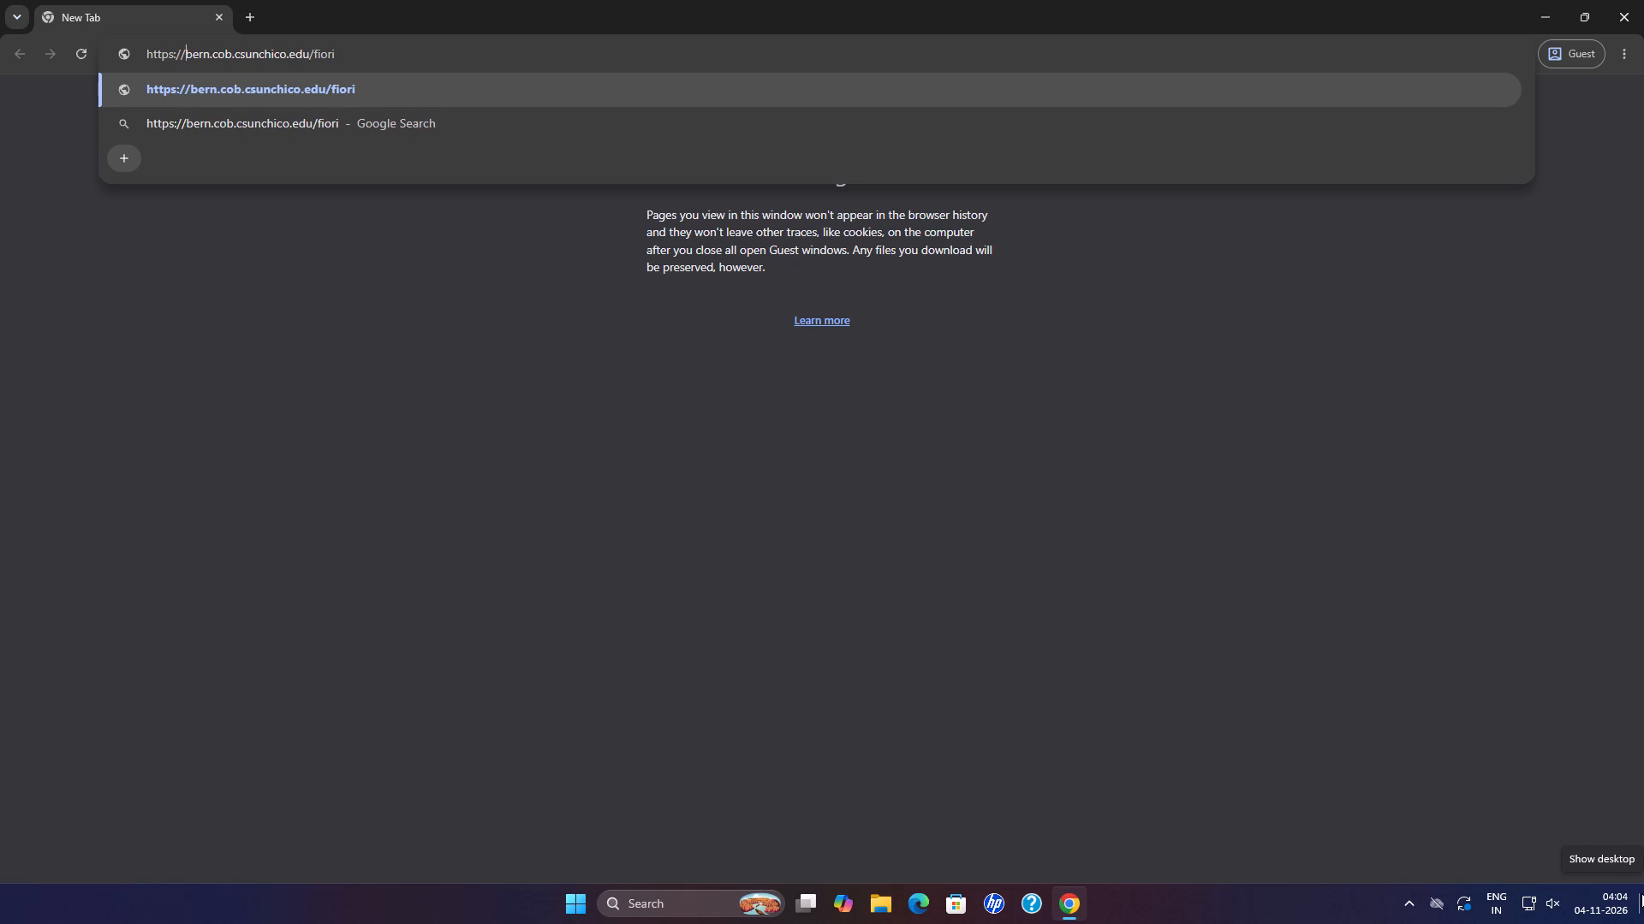
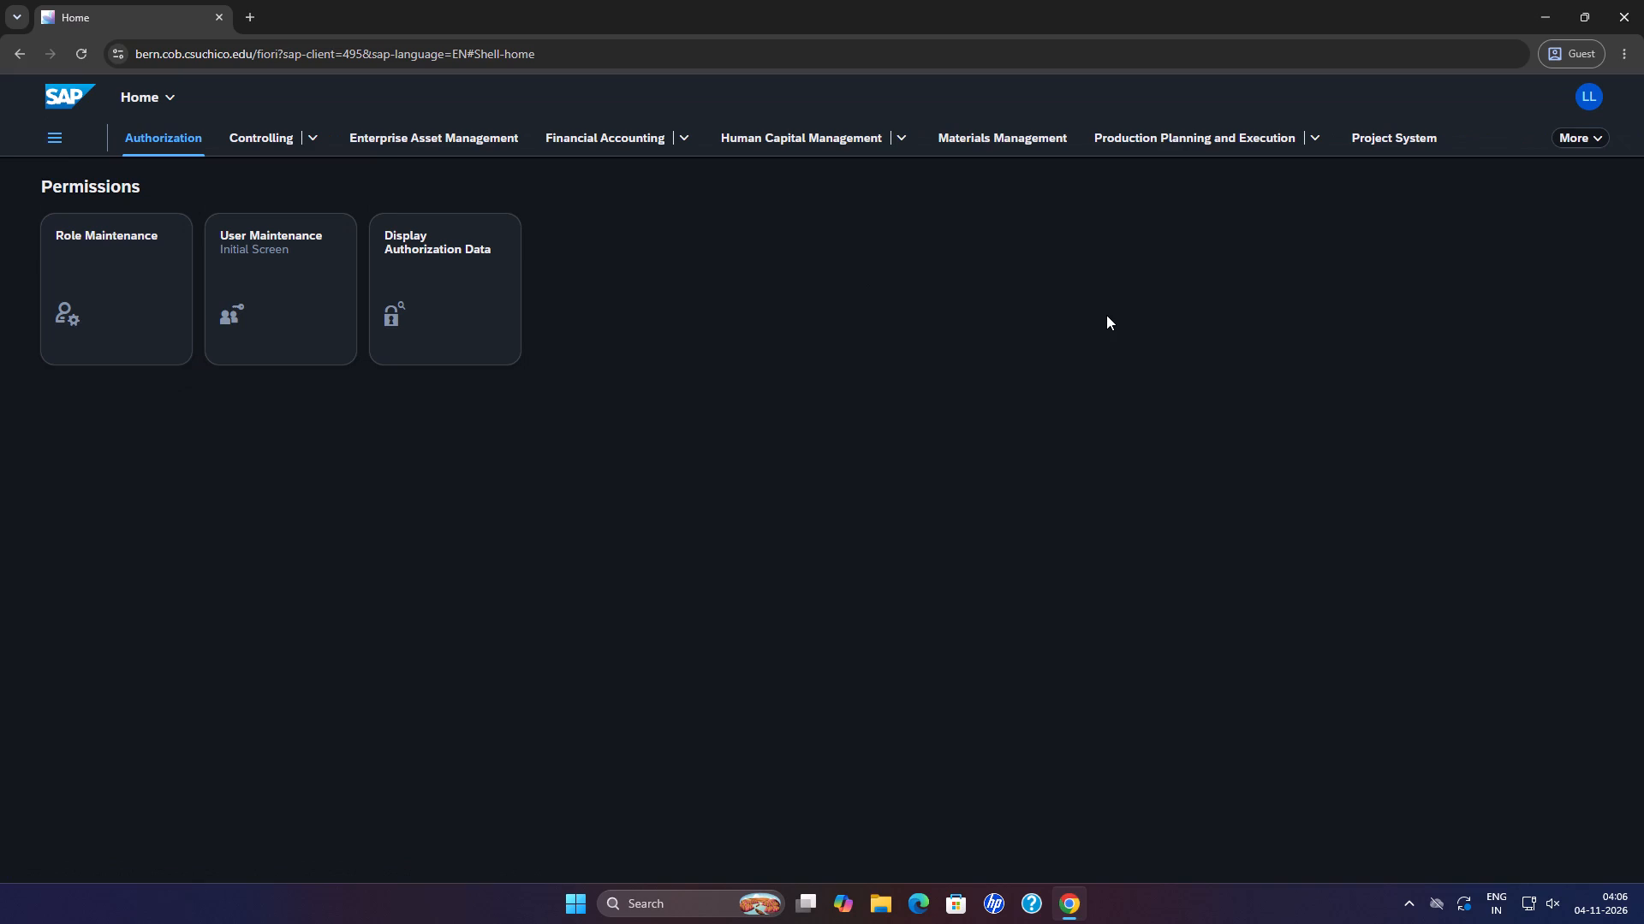
Open the Warehouse Management space and look through the apps on its Storage Purchasing page.
left_click(1578, 139)
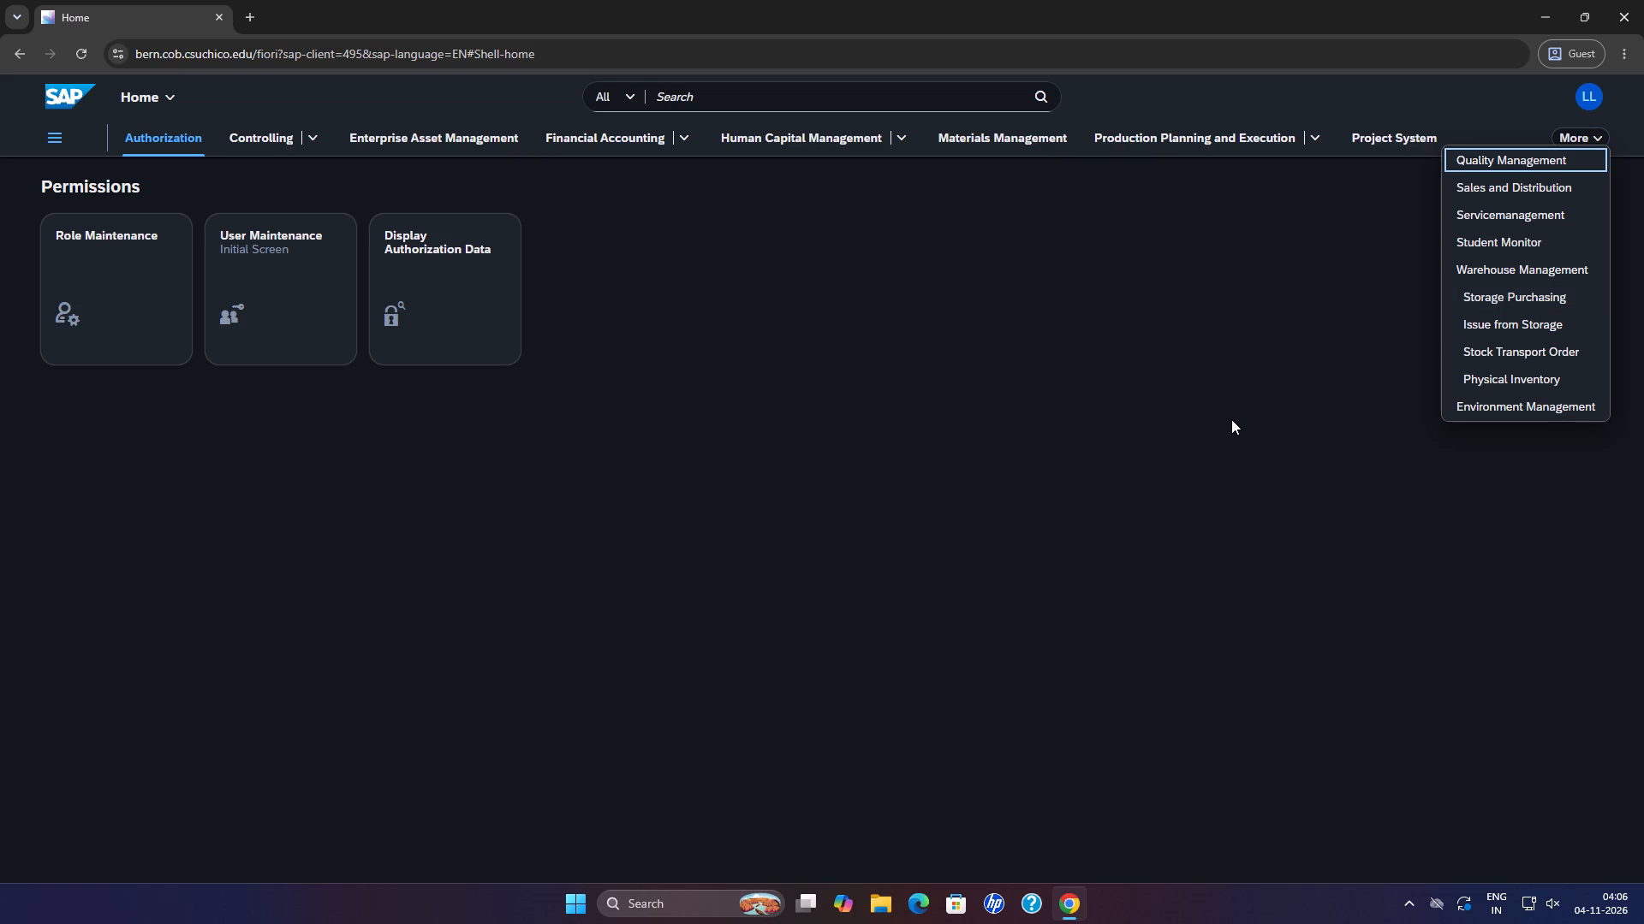
left_click(1488, 274)
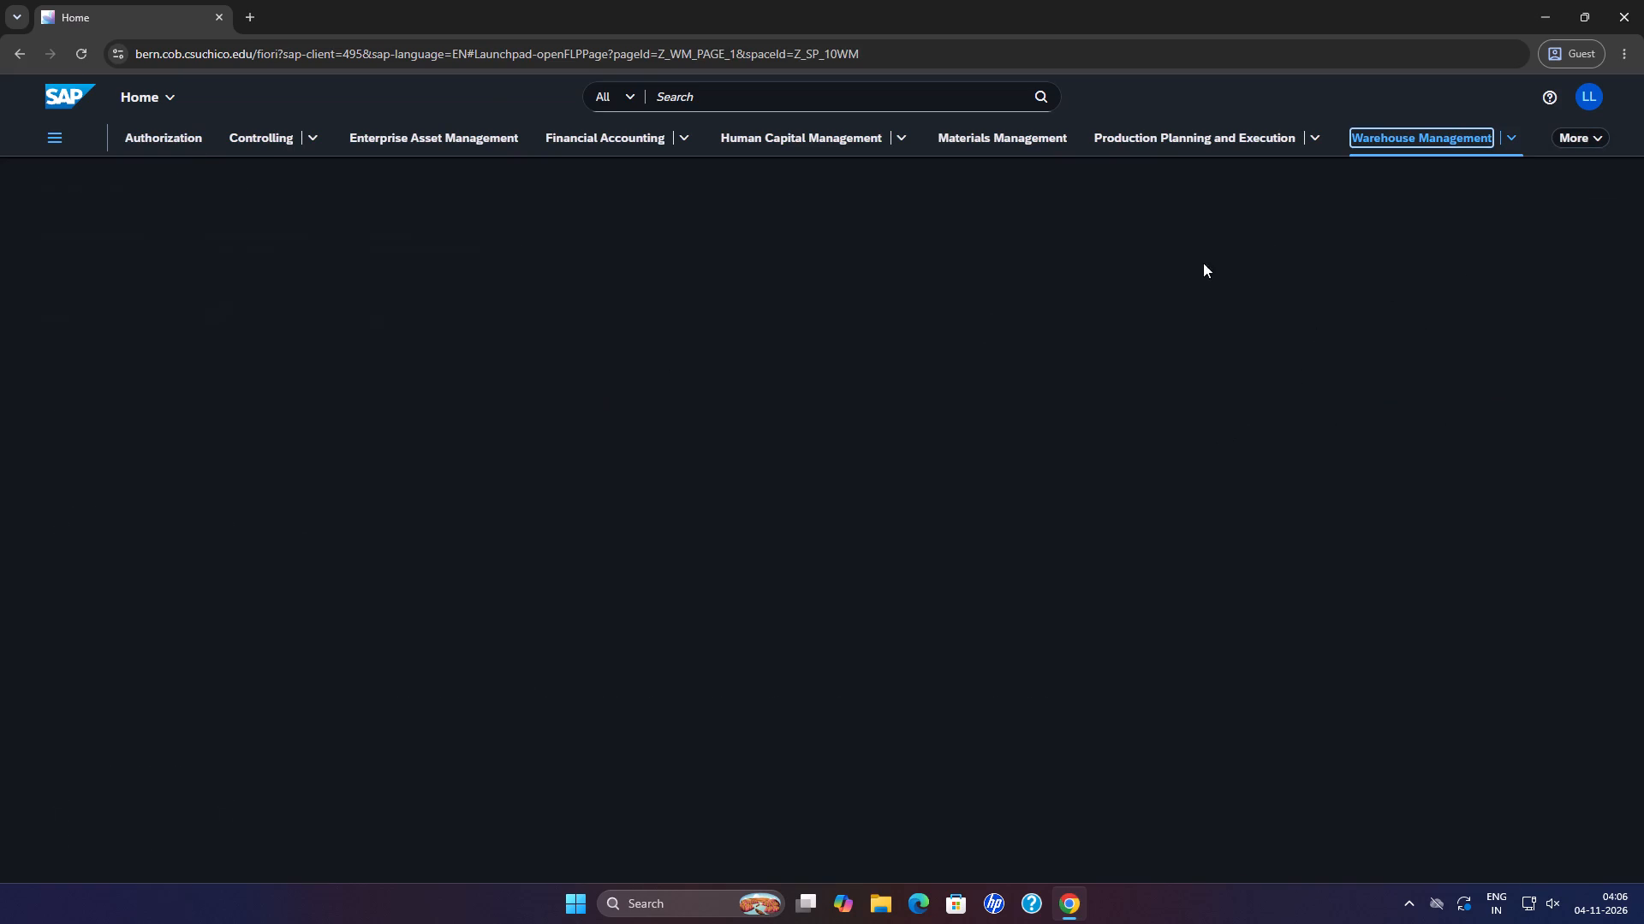
scroll(610, 529, "down", 6)
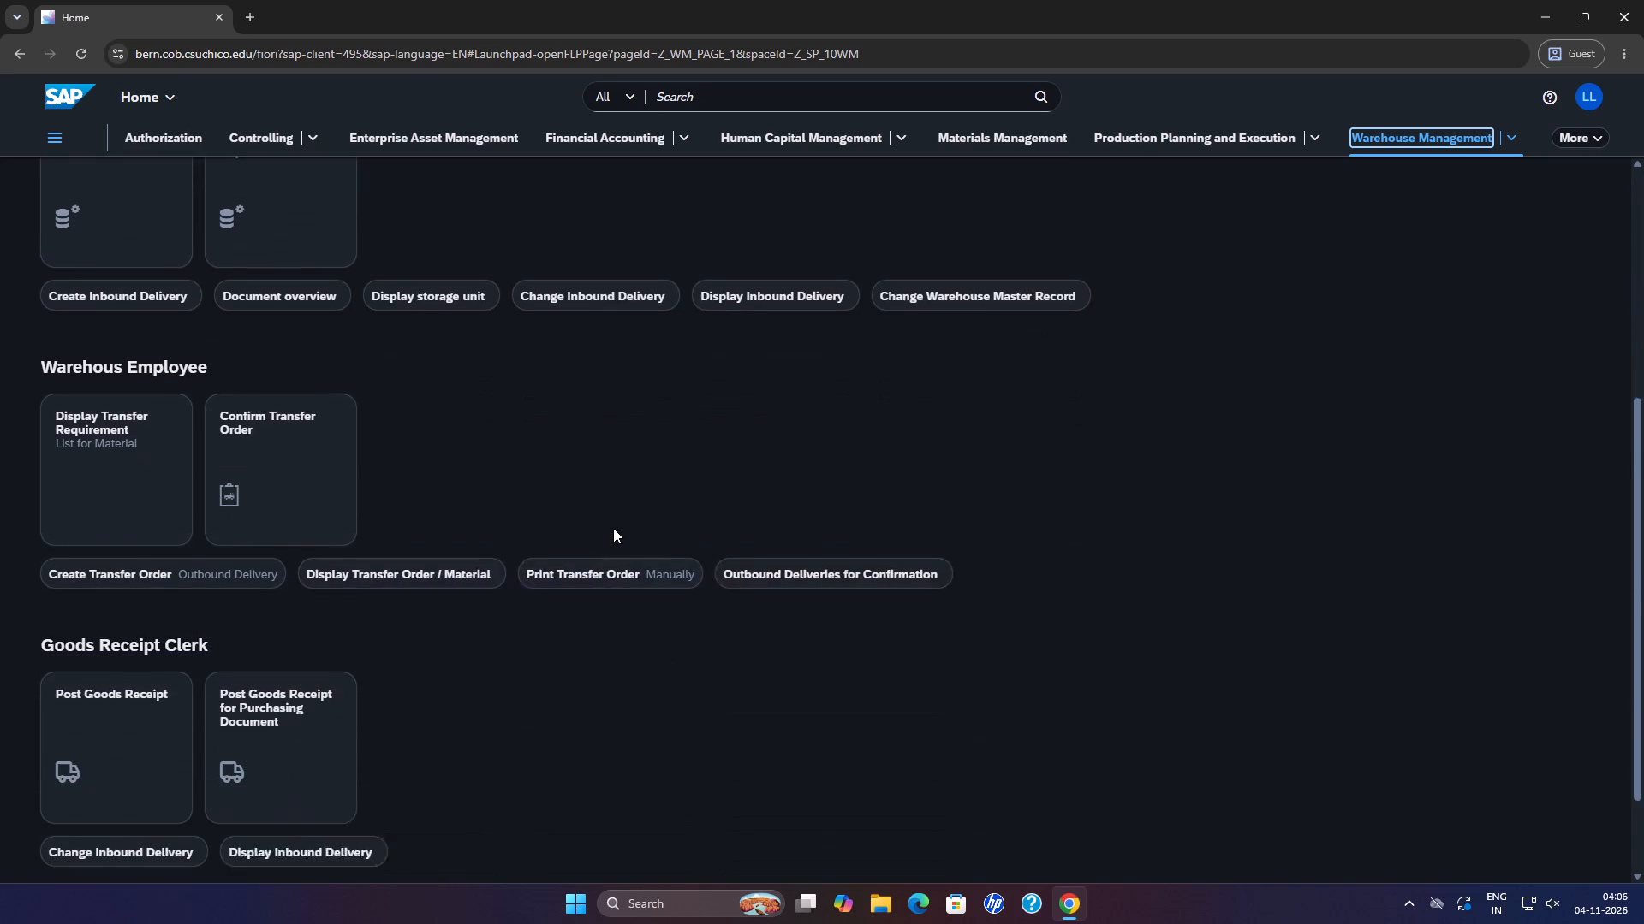
scroll(613, 528, "down", 6)
scroll(616, 515, "up", 13)
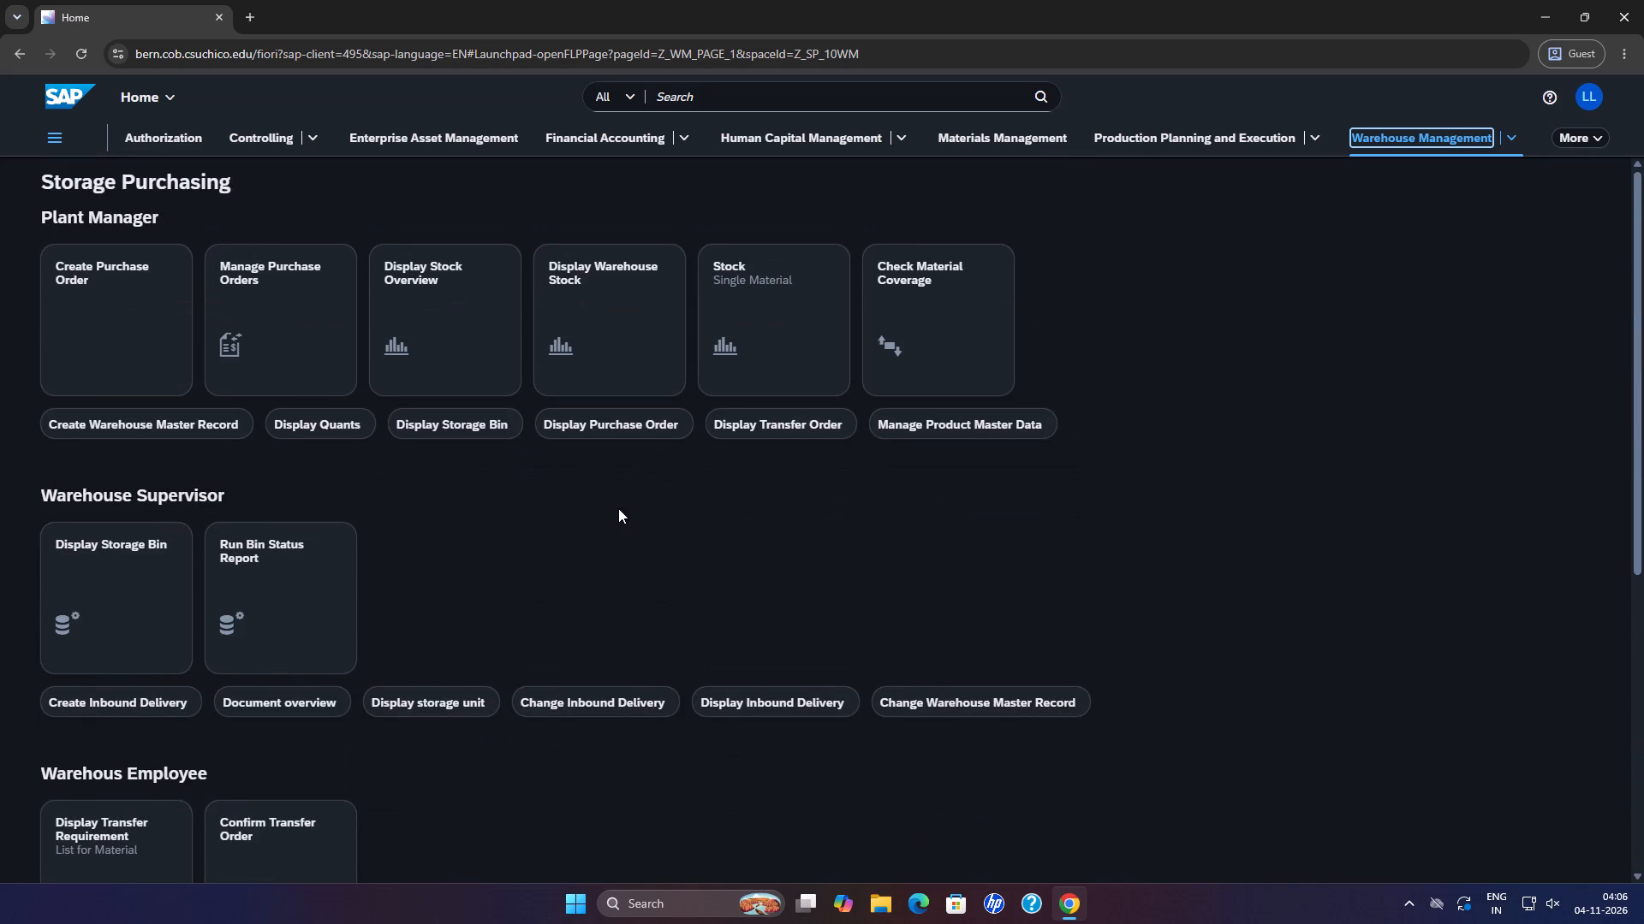
scroll(618, 508, "up", 2)
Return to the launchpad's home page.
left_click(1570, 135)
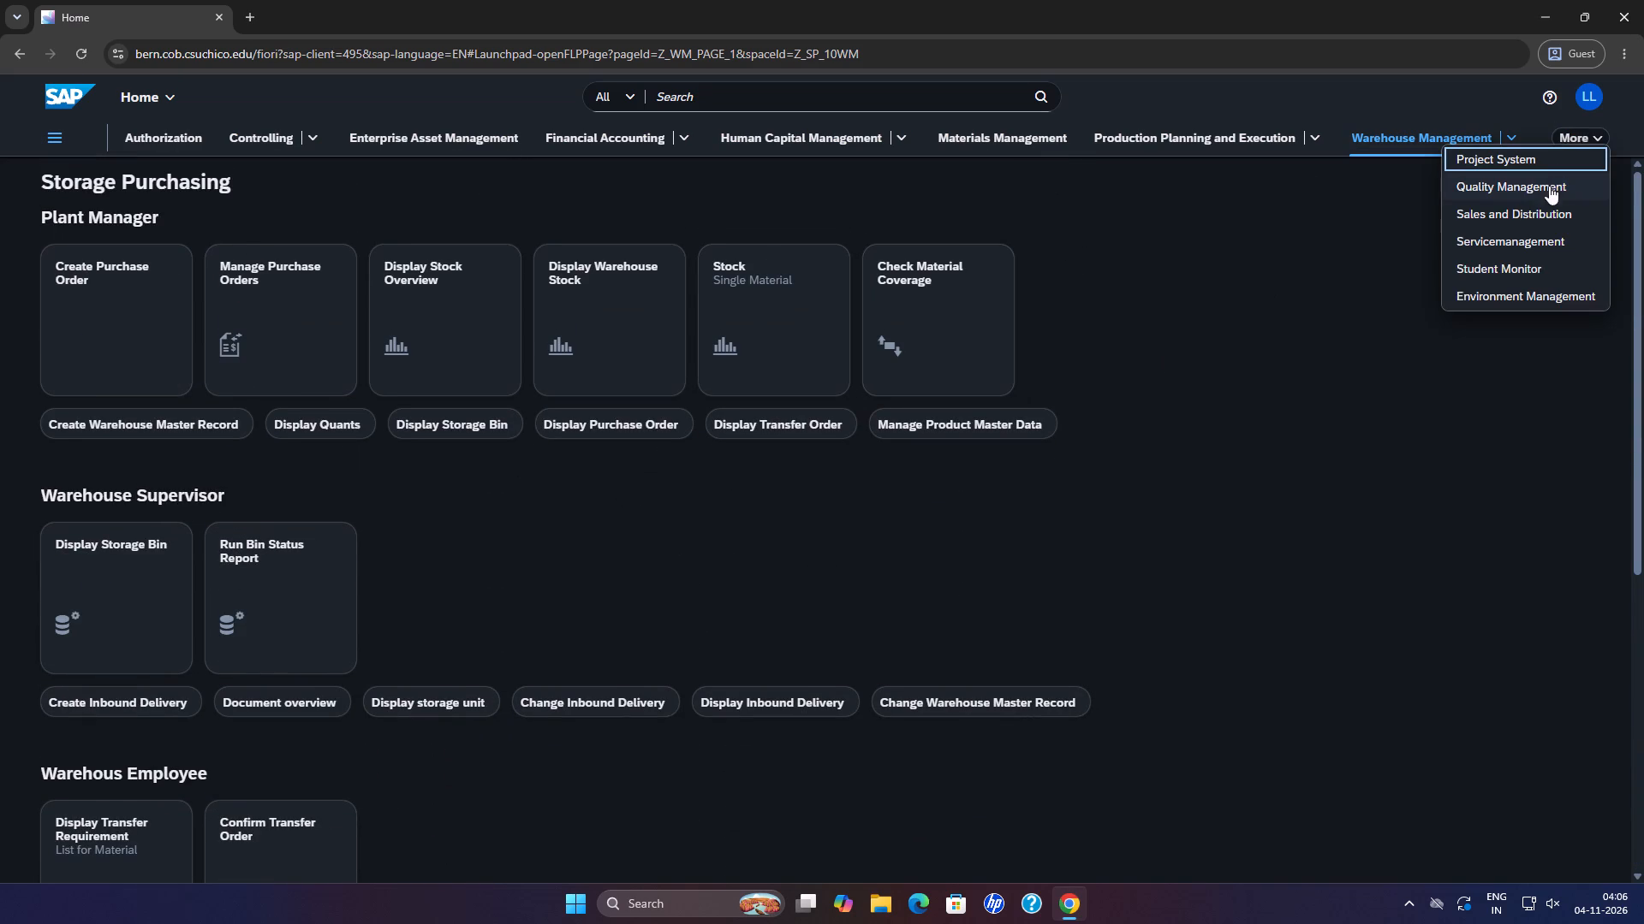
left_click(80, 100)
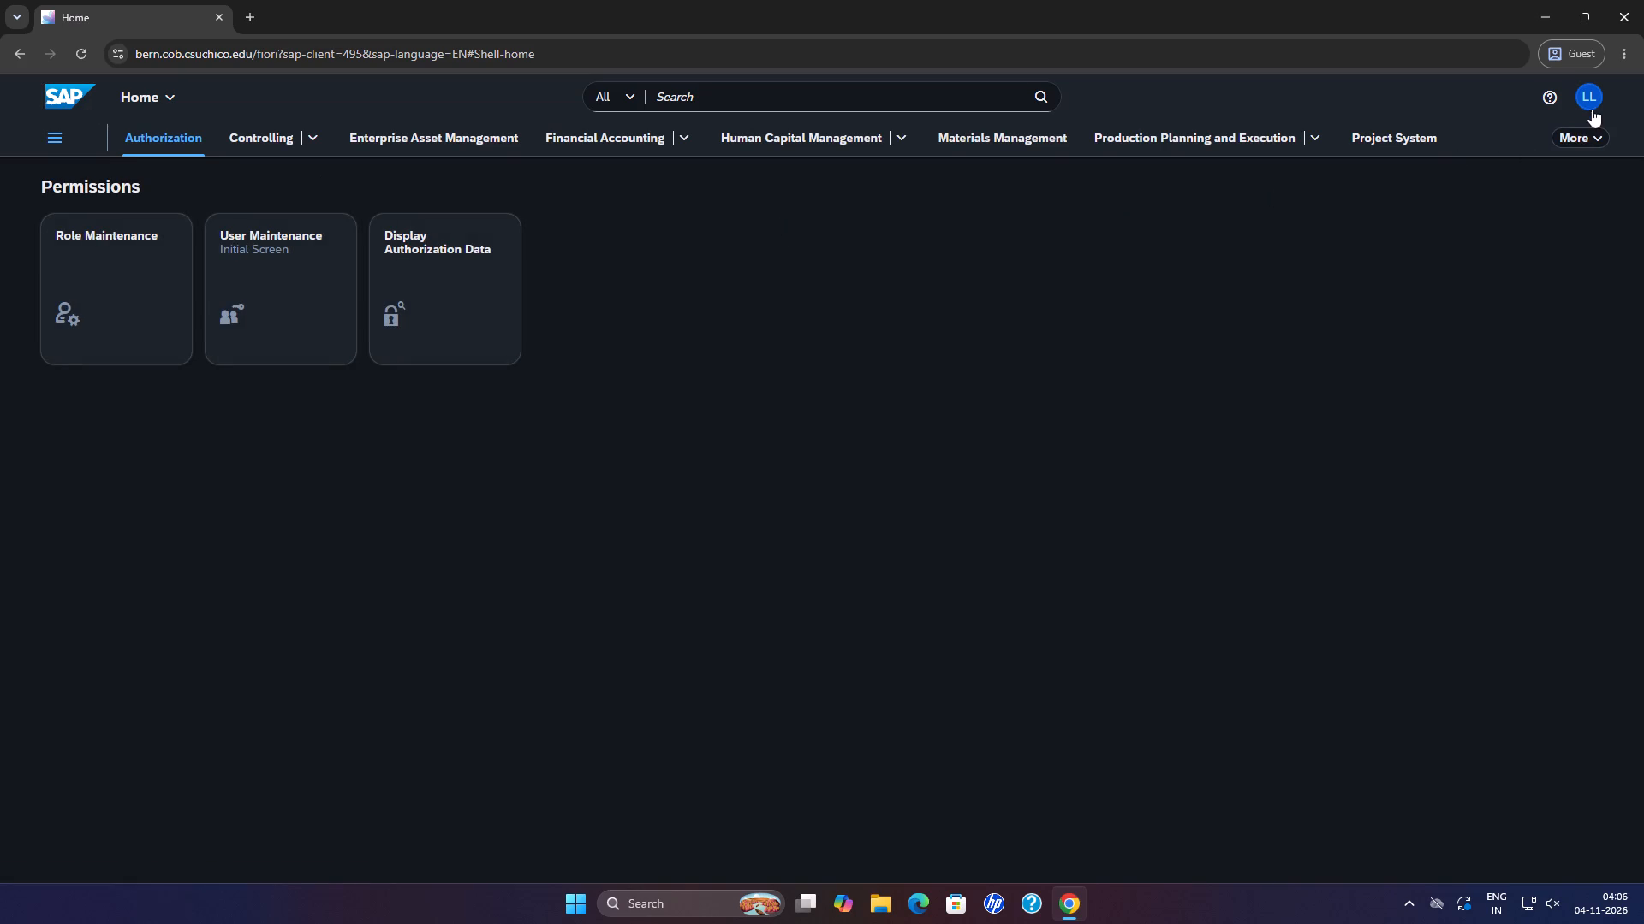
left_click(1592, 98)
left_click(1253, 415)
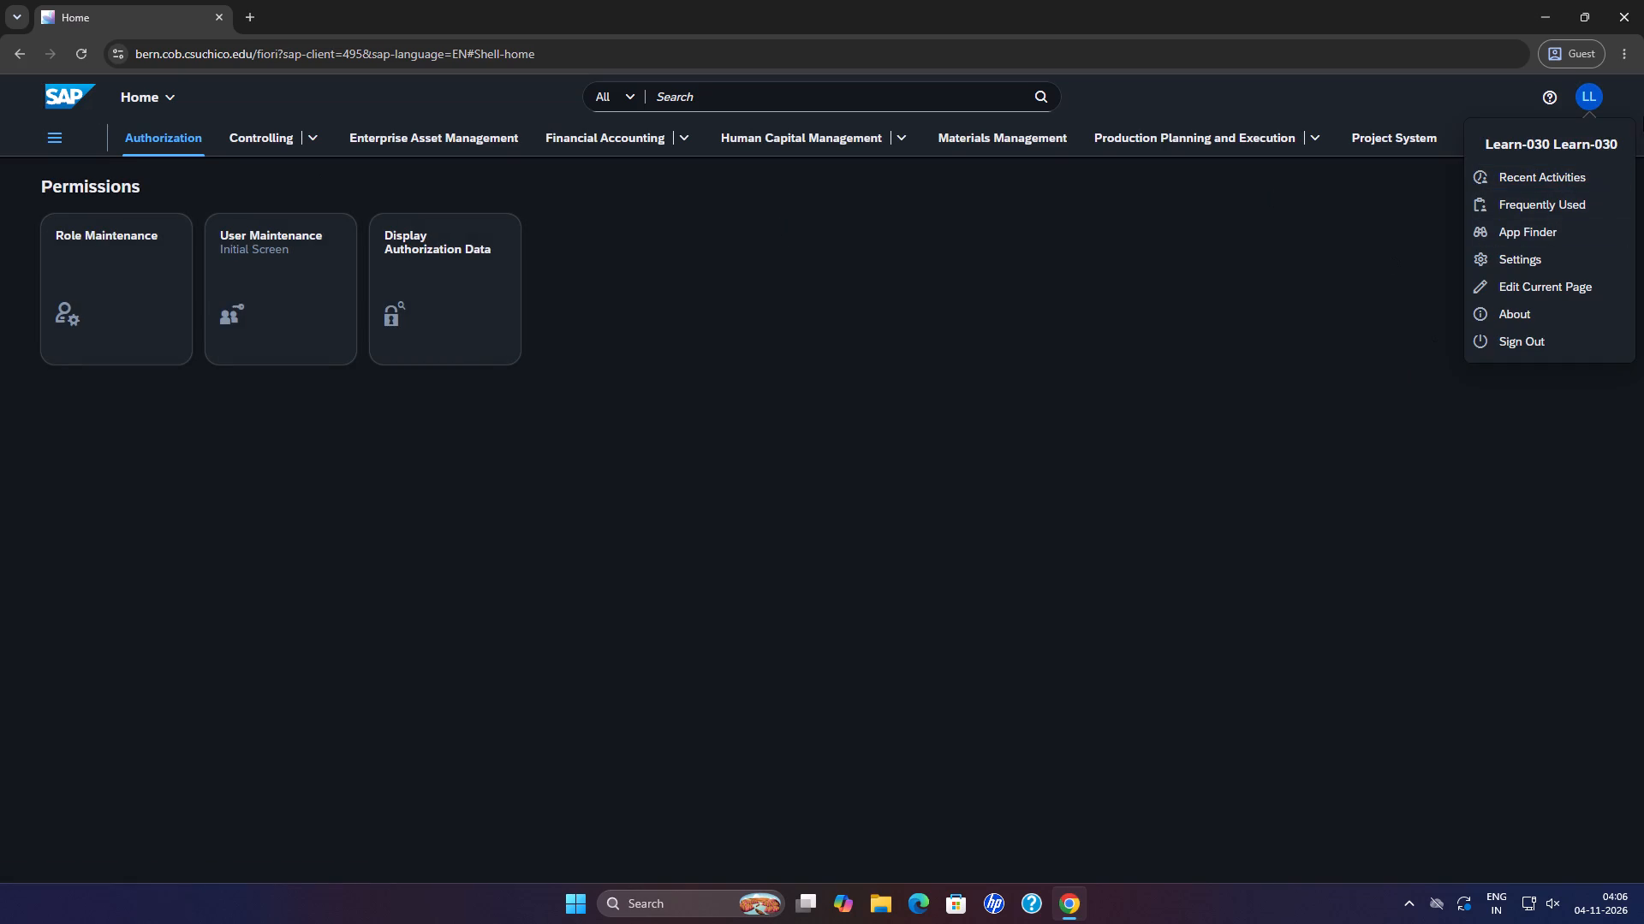
Open the Stock Transport Order page of the Warehouse Management space.
left_click(1600, 135)
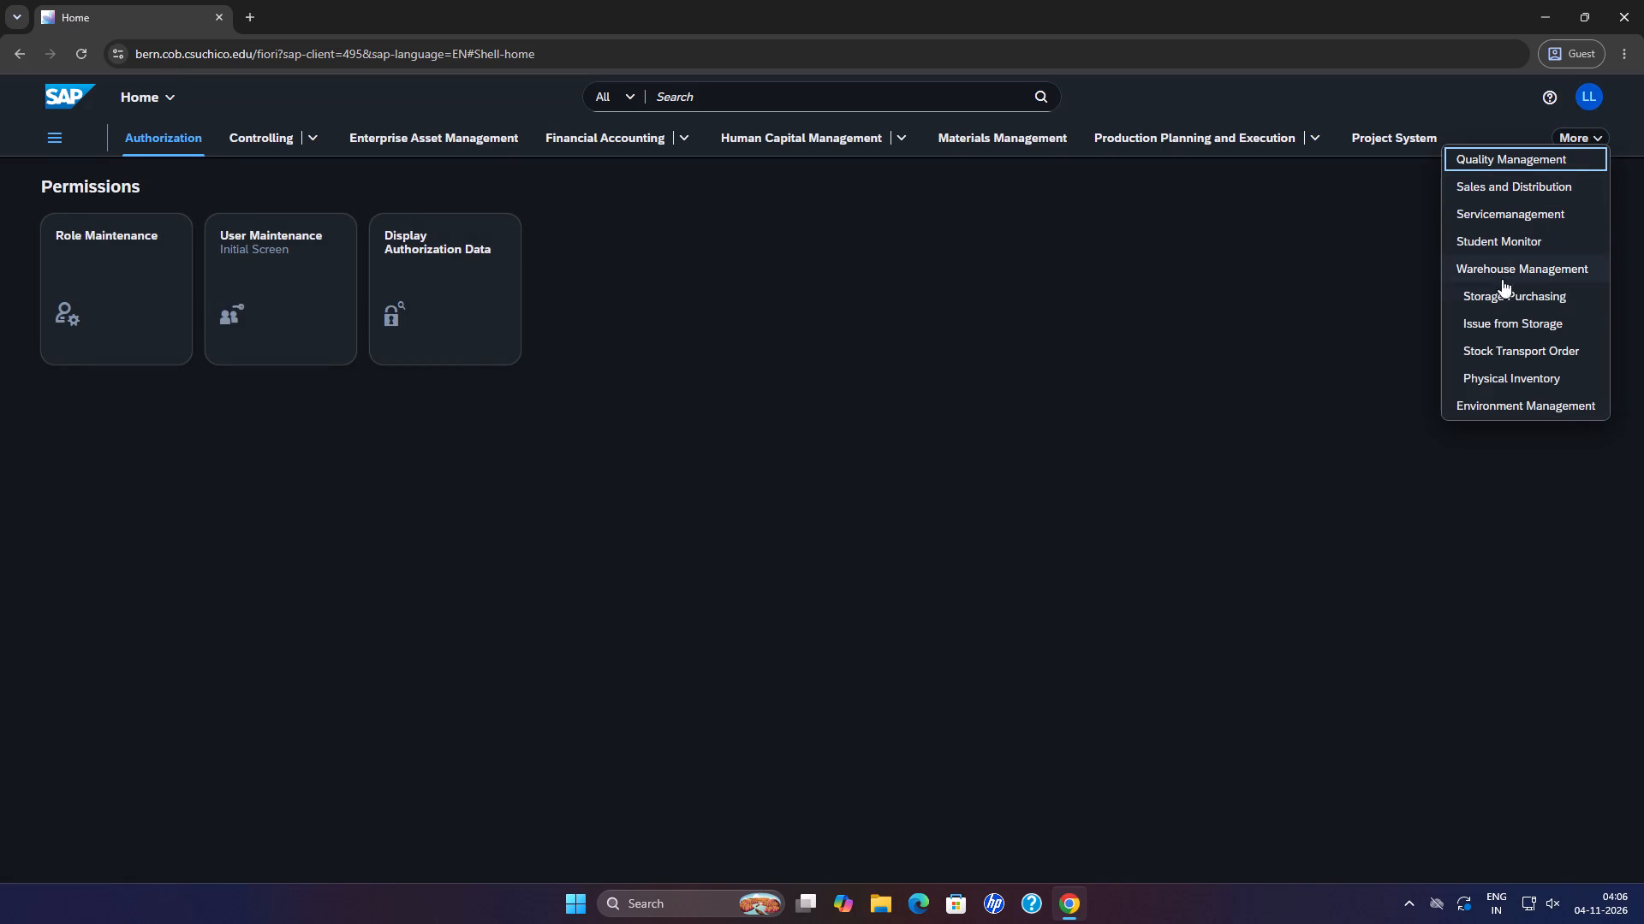
left_click(1504, 350)
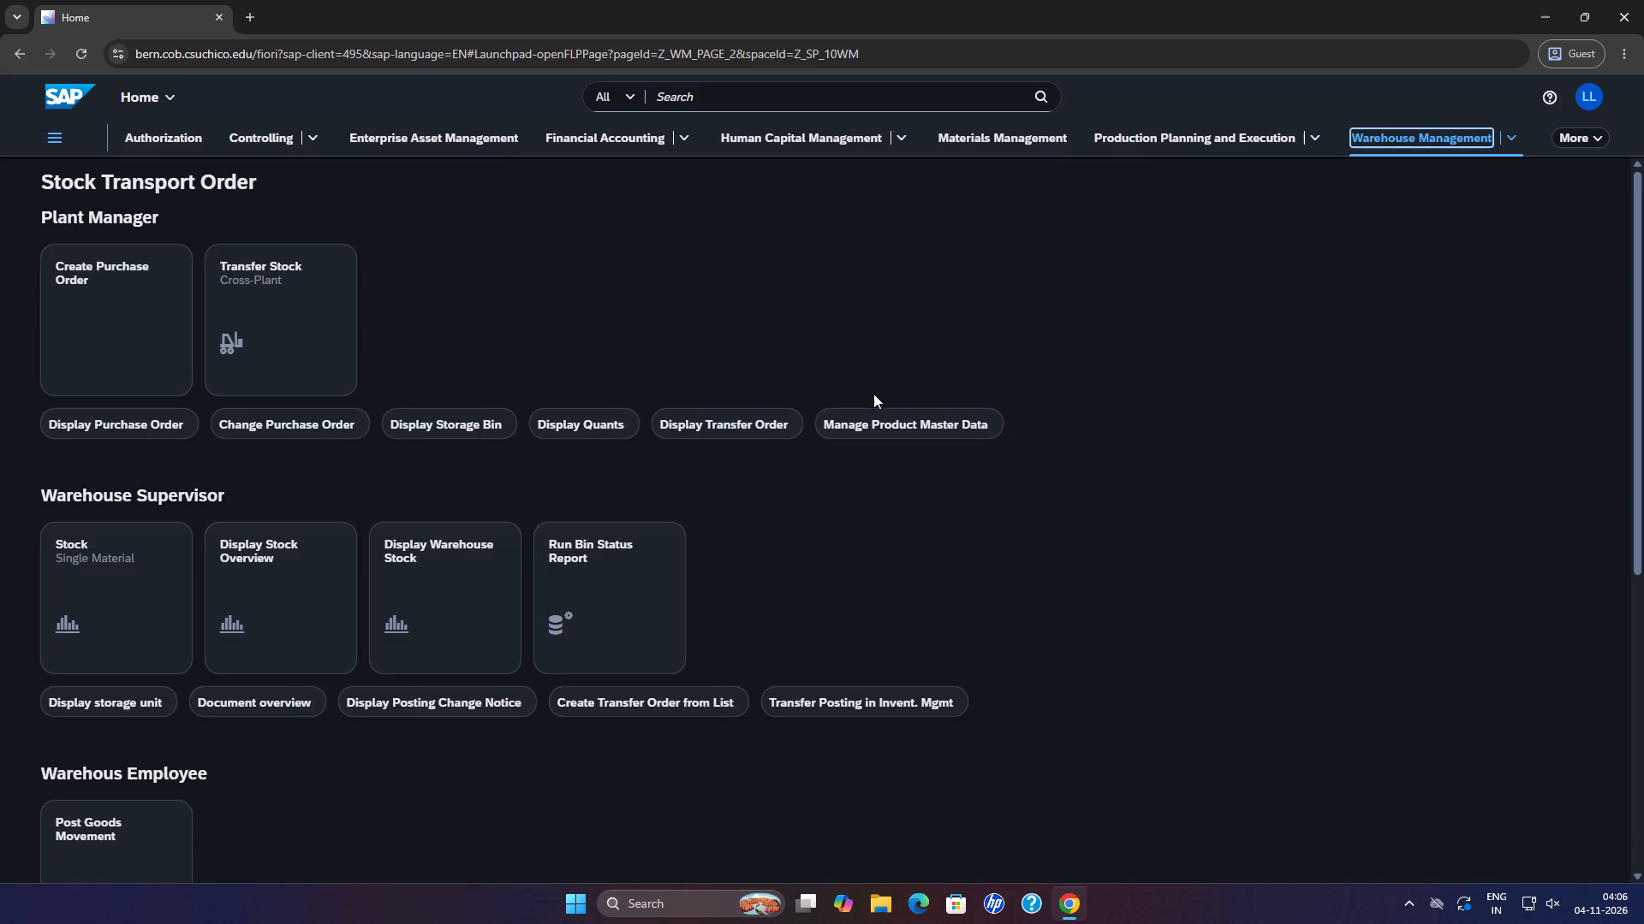
Open the Post Goods Movement app in the Goods Receipt Clerk section of the Stock Transport Order page.
scroll(904, 583, "down", 1)
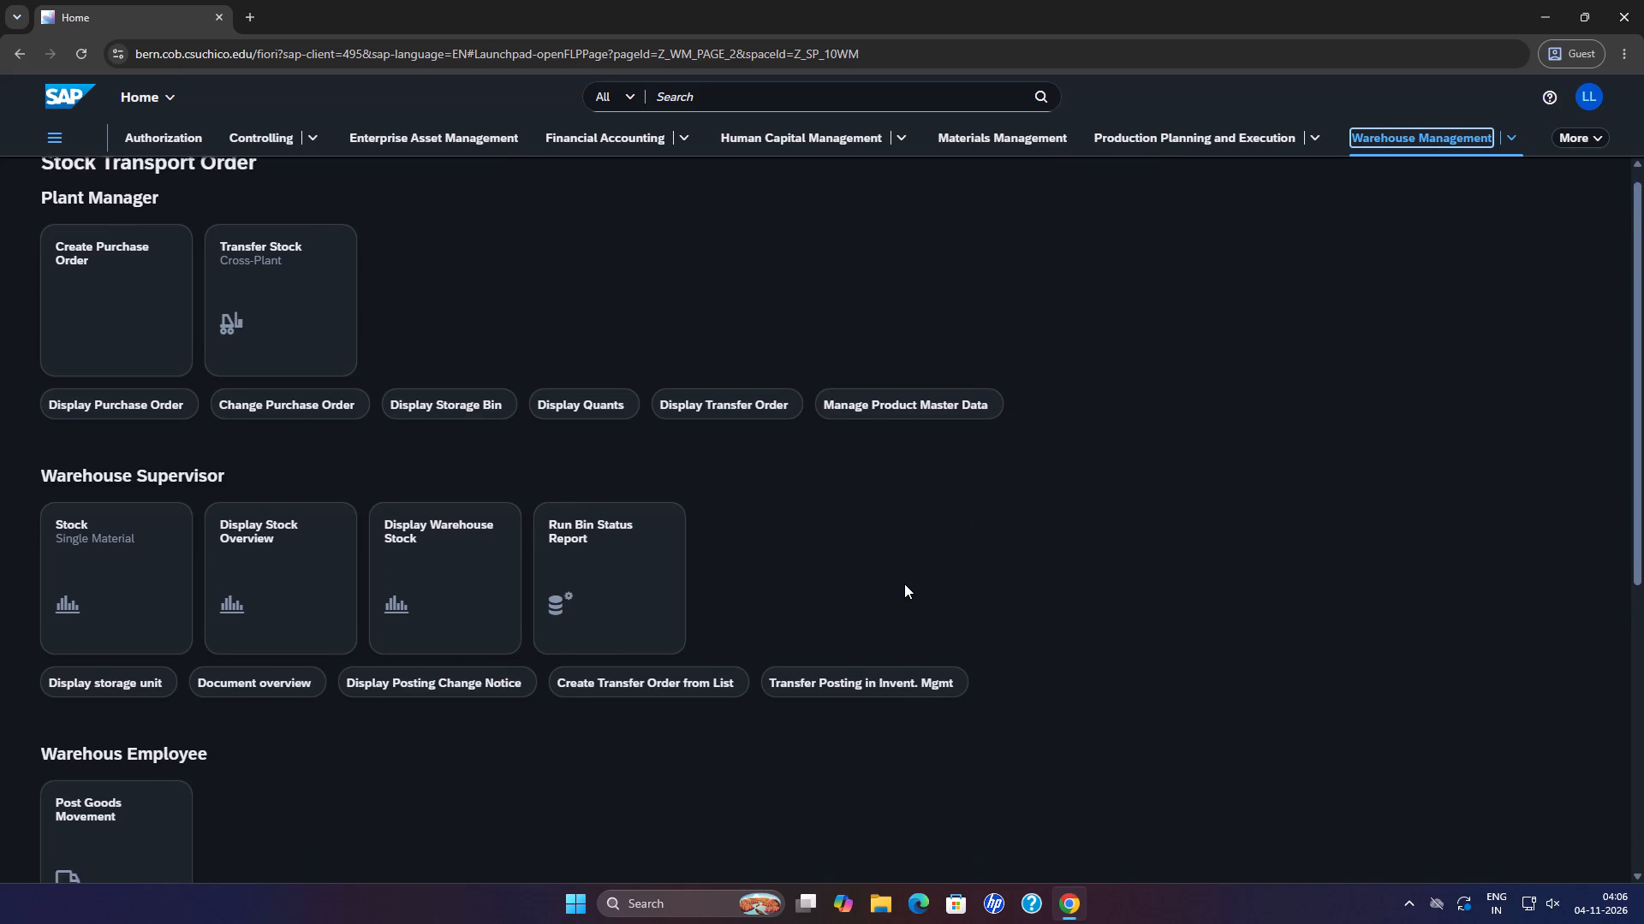
scroll(904, 583, "down", 1)
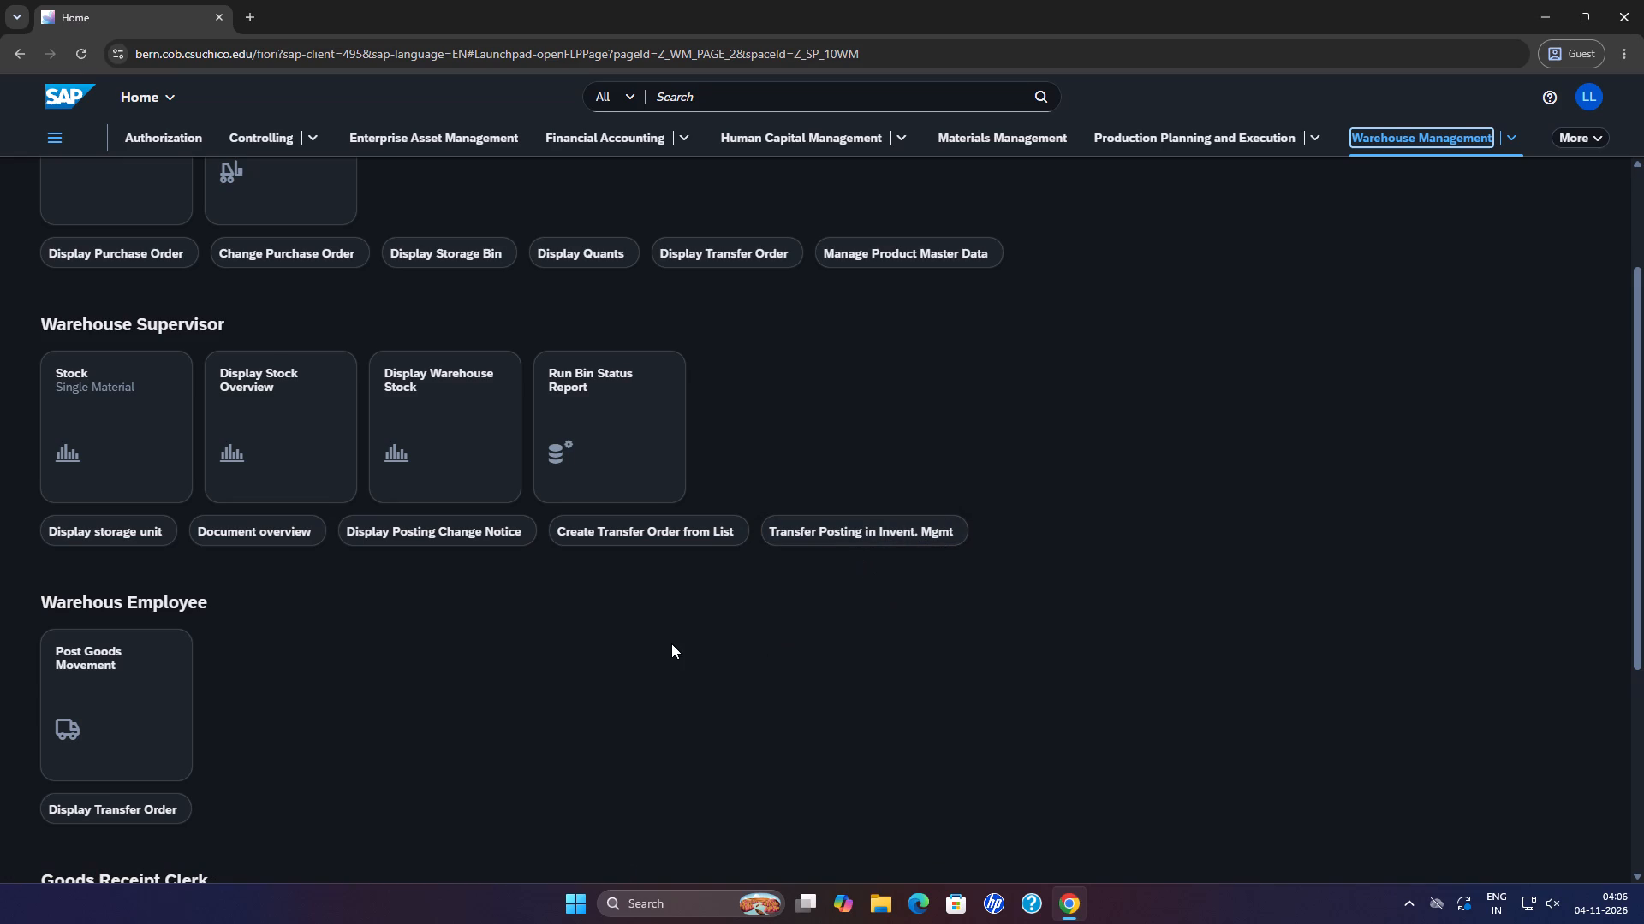
scroll(660, 642, "up", 2)
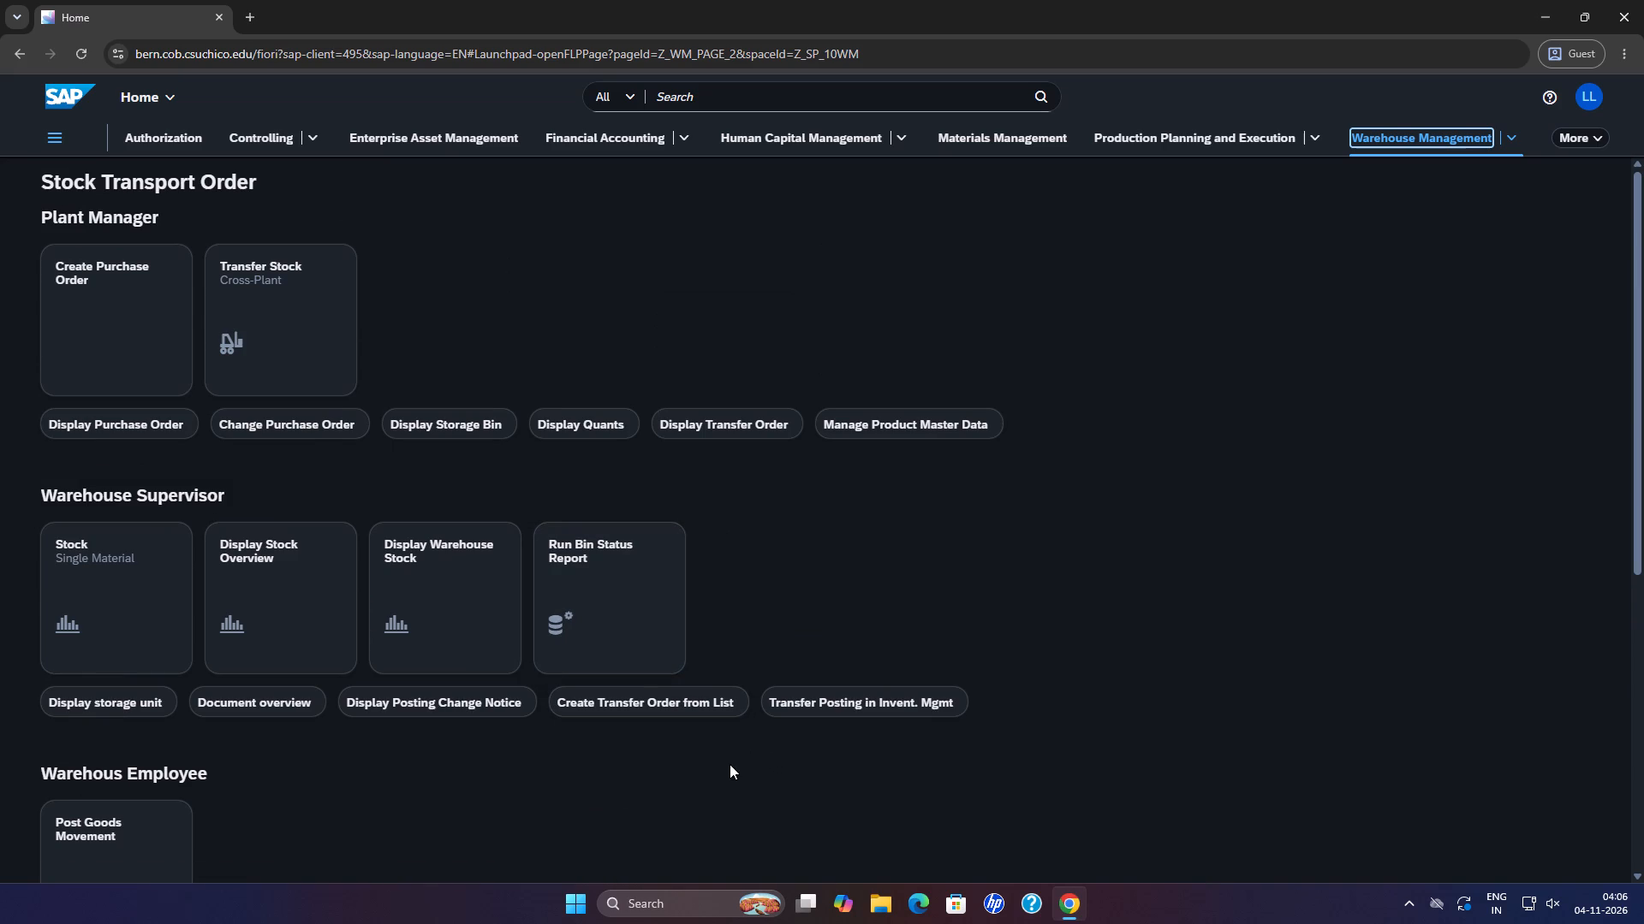
scroll(512, 743, "down", 4)
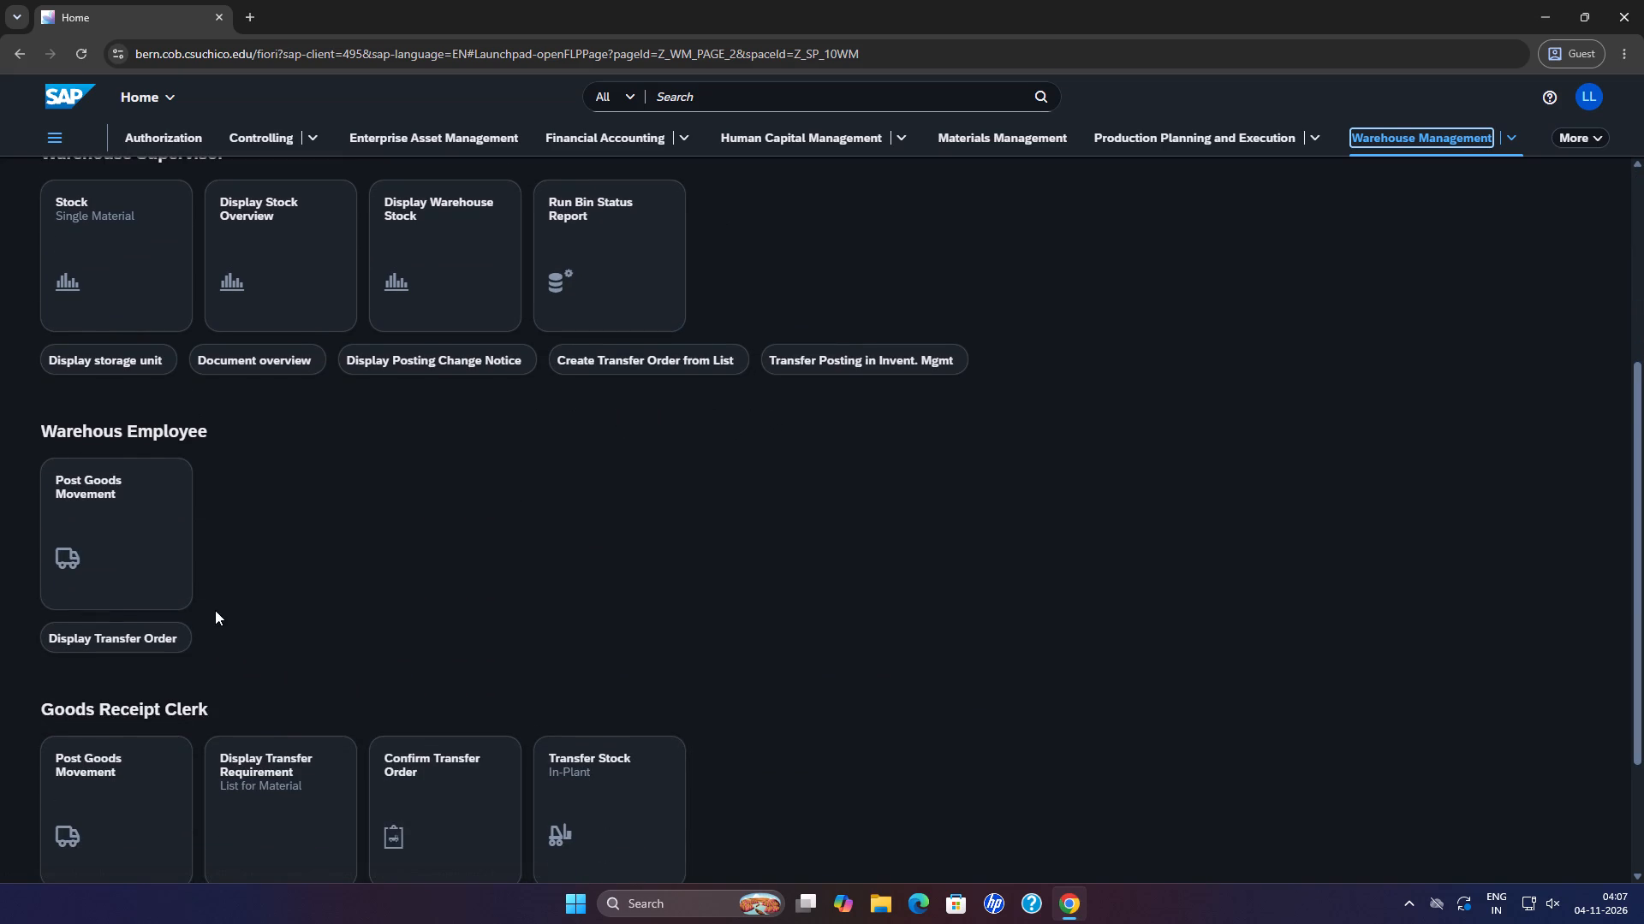
scroll(177, 577, "down", 1)
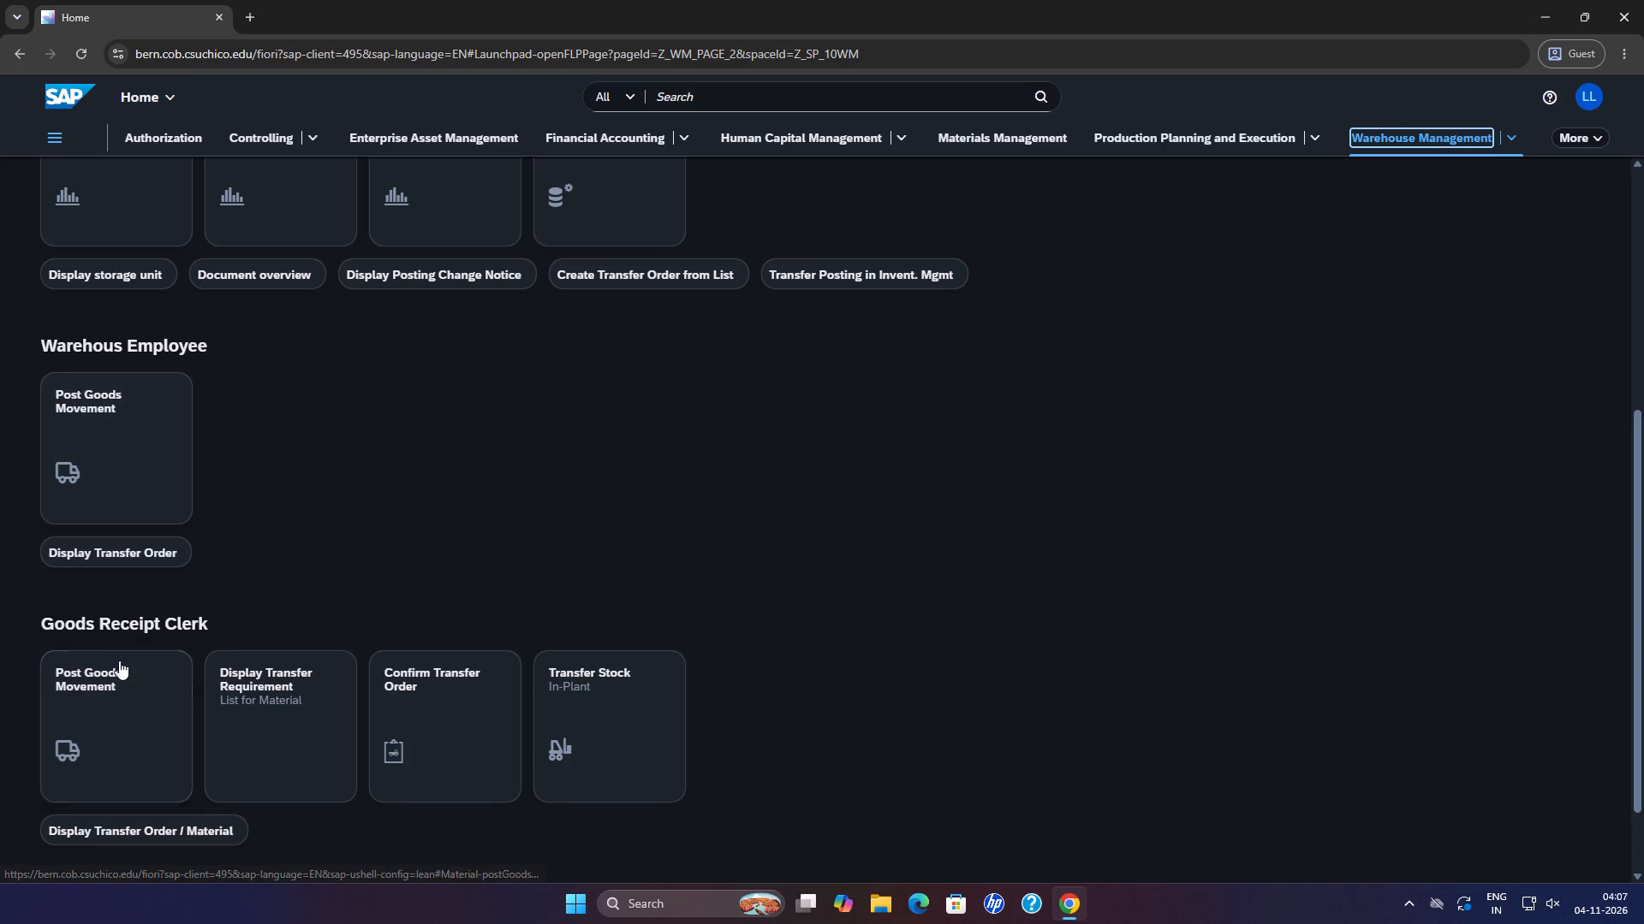
left_click(145, 699)
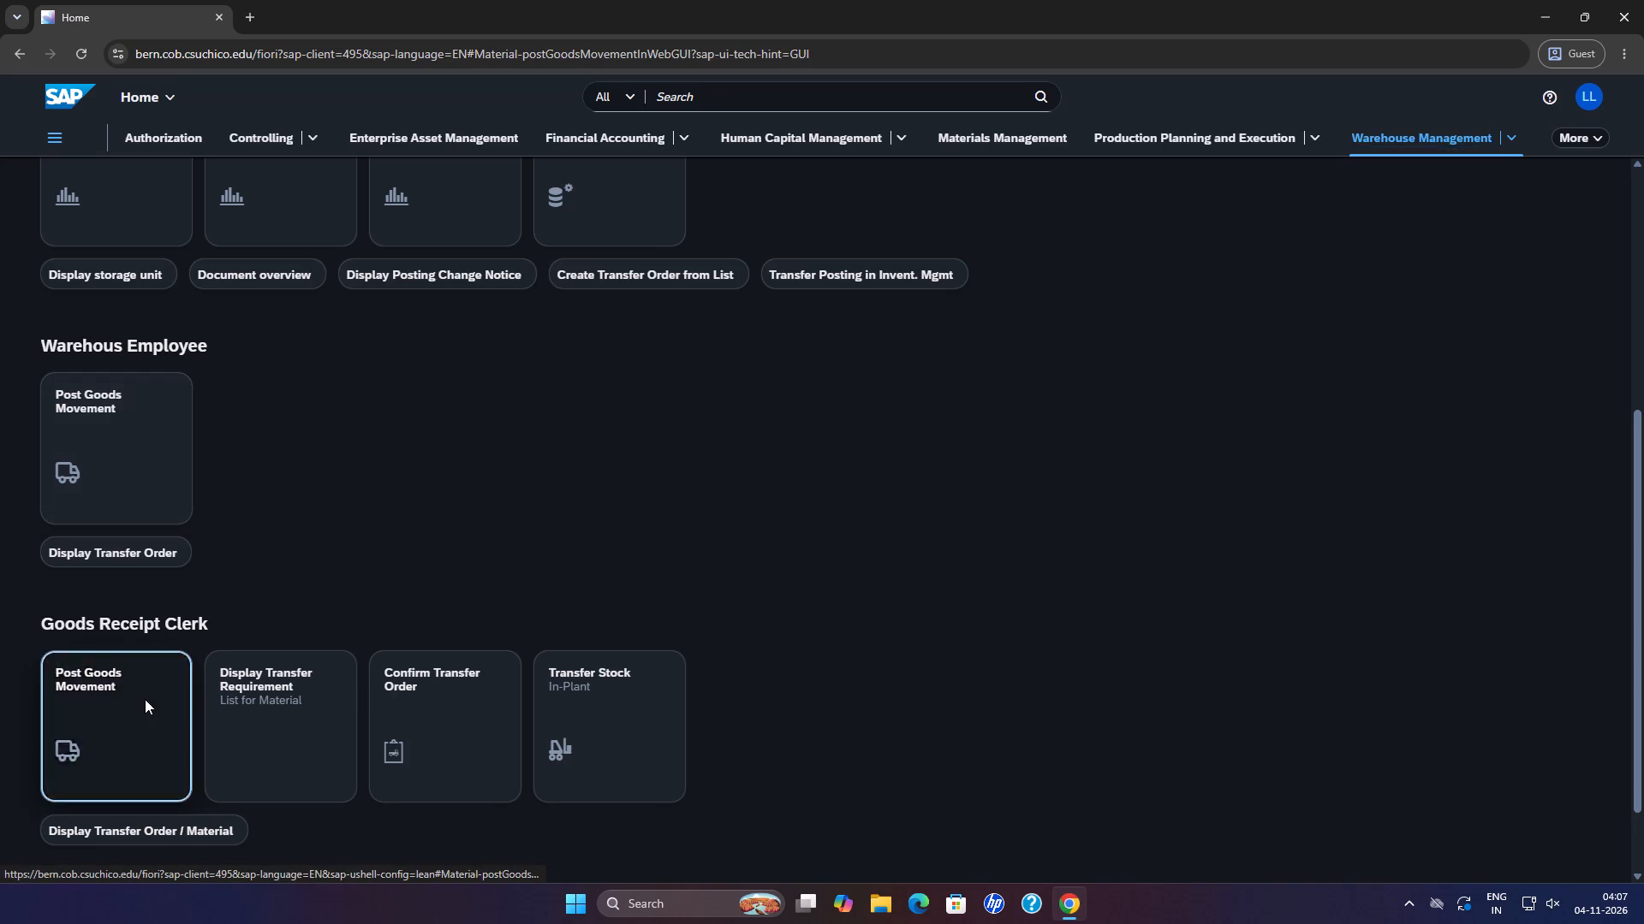
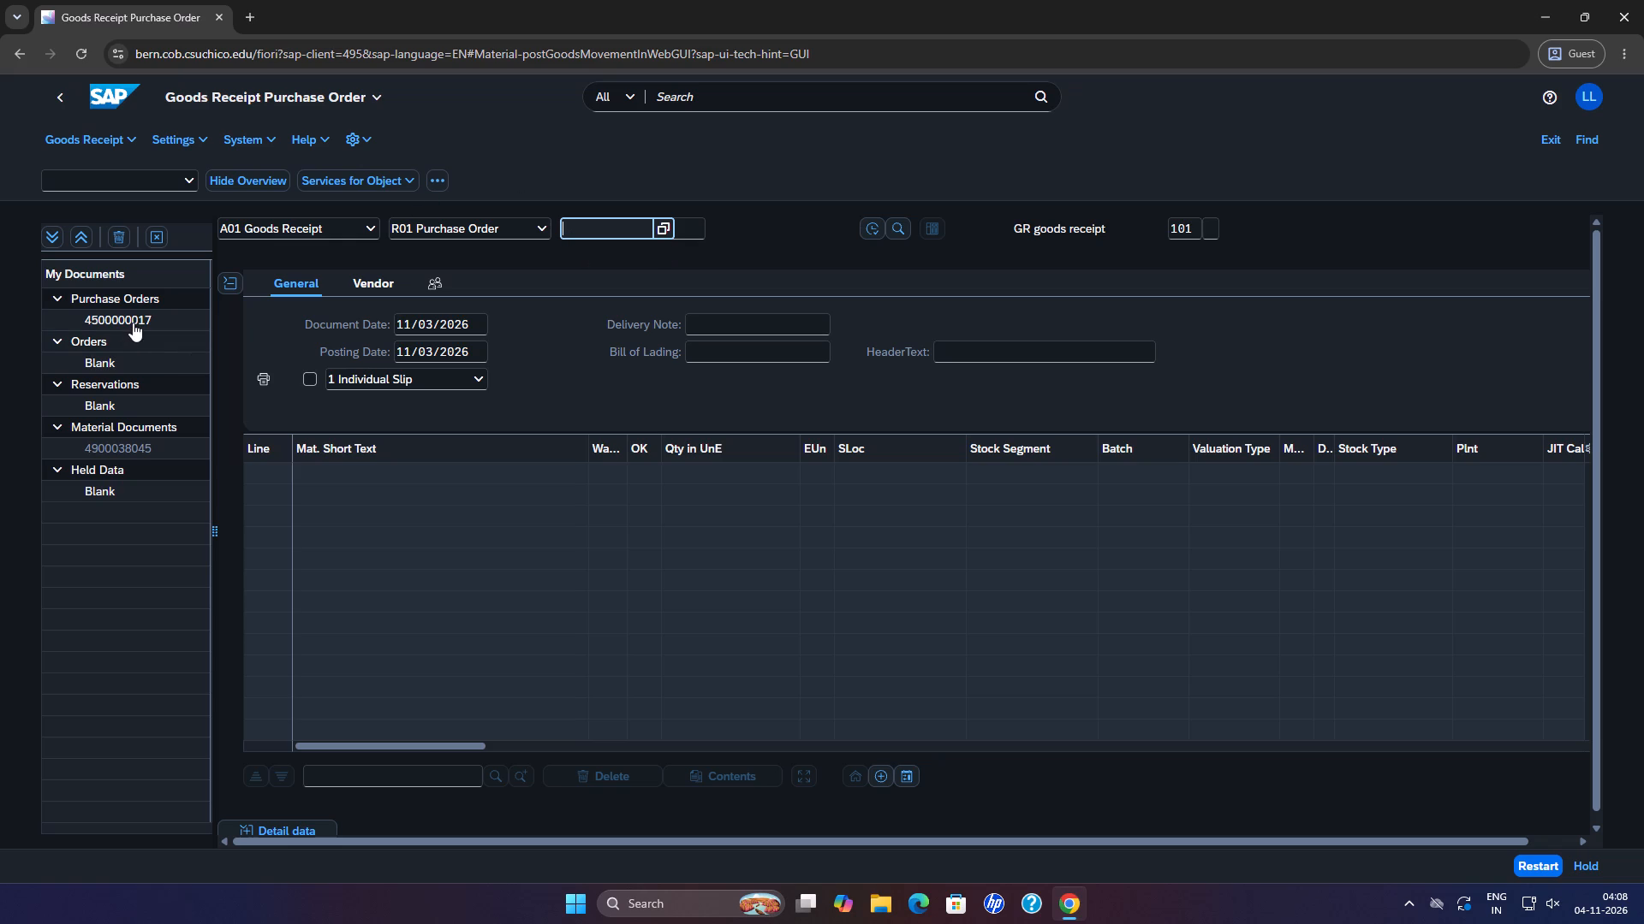
left_click_drag(146, 318, 89, 323)
left_click_drag(85, 317, 150, 315)
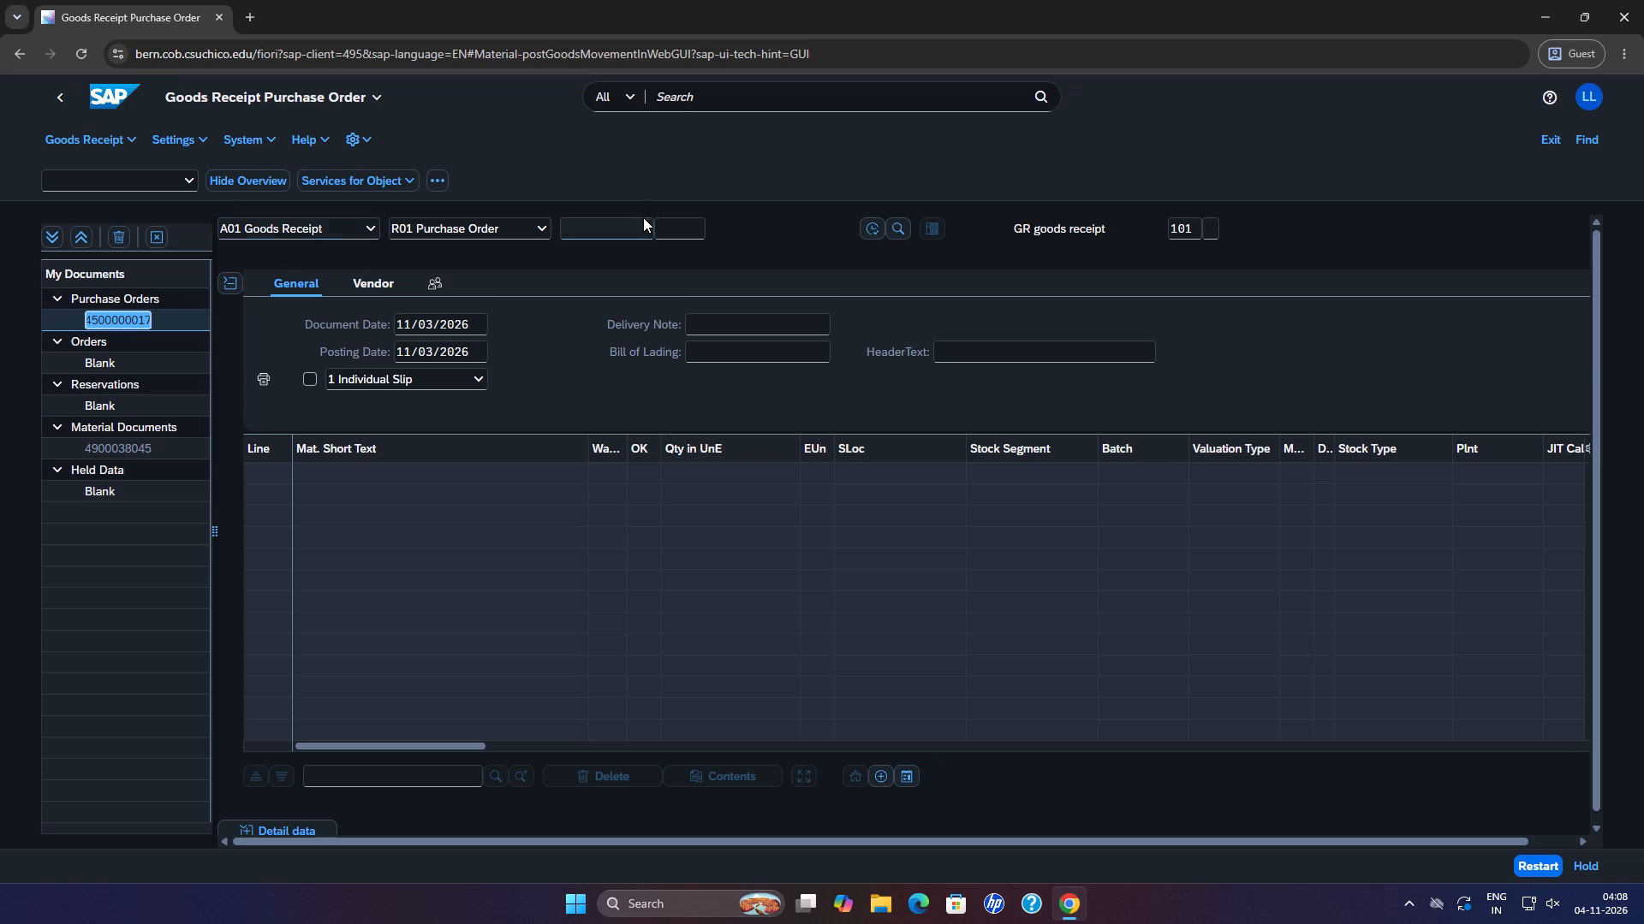
left_click(624, 229)
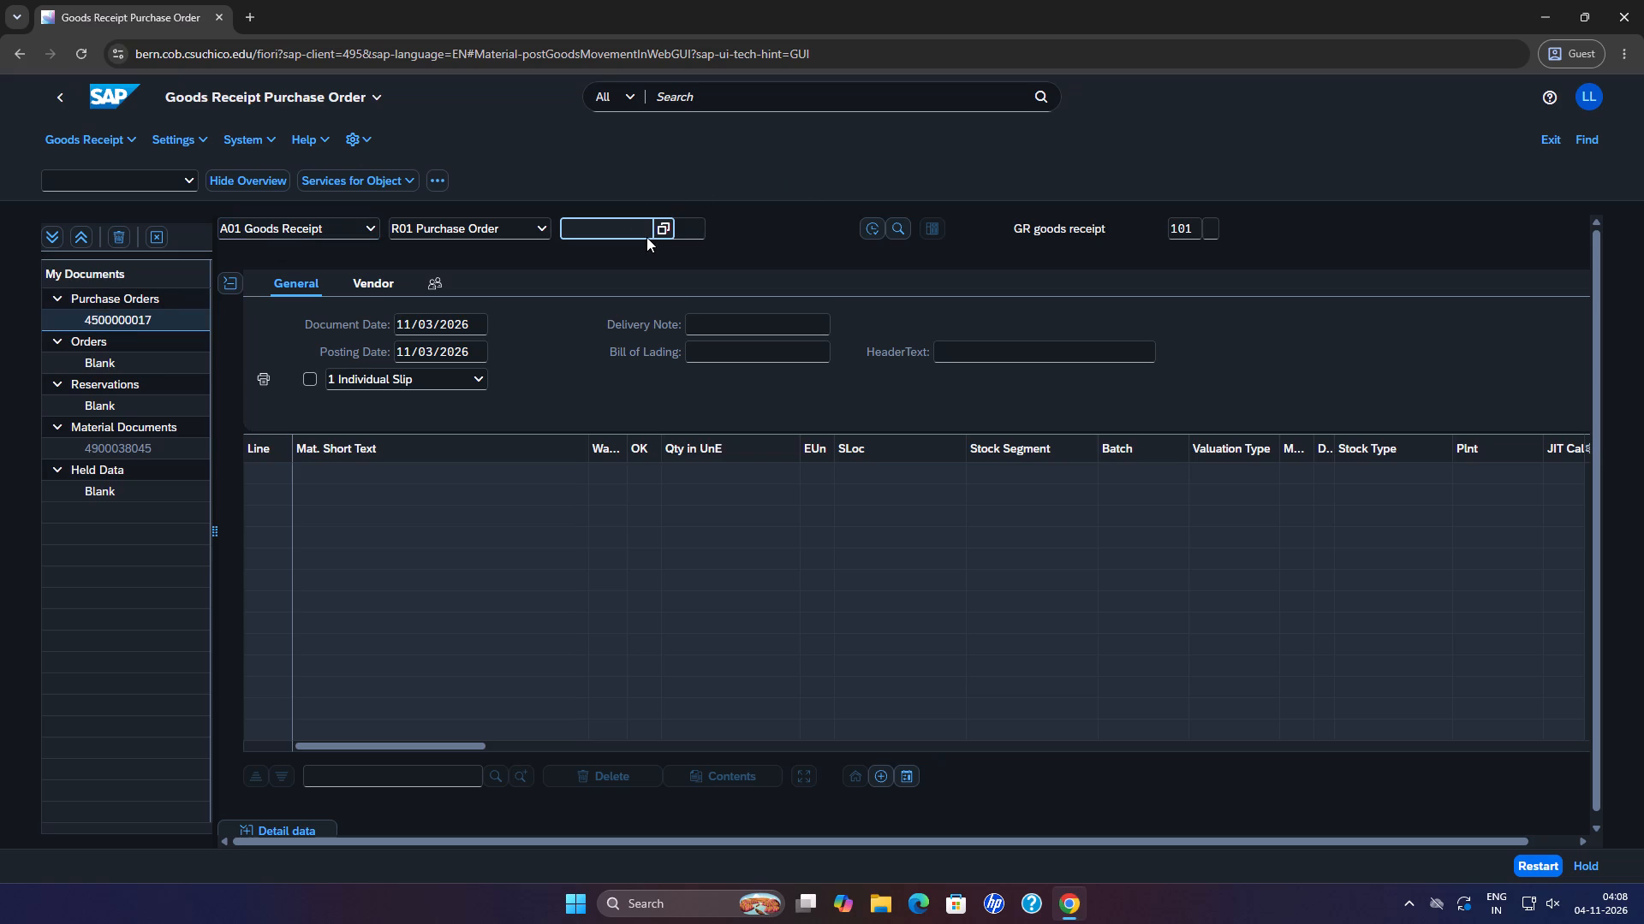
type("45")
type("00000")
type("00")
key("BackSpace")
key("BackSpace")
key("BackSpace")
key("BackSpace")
left_click(623, 228)
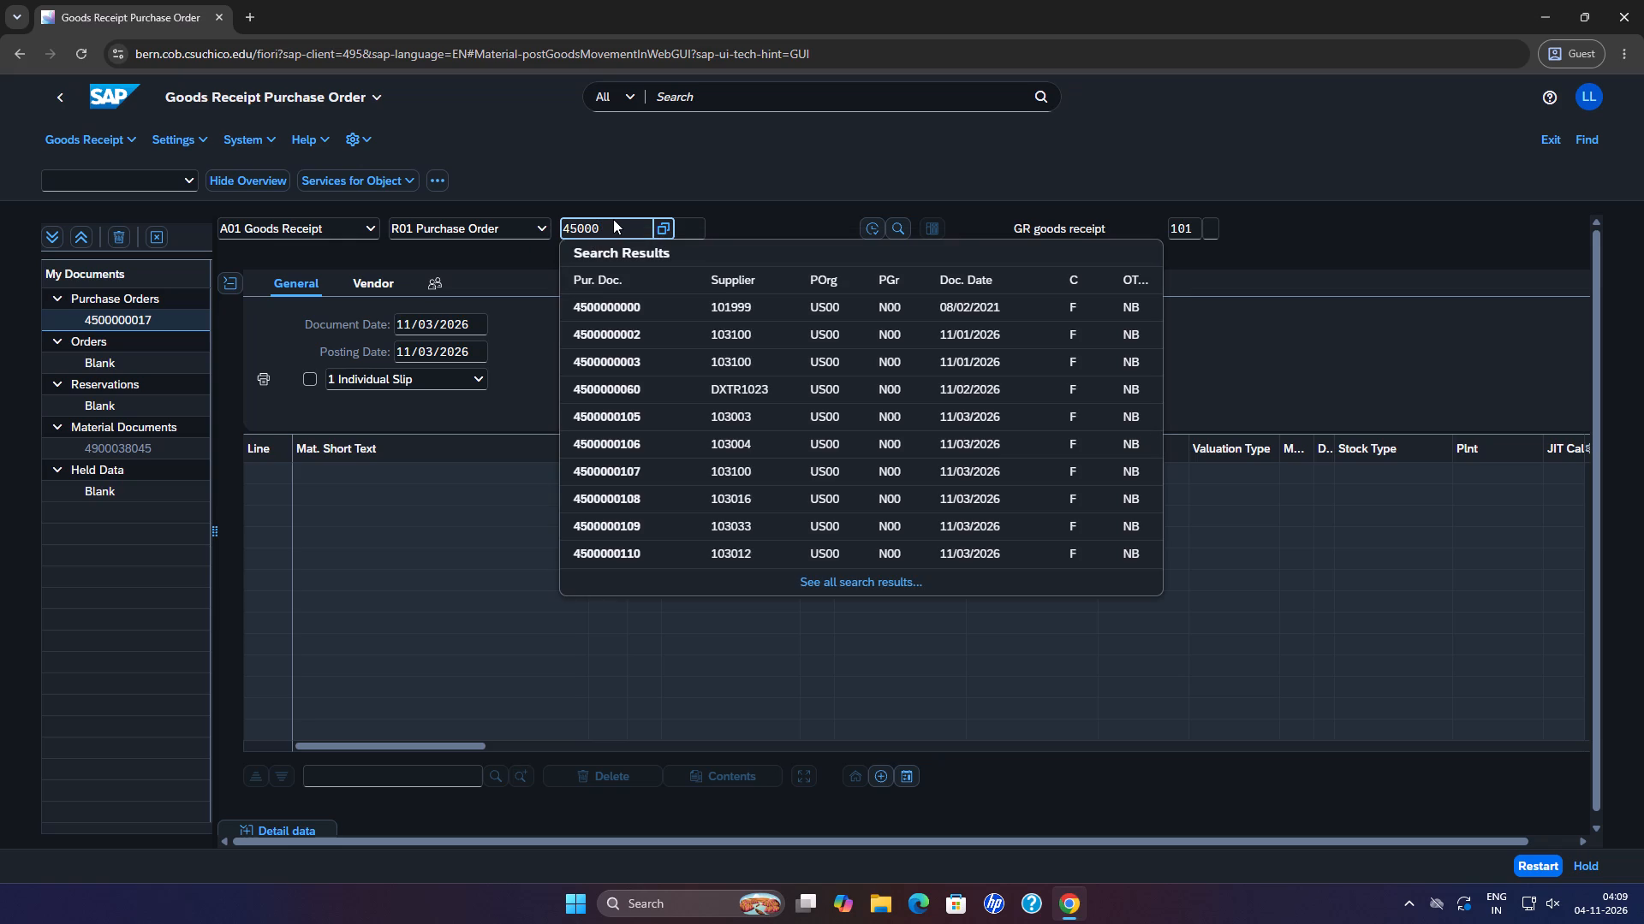
key("0")
type("00")
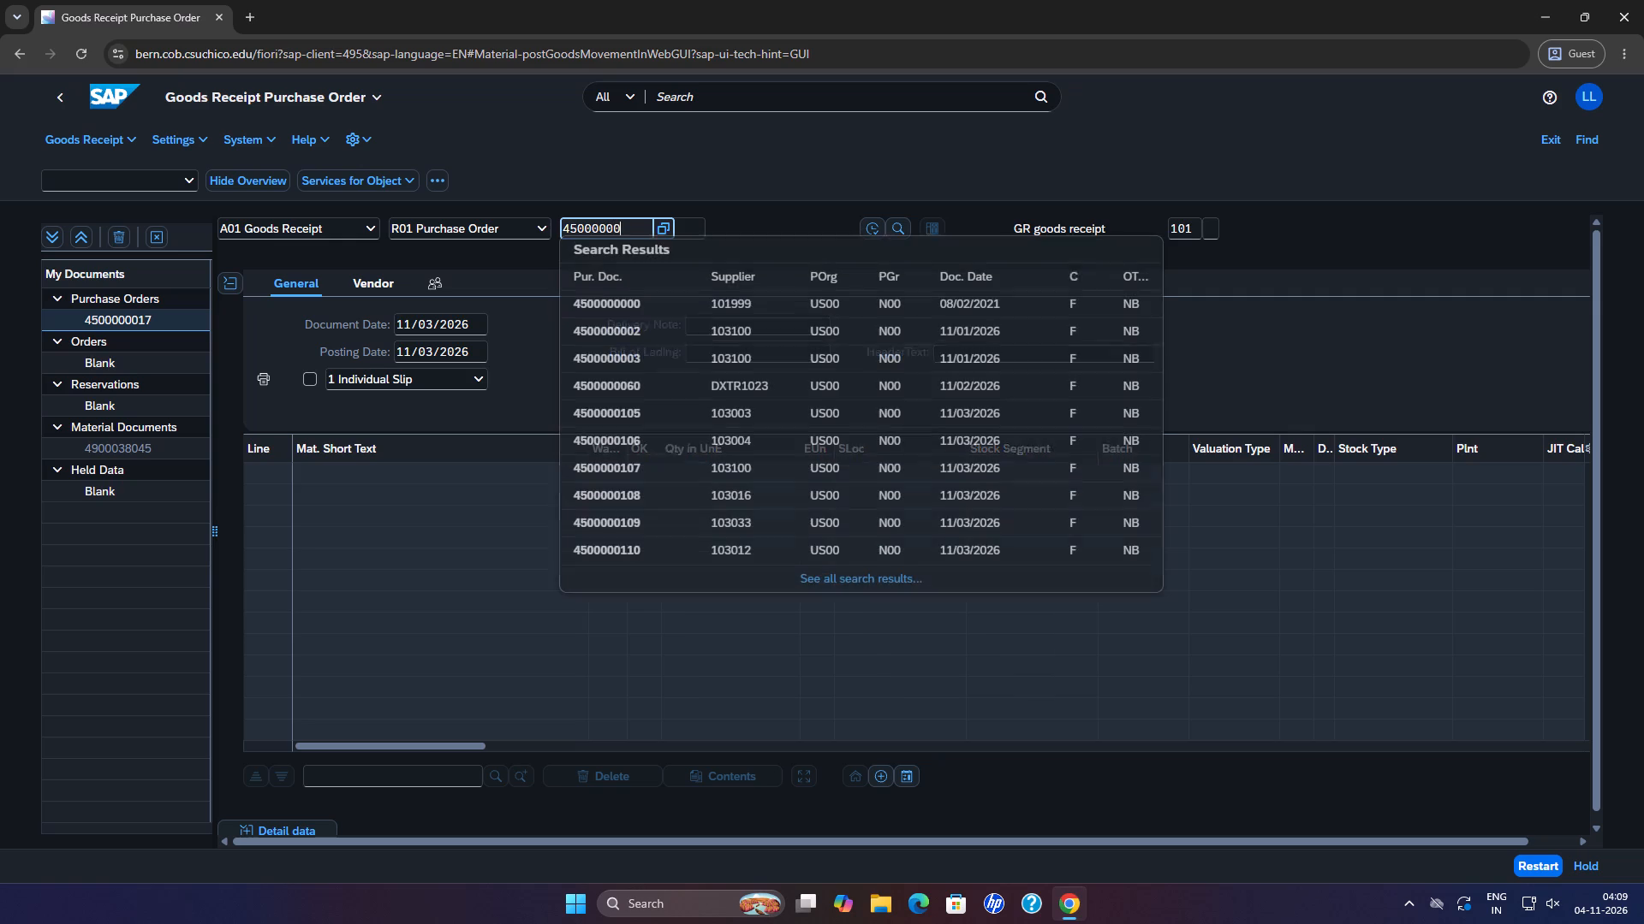
key("1")
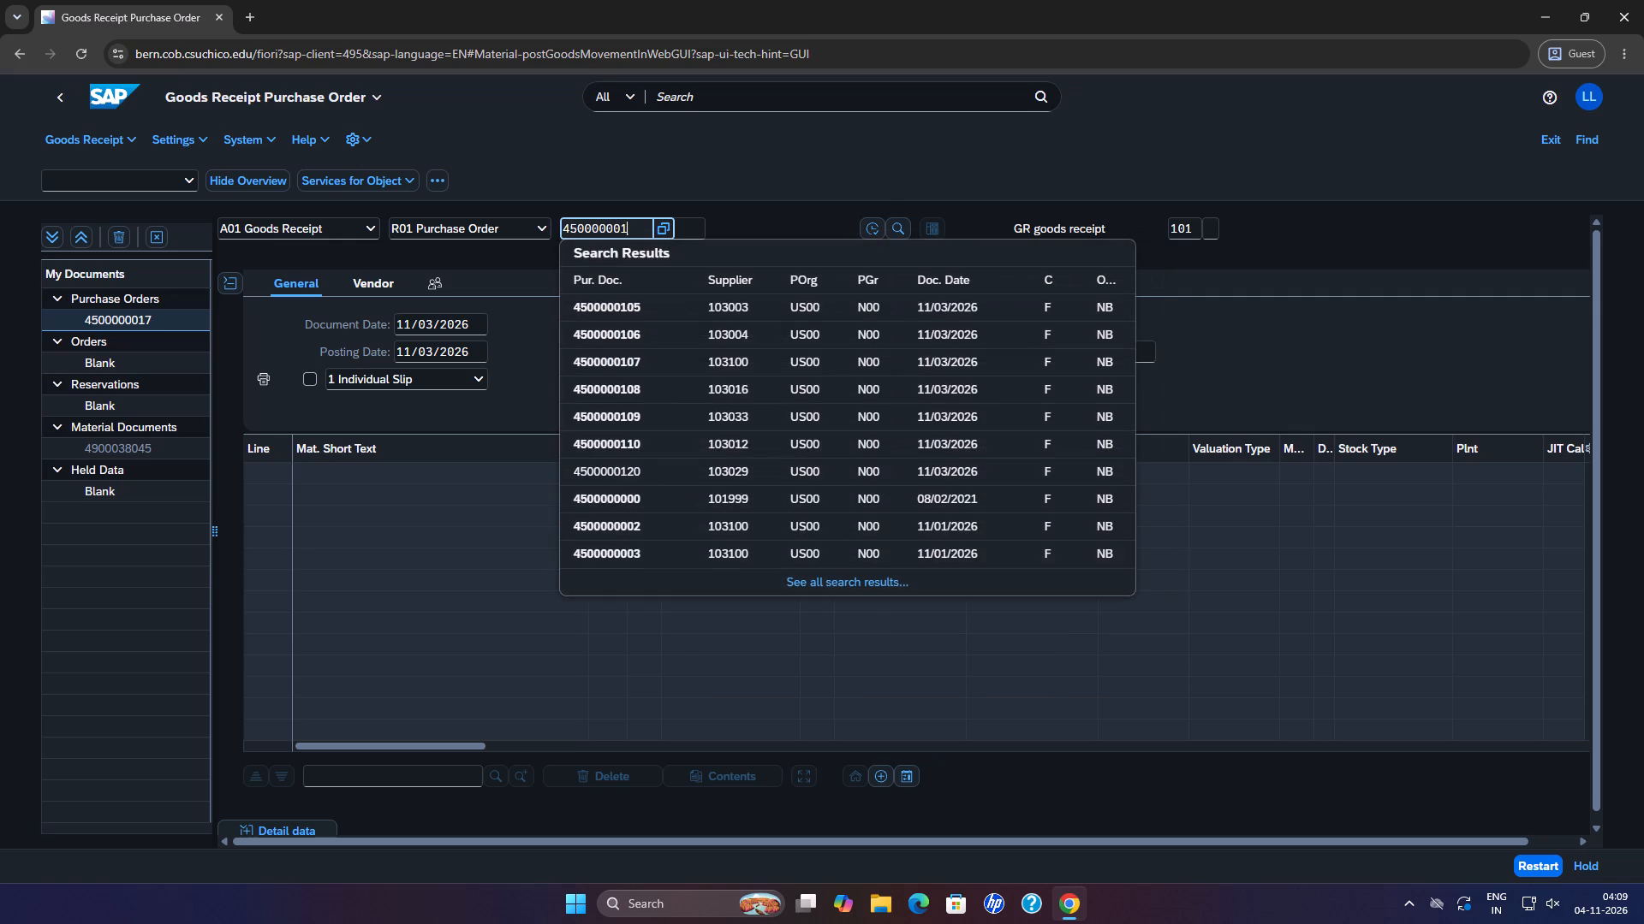
key("7")
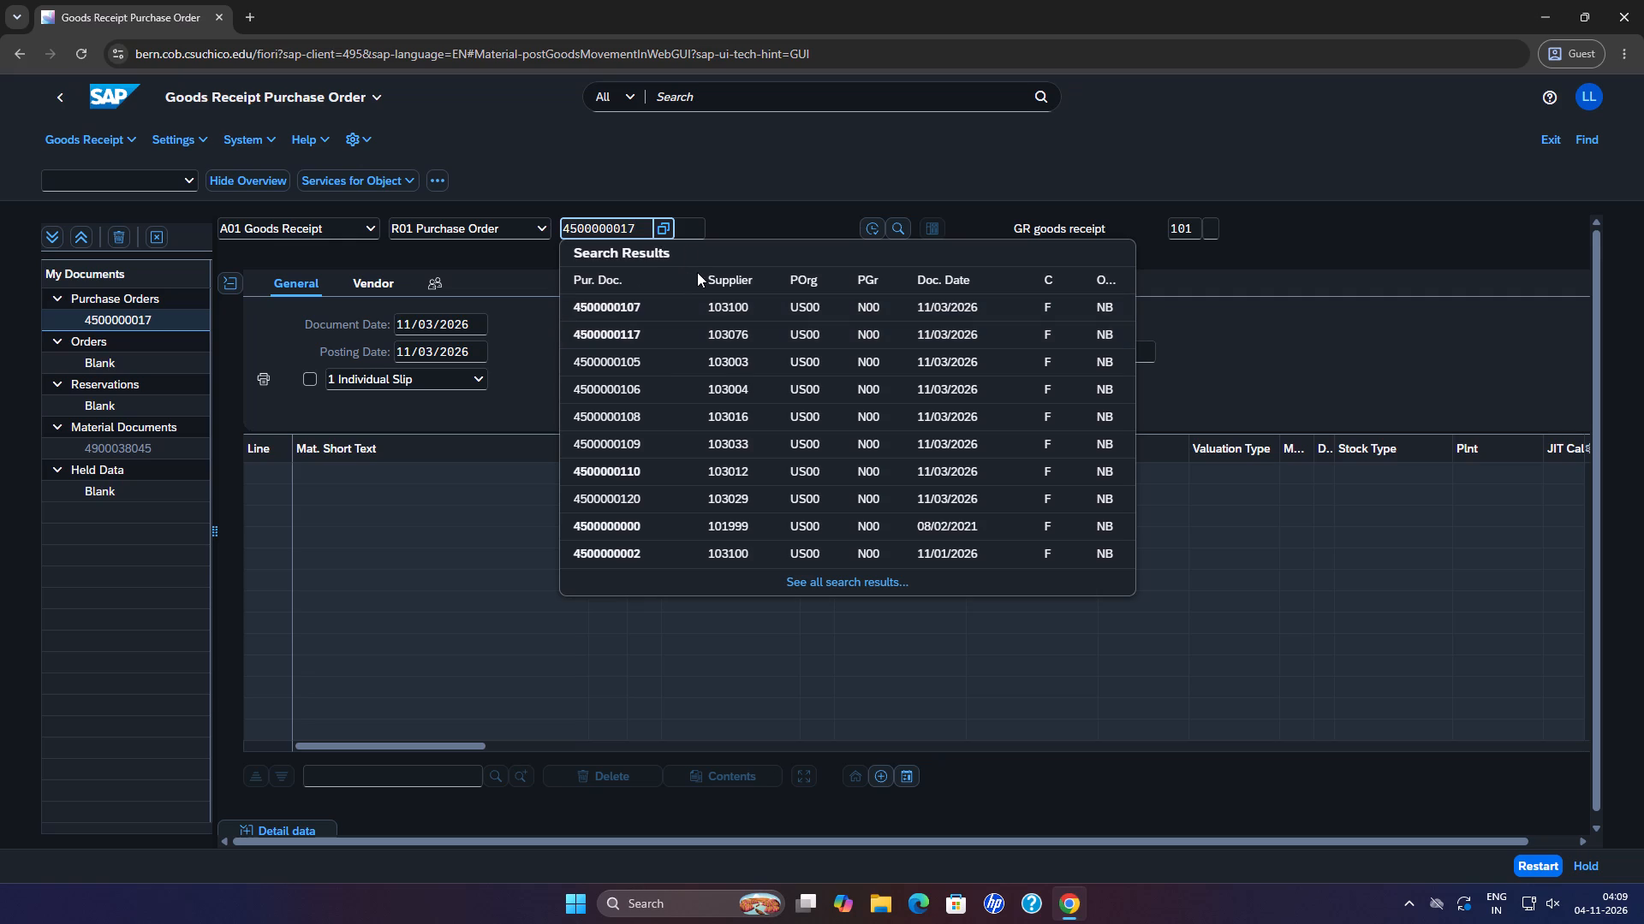
left_click(736, 181)
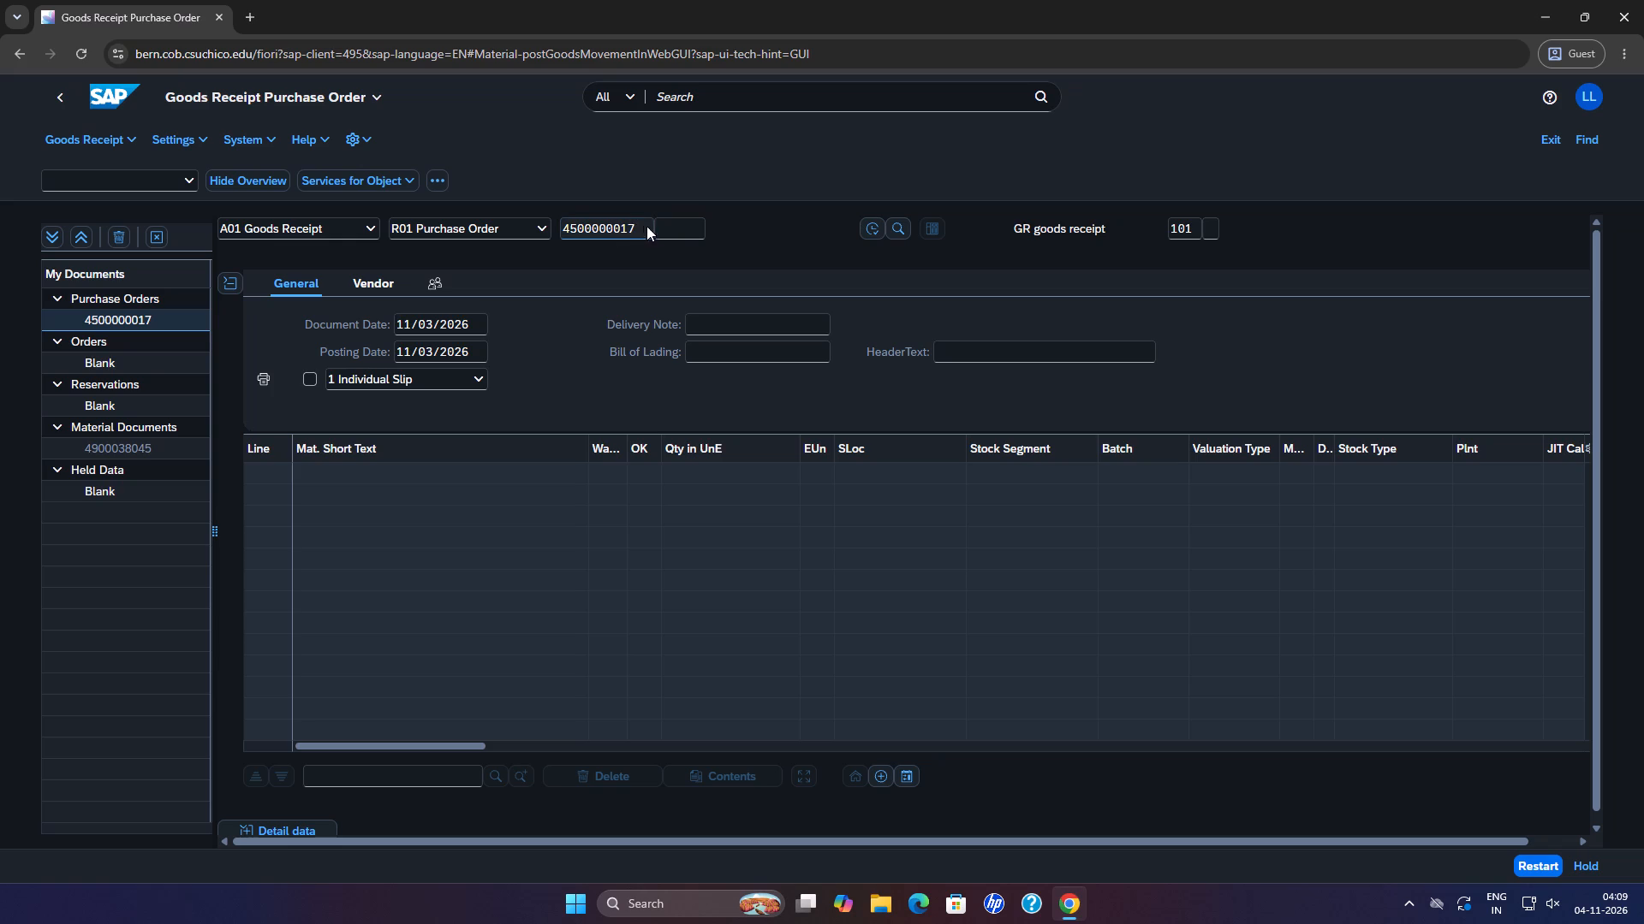
key("Return")
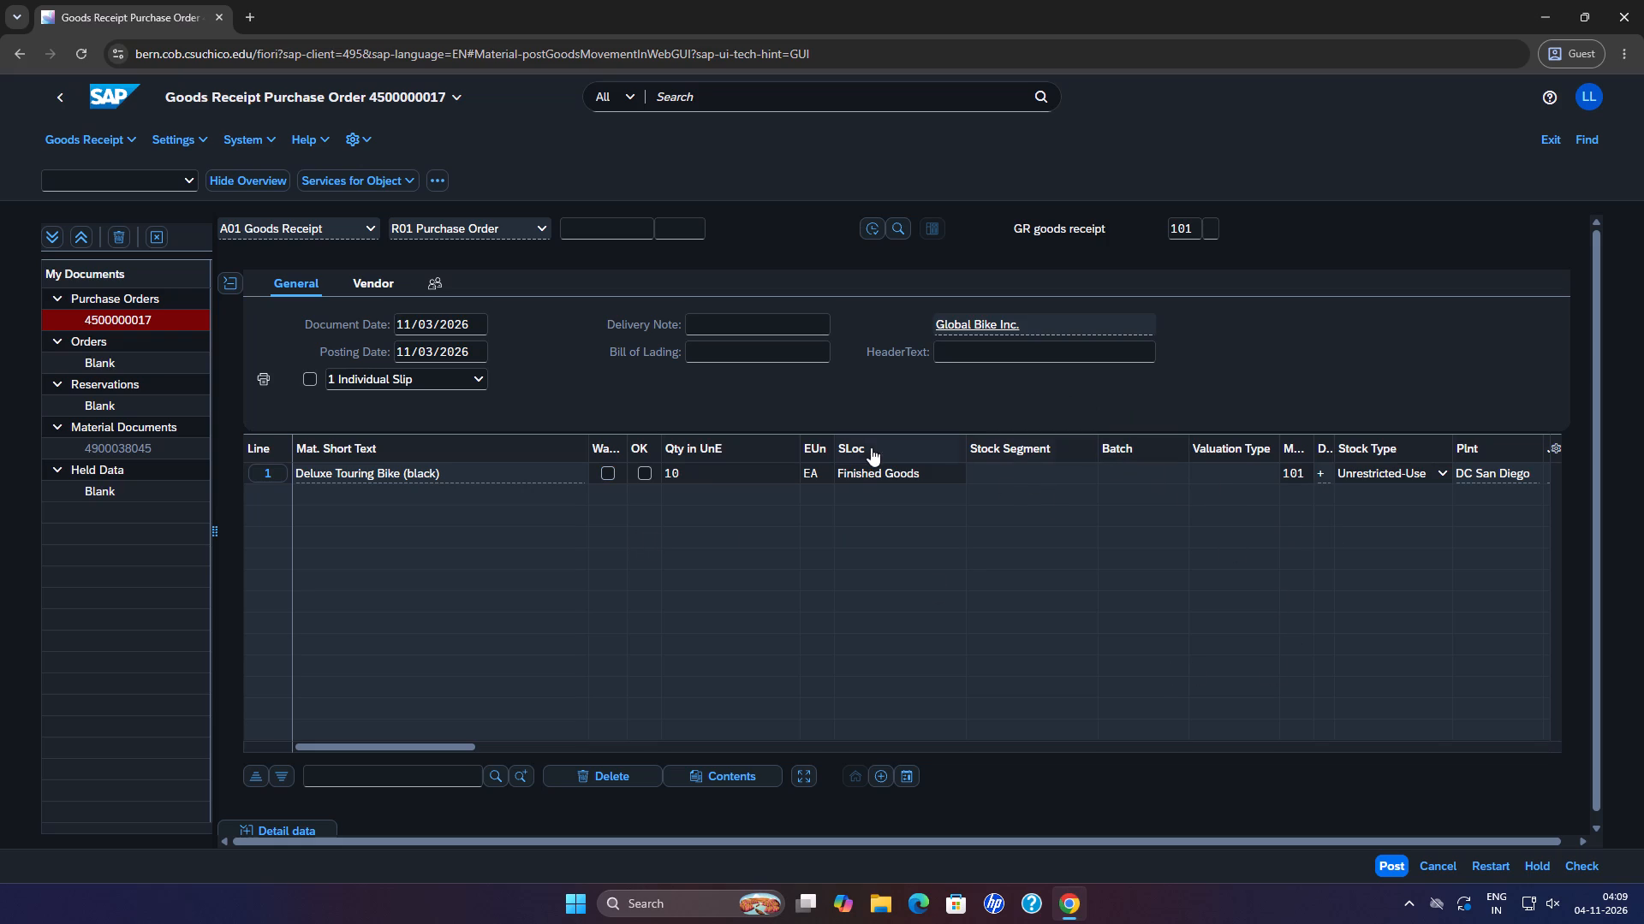
Mark the Deluxe Touring Bike (black) line item as OK for receipt.
left_click(644, 474)
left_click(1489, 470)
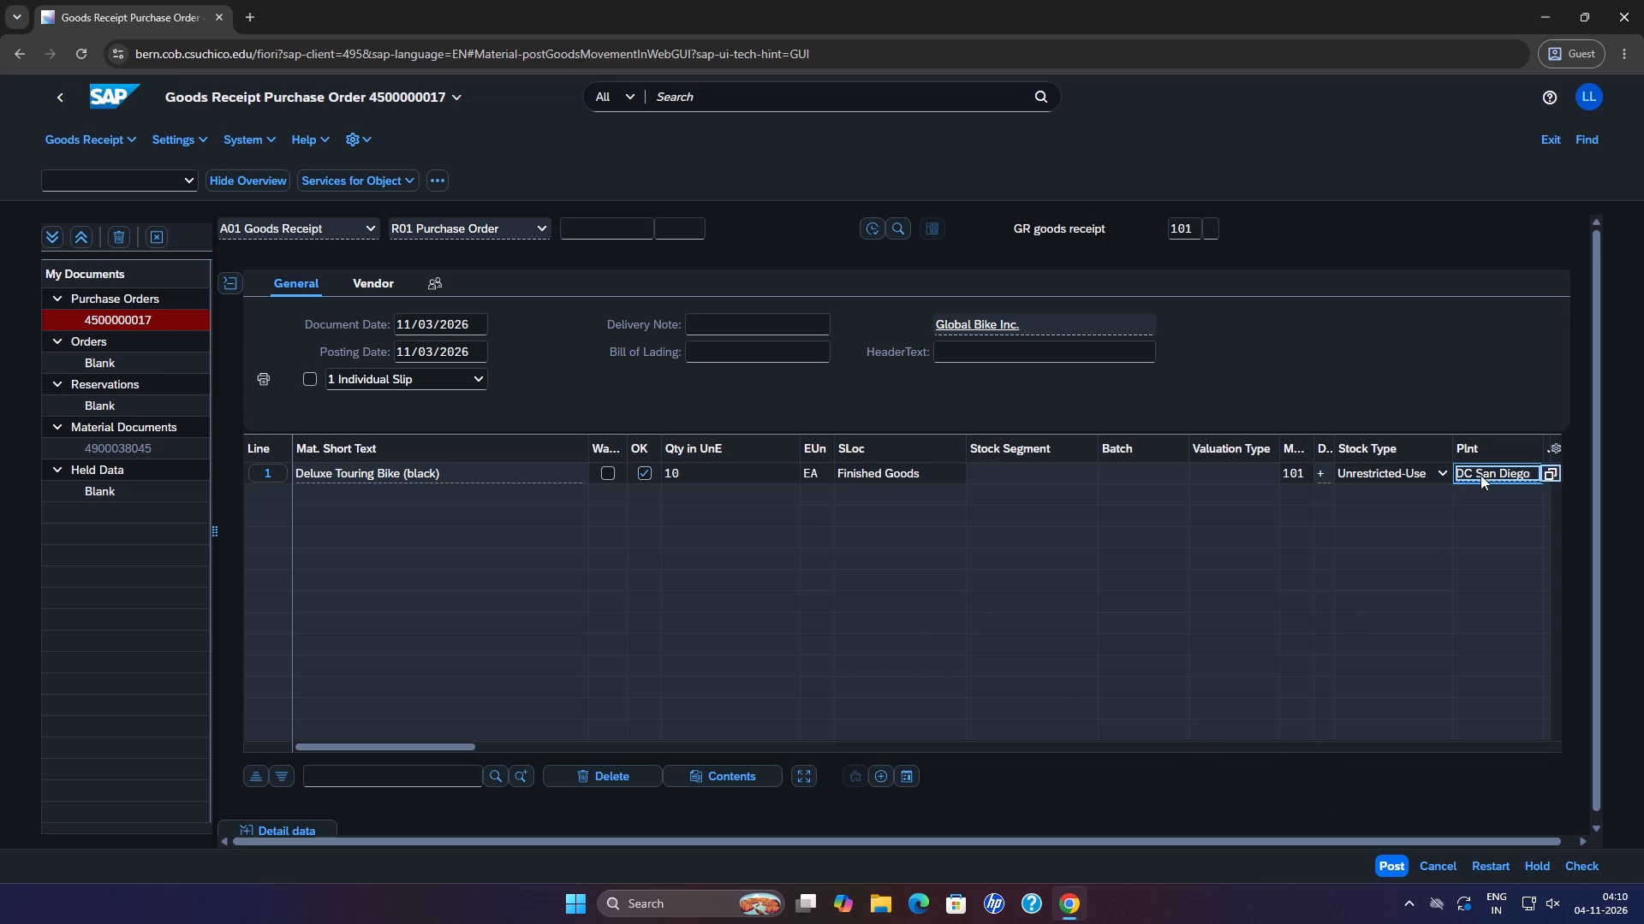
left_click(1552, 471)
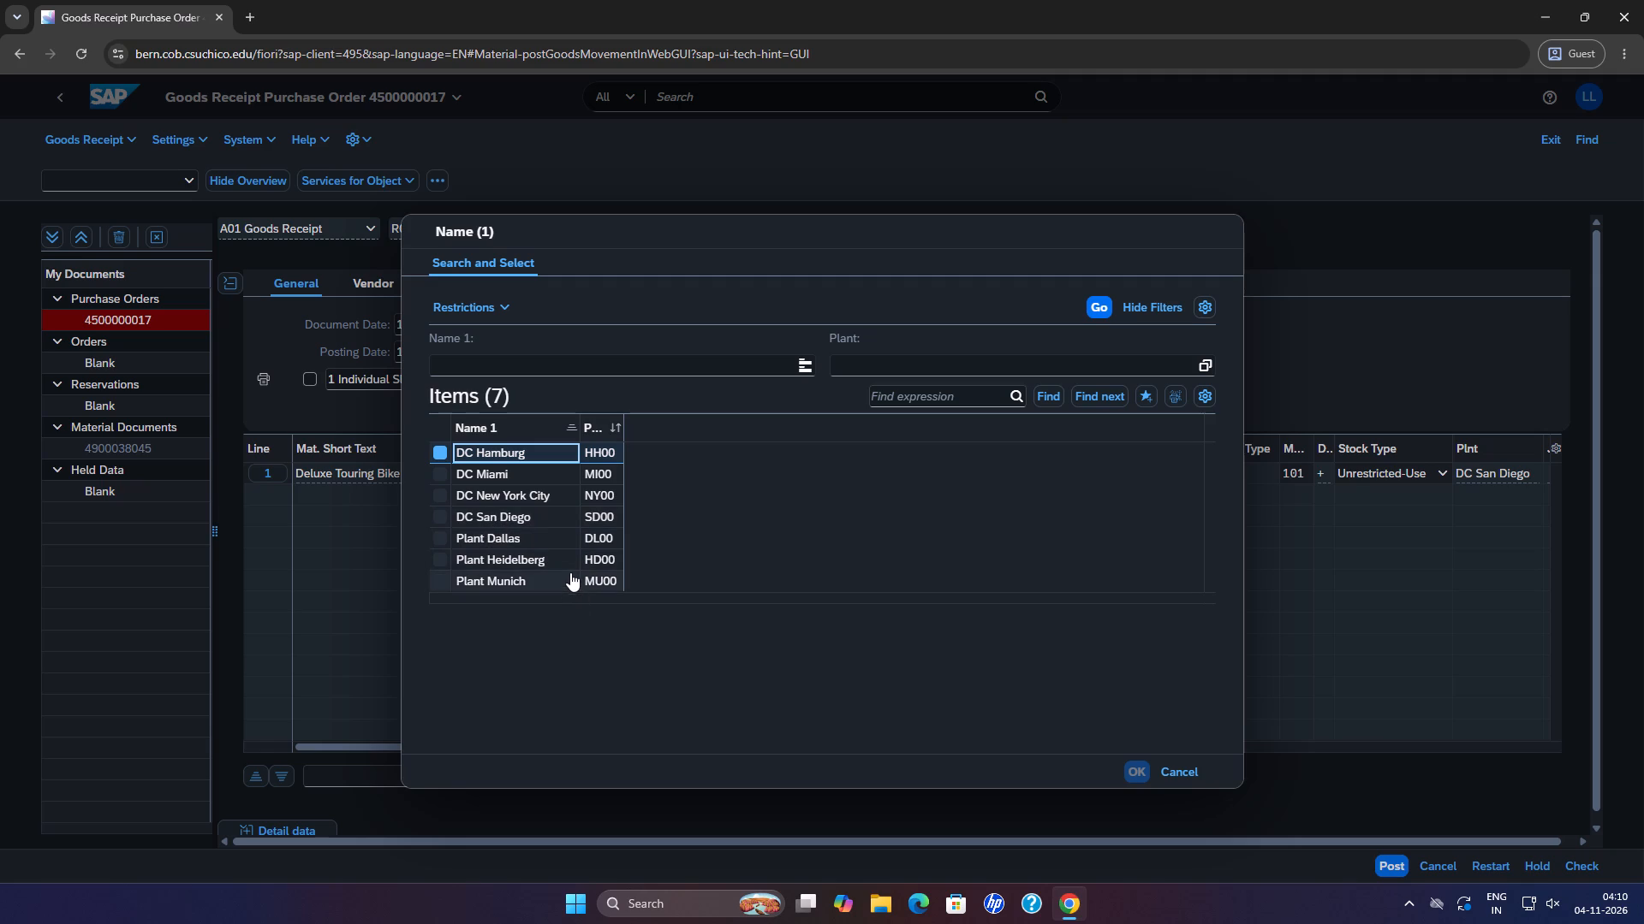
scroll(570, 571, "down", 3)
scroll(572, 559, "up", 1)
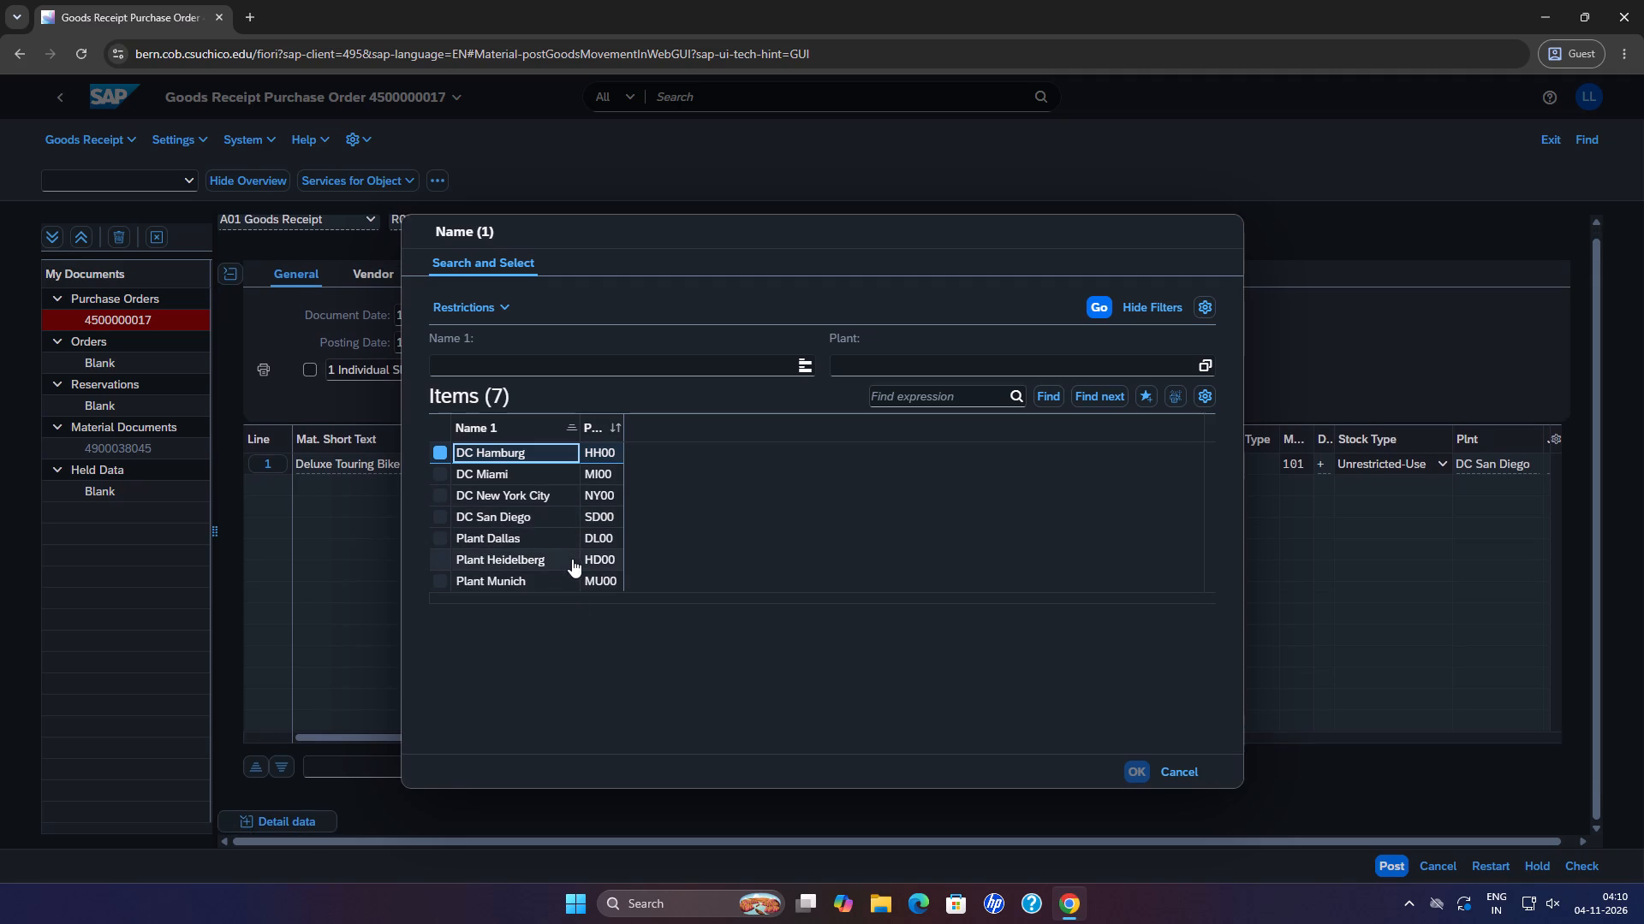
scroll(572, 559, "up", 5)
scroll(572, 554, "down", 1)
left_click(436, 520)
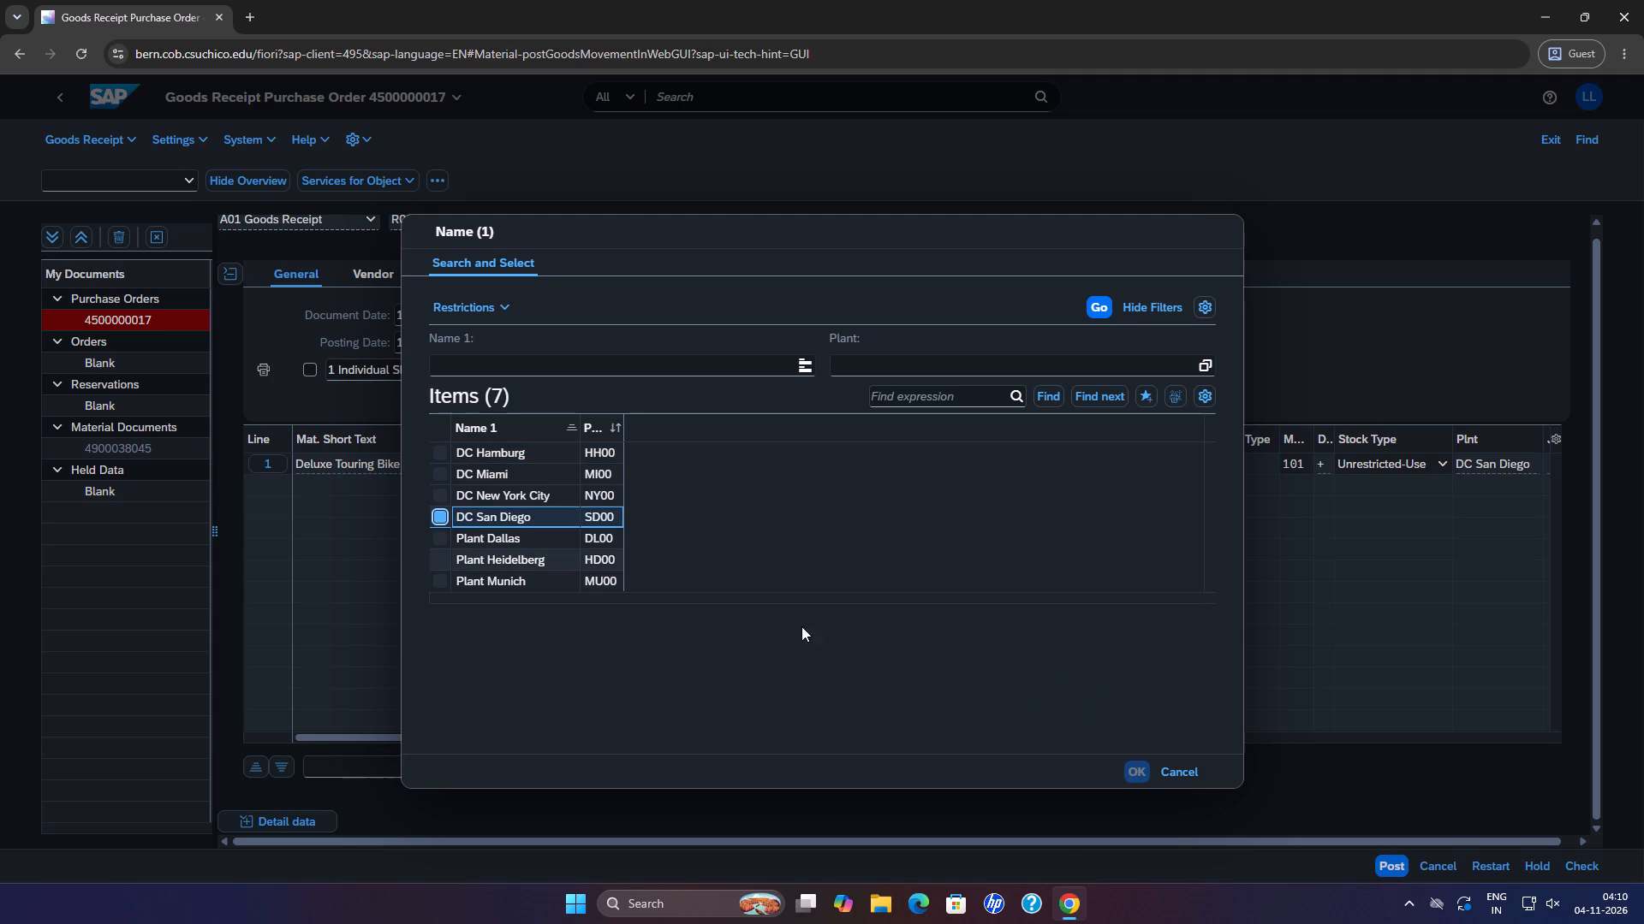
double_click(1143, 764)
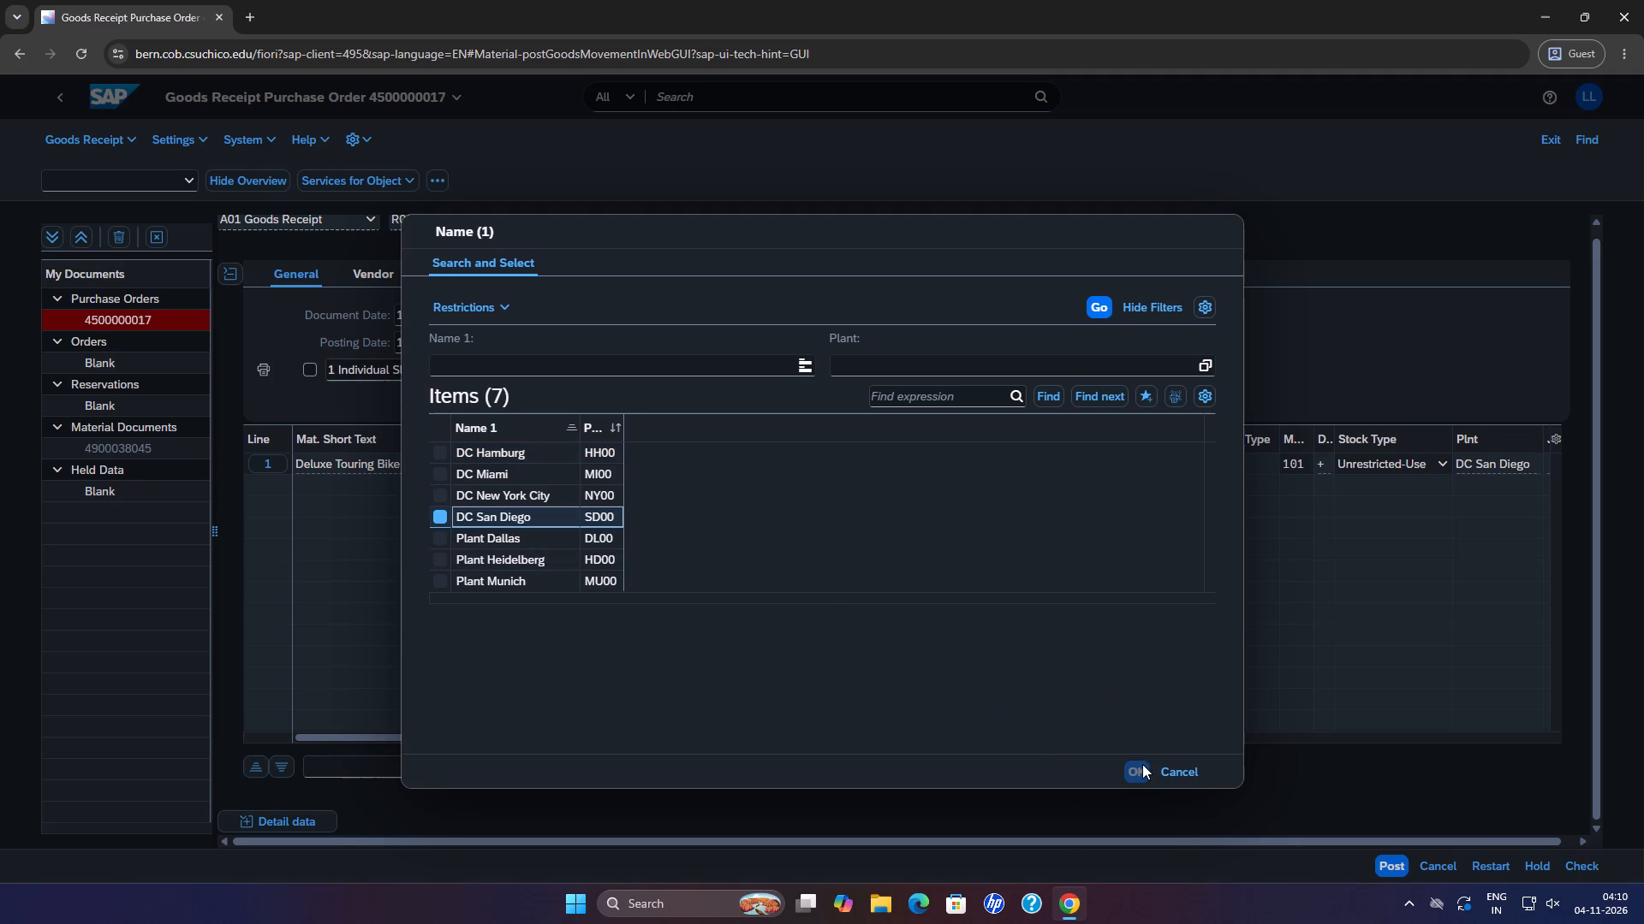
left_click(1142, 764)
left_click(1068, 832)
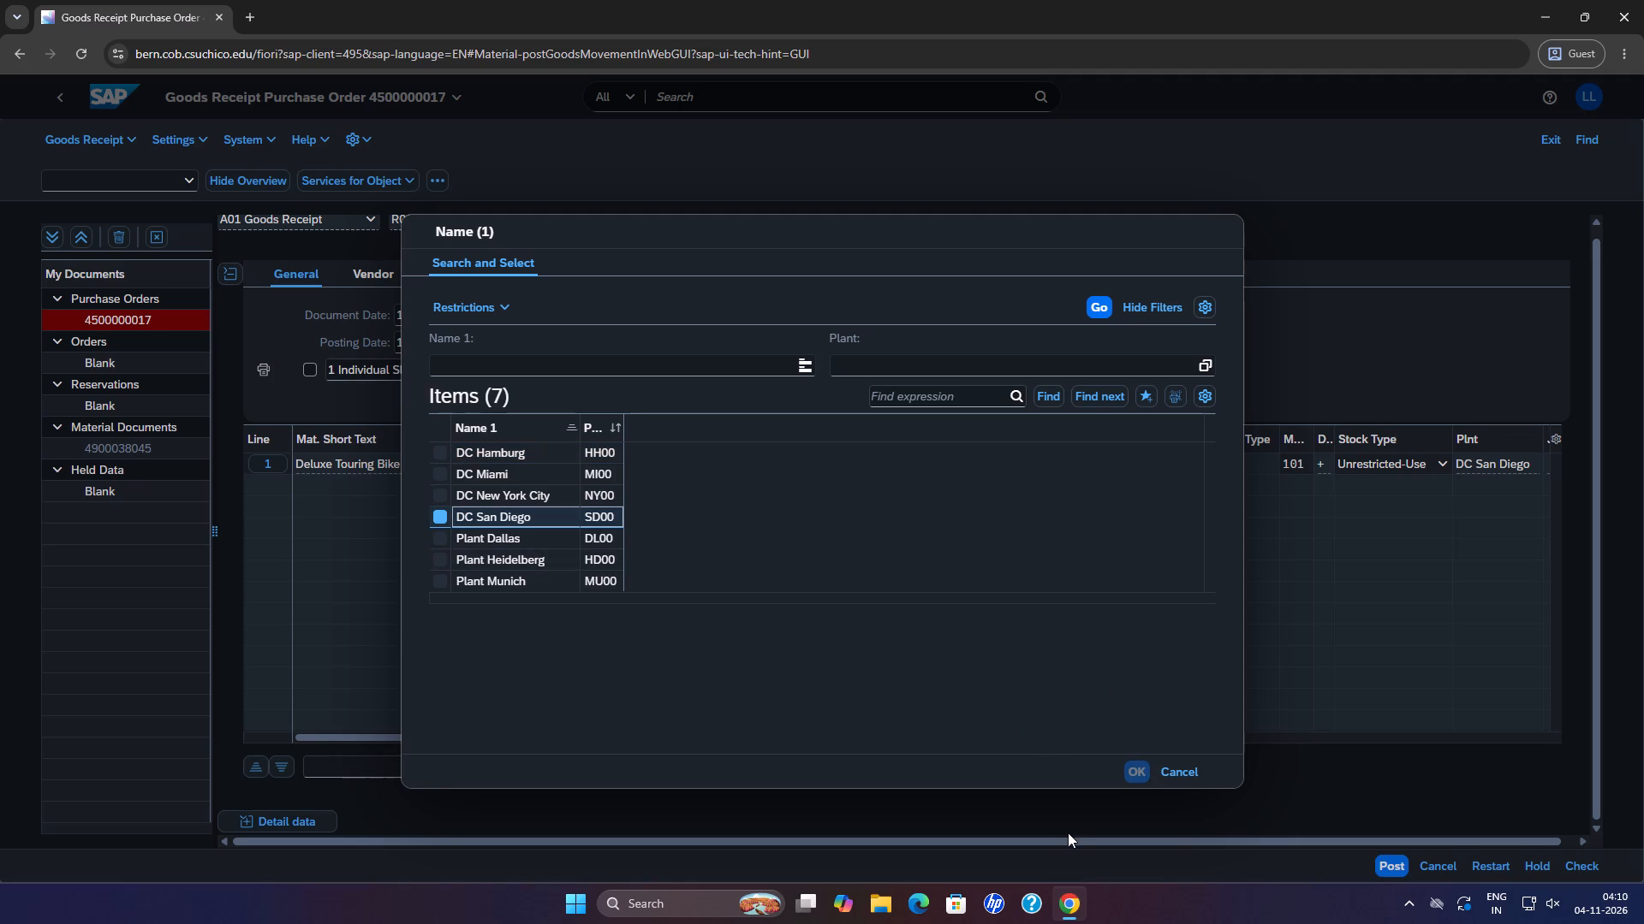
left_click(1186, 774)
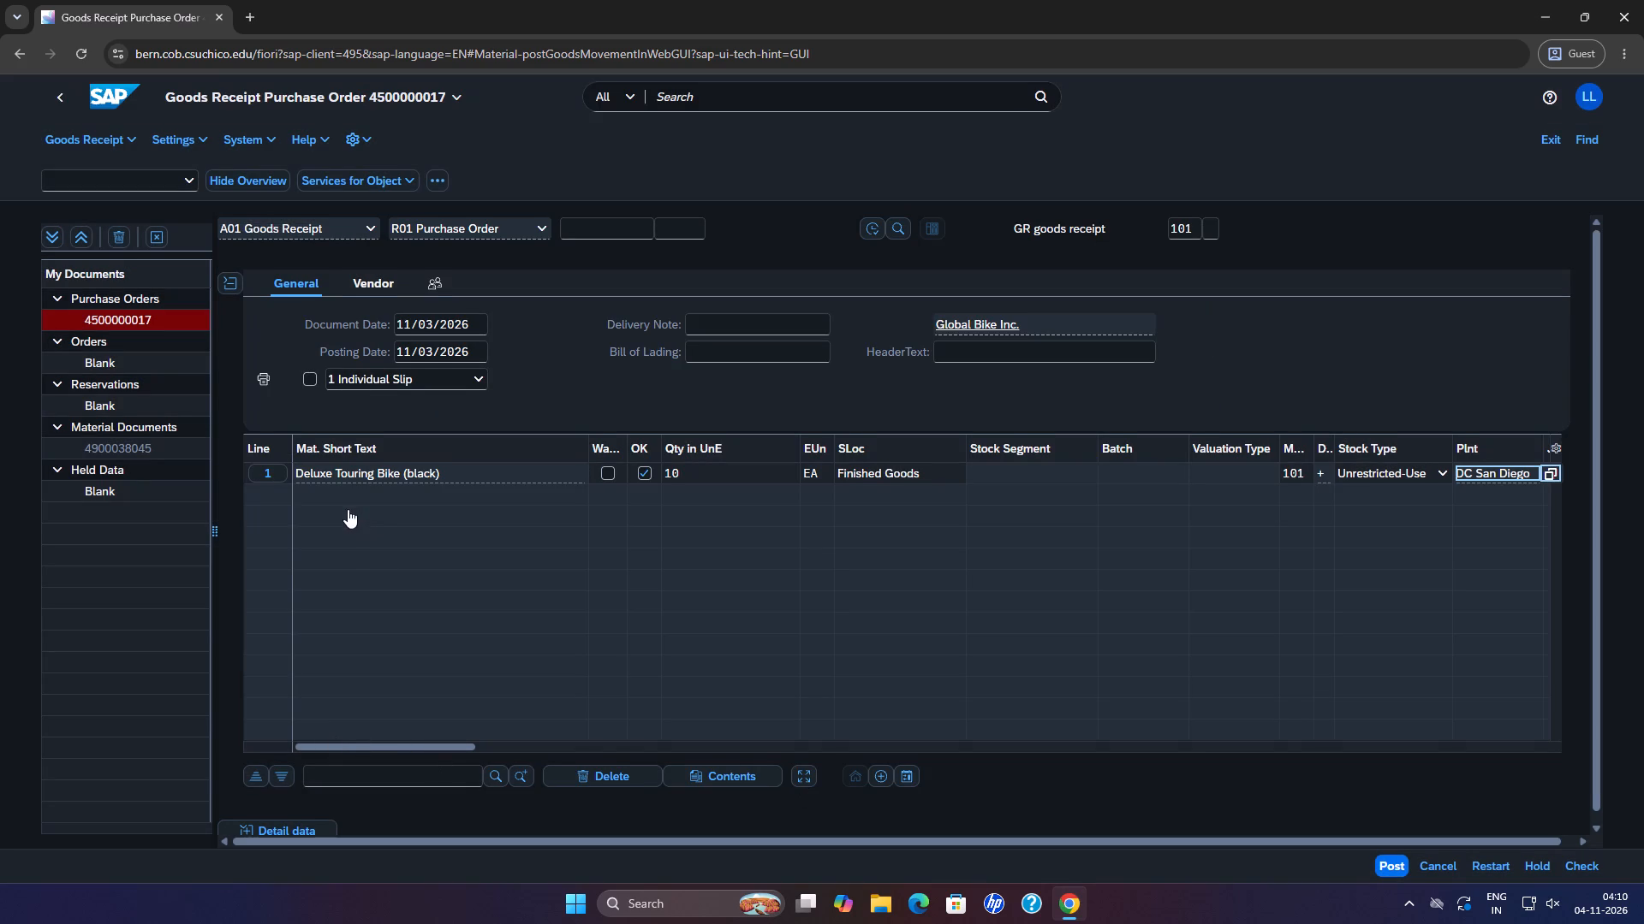
scroll(348, 530, "down", 4)
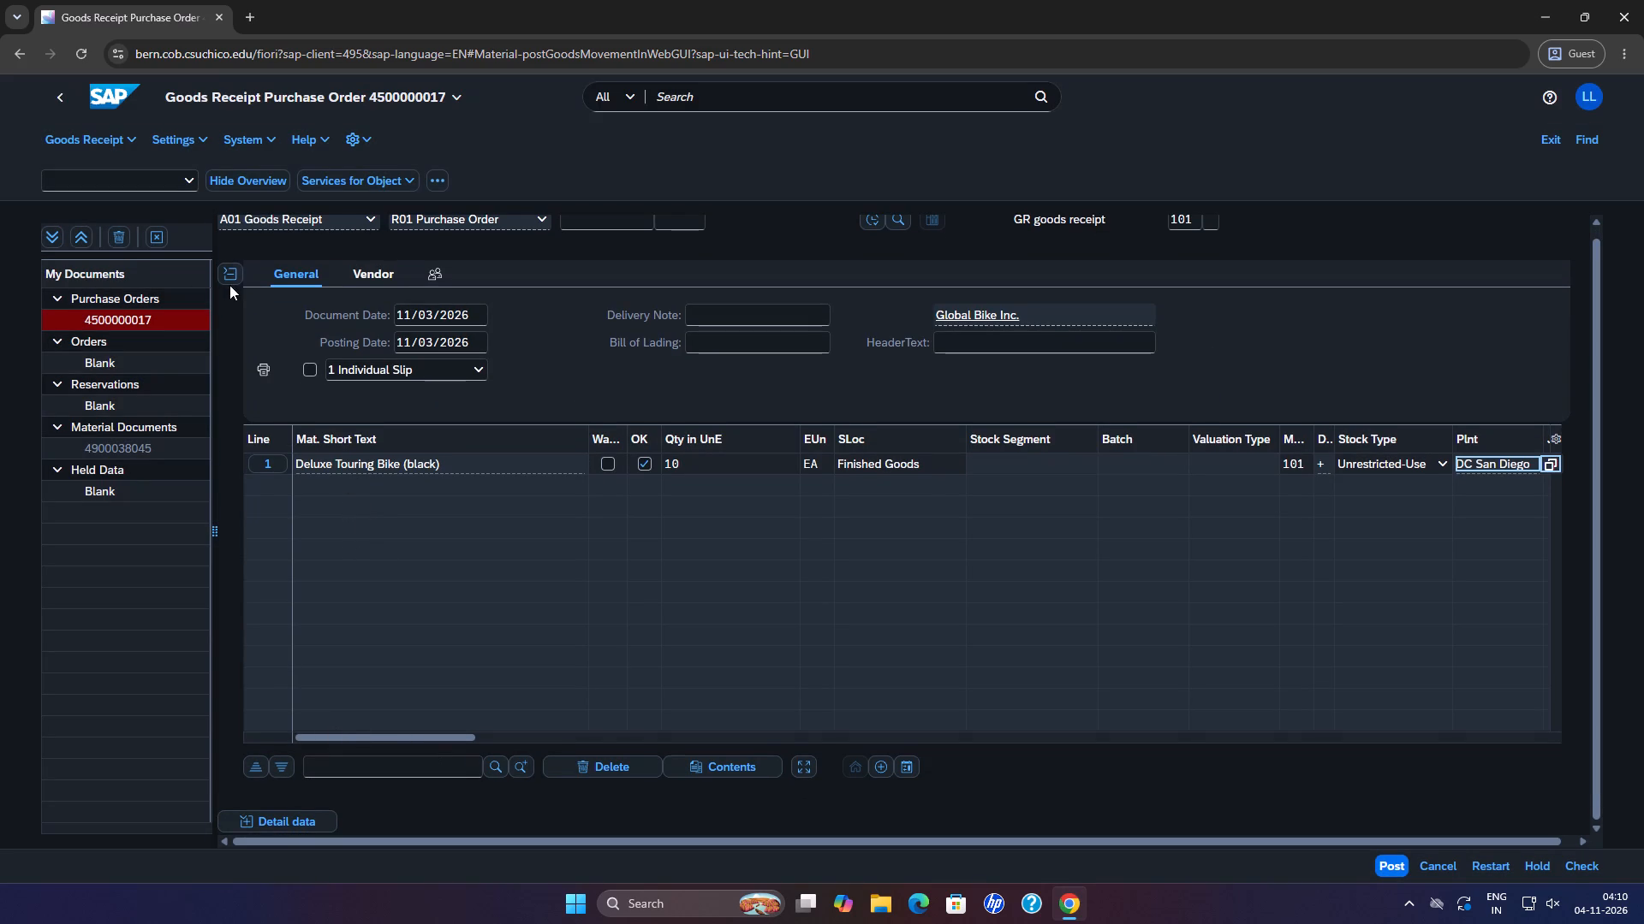
left_click(229, 277)
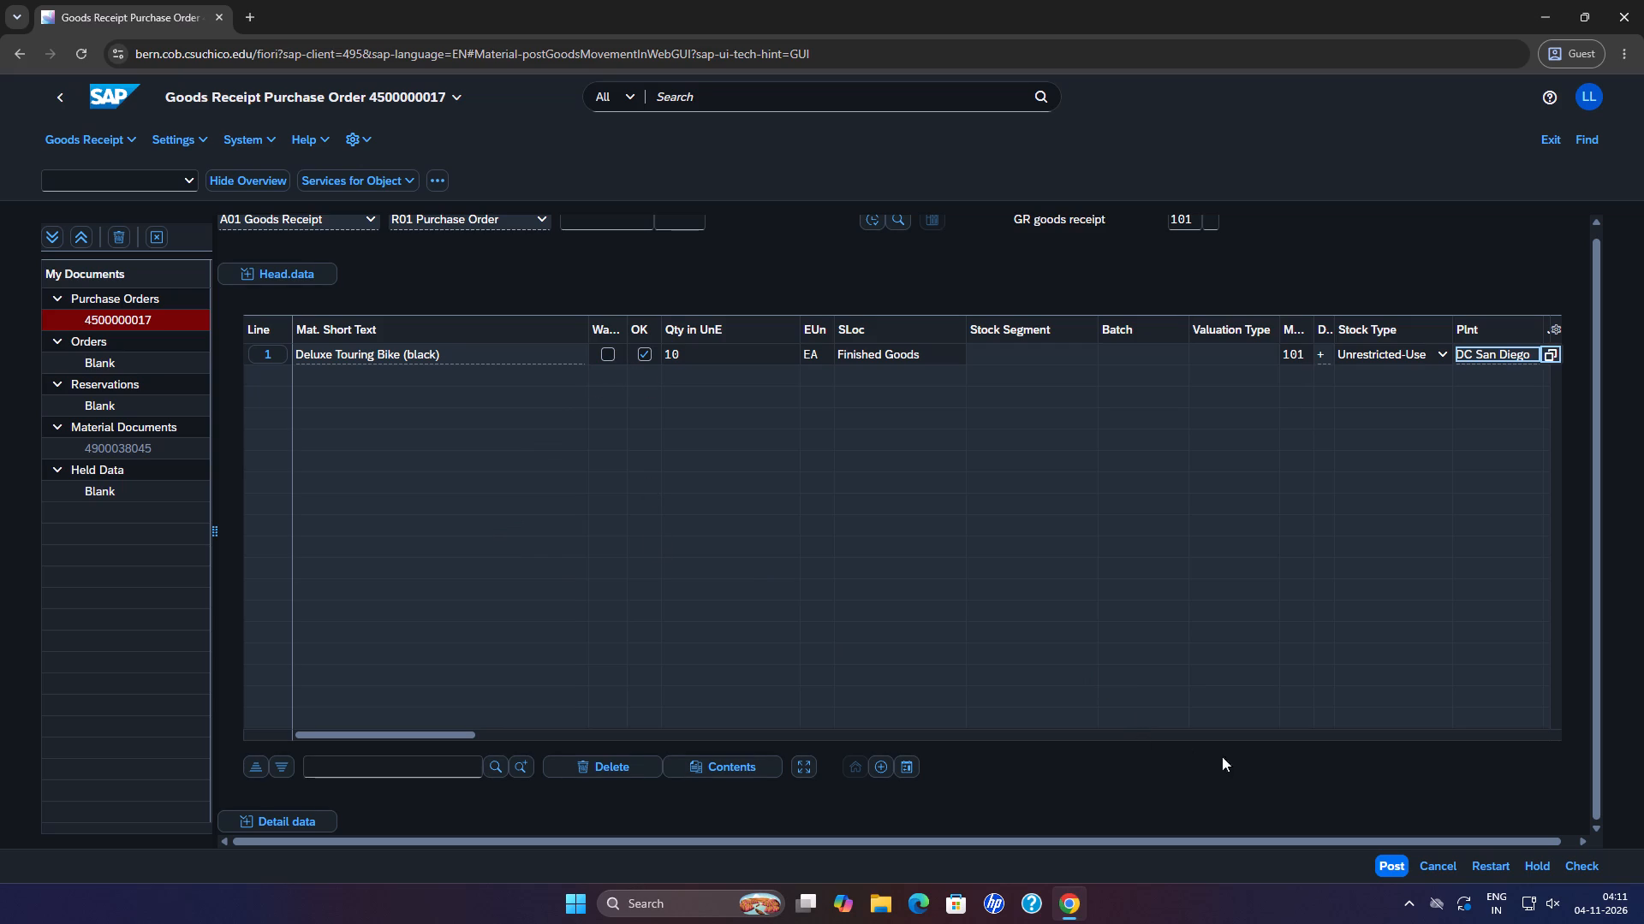
left_click(1388, 858)
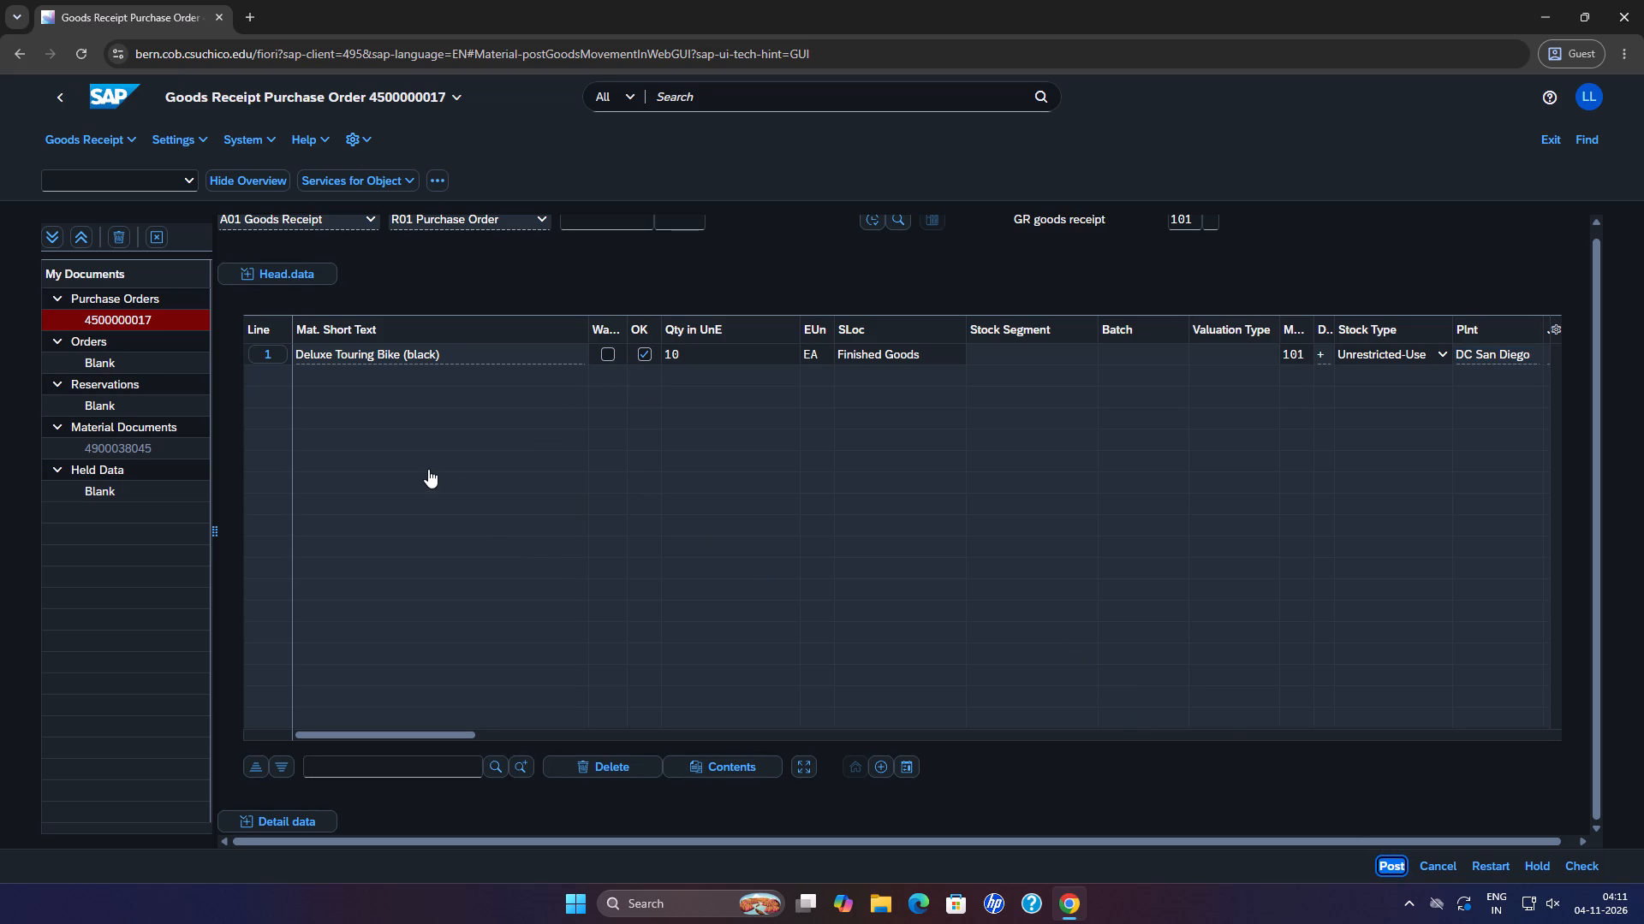
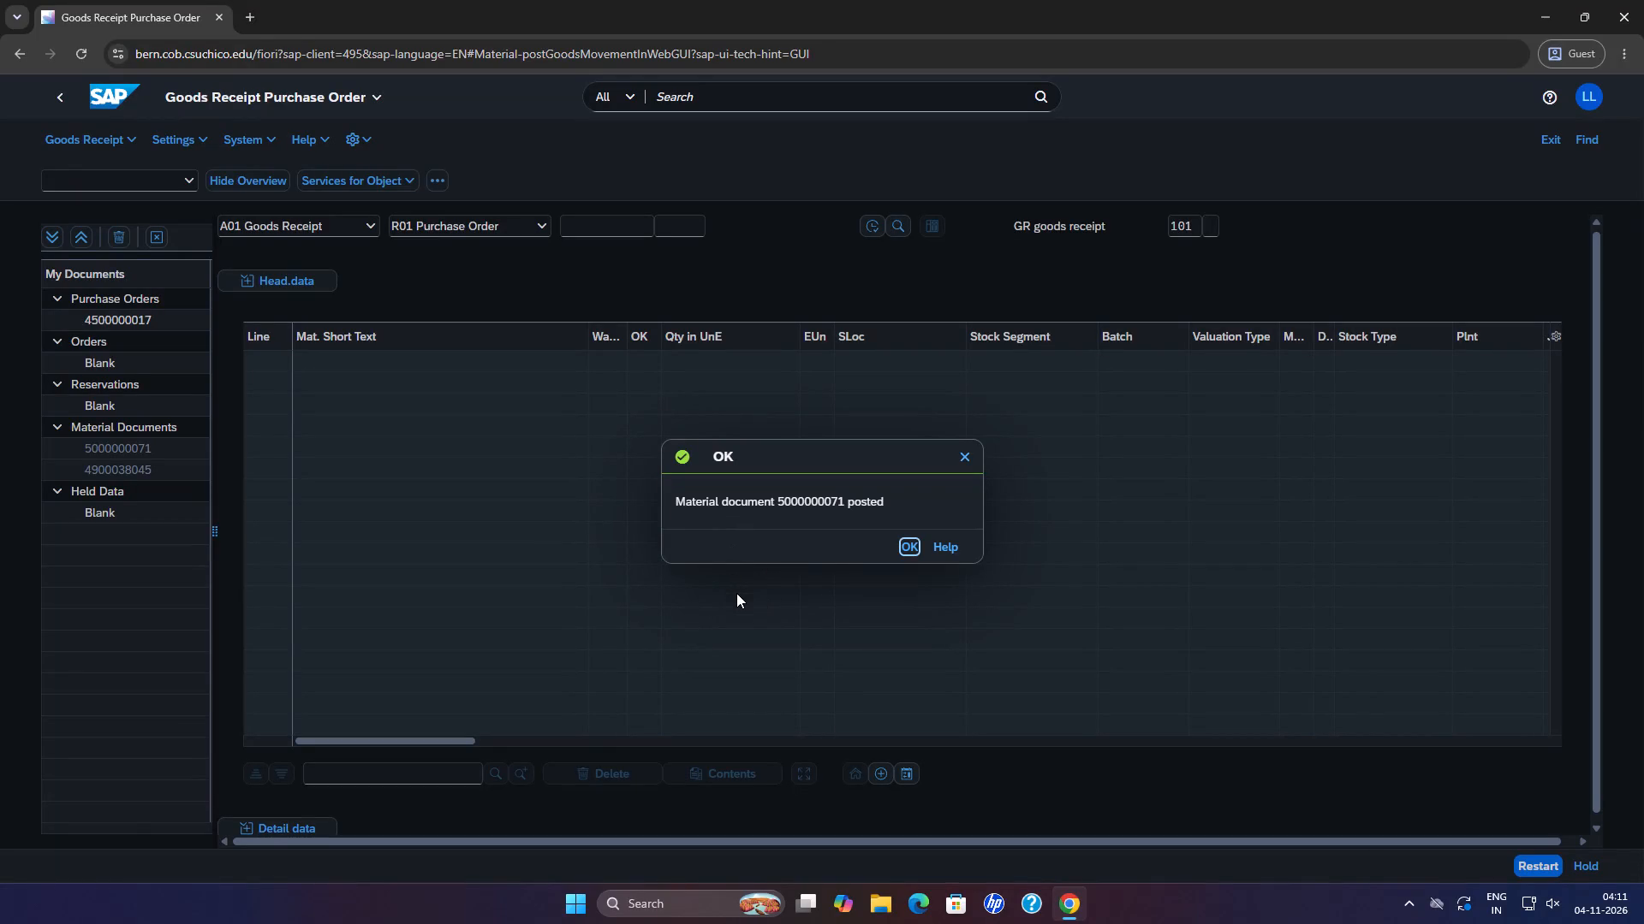
Acknowledge the material document posting message and return to the launchpad home page.
left_click(908, 550)
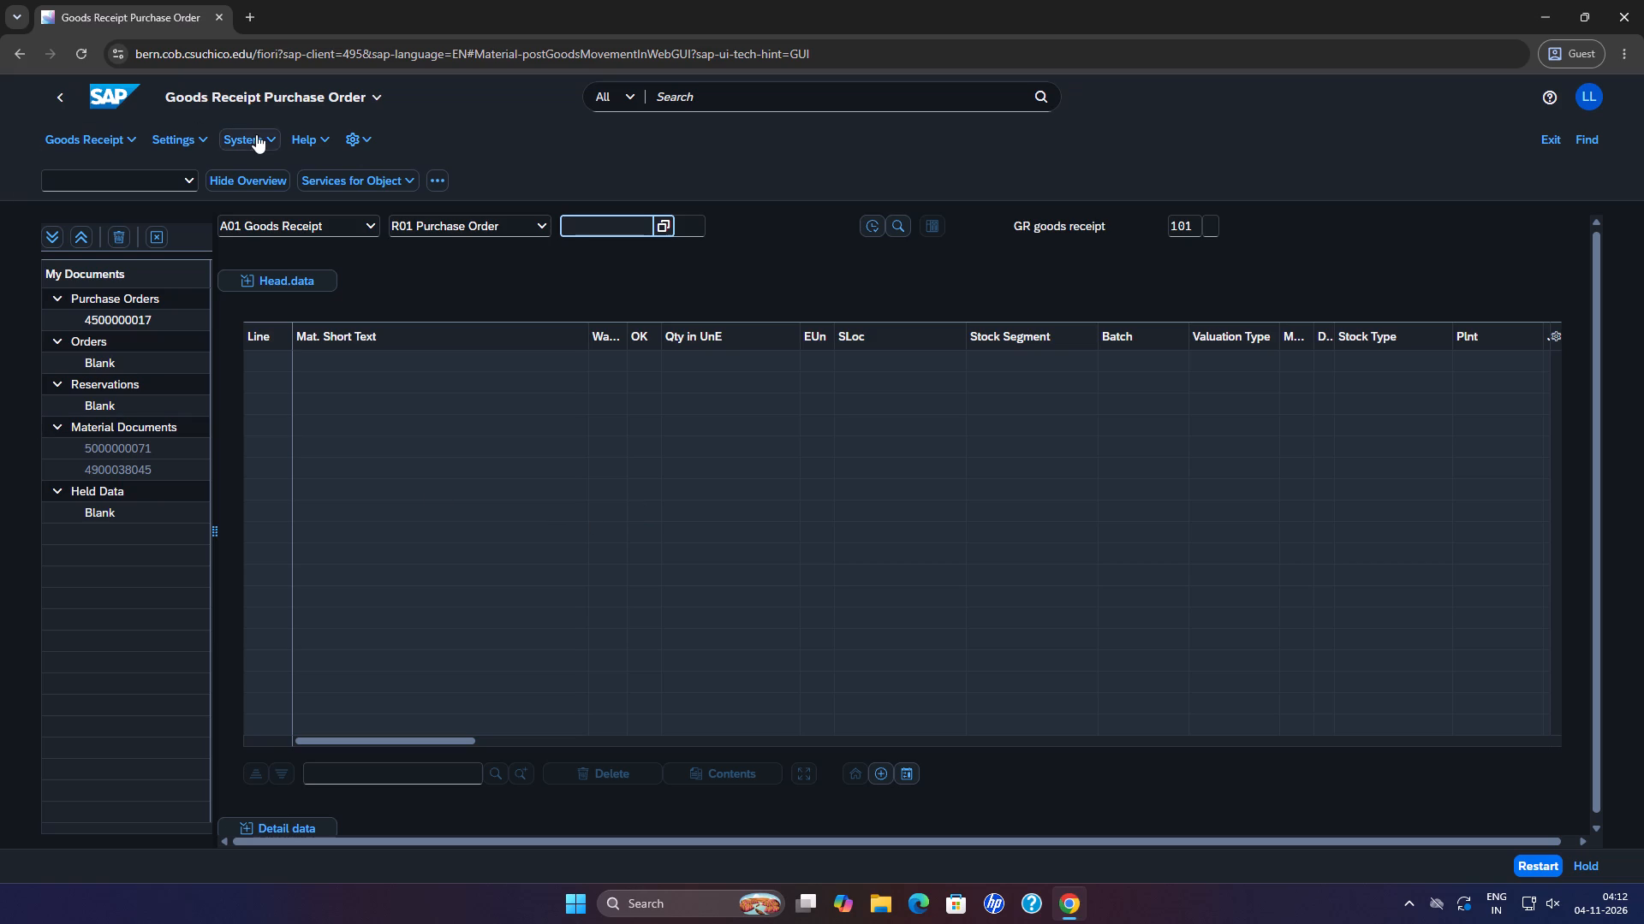
left_click(108, 99)
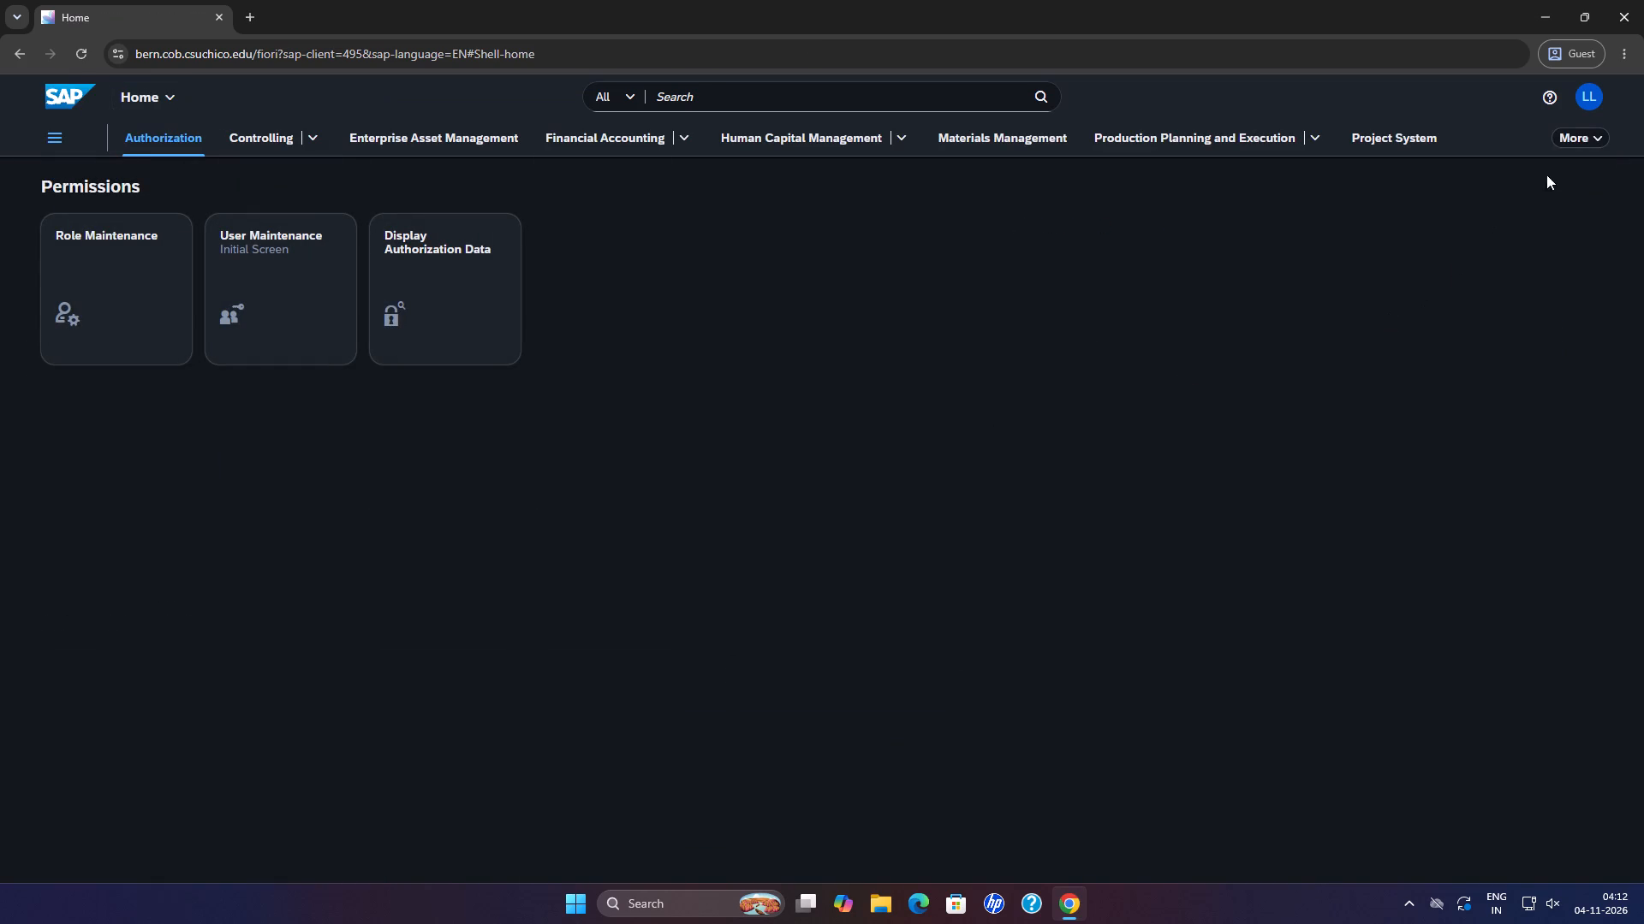
Open the Stock - Single Material app under Warehouse Supervisor on Warehouse Management's Stock Transport Order page.
left_click(1567, 139)
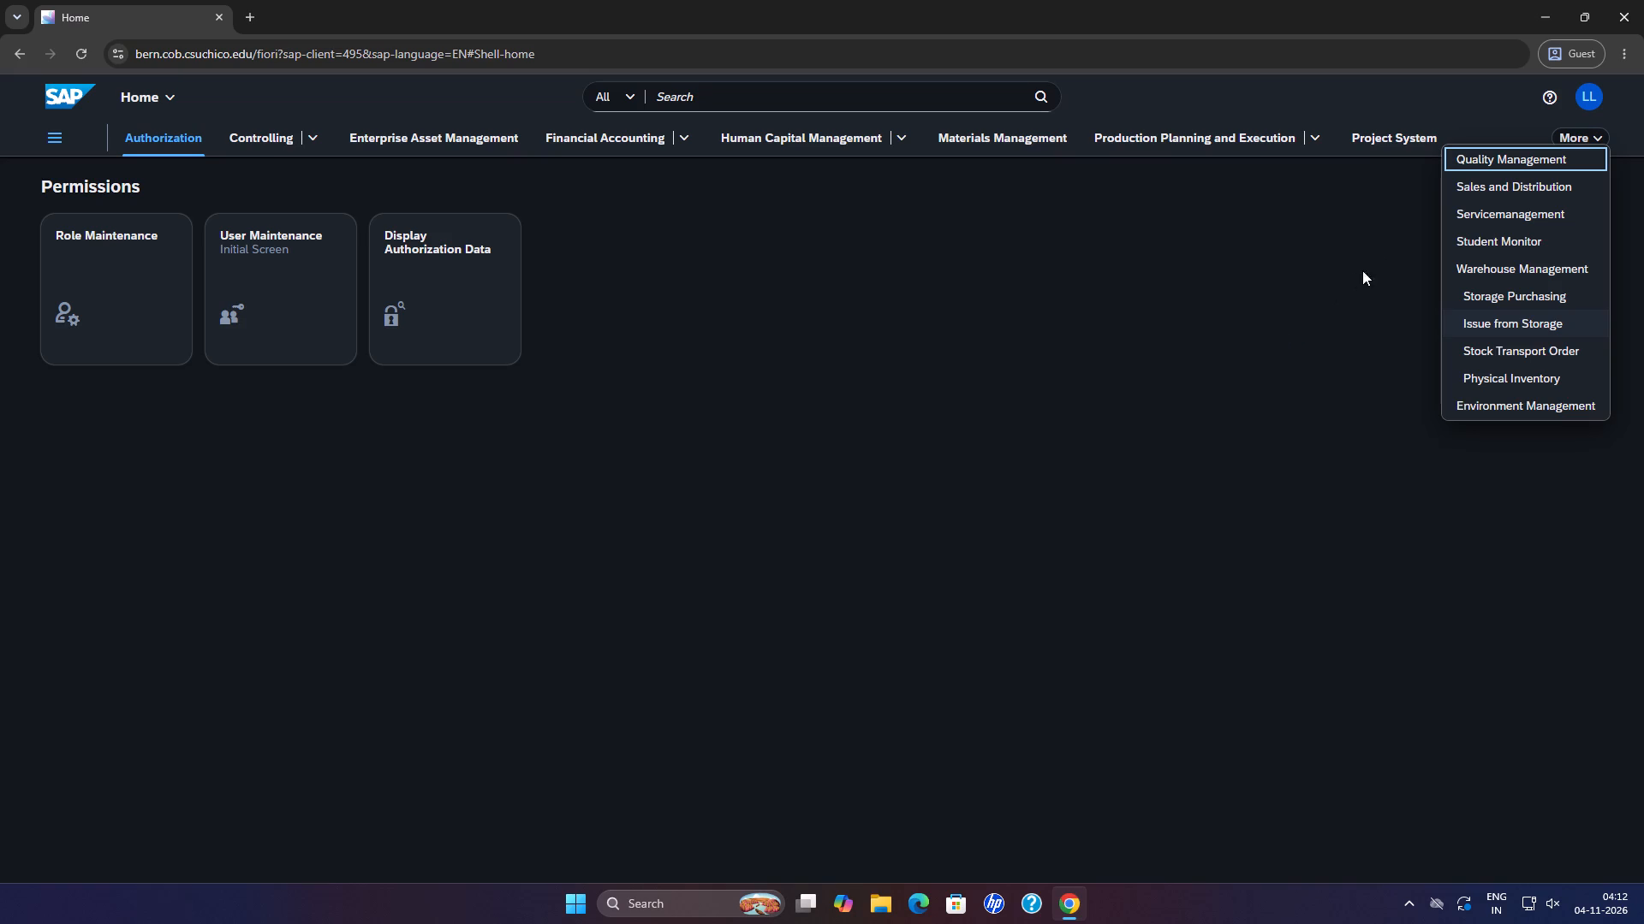
left_click(1527, 346)
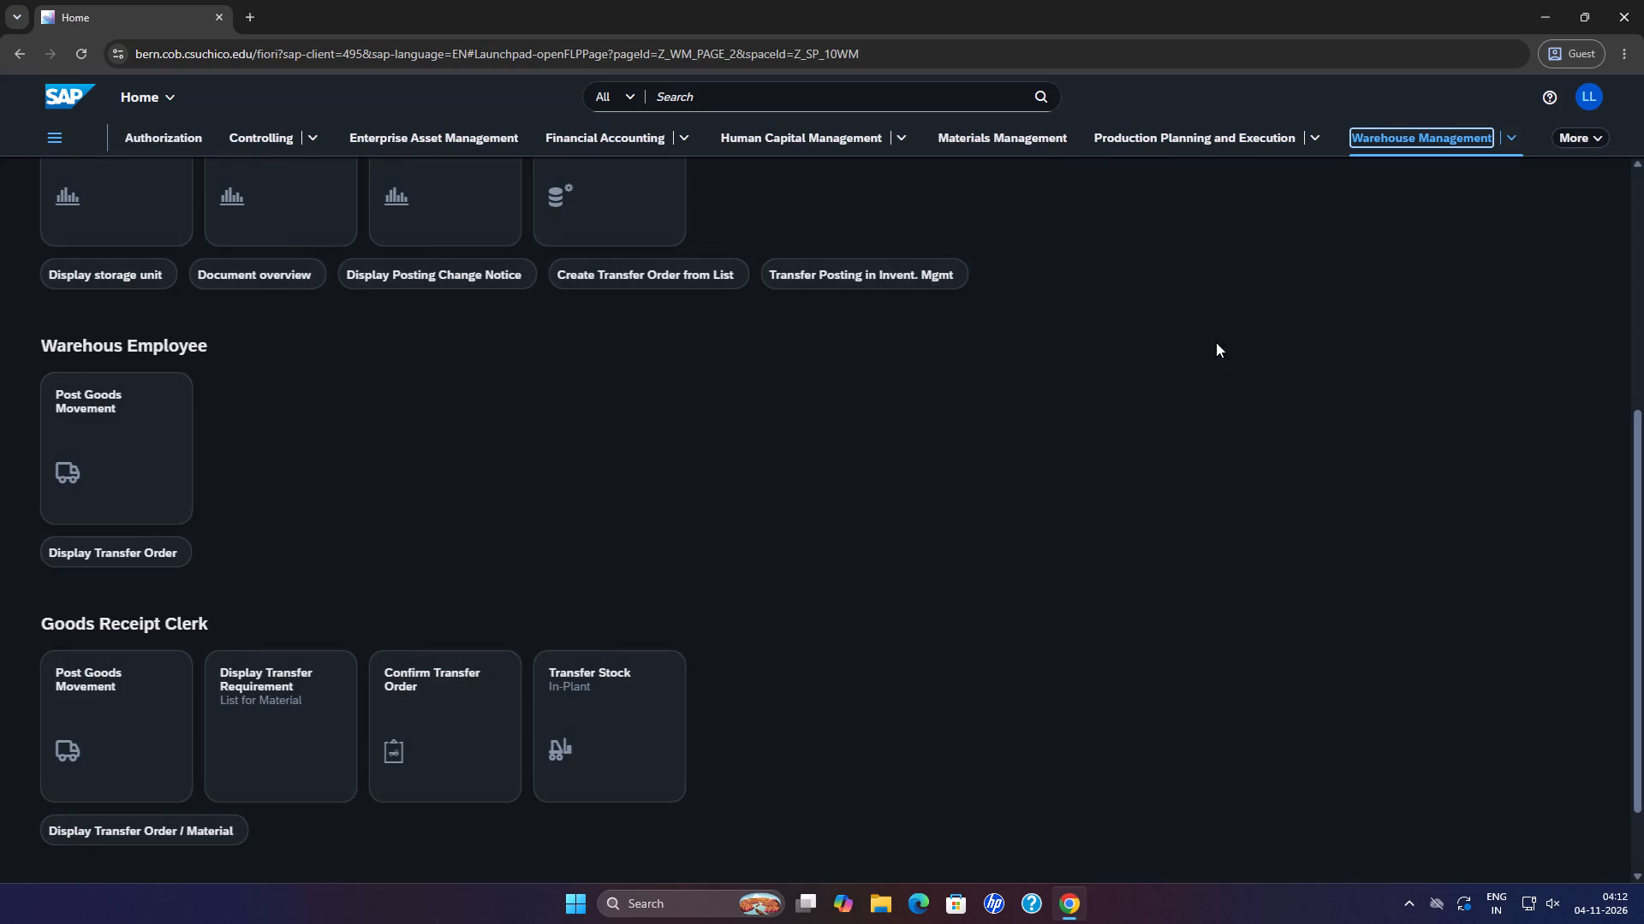
scroll(588, 577, "up", 10)
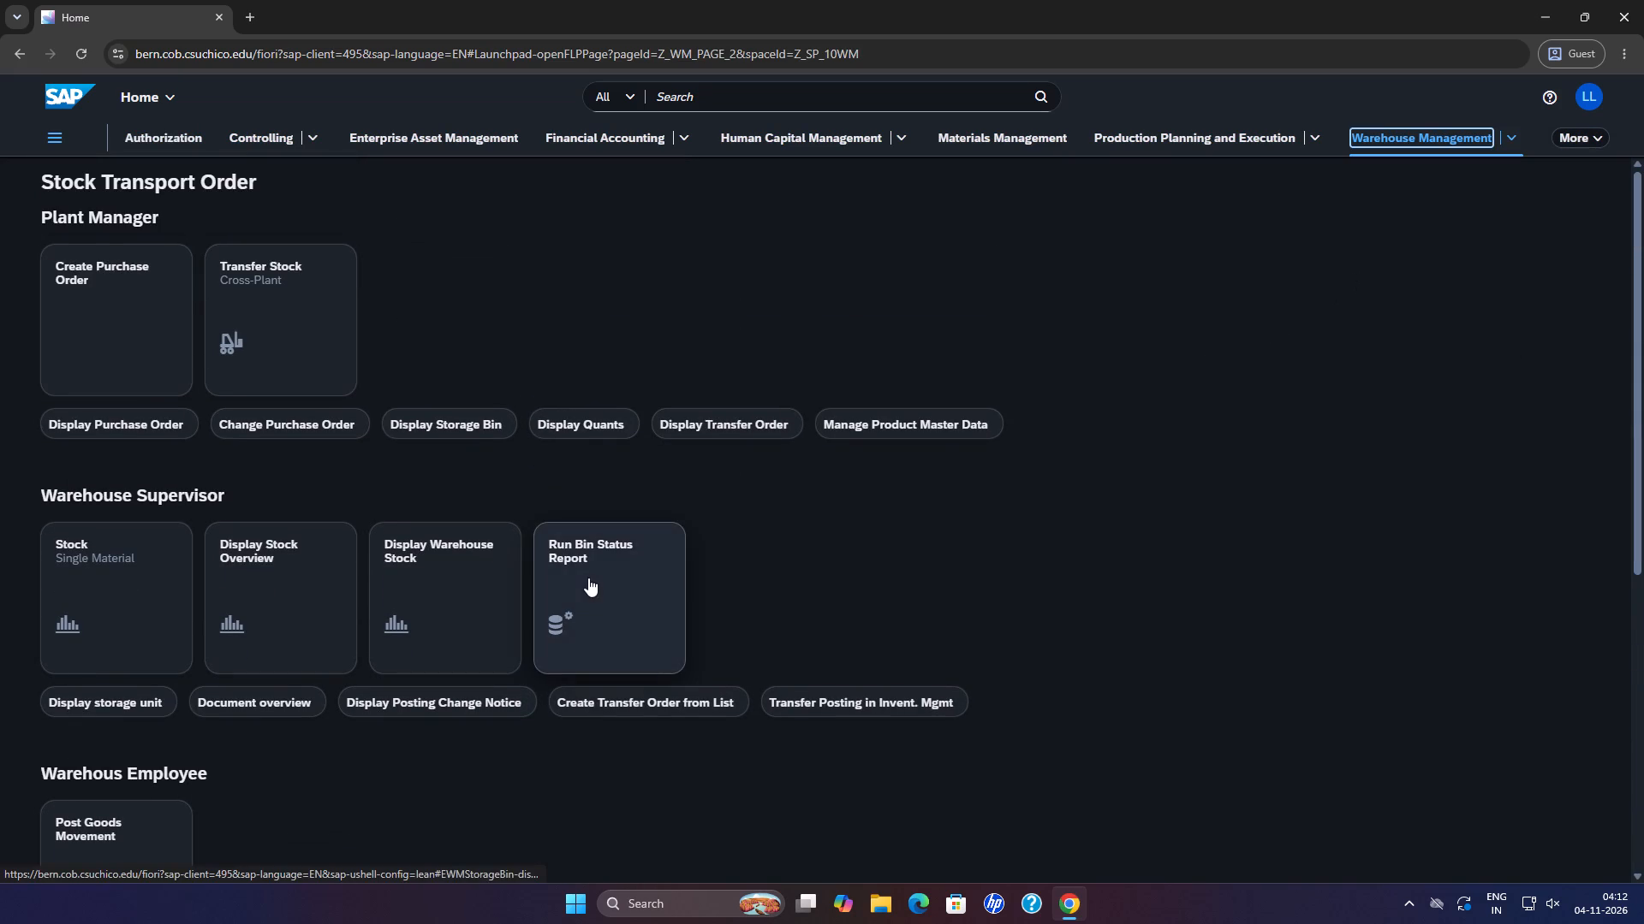
left_click(107, 631)
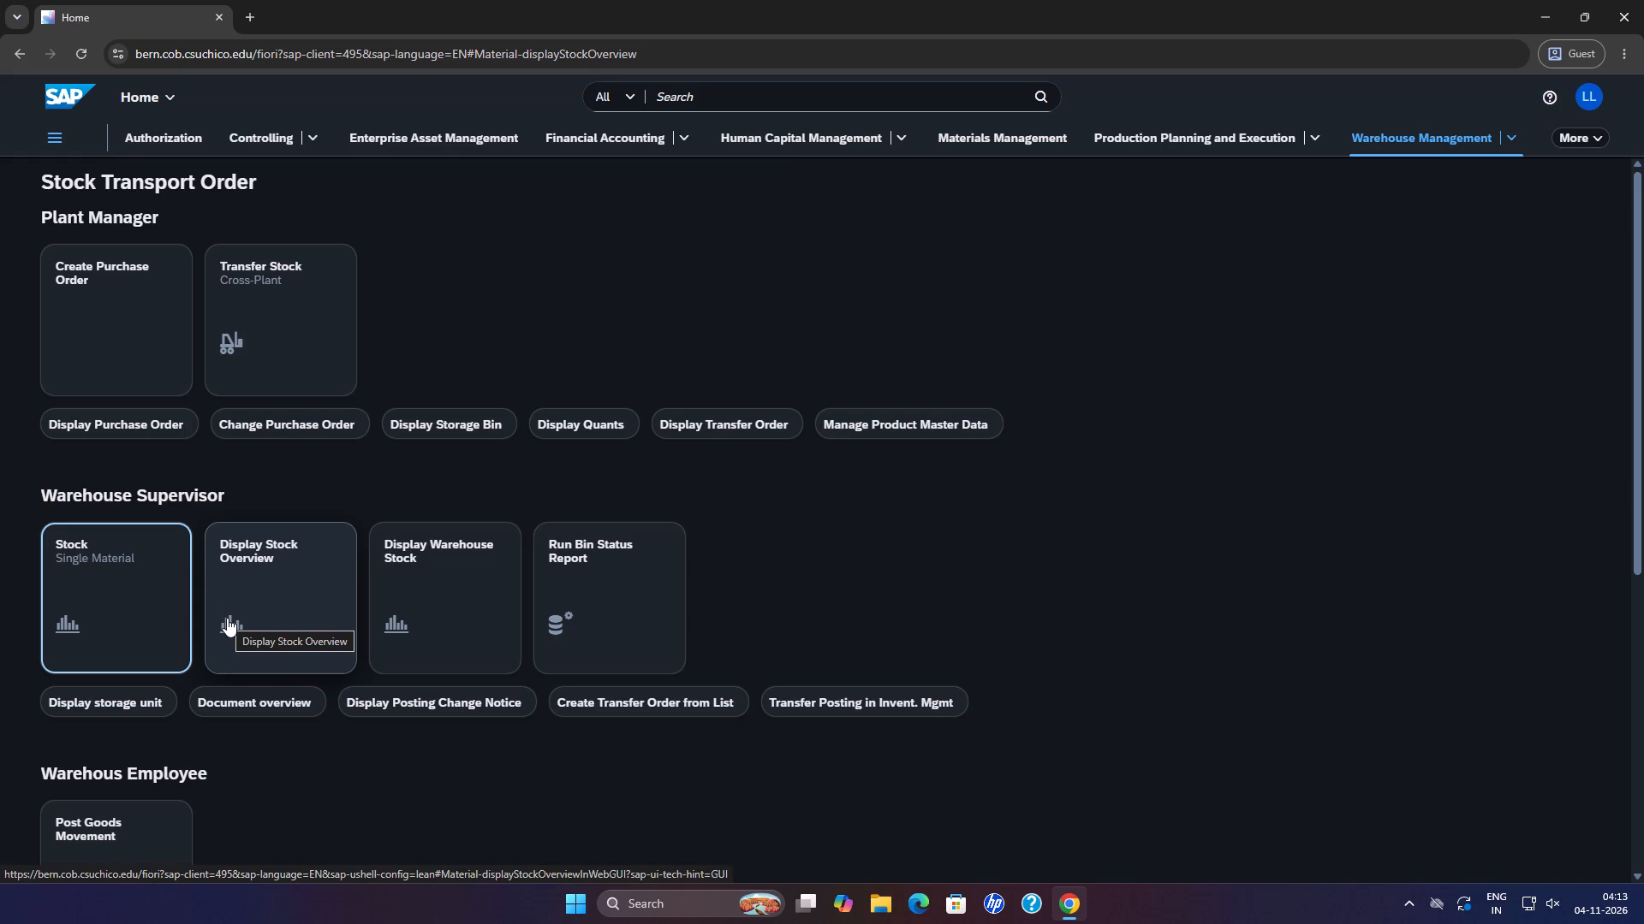
left_click(109, 608)
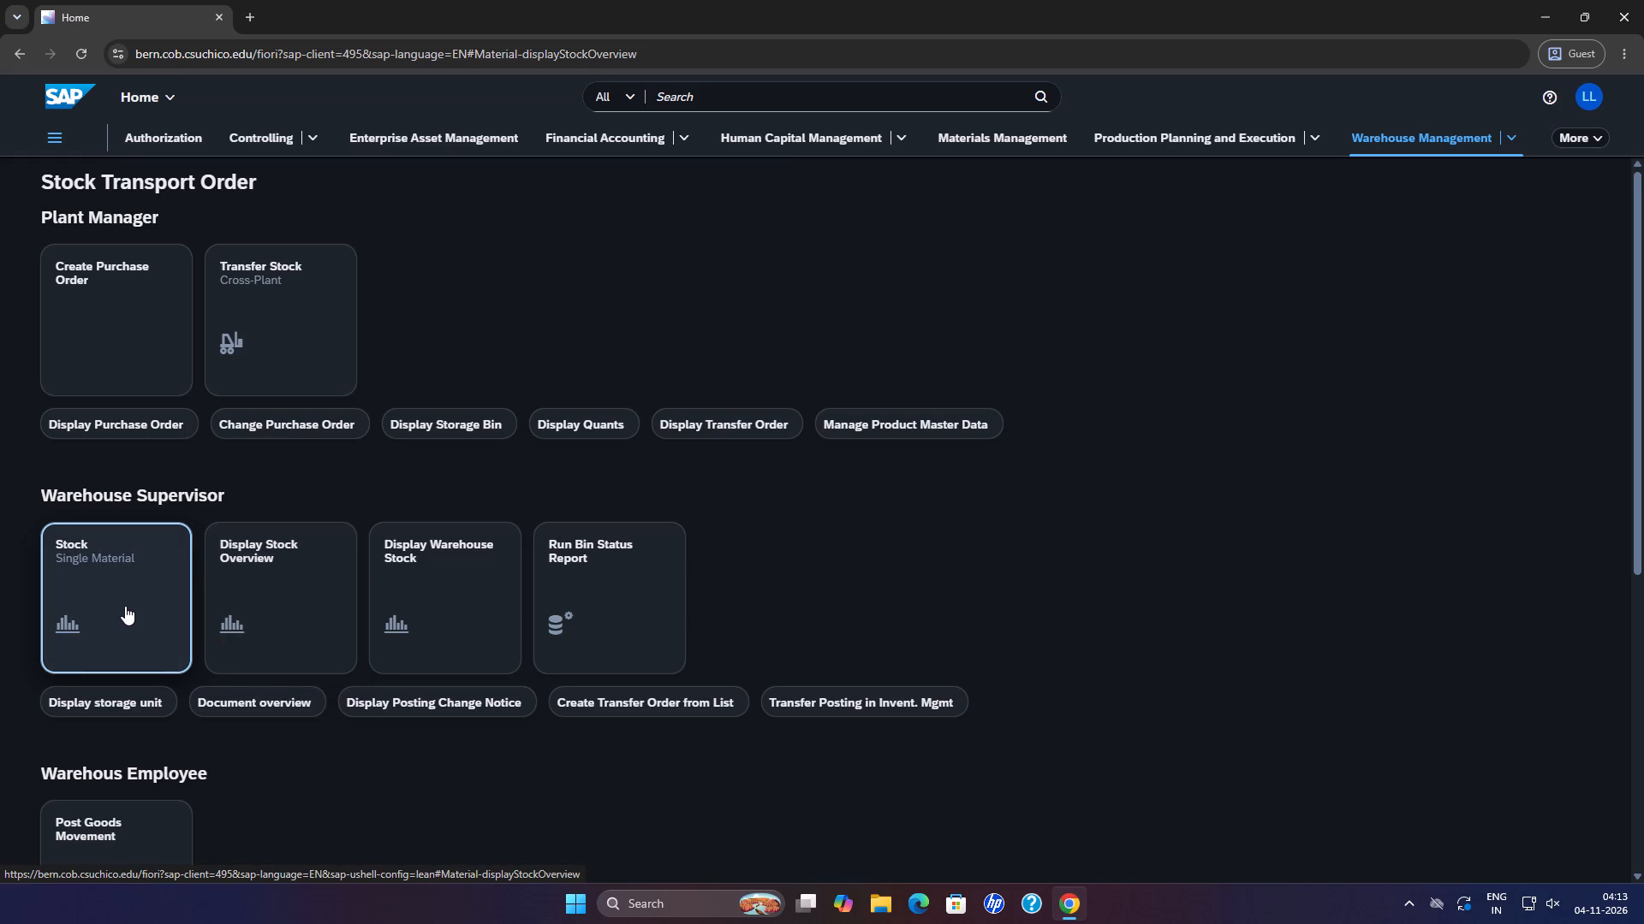
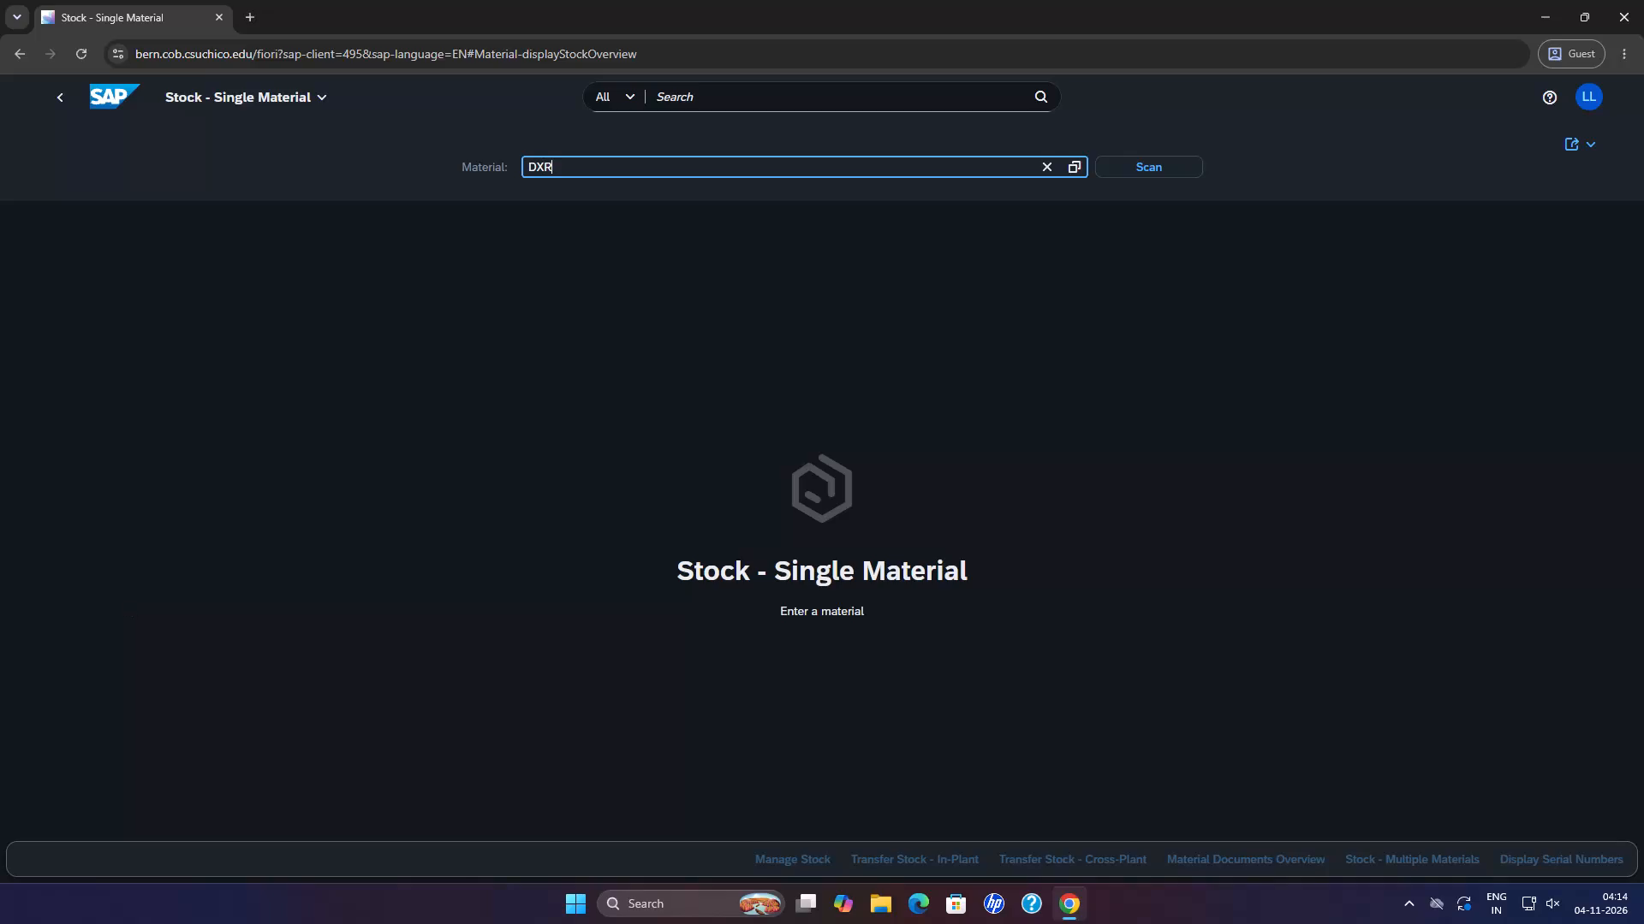
Display the stock overview for material DXTR1030.
key("BackSpace")
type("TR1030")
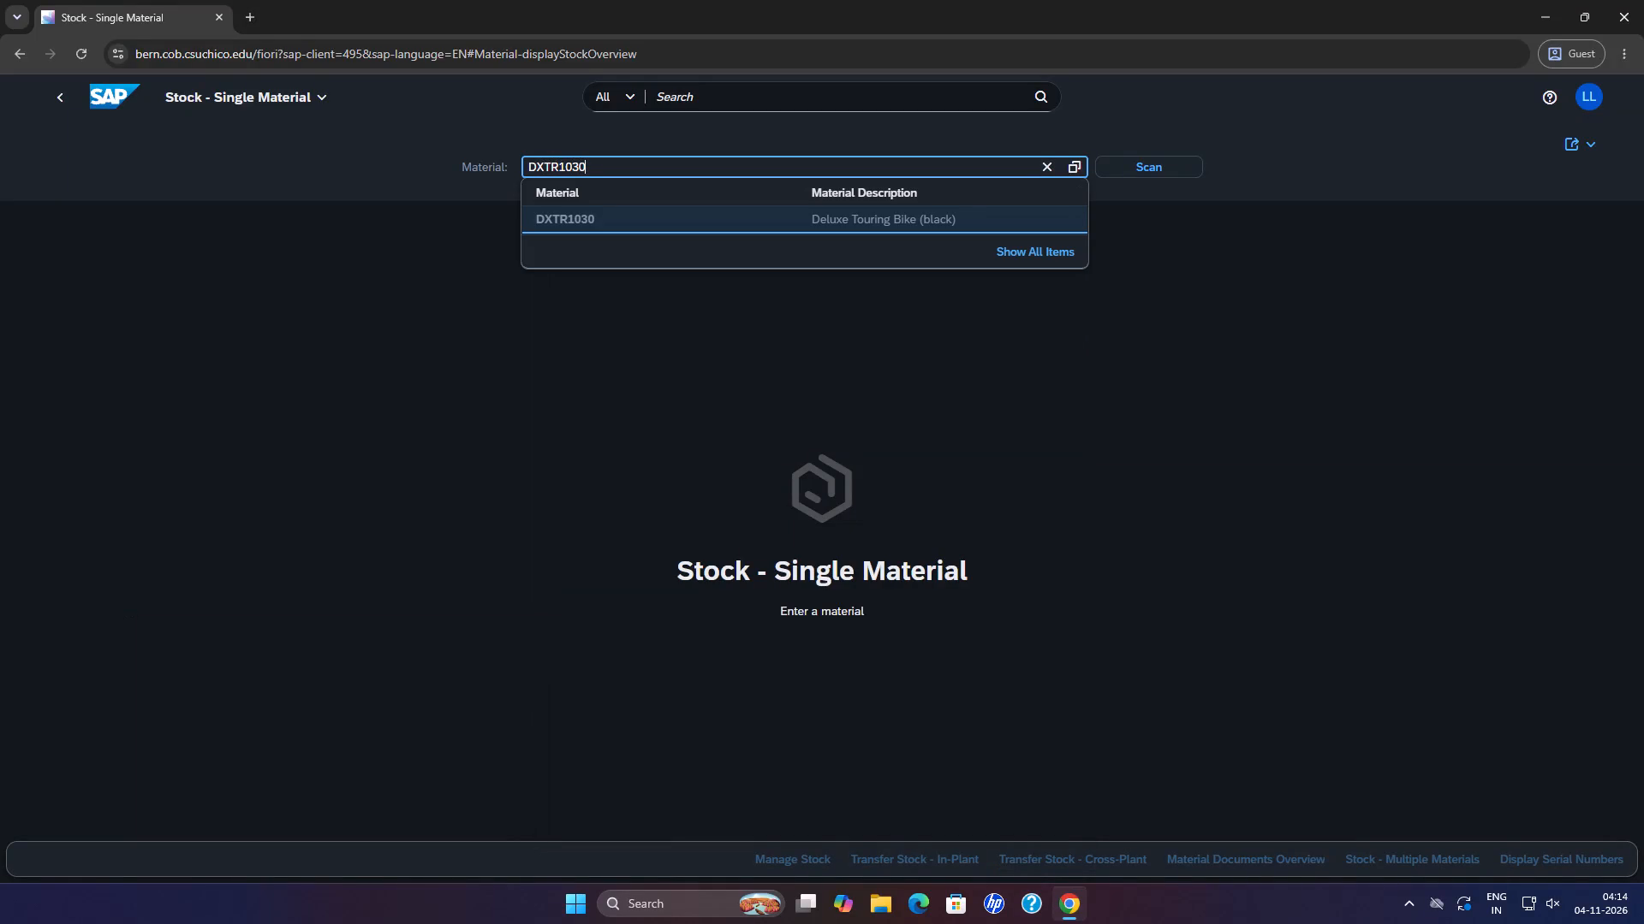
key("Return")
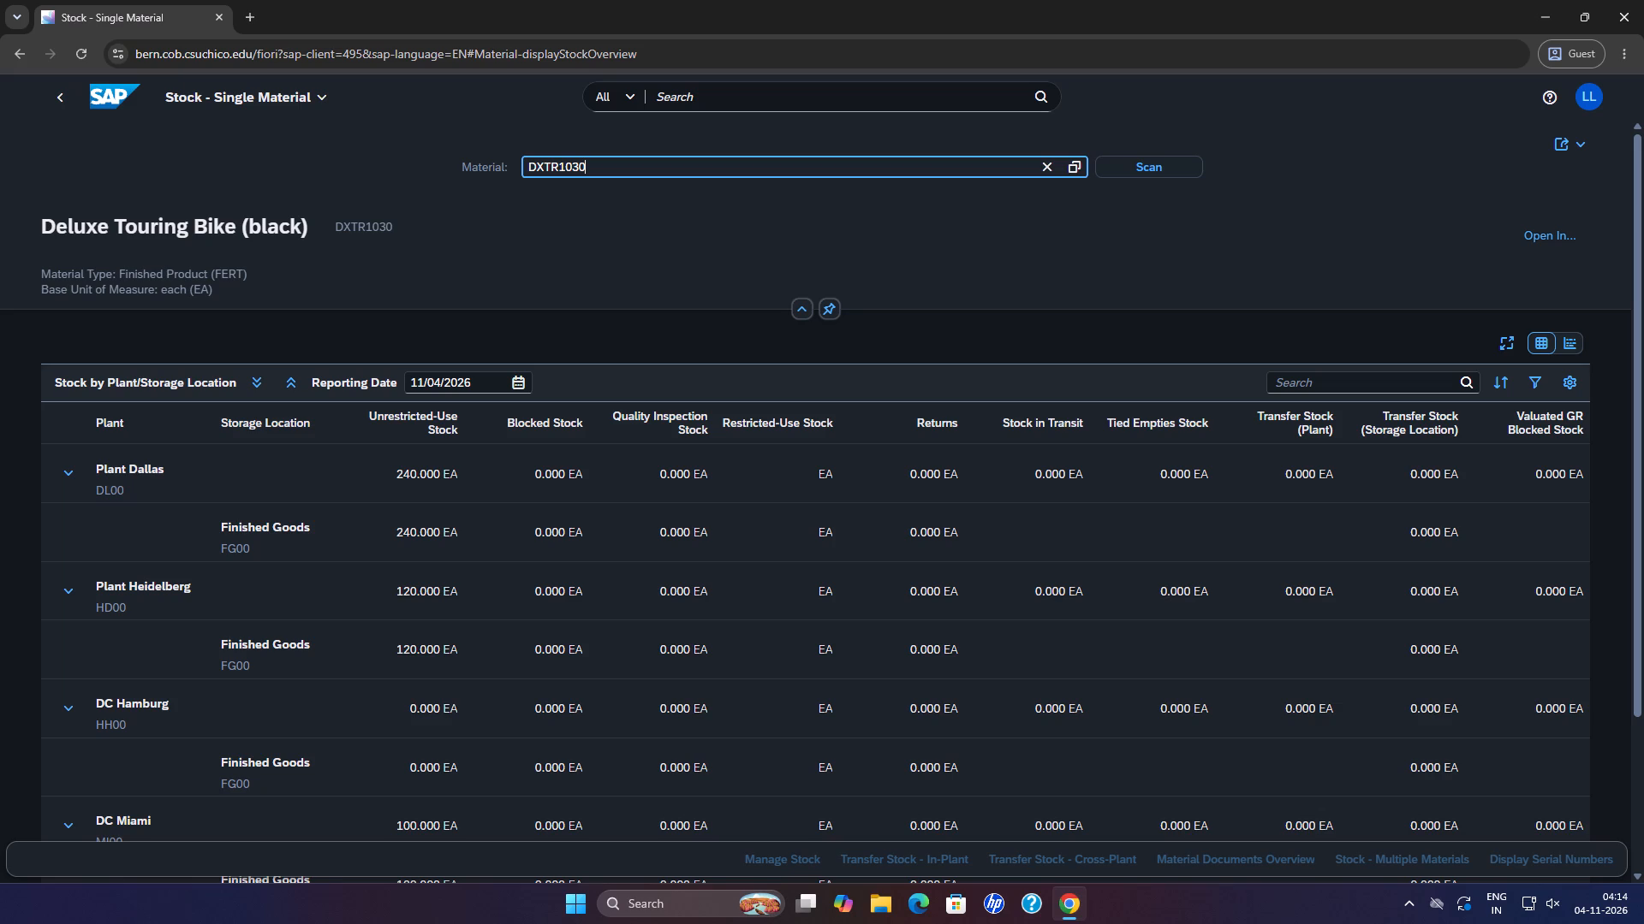
Return to the launchpad home and open Display Warehouse Stock under Plant Manager on Warehouse Management's Storage Purchasing page.
left_click(92, 104)
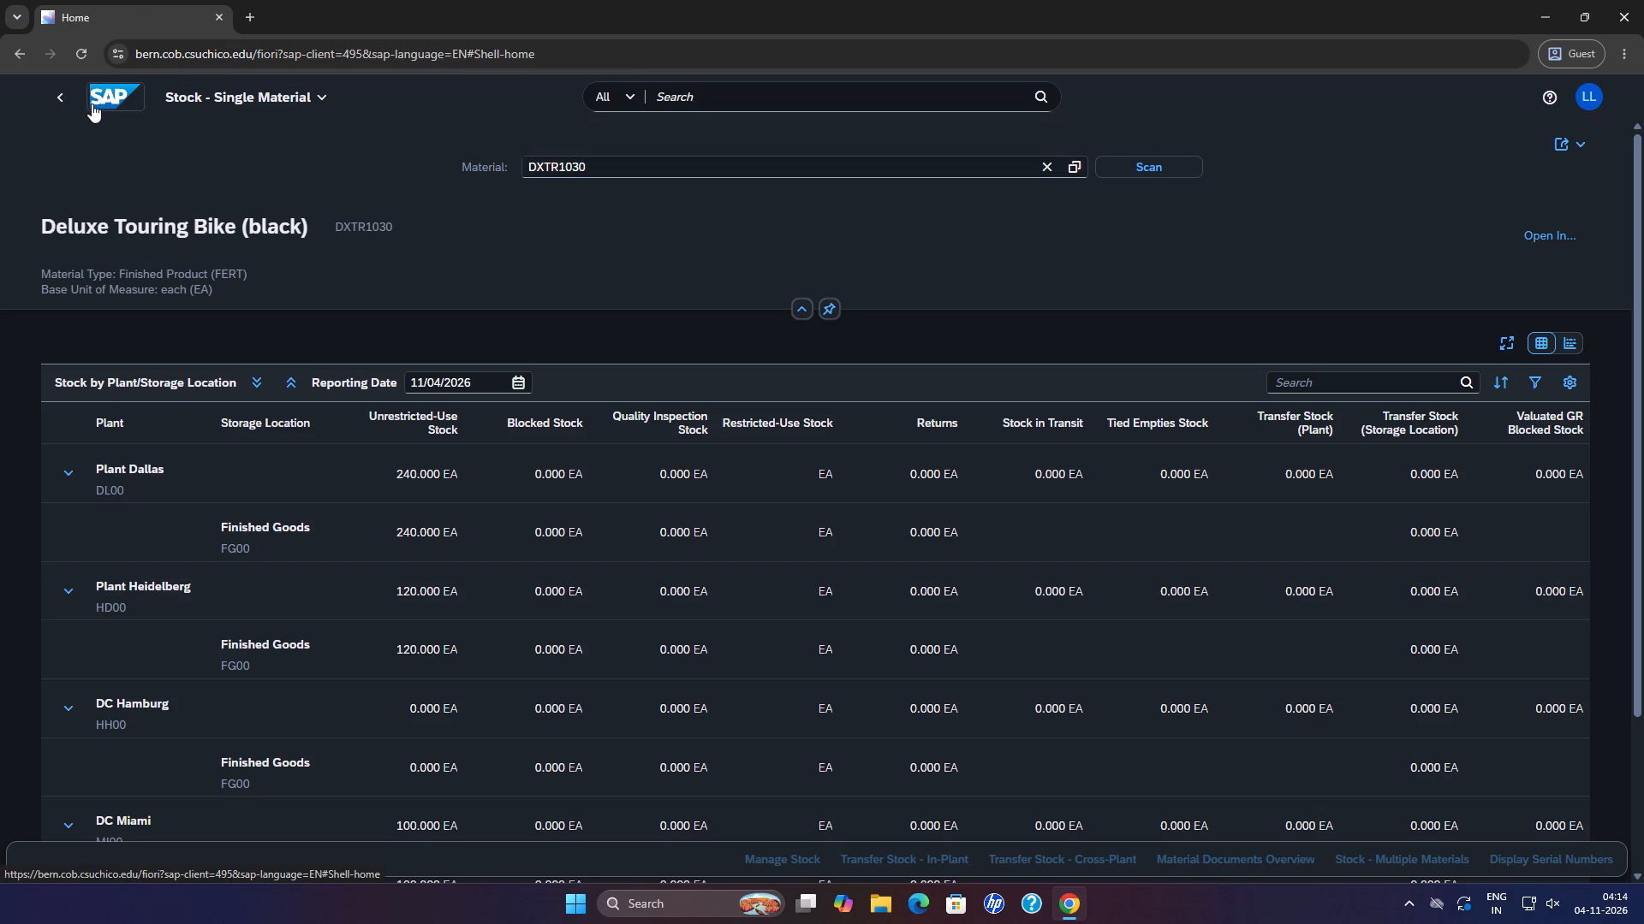
left_click(1605, 133)
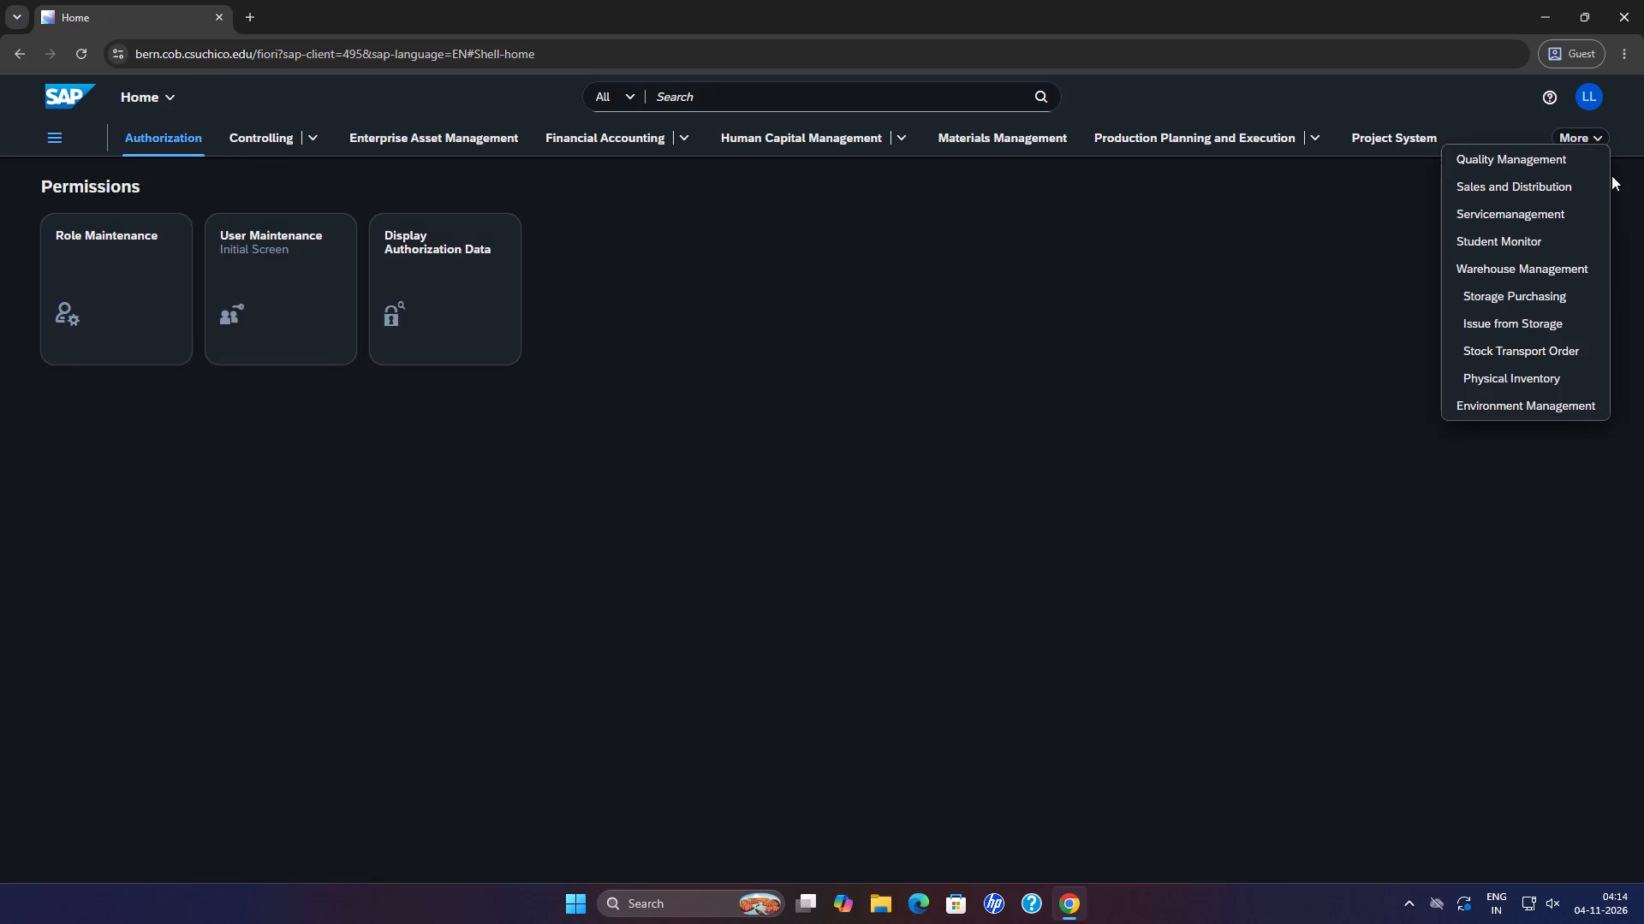
left_click(1570, 267)
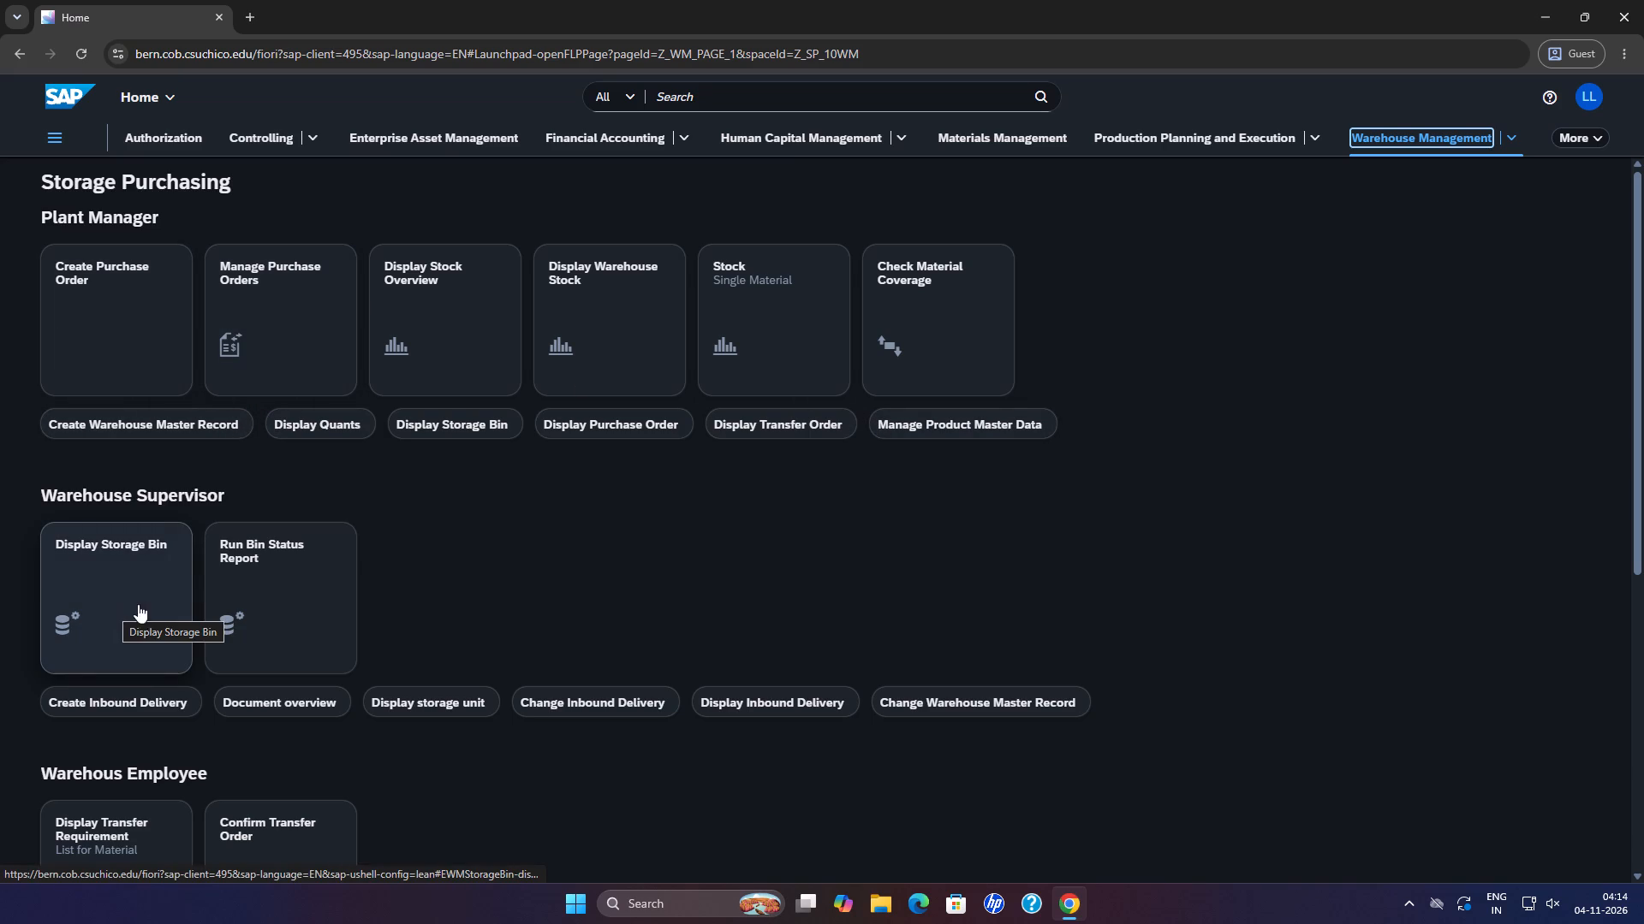
left_click(610, 339)
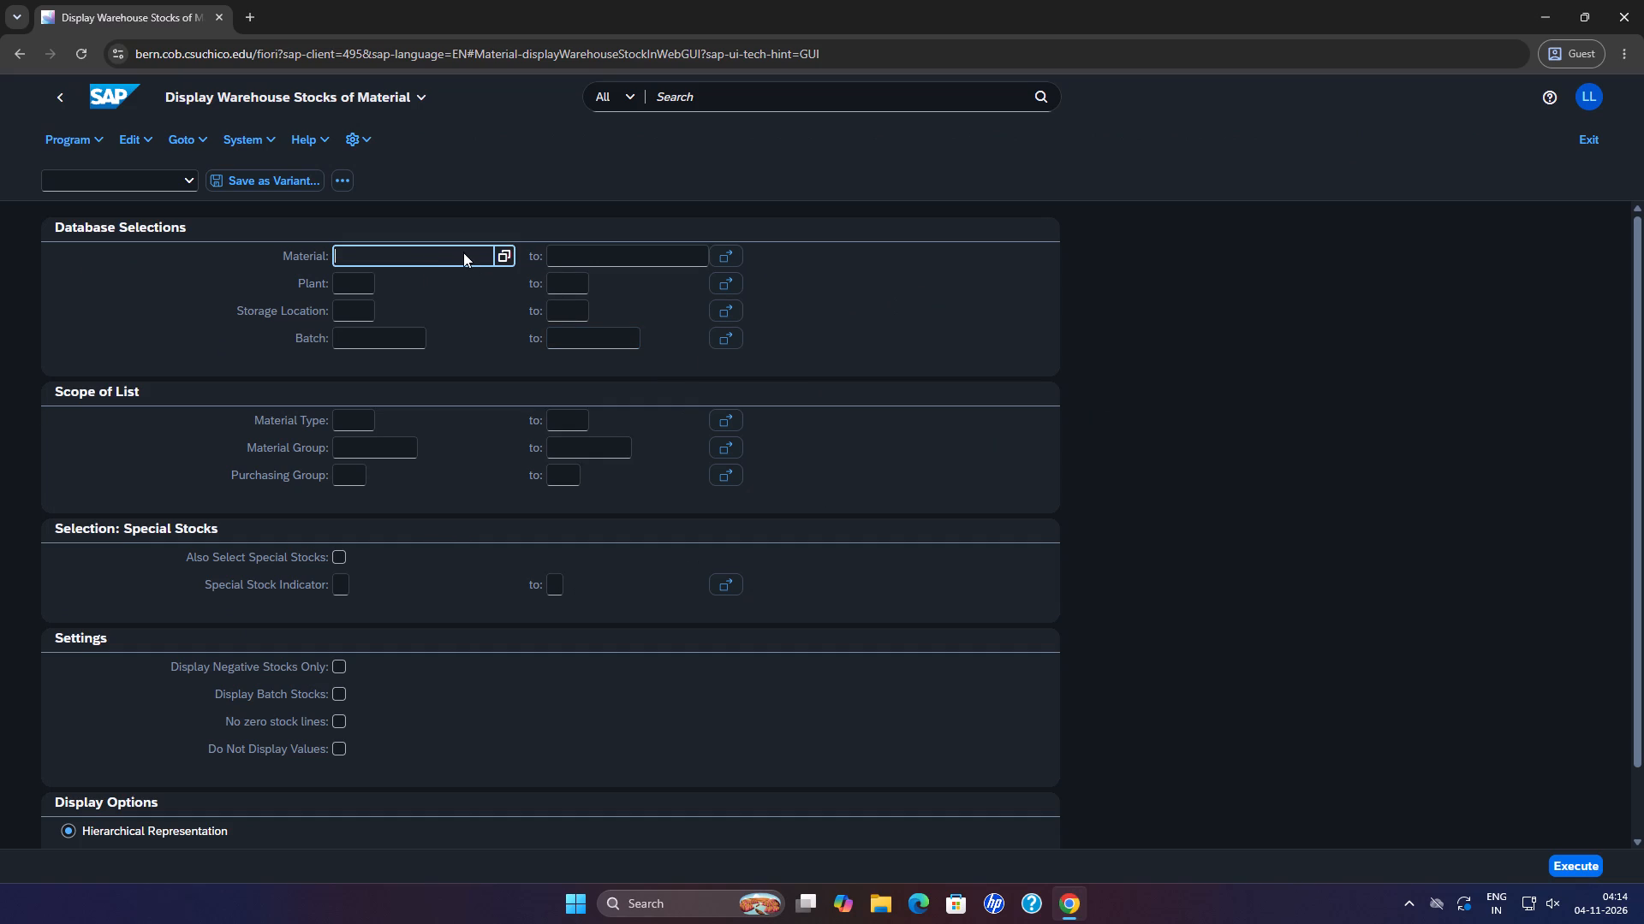
Run the warehouse stock report for material DXTR1030.
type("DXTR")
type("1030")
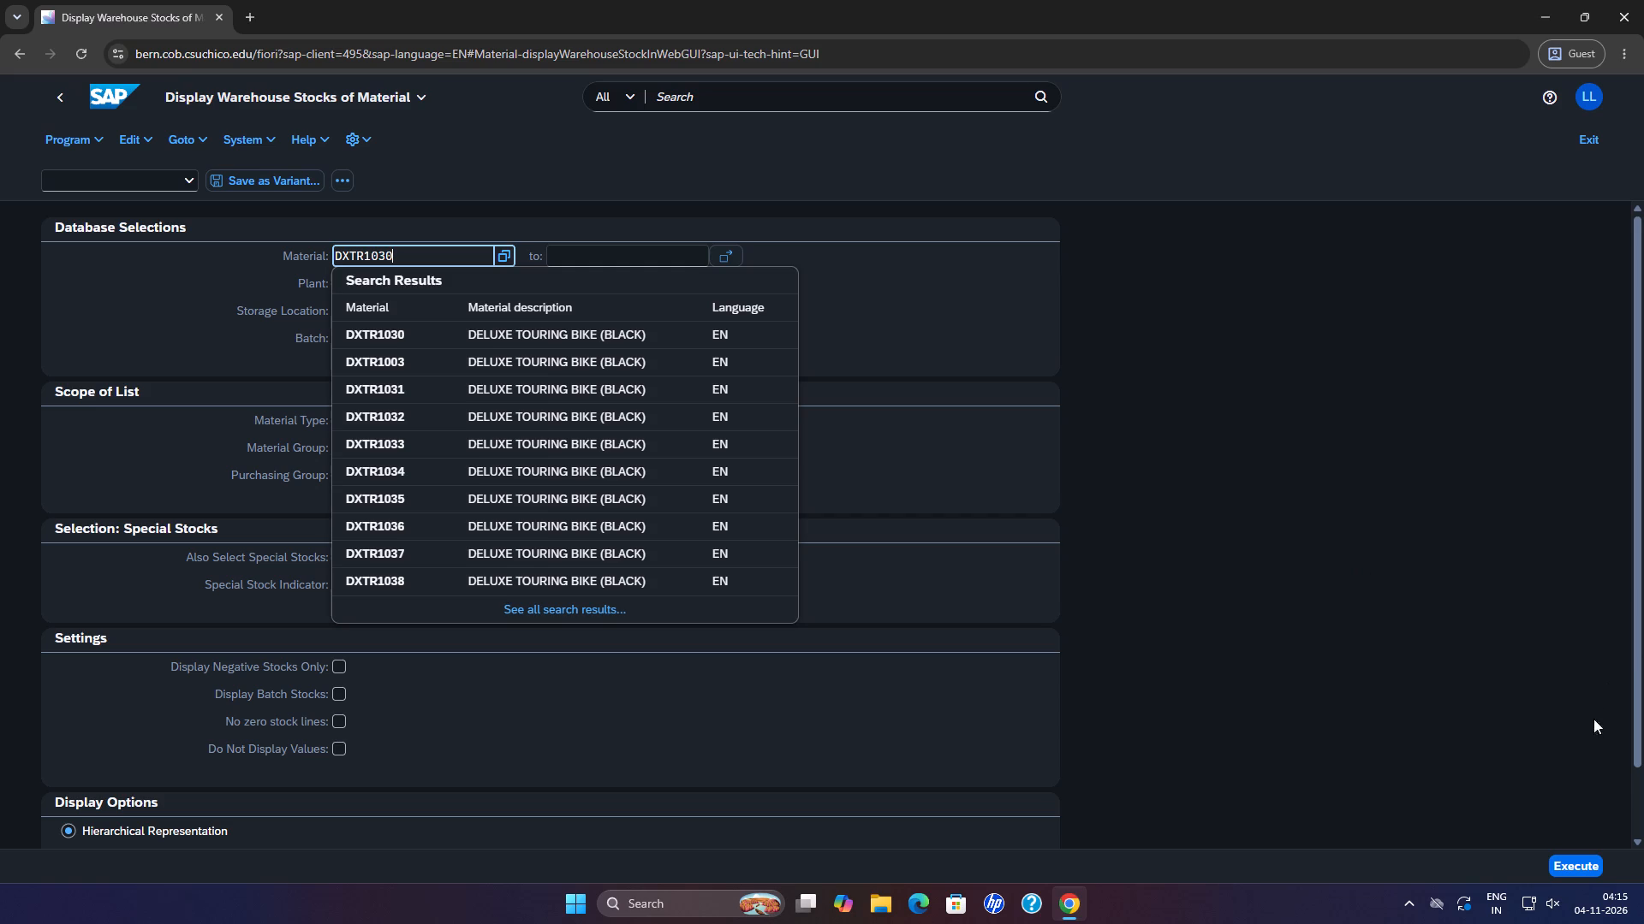
left_click(666, 344)
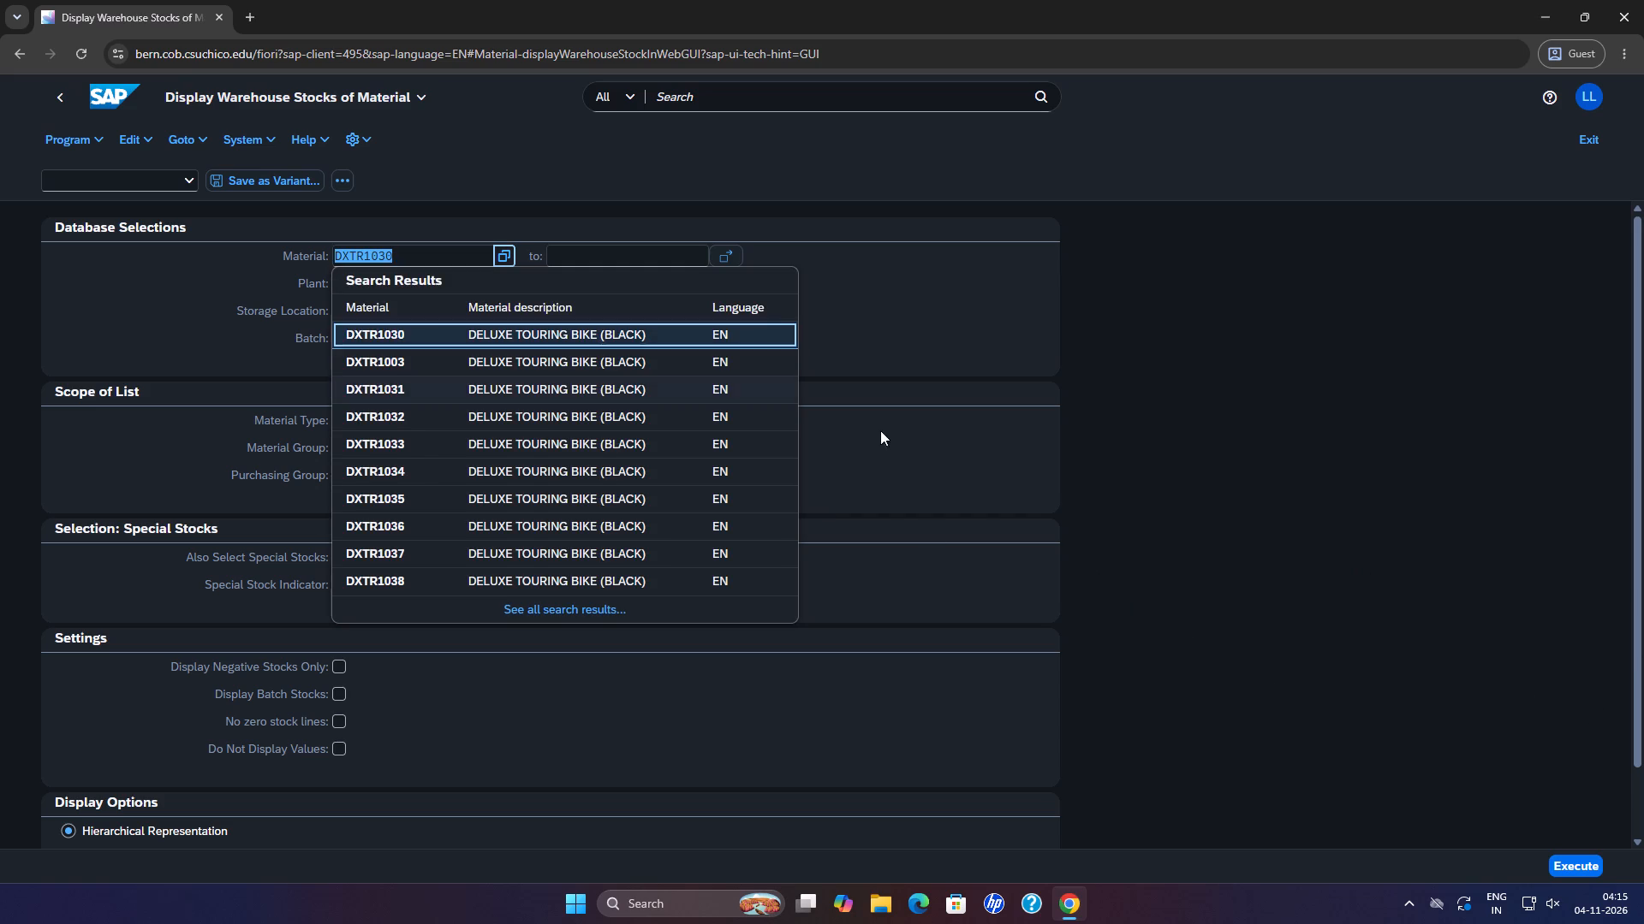
left_click(1578, 856)
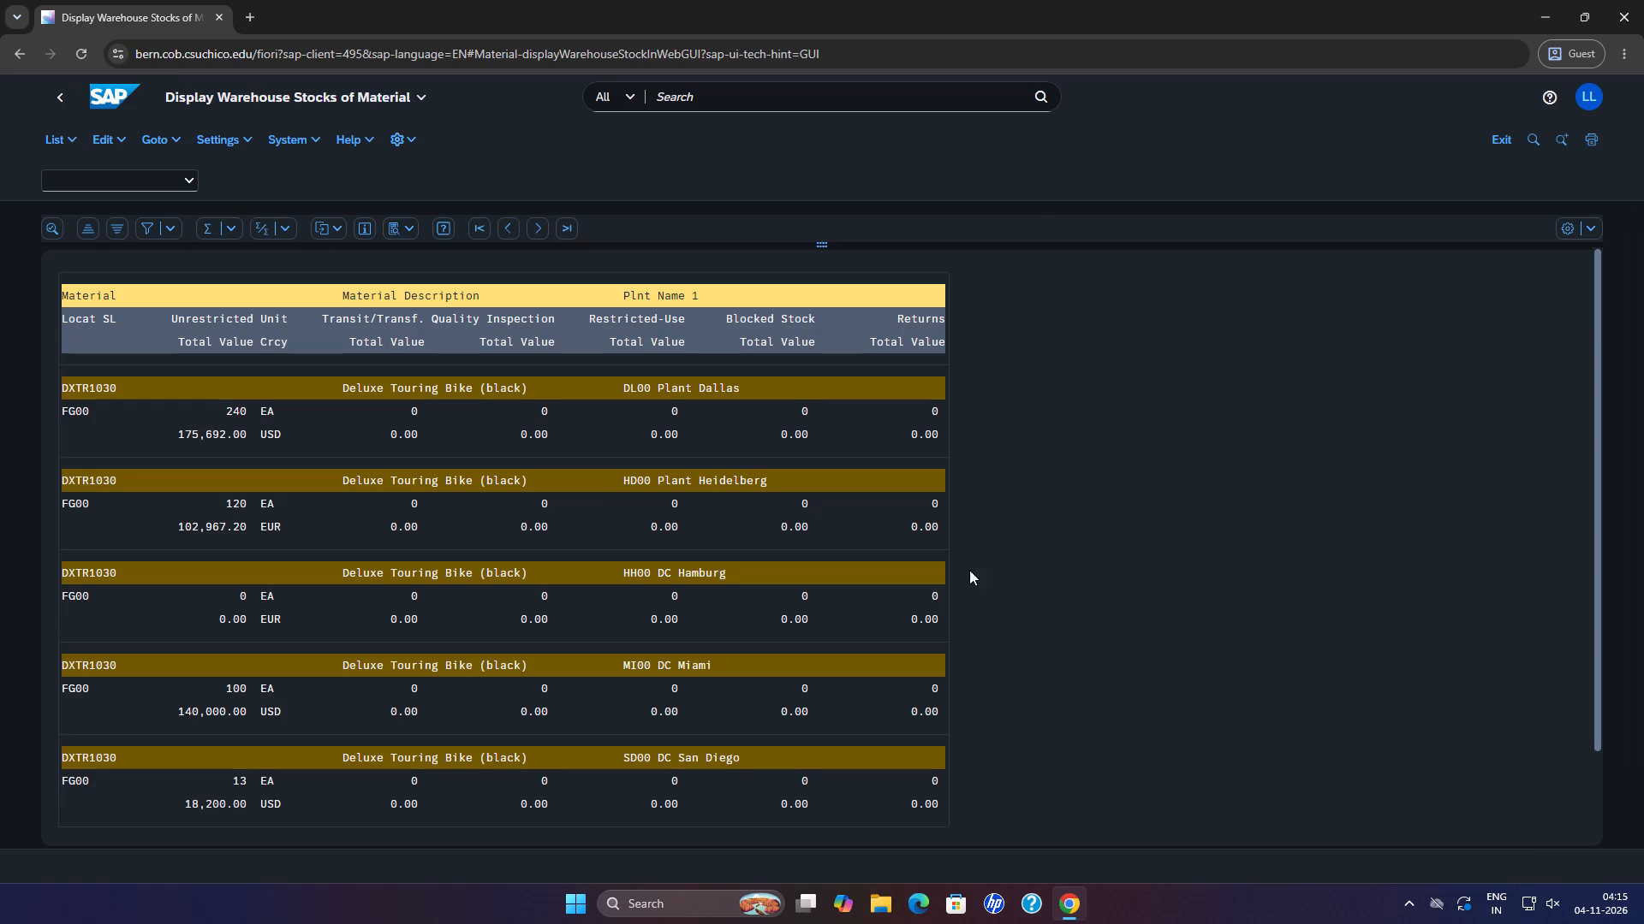
Examine the DXTR1030 warehouse stock quantities and values for each plant and storage location.
scroll(593, 483, "down", 8)
scroll(724, 510, "down", 7)
scroll(769, 443, "up", 4)
scroll(769, 443, "down", 5)
scroll(769, 443, "up", 5)
scroll(769, 443, "down", 5)
scroll(763, 435, "up", 4)
scroll(763, 435, "down", 4)
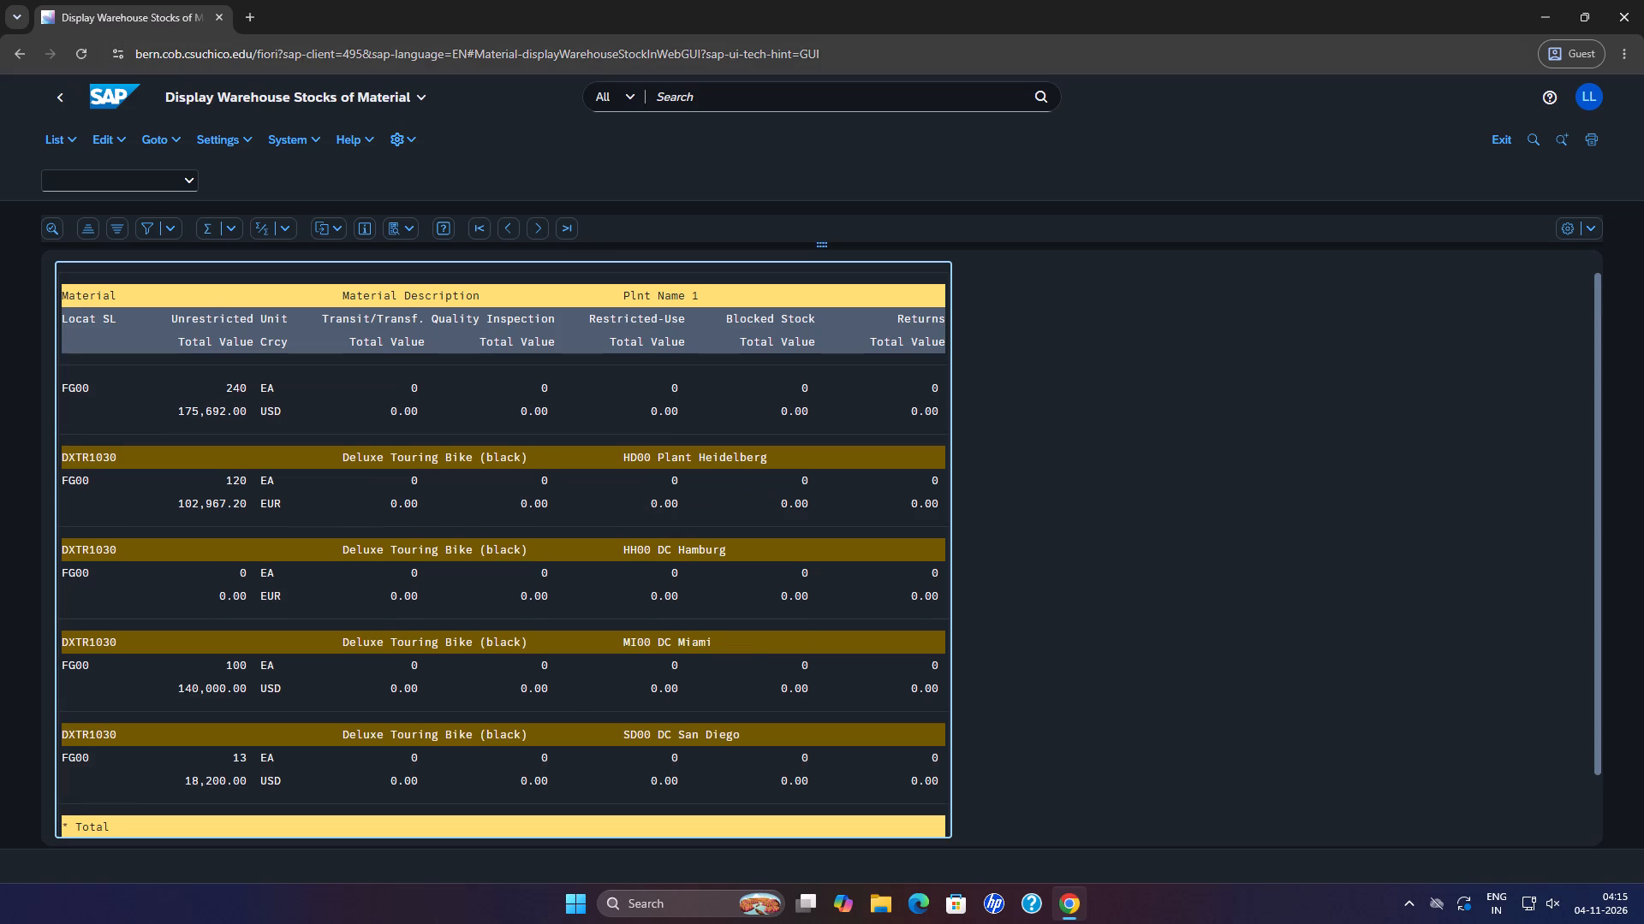
Return to the launchpad home and open Run Bin Status Report under Warehouse Supervisor on Warehouse Management's Storage Purchasing page.
left_click(95, 104)
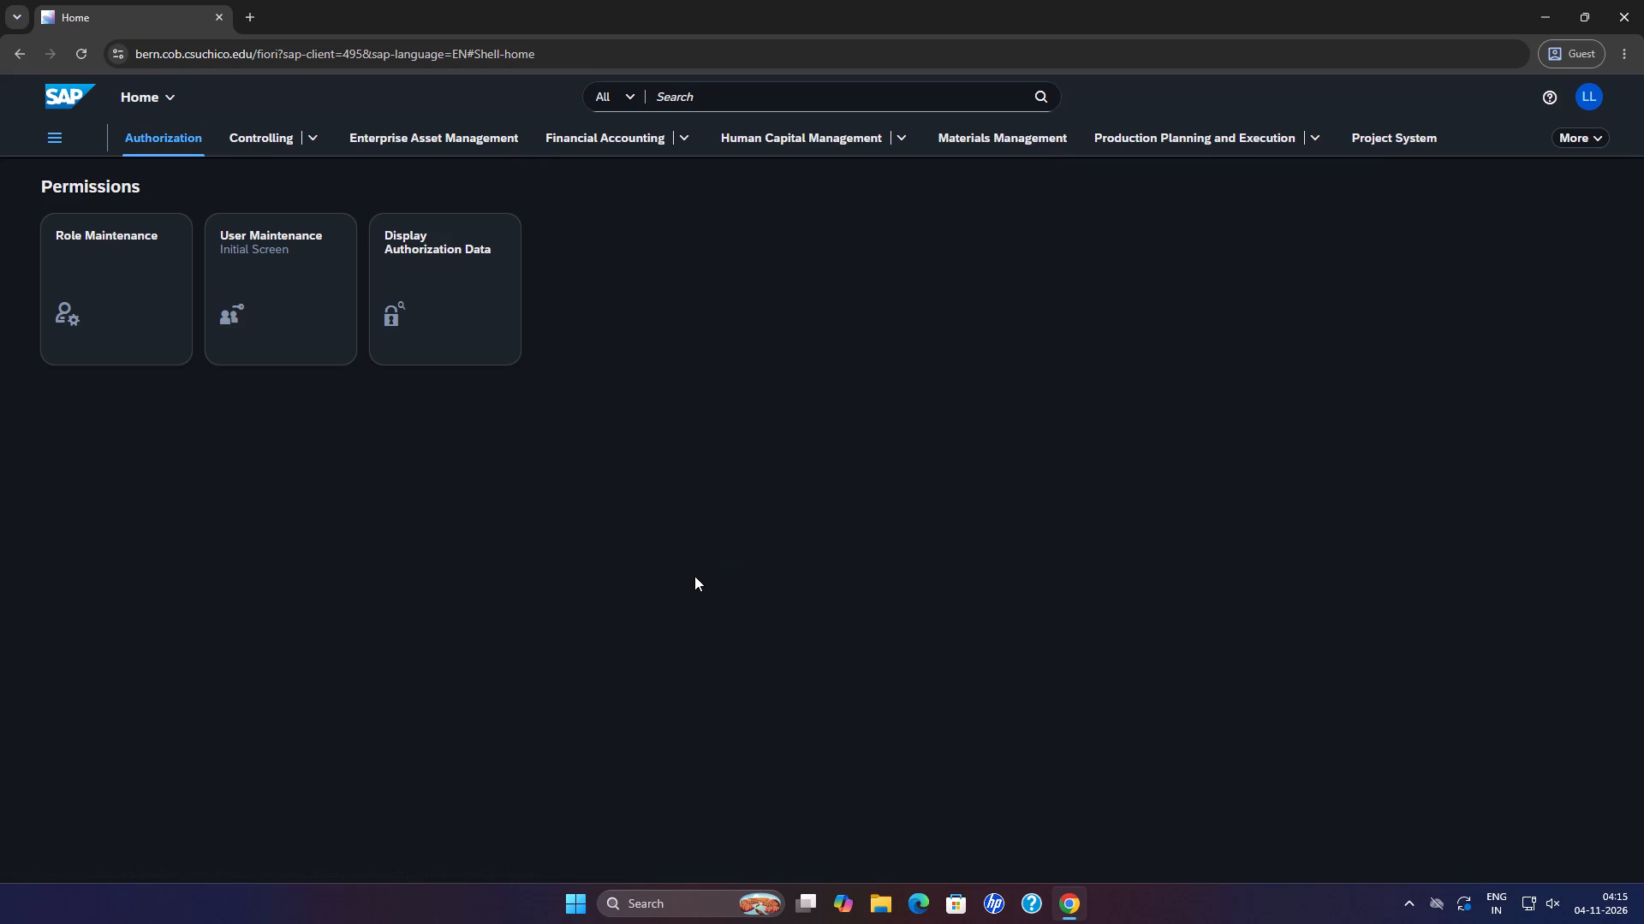
left_click(1588, 139)
left_click(1516, 273)
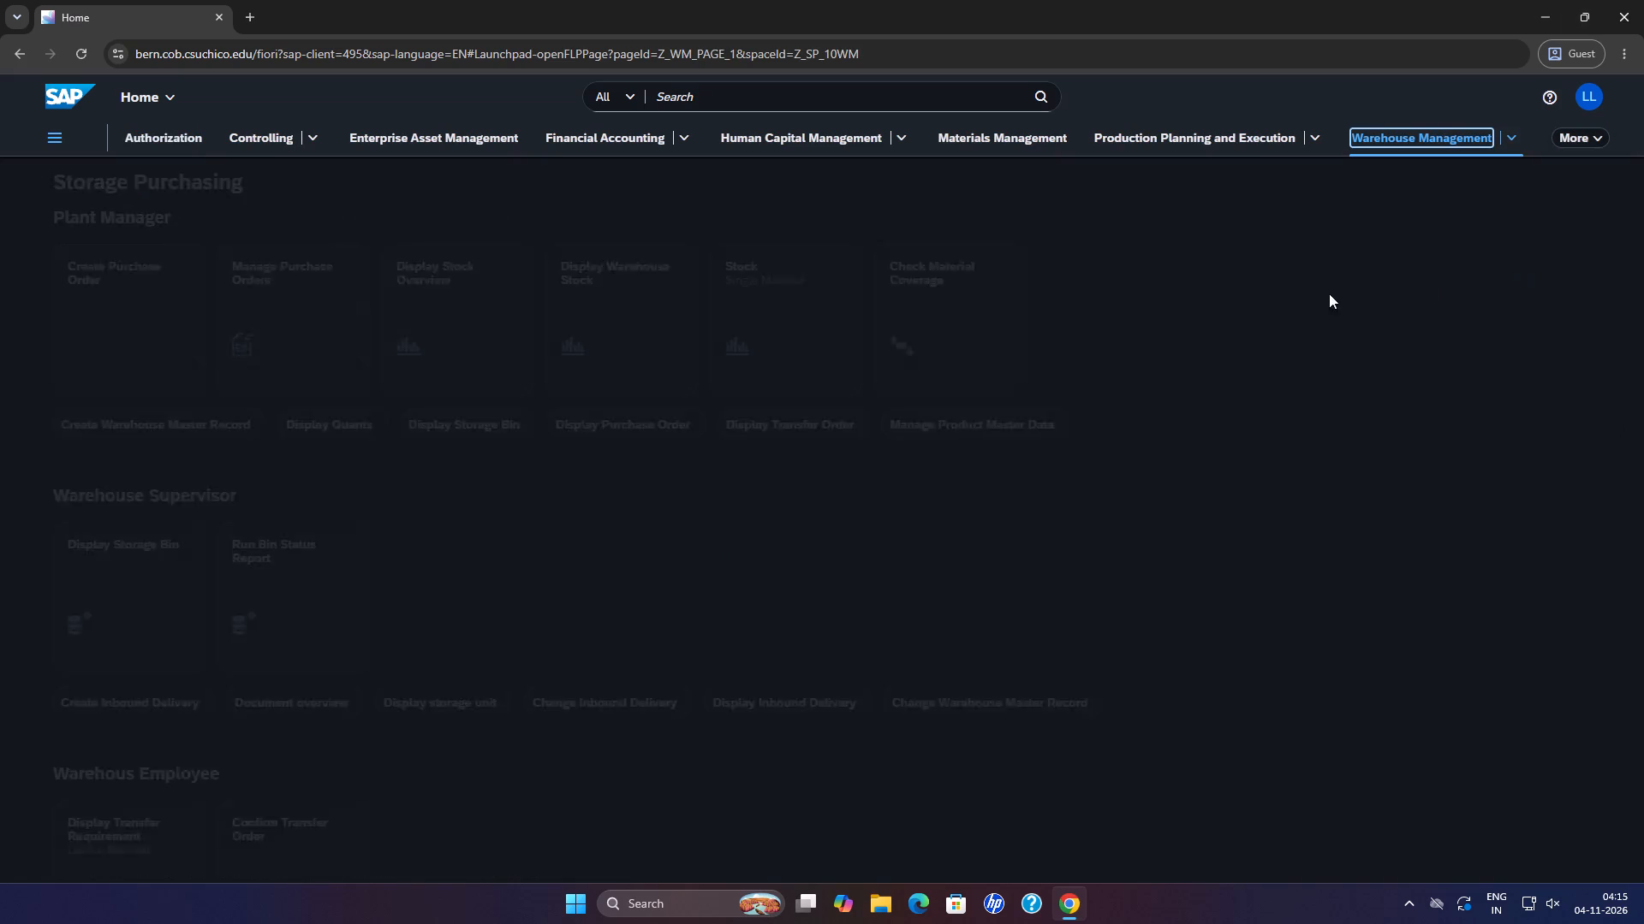
left_click(281, 637)
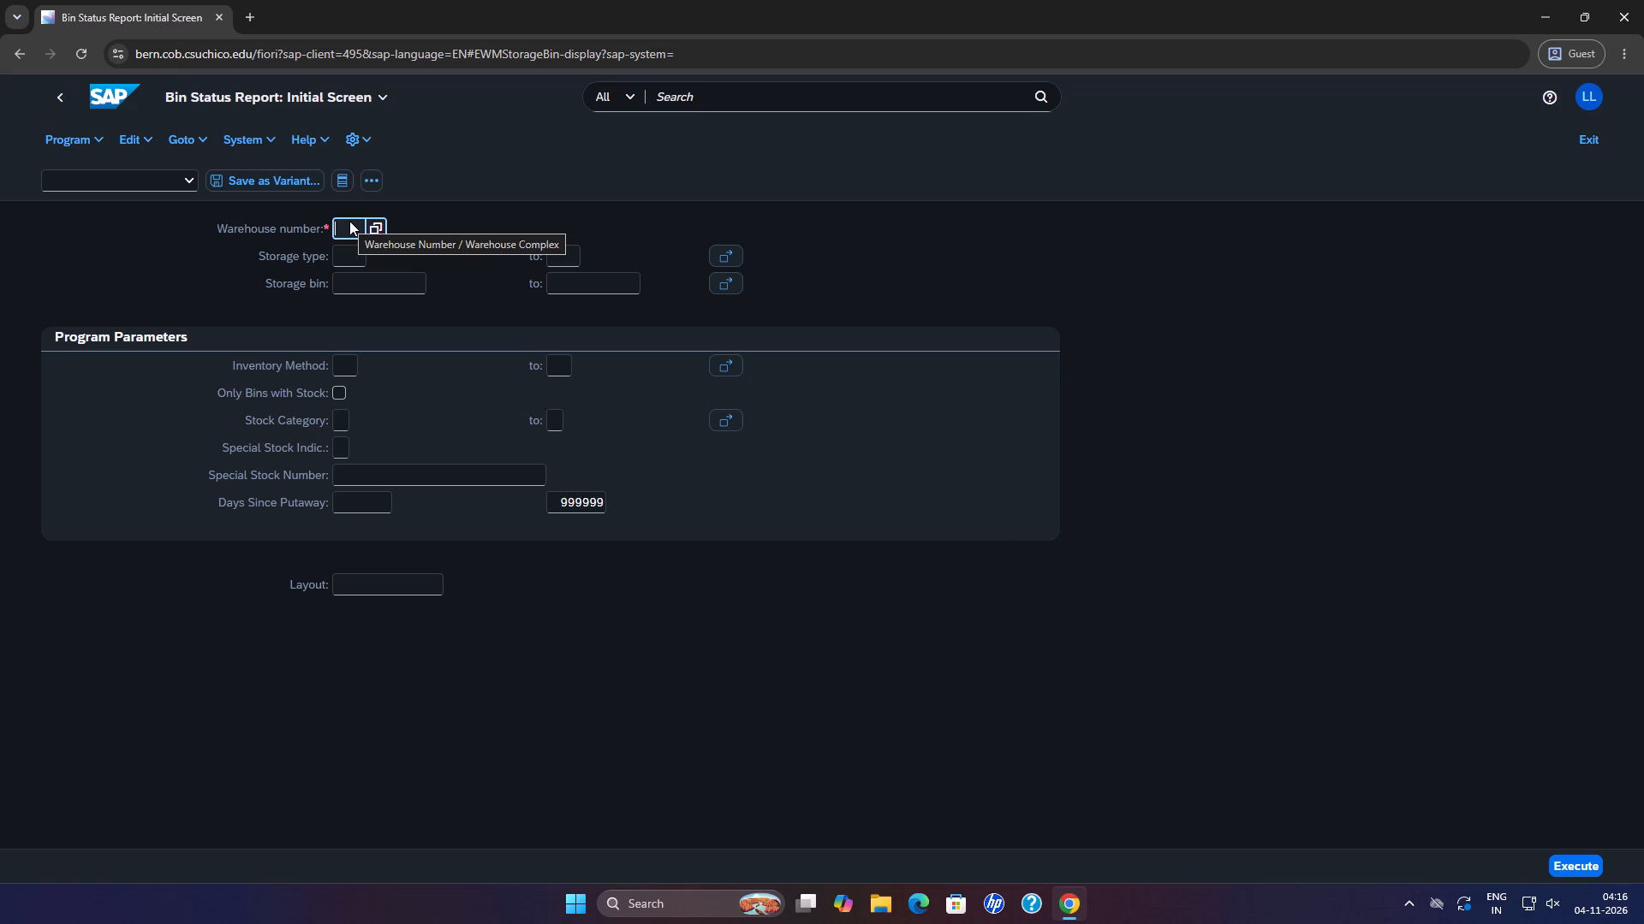
Run the bin status report for warehouse number 100 and storage bin STBN*030.
type("100")
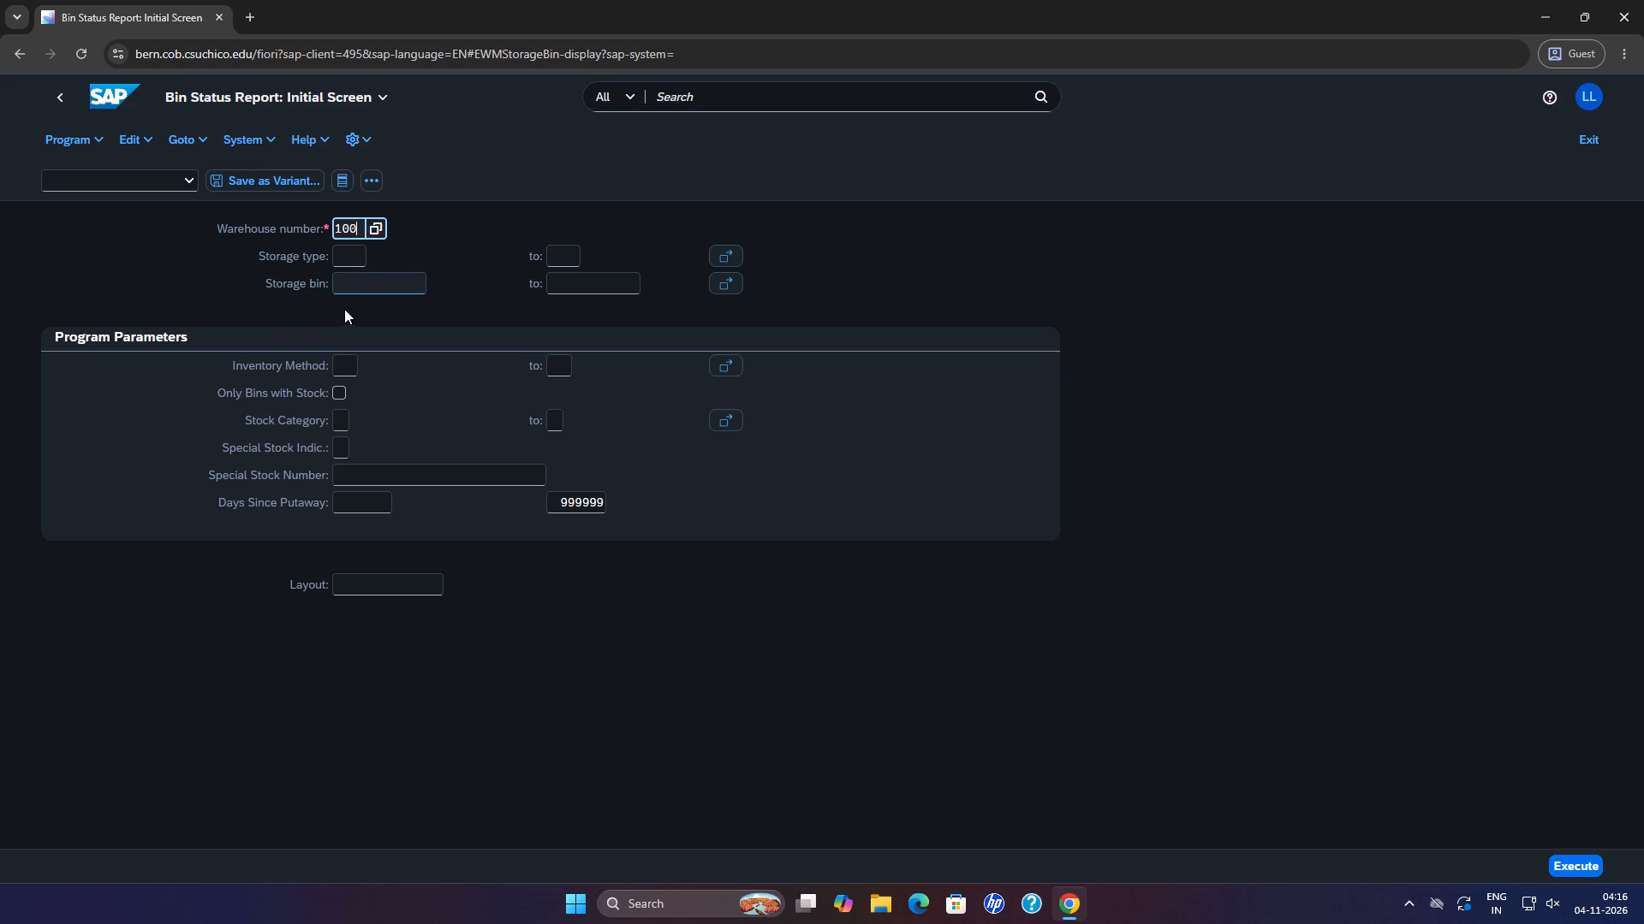
left_click(350, 275)
key("s")
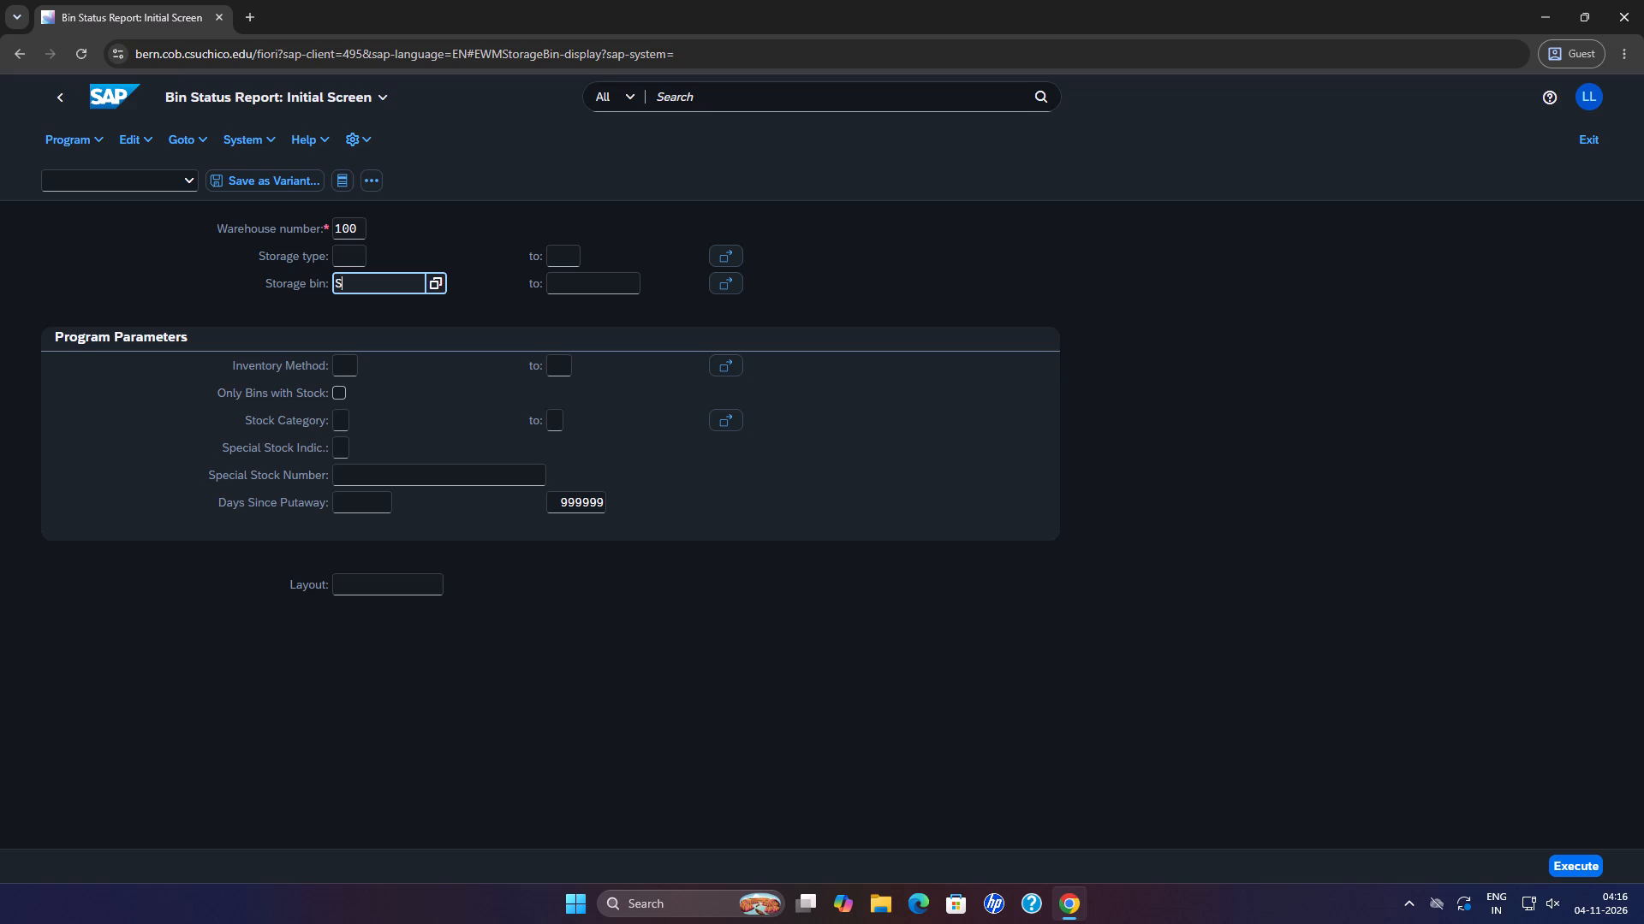
key("t")
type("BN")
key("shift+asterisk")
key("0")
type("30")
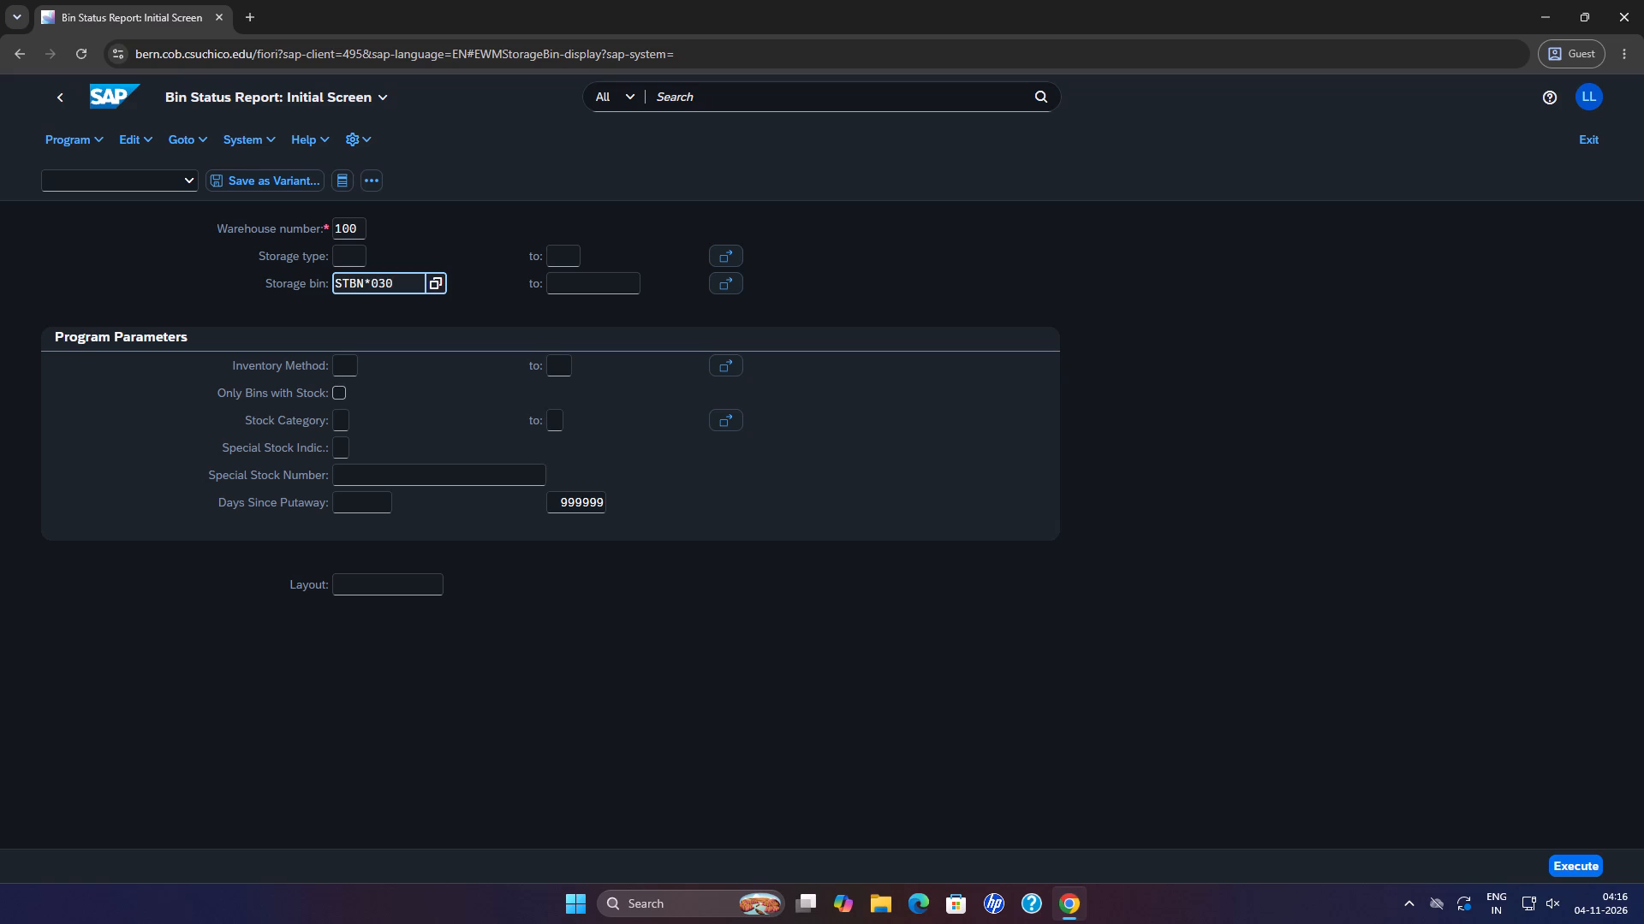
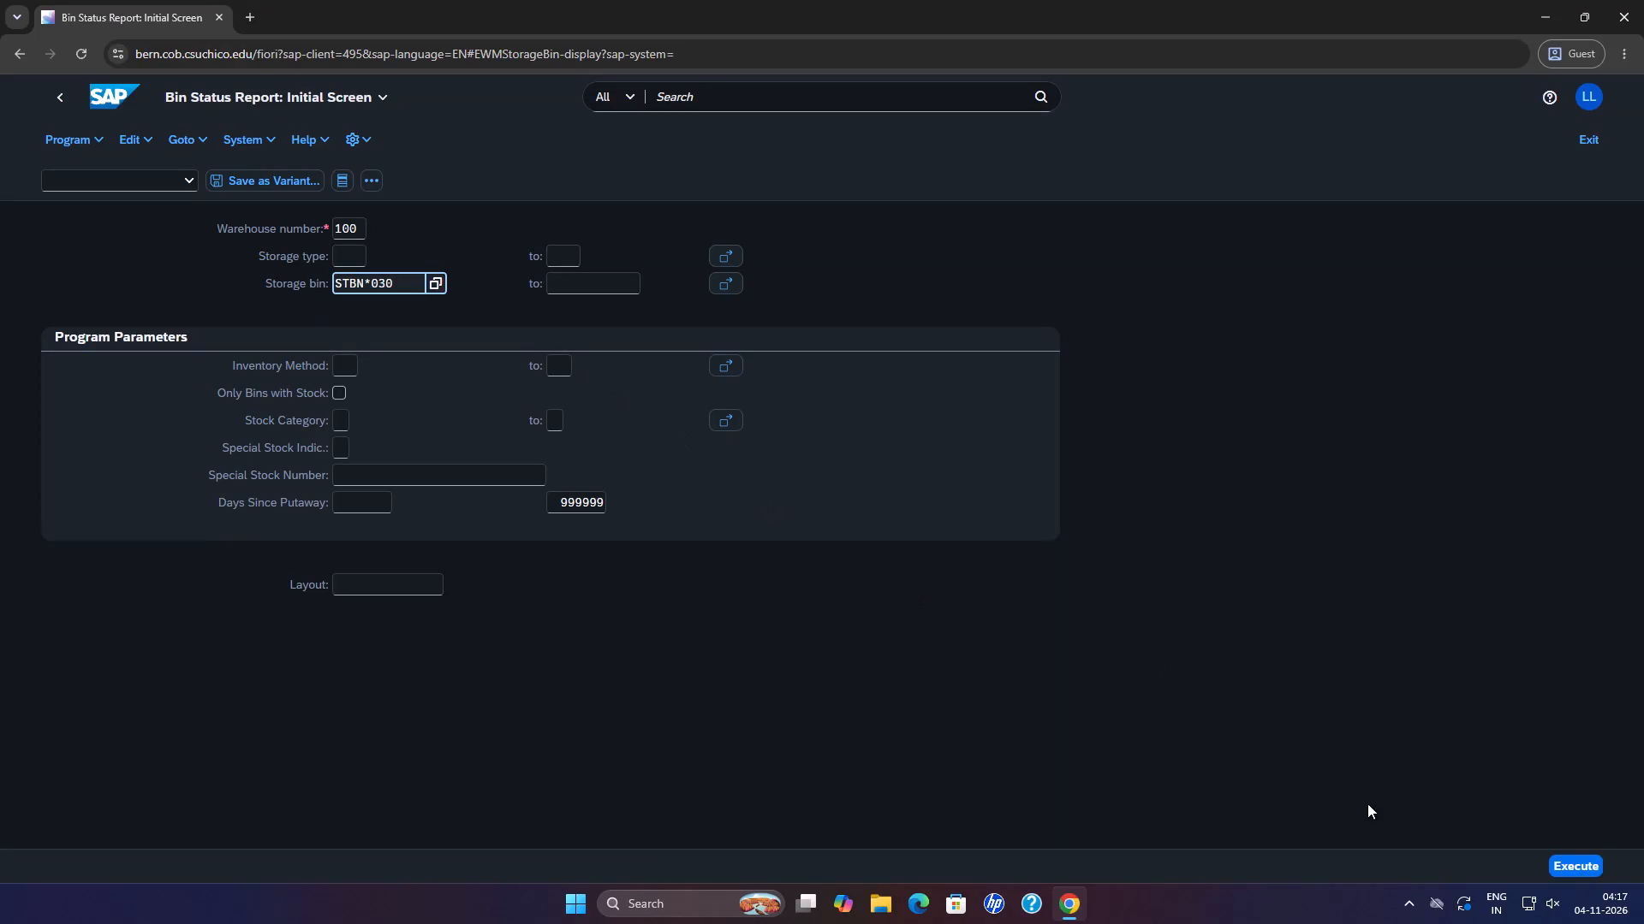
Execute the bin status report with the entered warehouse and storage bin selection.
left_click(1558, 868)
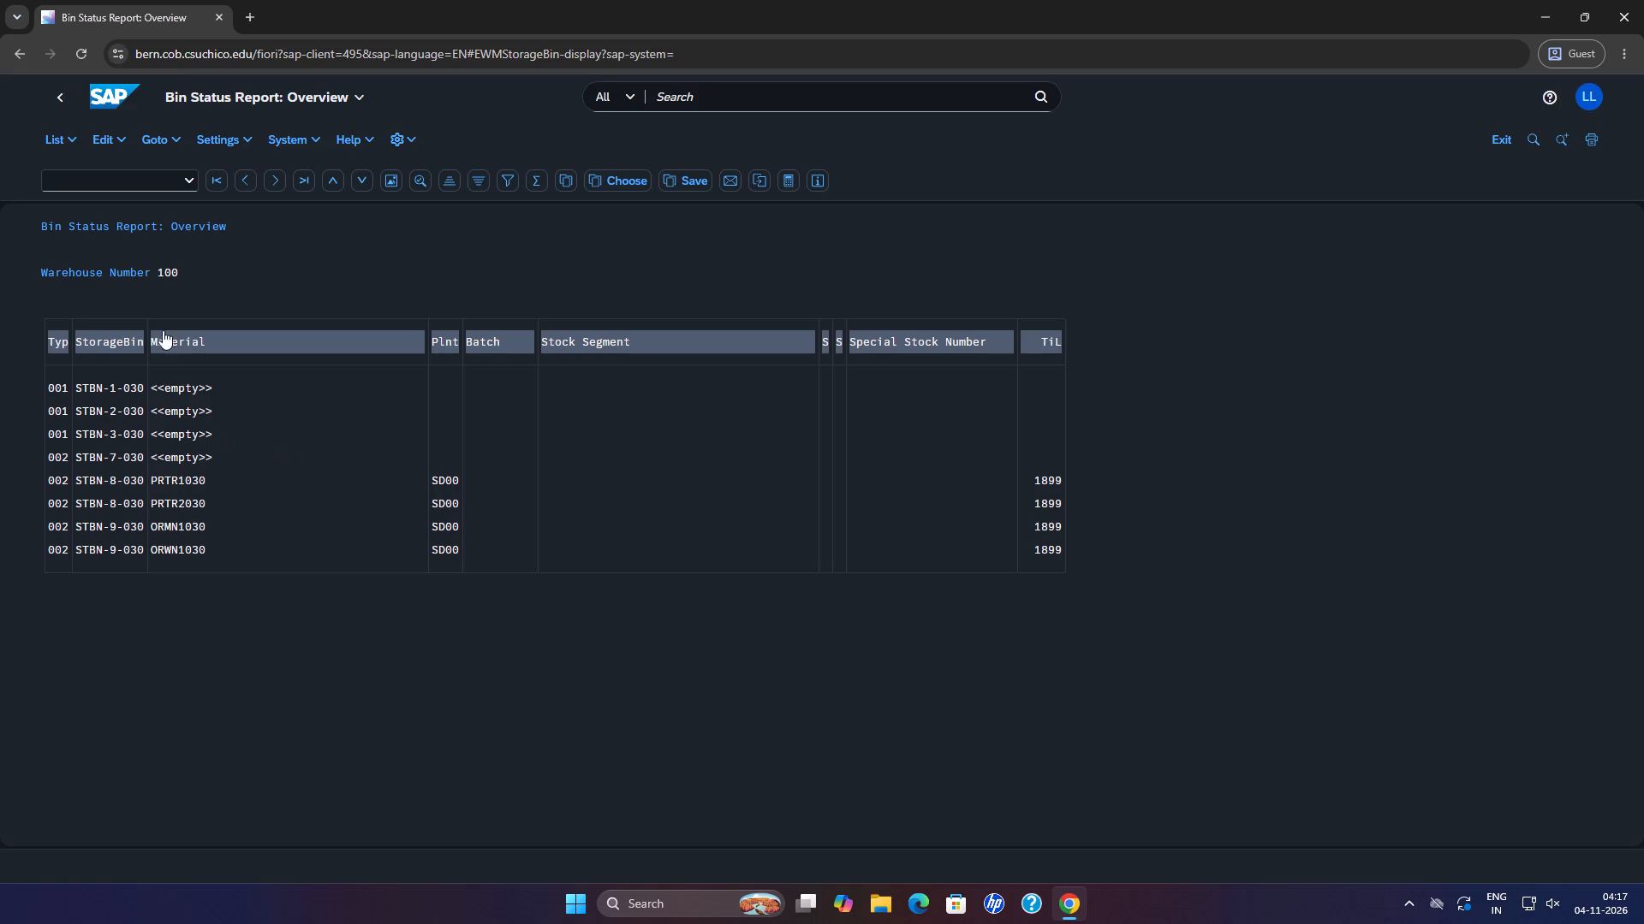
Return to the launchpad home and open Display Transfer Requirement (List for Material) under Warehouse Employee on Warehouse Management's Storage Purchasing page.
left_click(107, 102)
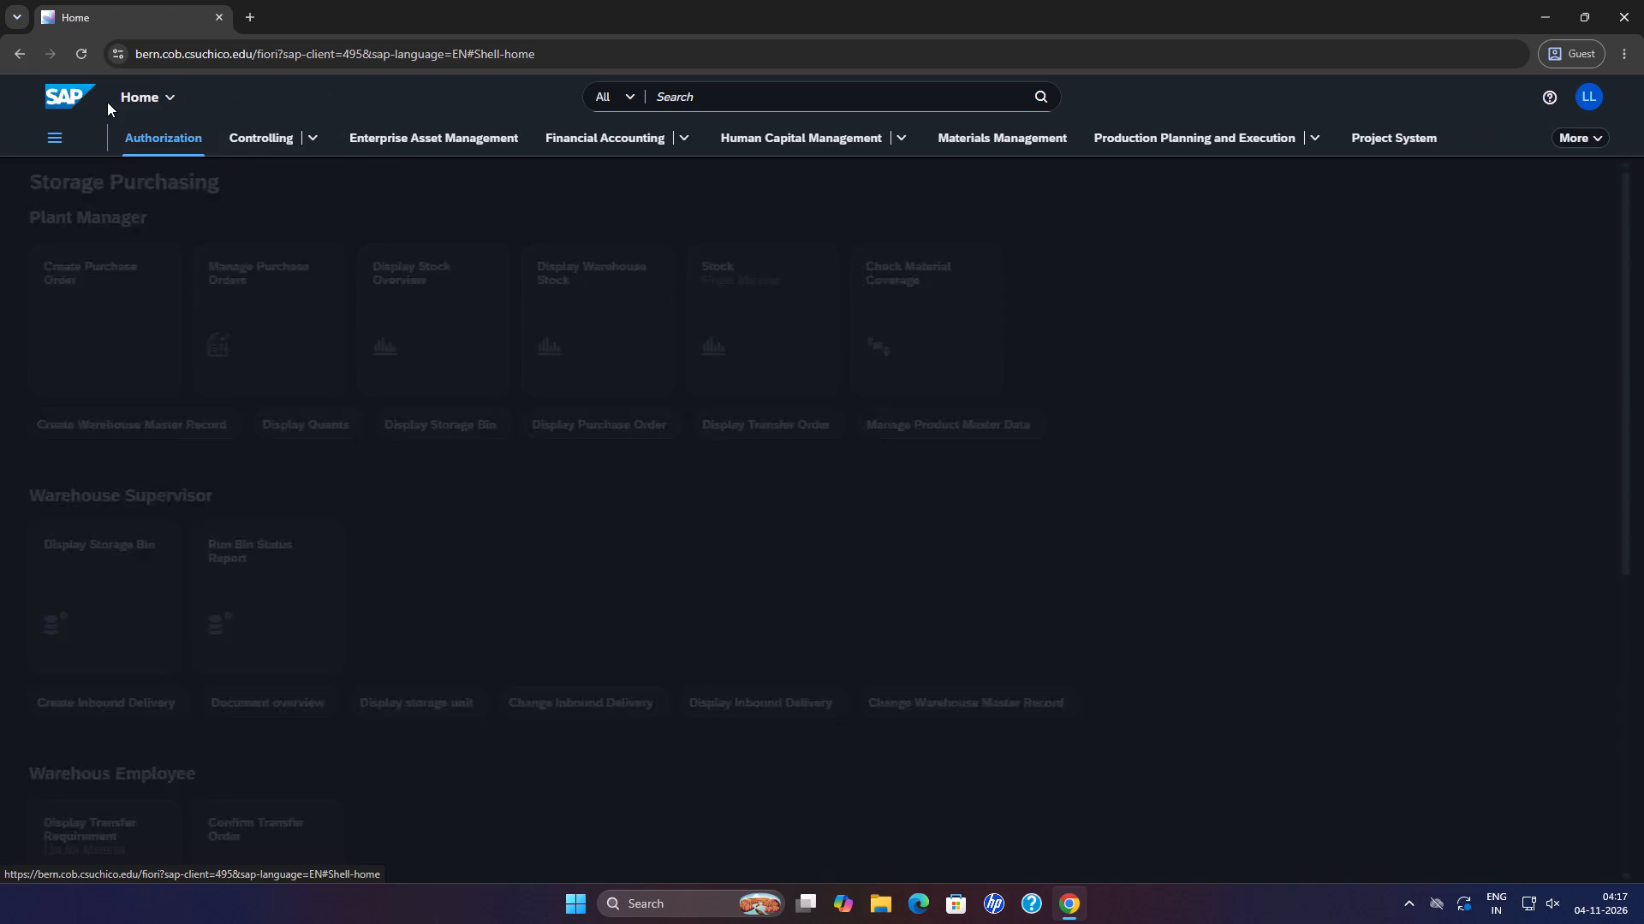
left_click(1602, 138)
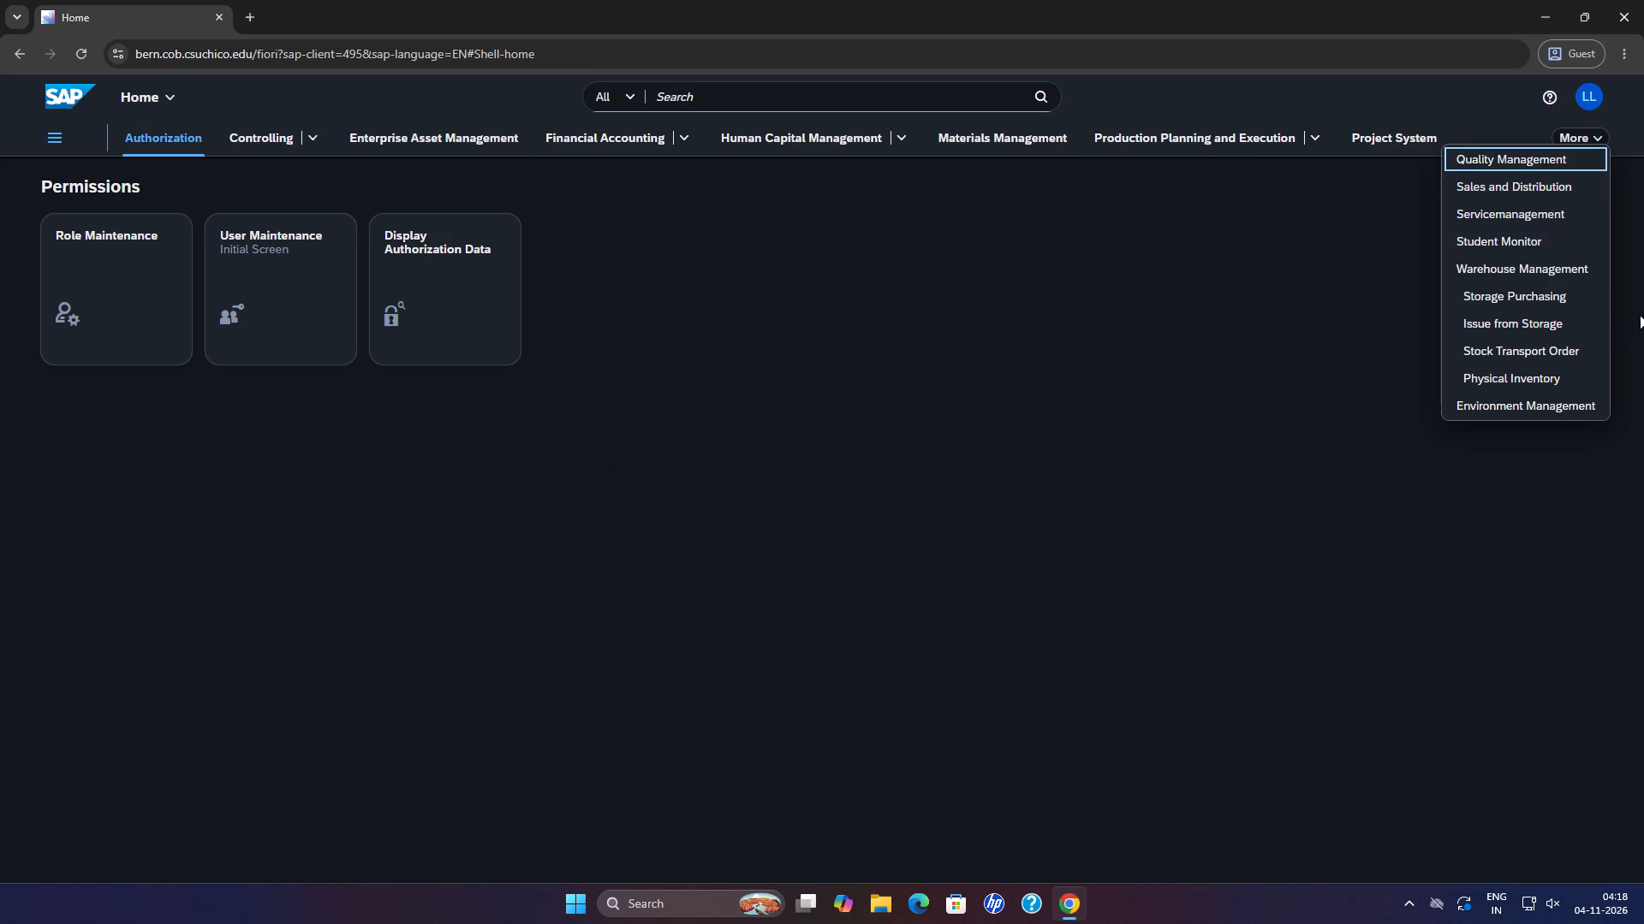
left_click(1508, 270)
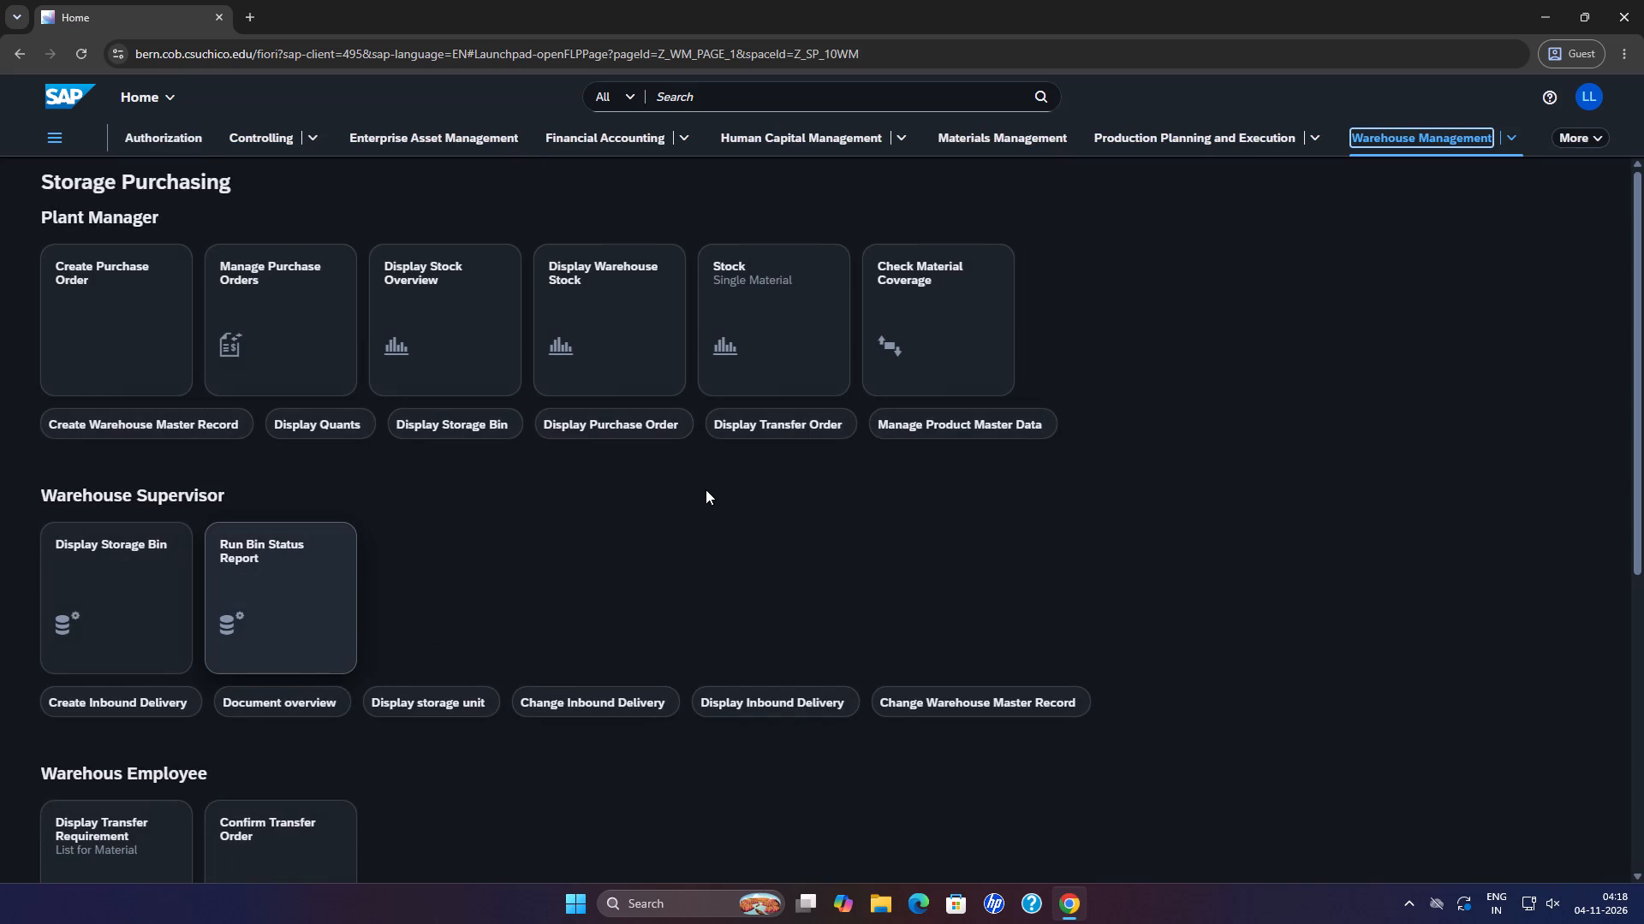
scroll(706, 489, "down", 7)
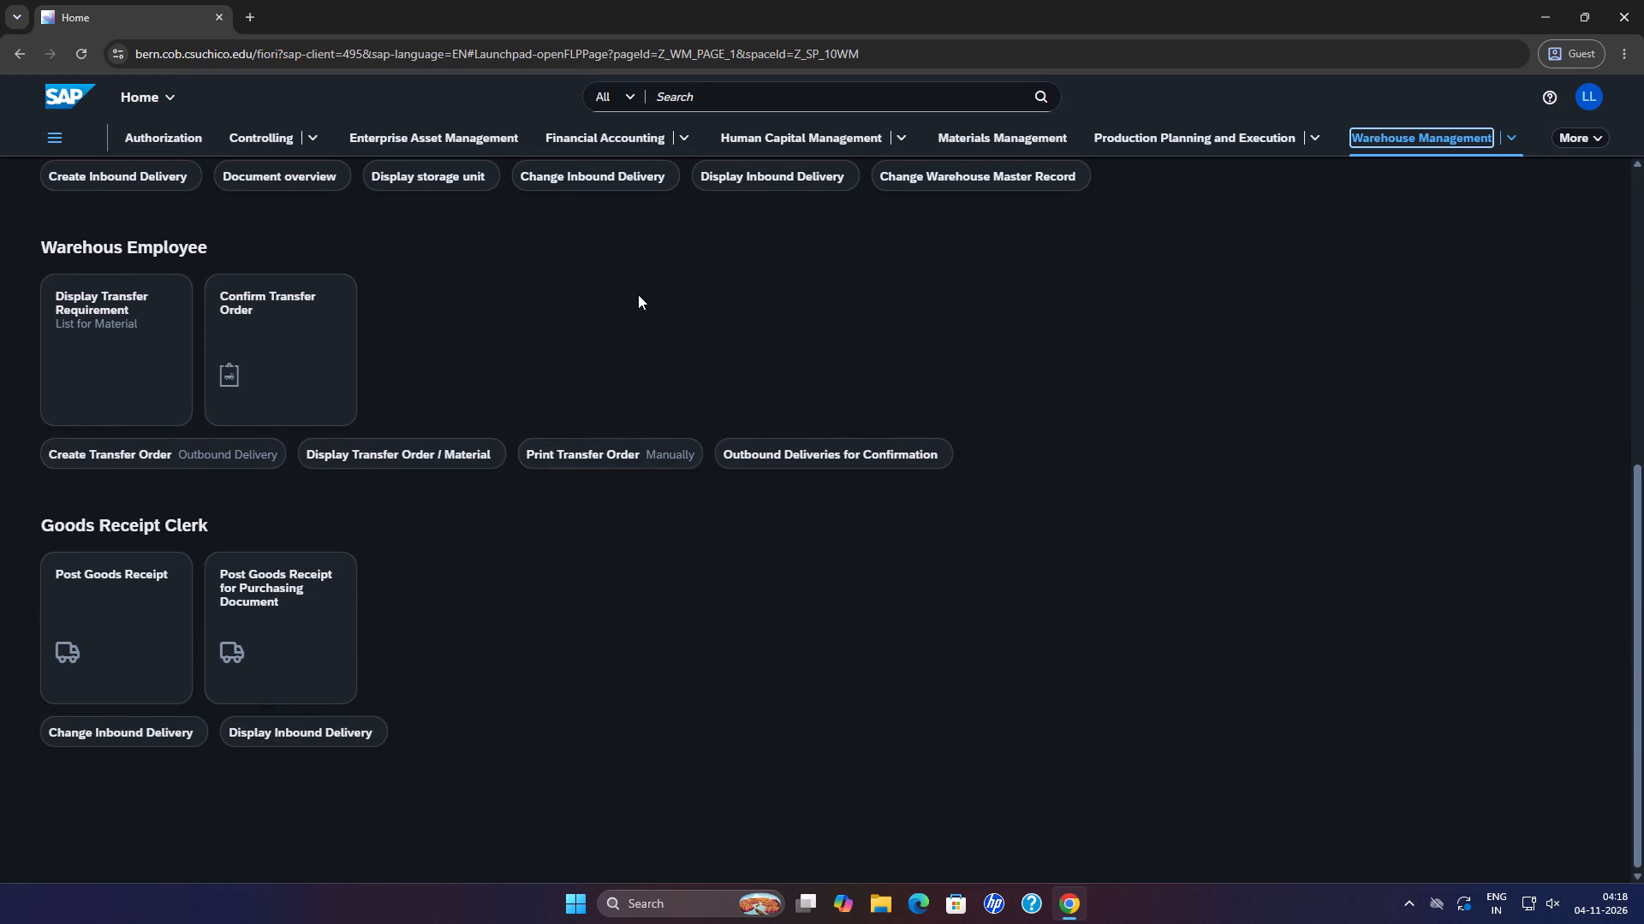
left_click(70, 288)
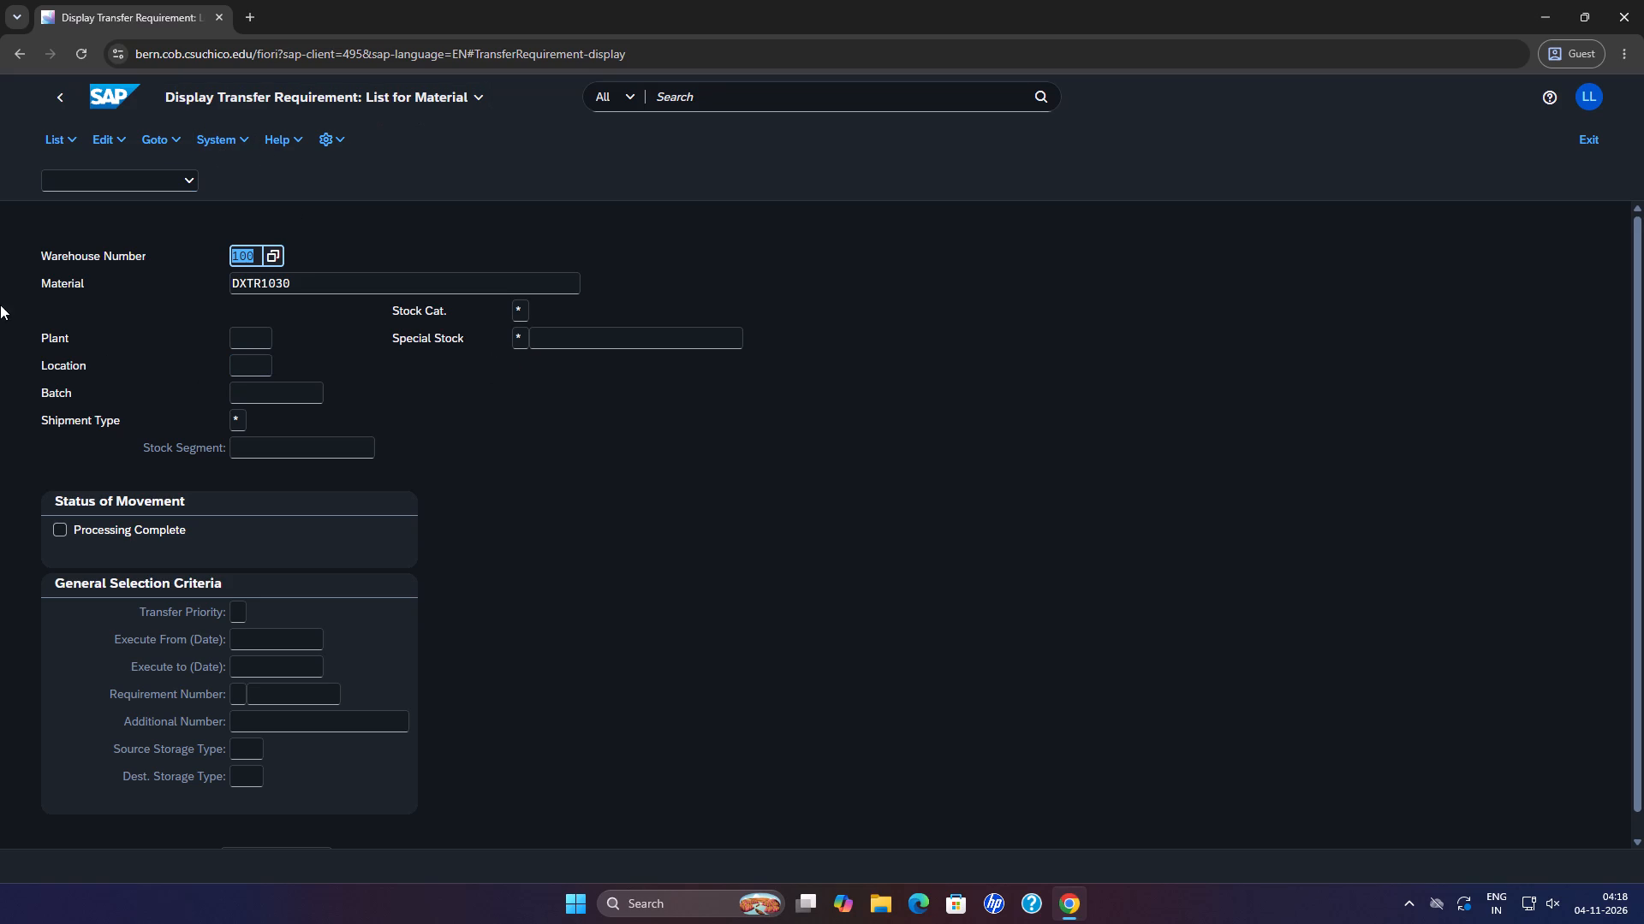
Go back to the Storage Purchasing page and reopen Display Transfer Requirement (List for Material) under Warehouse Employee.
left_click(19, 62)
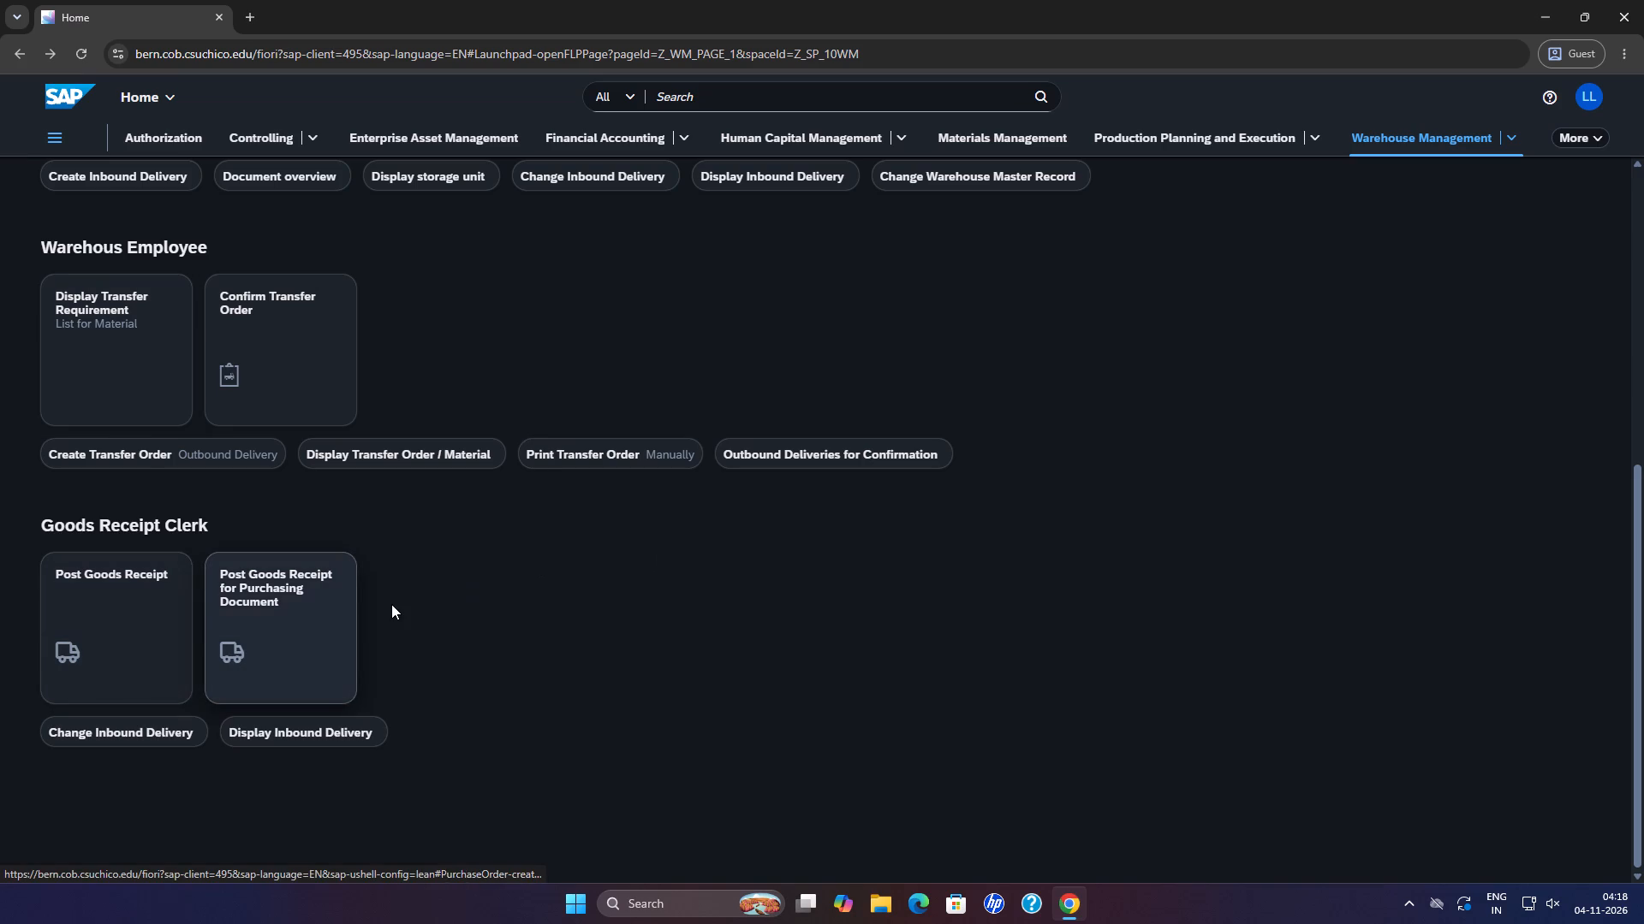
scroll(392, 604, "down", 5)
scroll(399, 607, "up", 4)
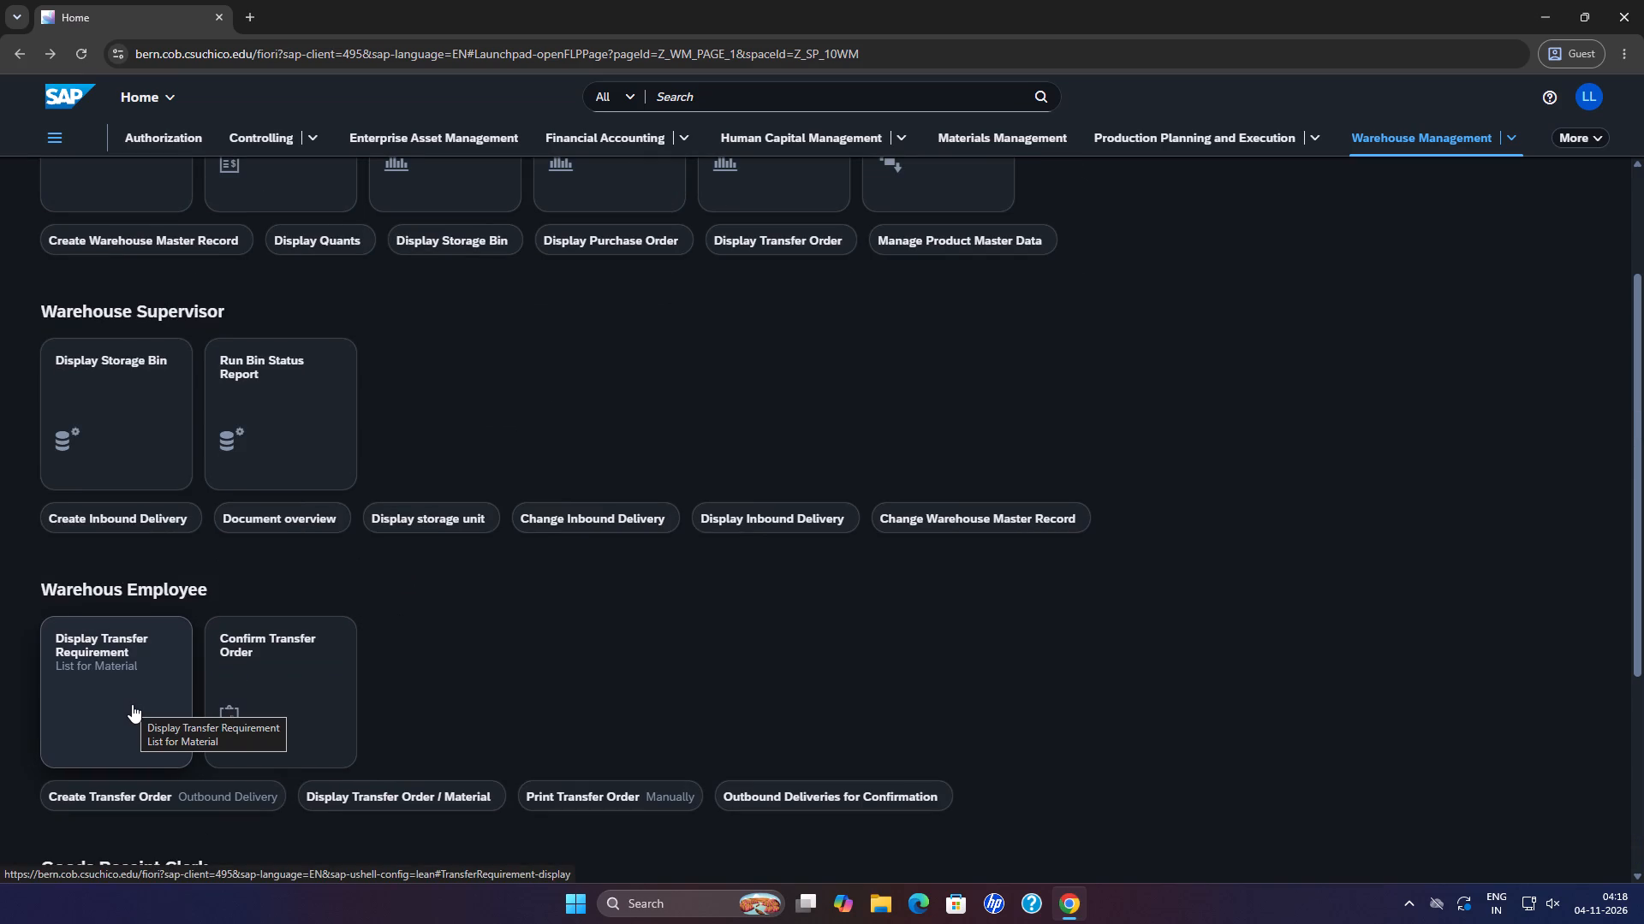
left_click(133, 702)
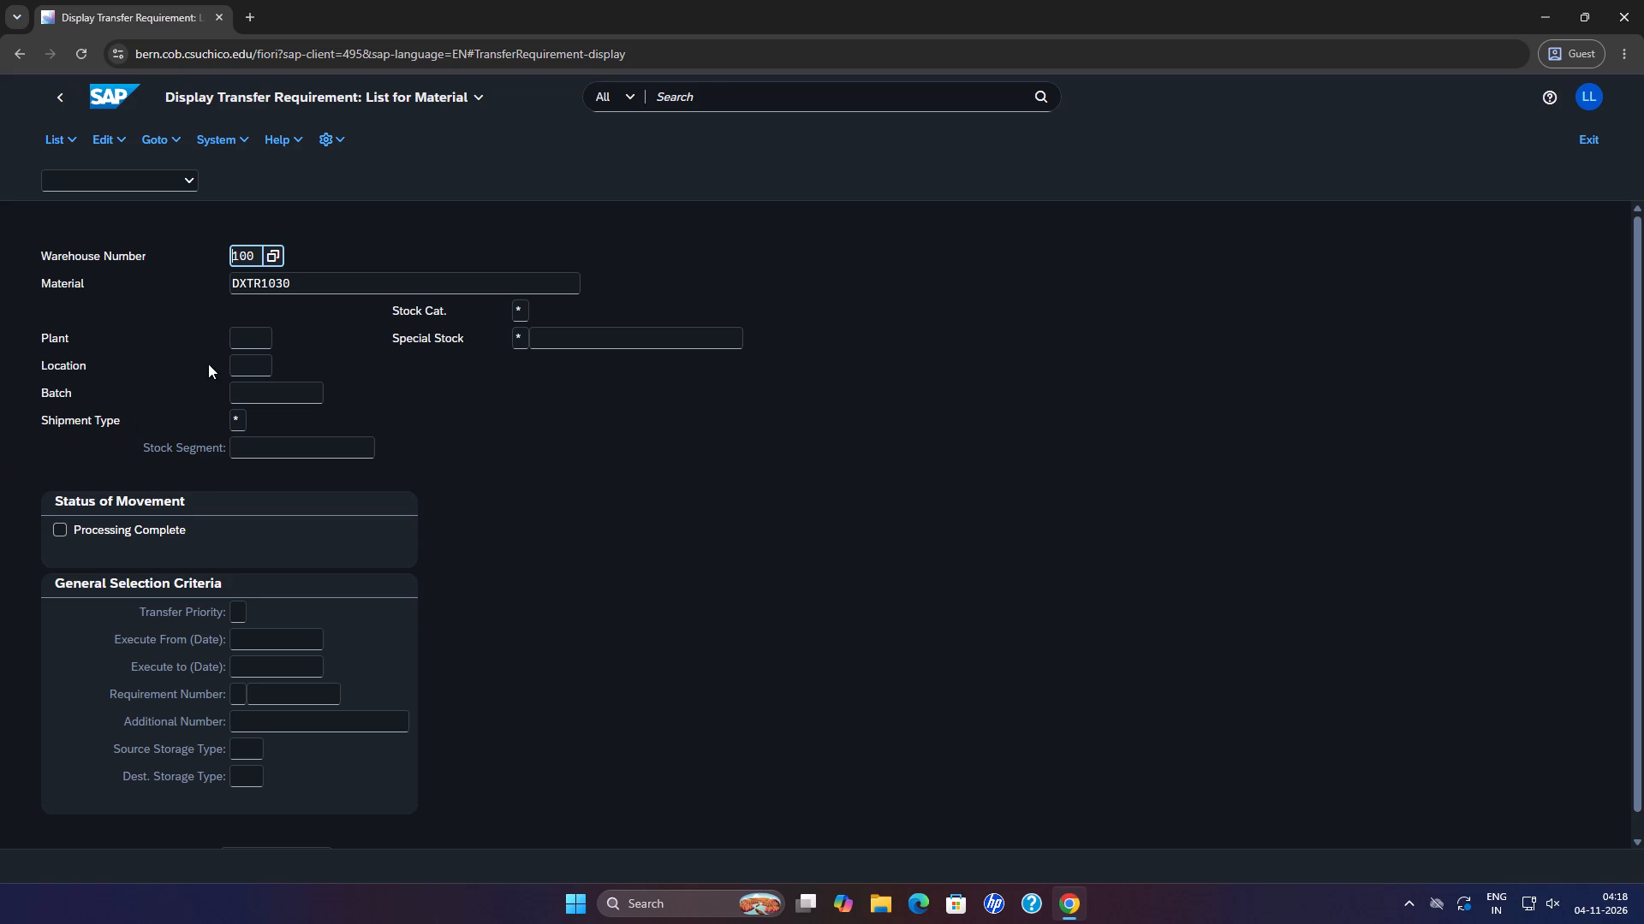
Set the plant to SD00 (DC San Diego) in the transfer requirement selection, choosing it from the available plants.
left_click(244, 337)
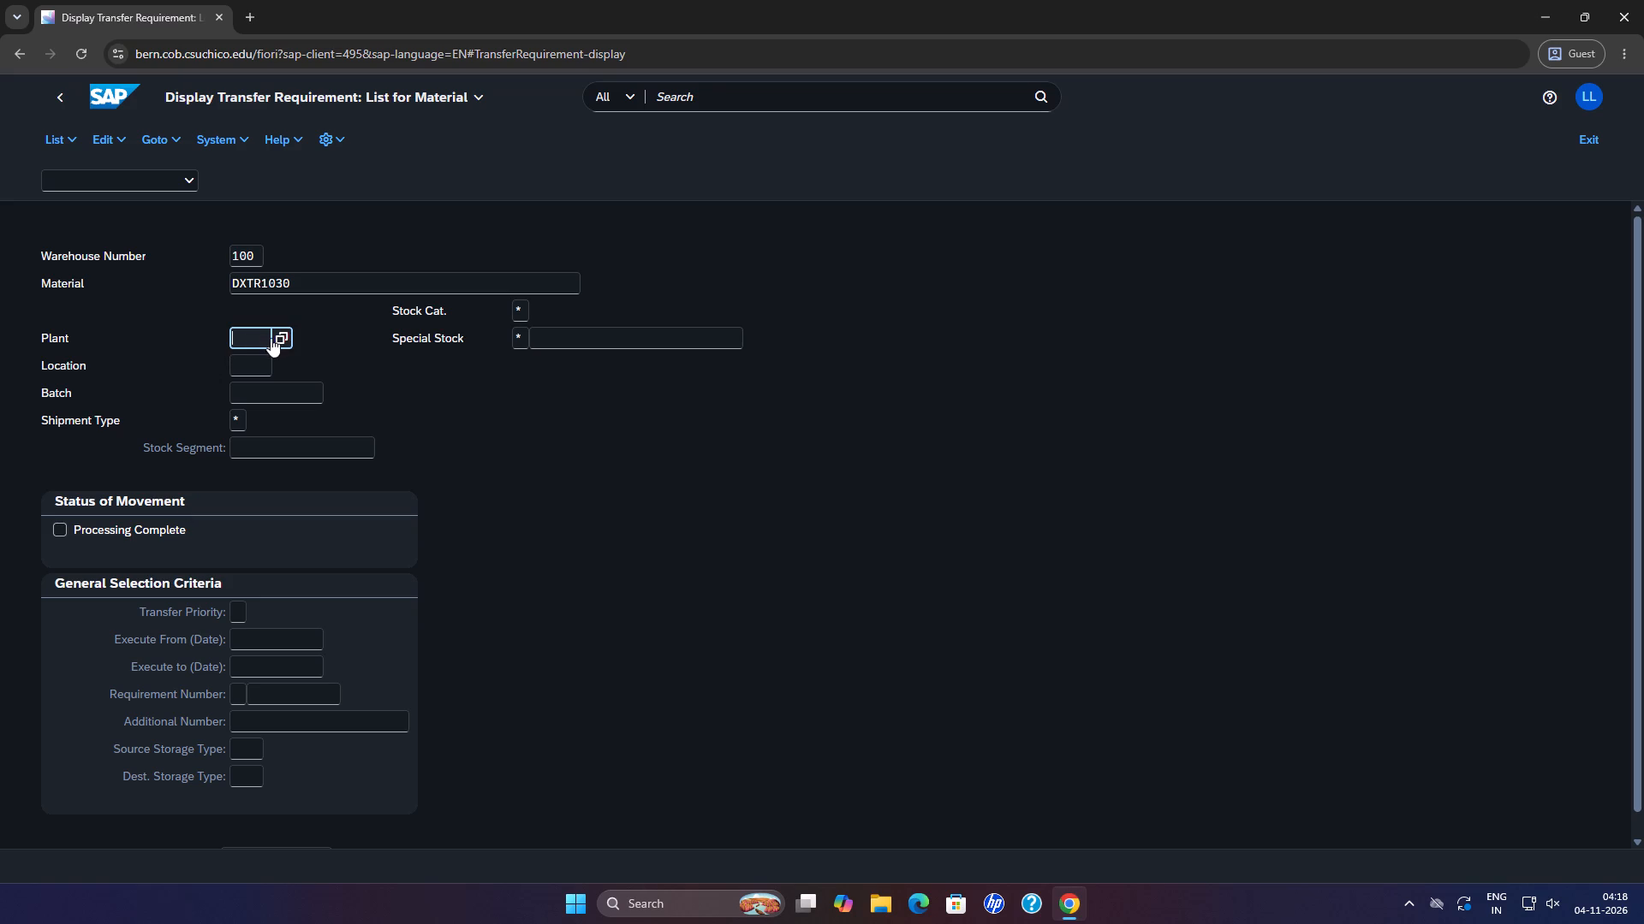
left_click(277, 335)
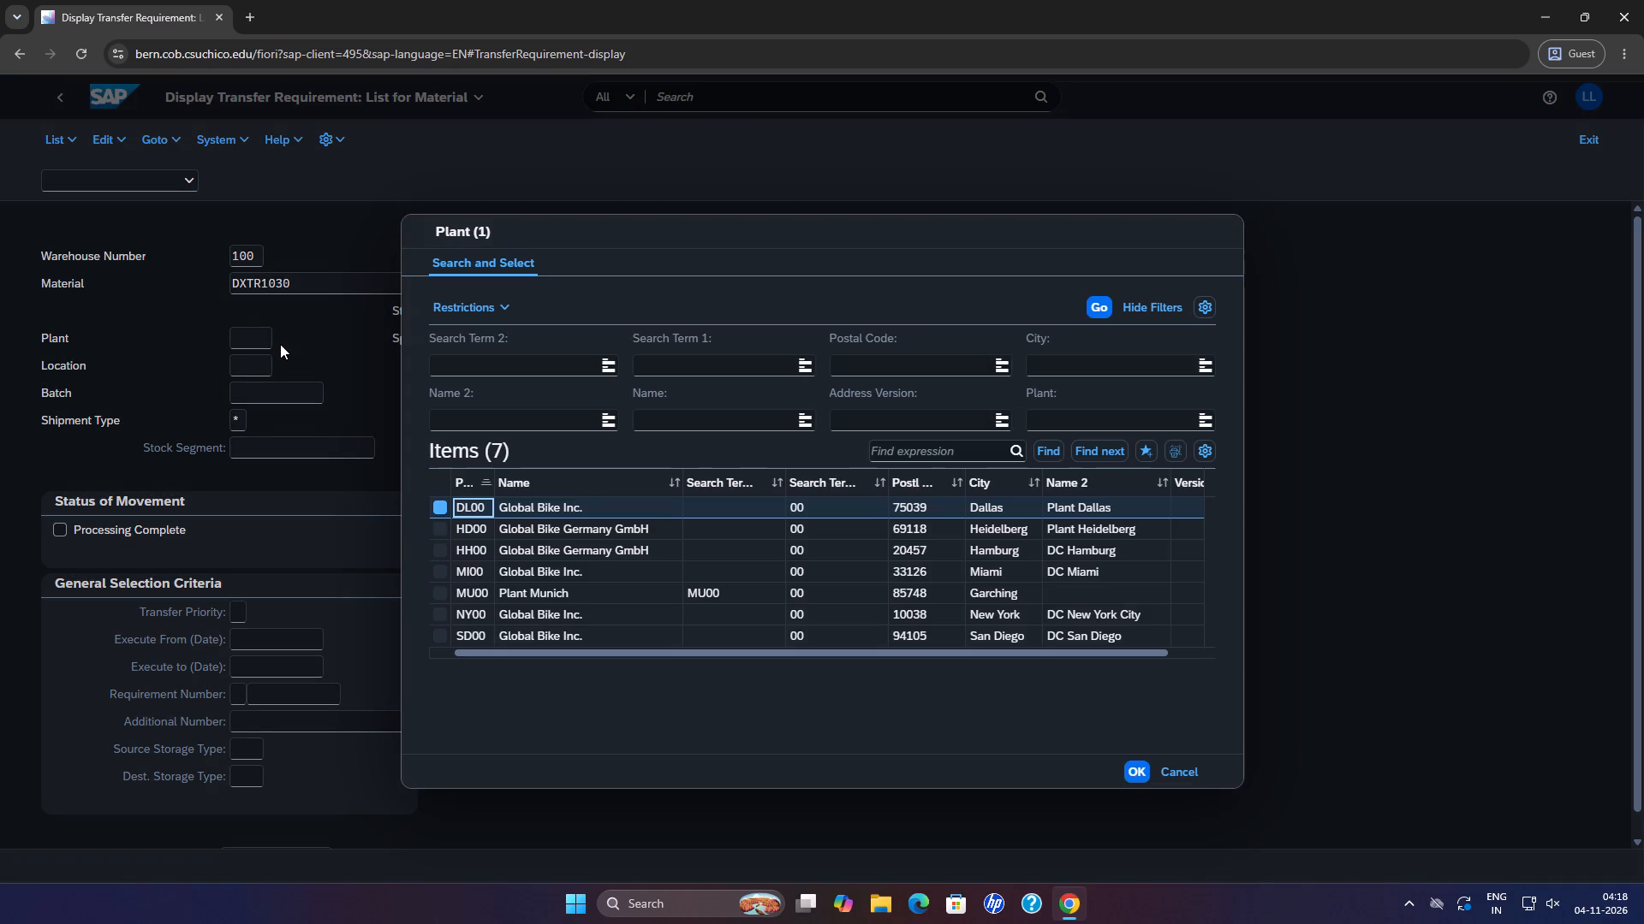
left_click(447, 636)
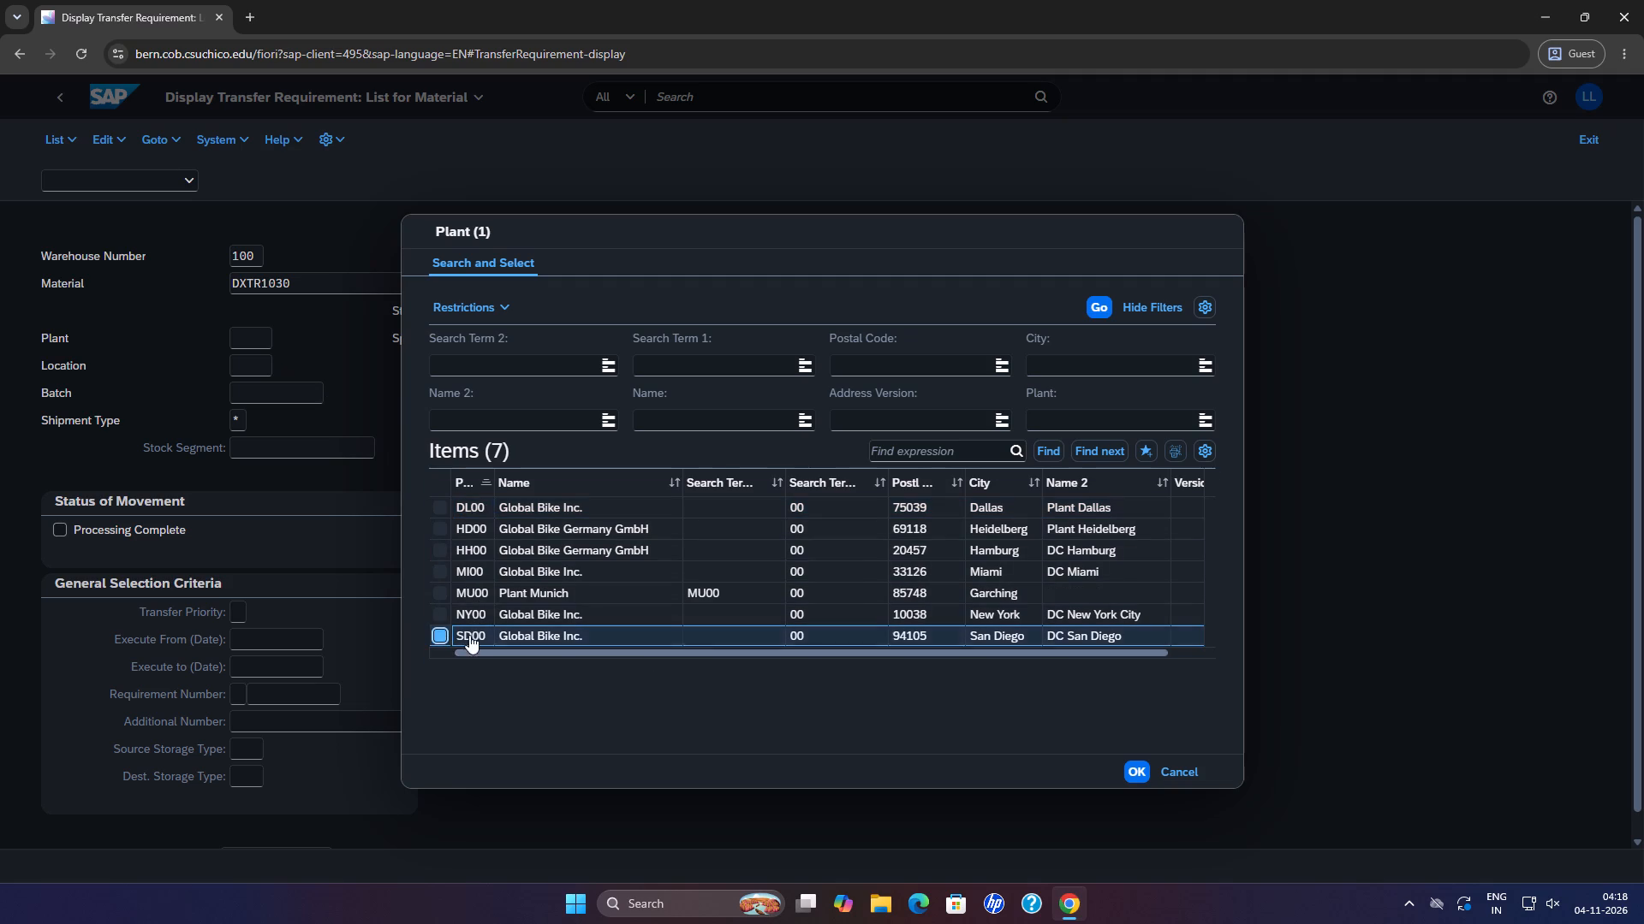
left_click(1129, 774)
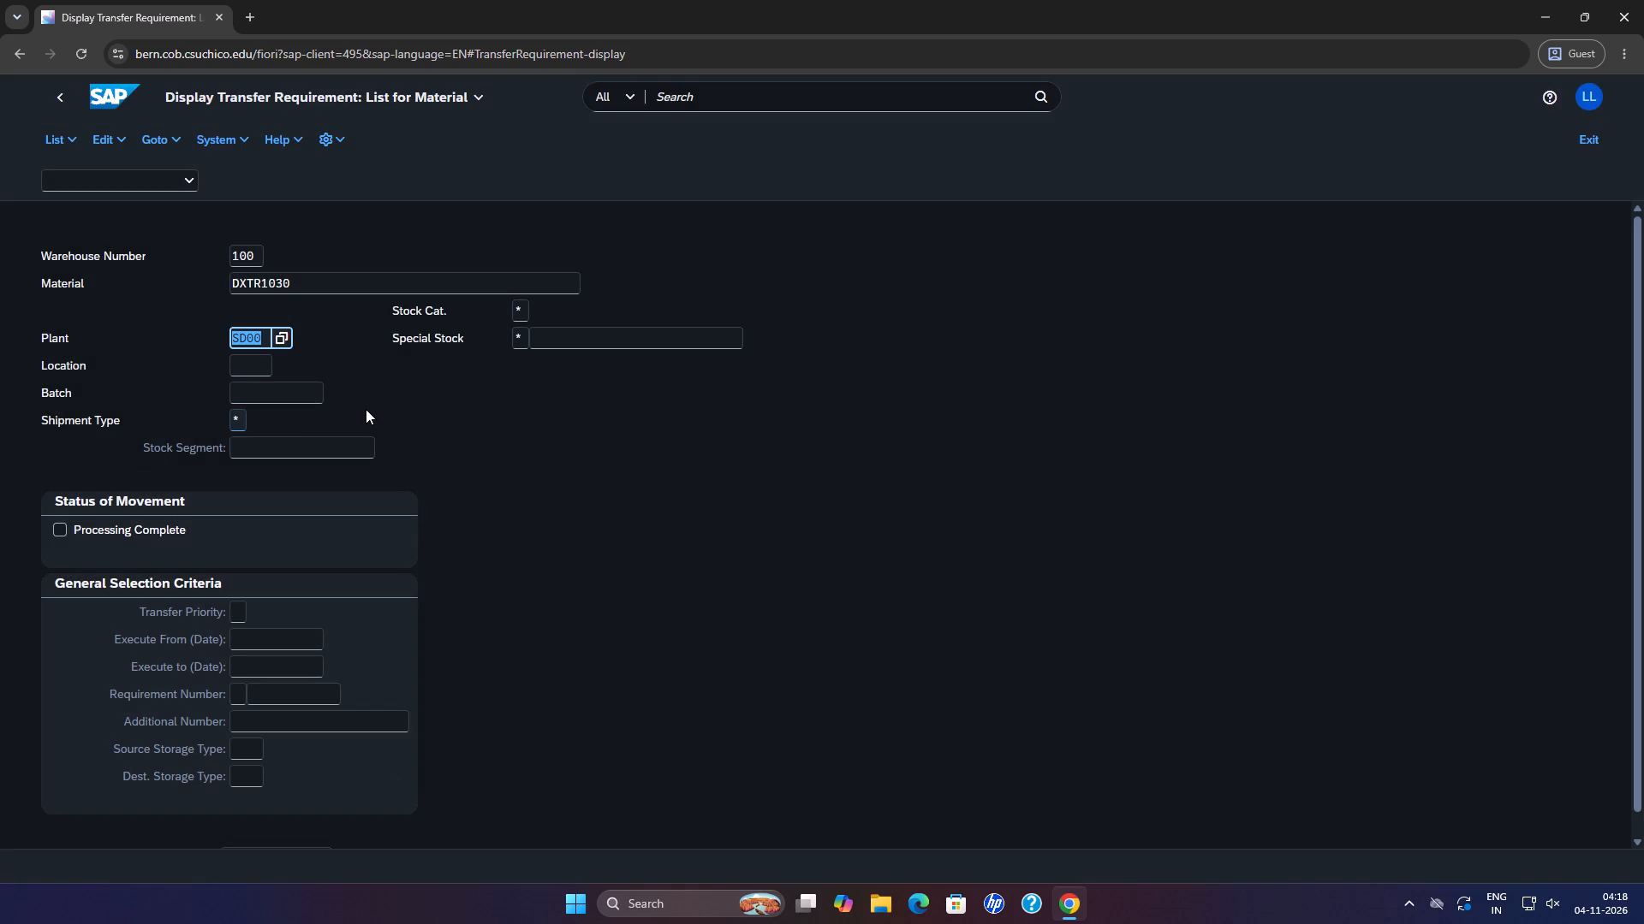
left_click(366, 409)
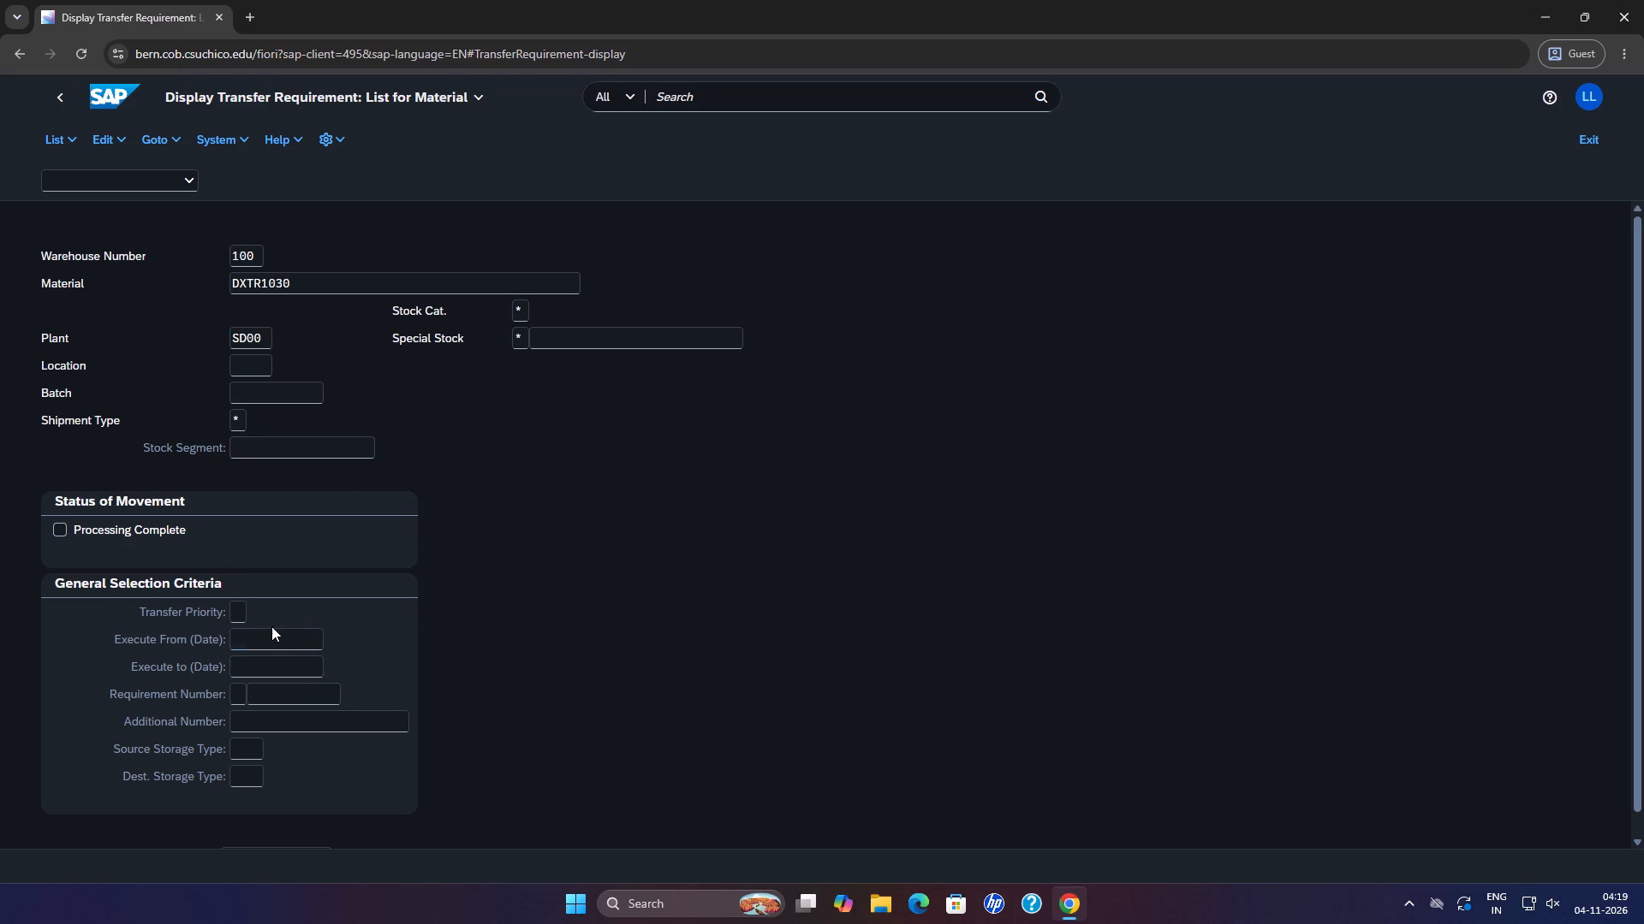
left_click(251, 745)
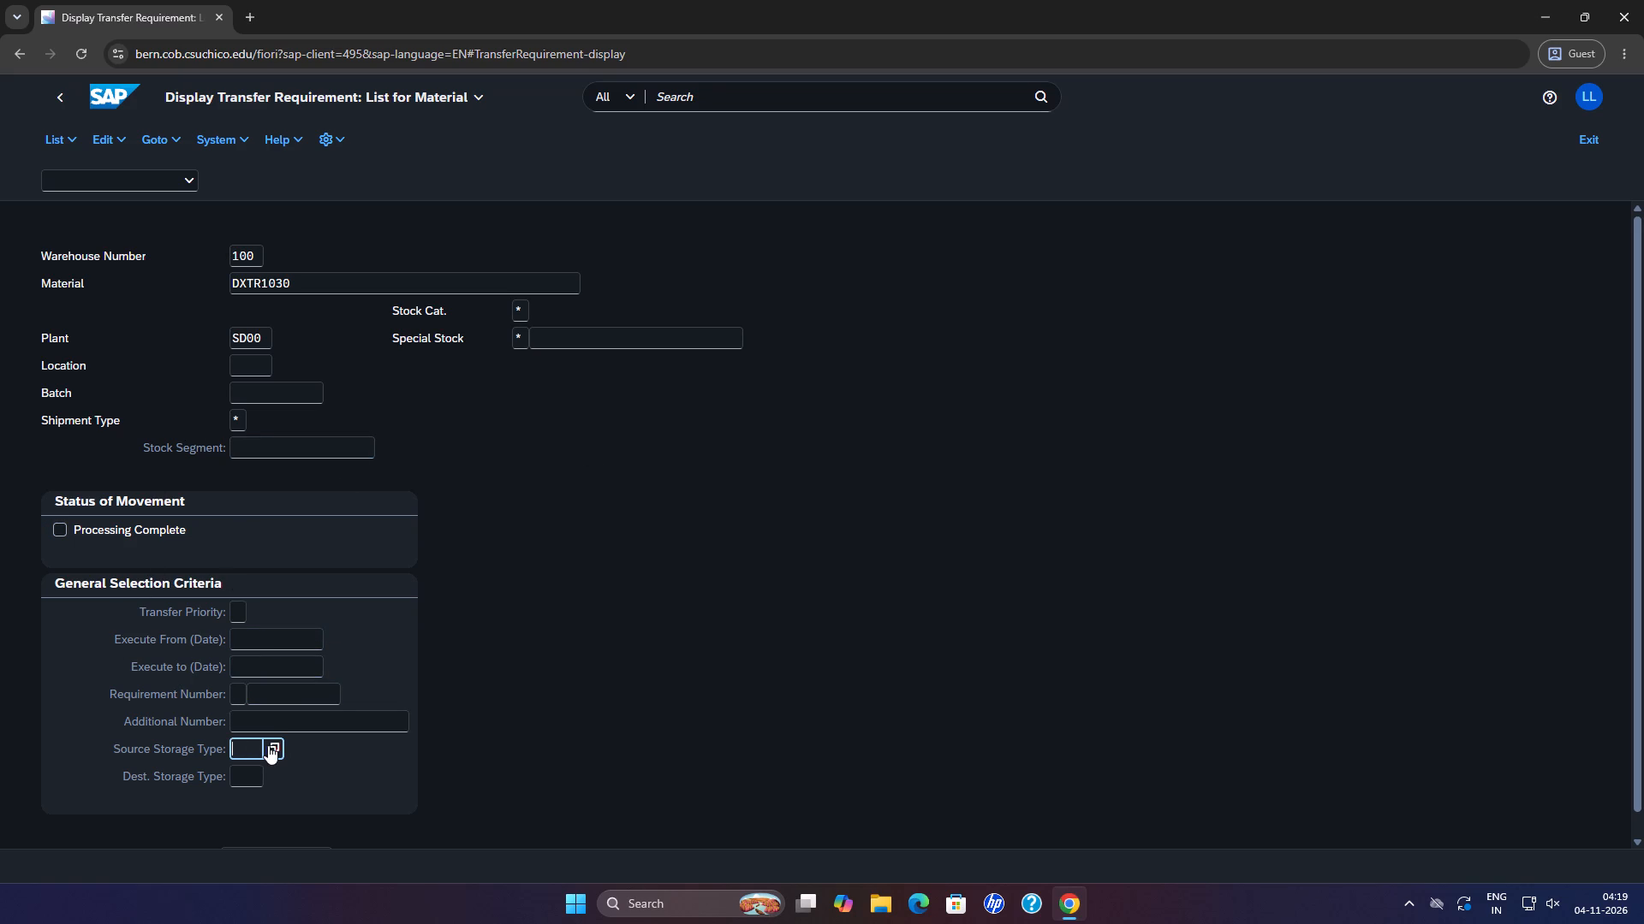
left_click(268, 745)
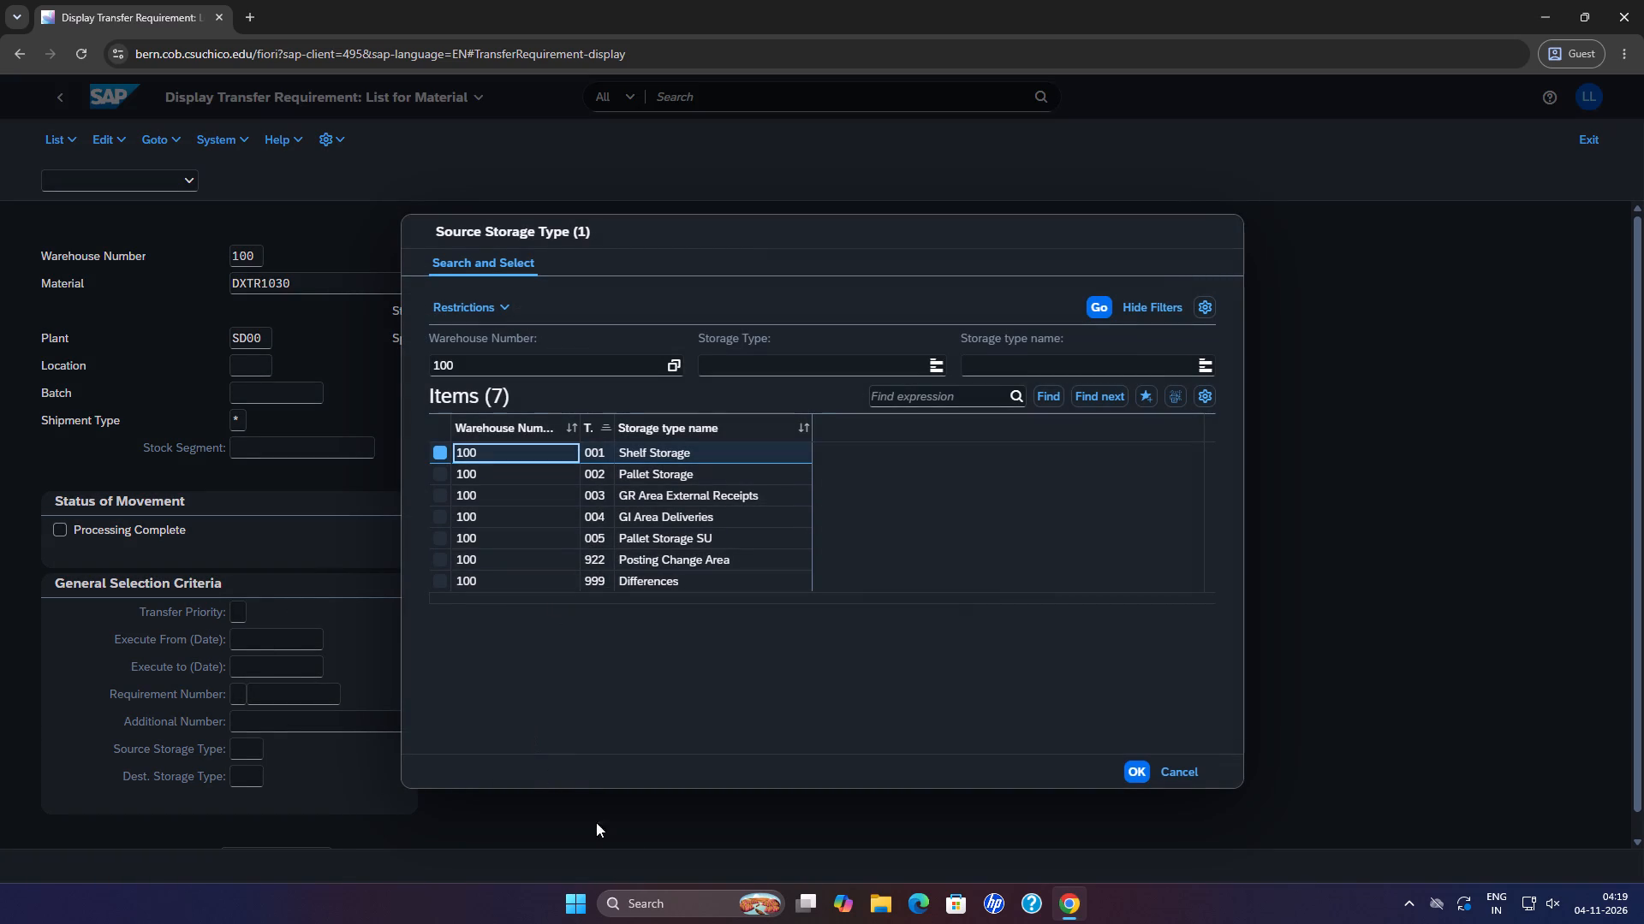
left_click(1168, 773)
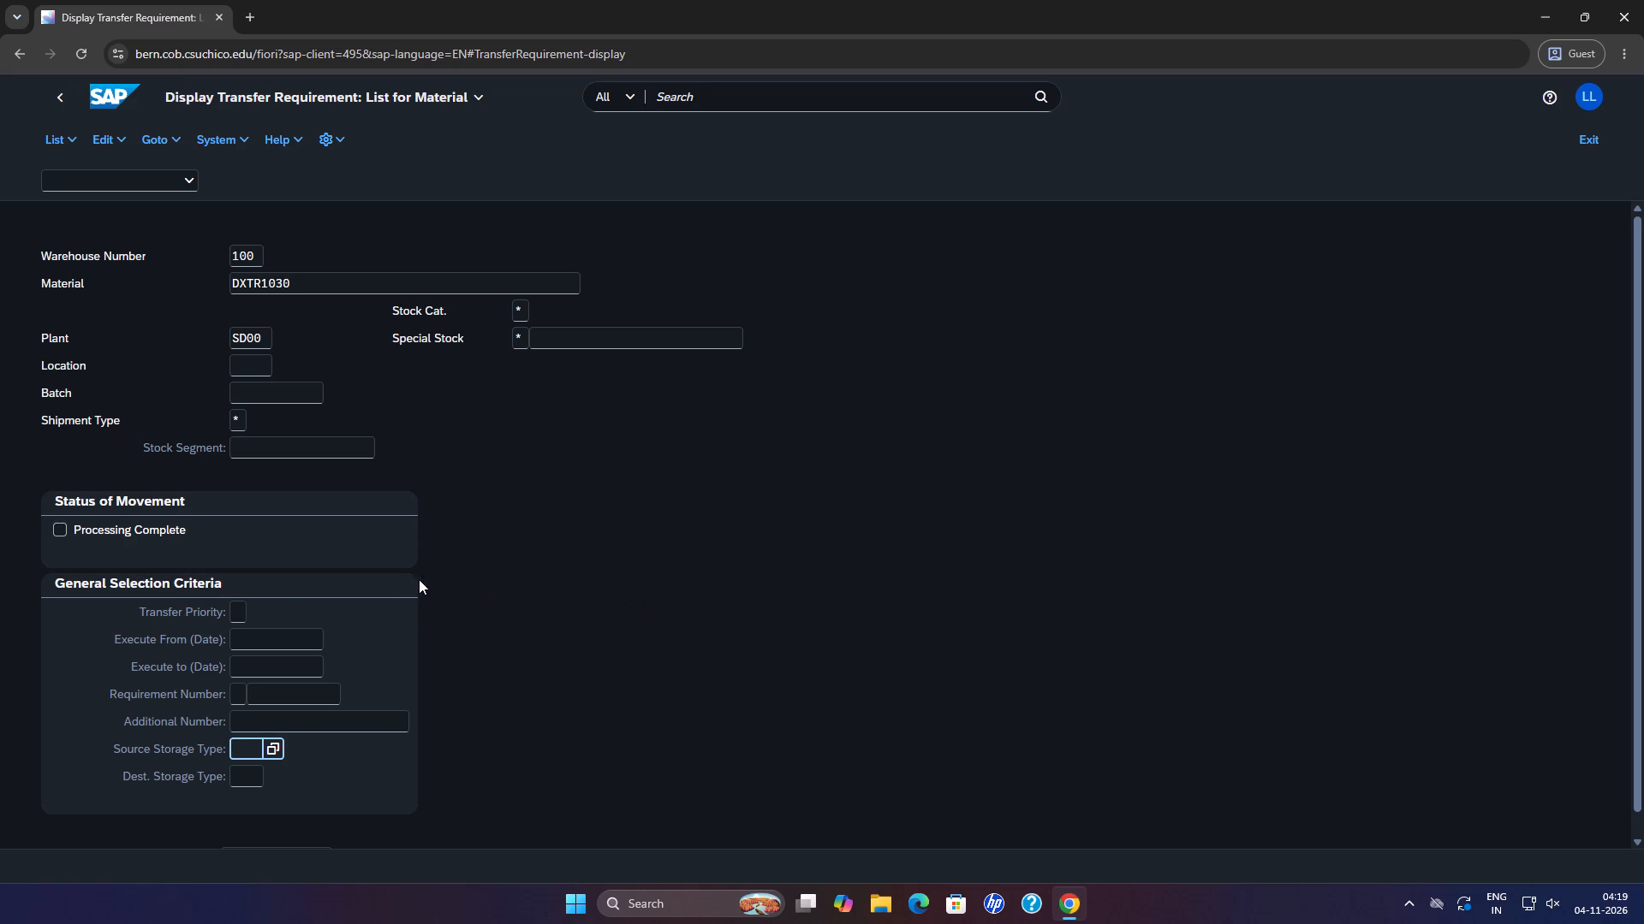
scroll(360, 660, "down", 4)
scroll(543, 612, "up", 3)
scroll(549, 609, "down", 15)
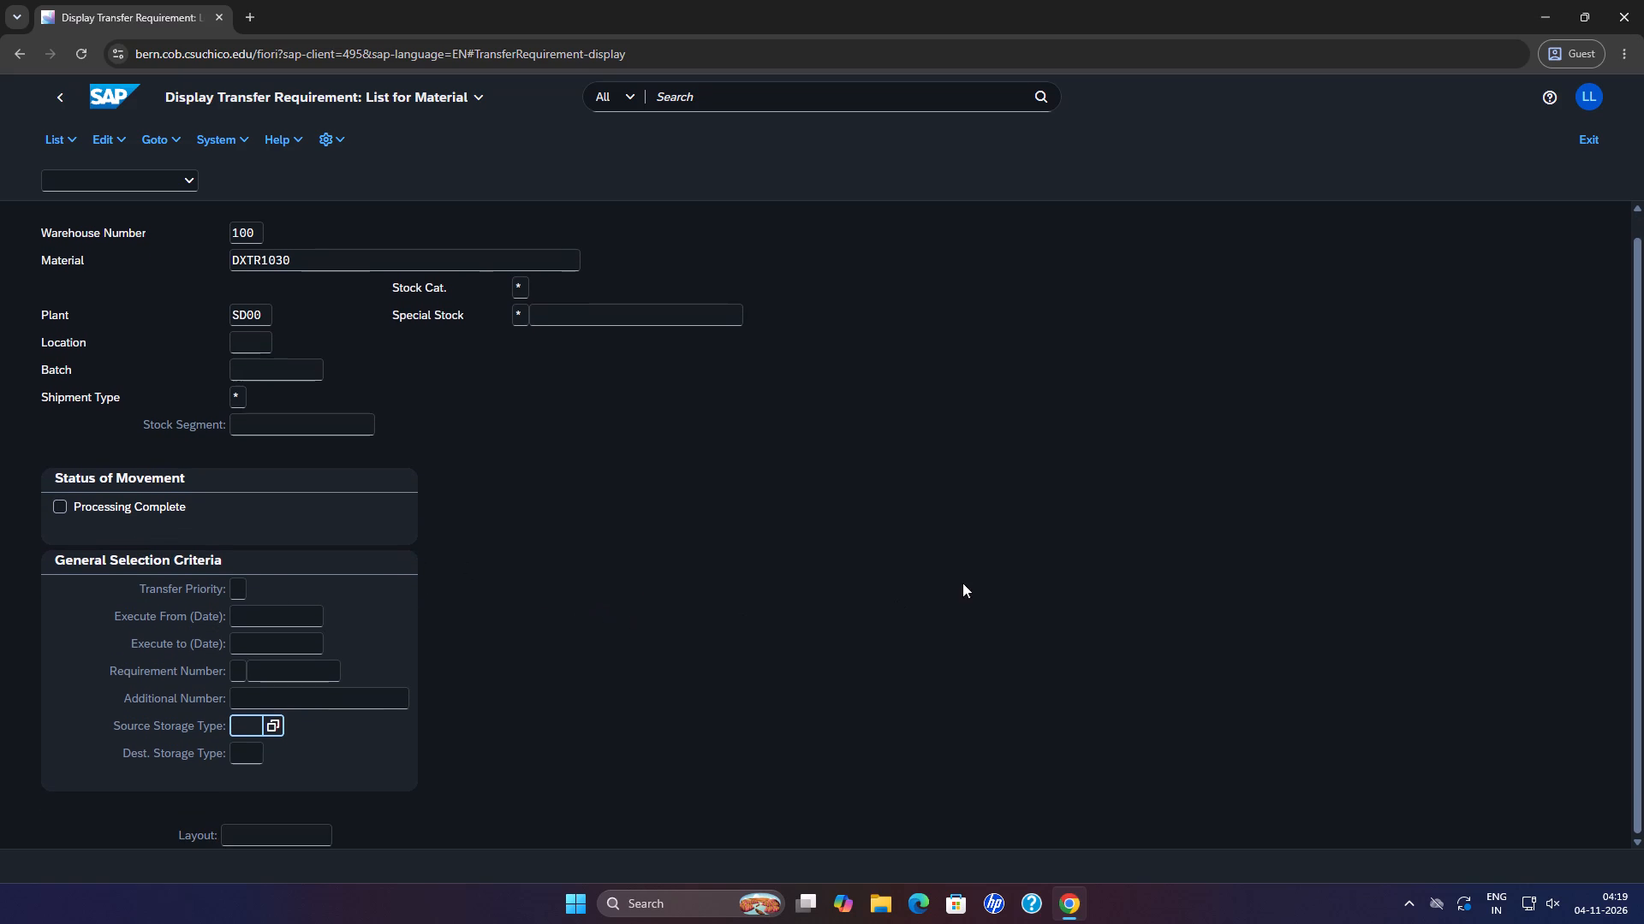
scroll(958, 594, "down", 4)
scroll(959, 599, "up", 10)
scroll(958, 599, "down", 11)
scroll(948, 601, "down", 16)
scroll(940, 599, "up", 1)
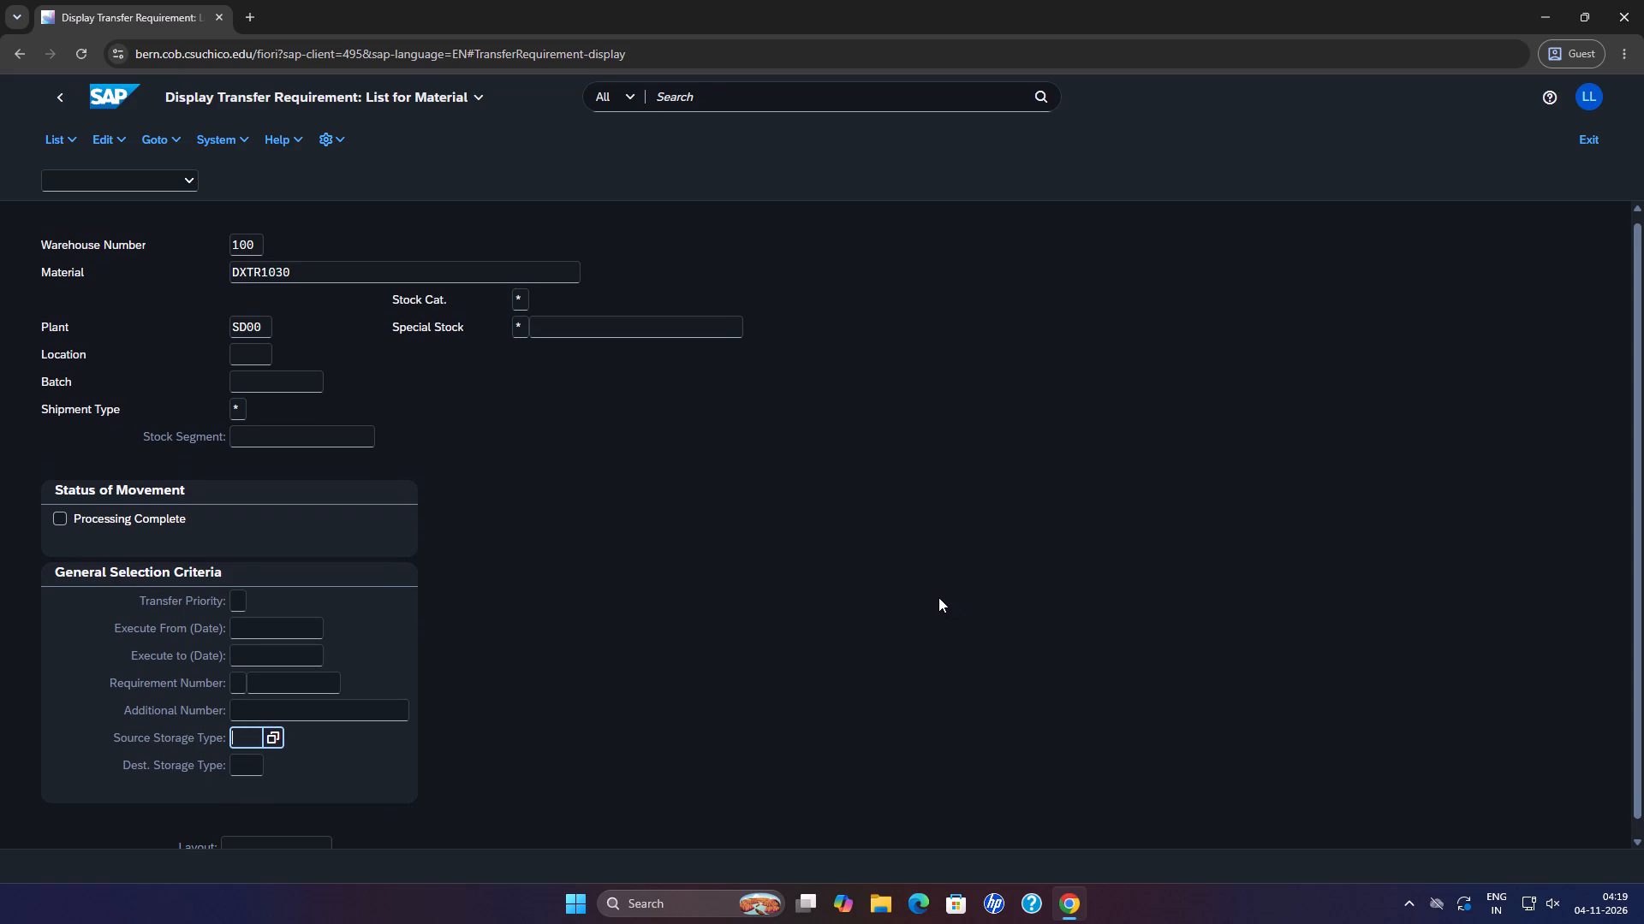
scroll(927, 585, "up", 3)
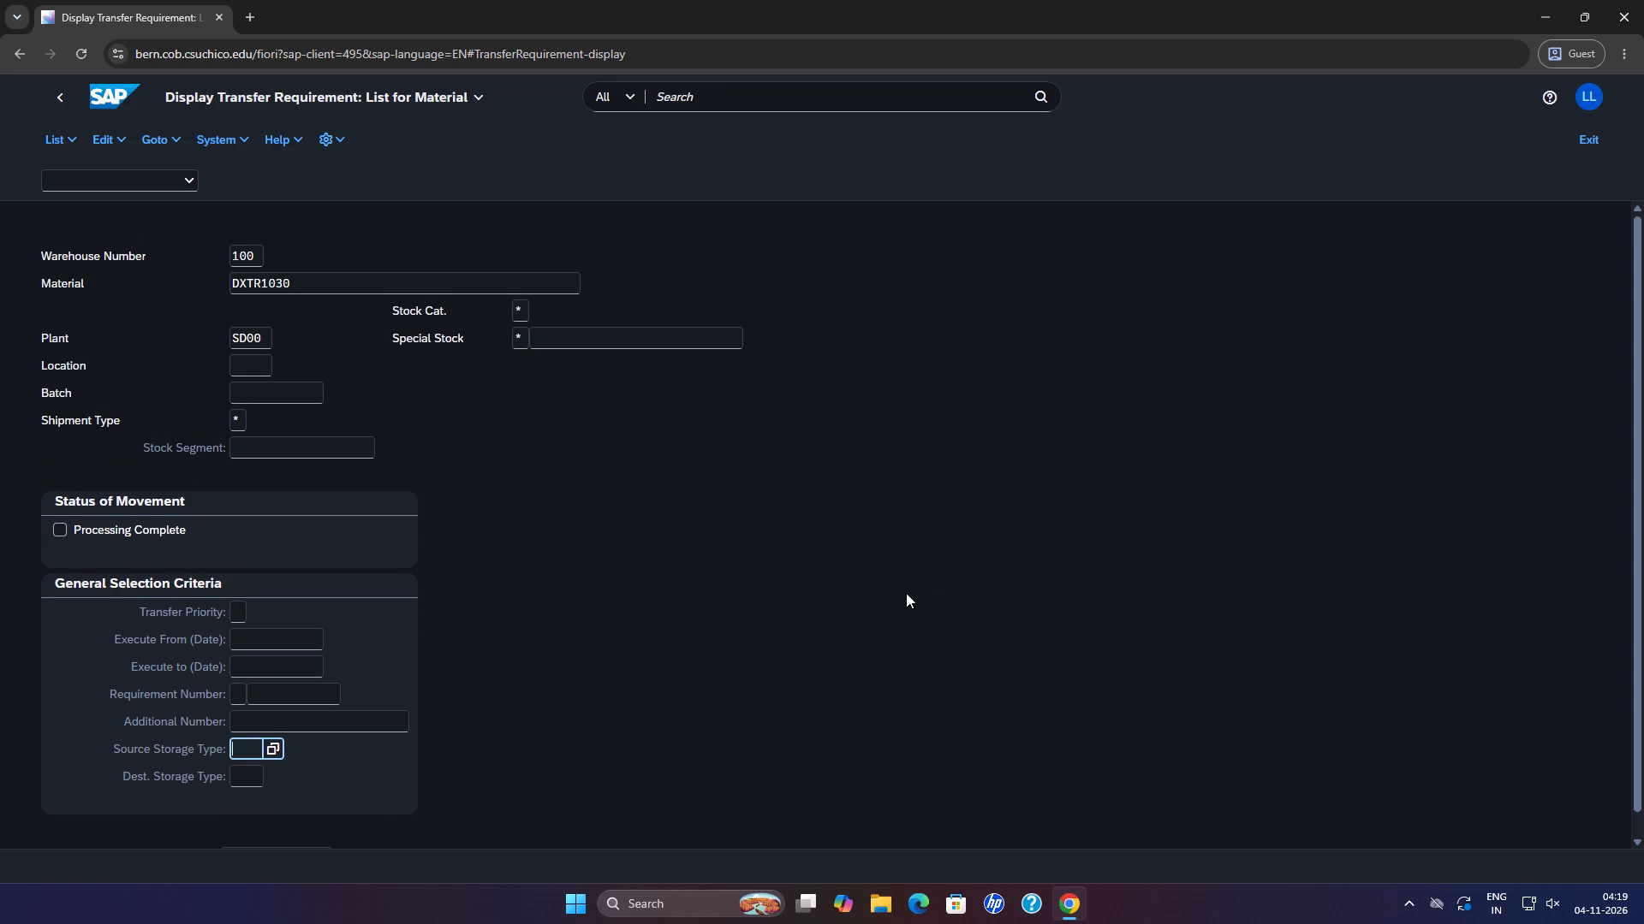
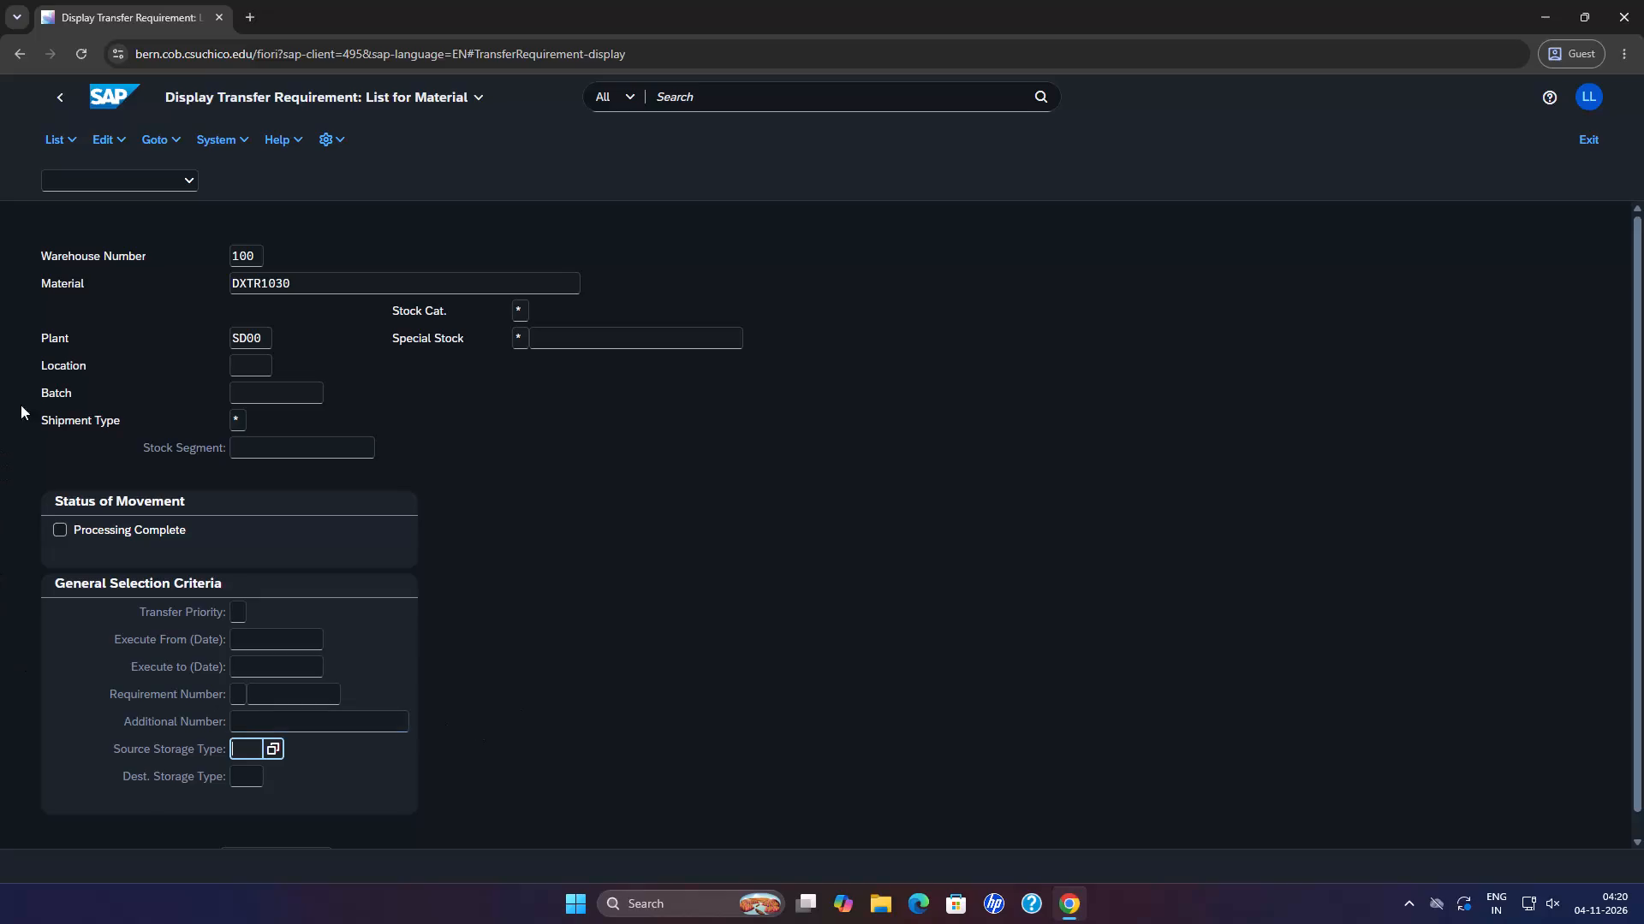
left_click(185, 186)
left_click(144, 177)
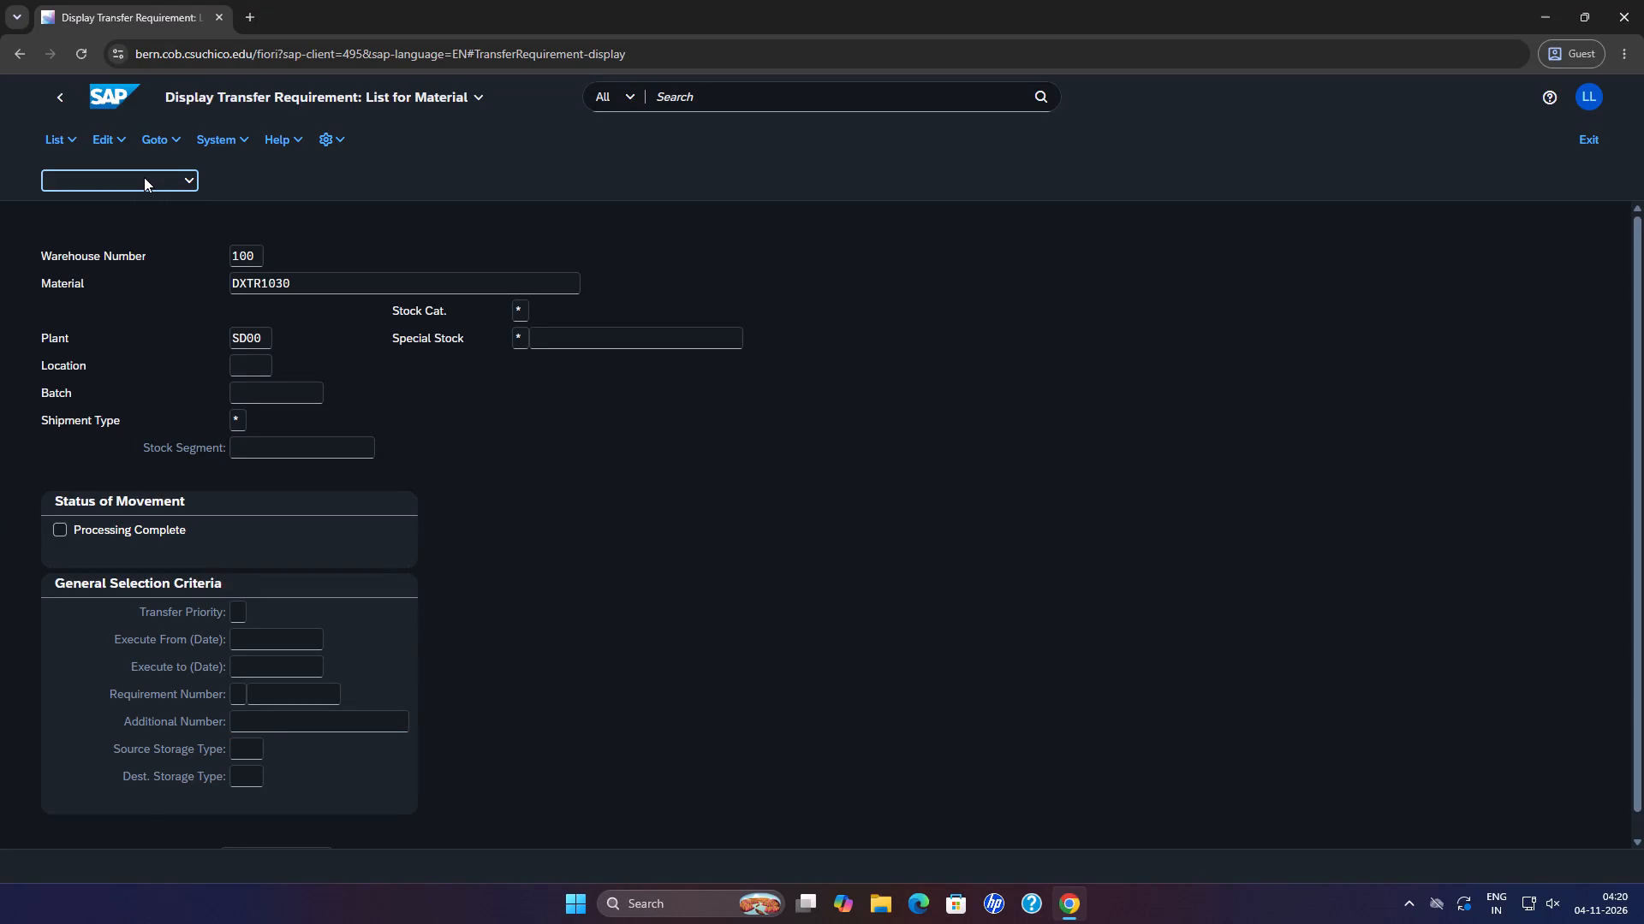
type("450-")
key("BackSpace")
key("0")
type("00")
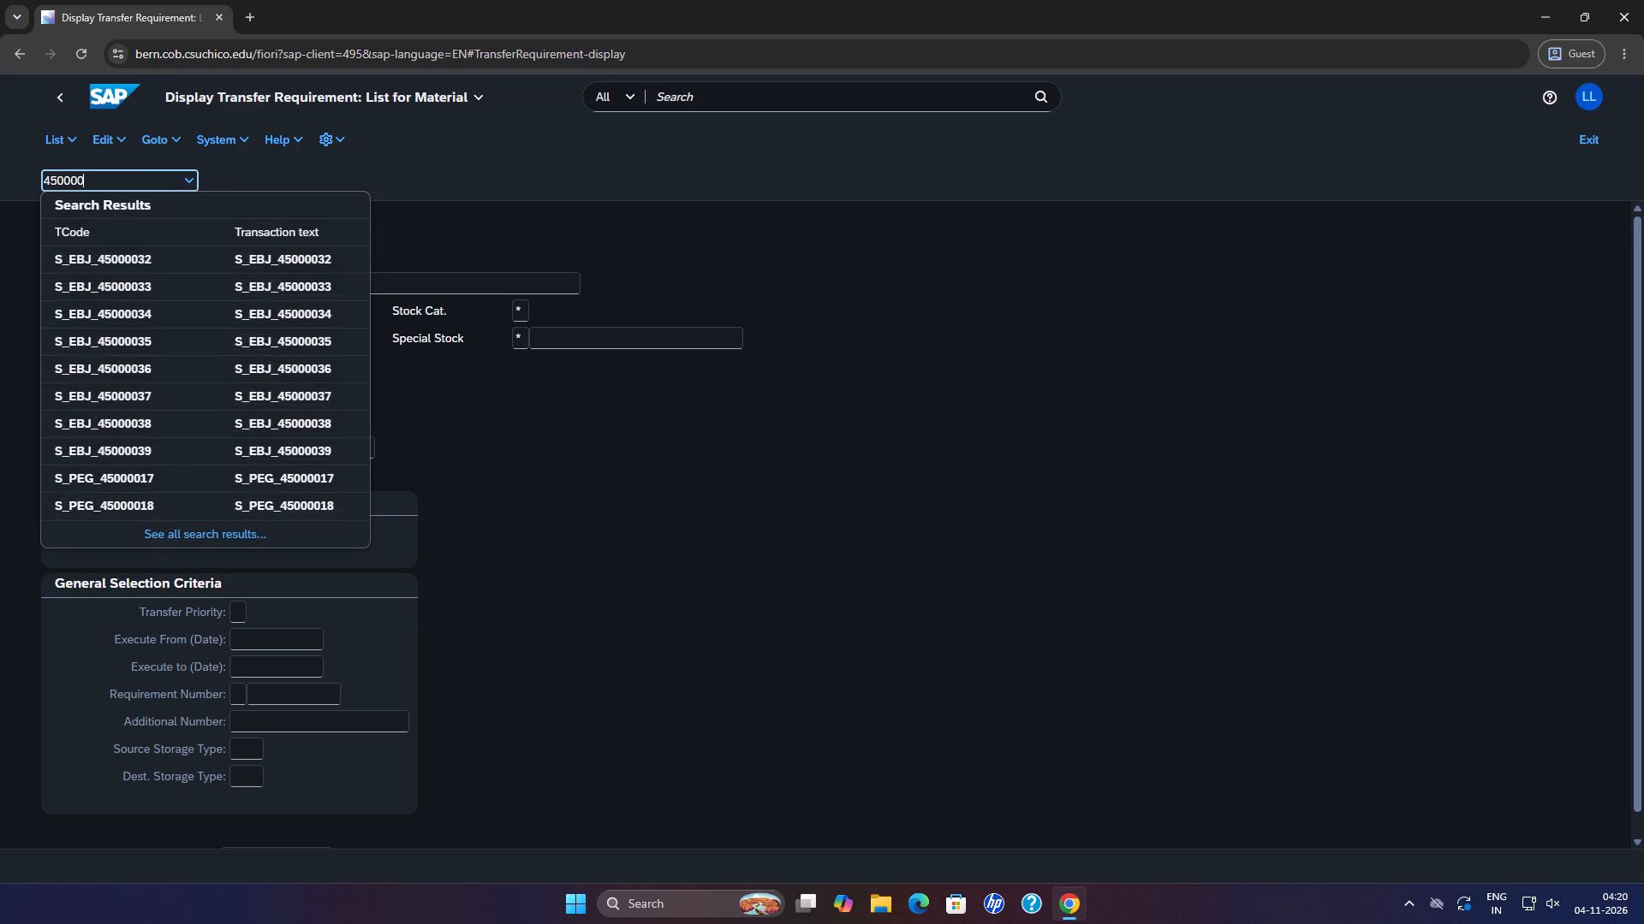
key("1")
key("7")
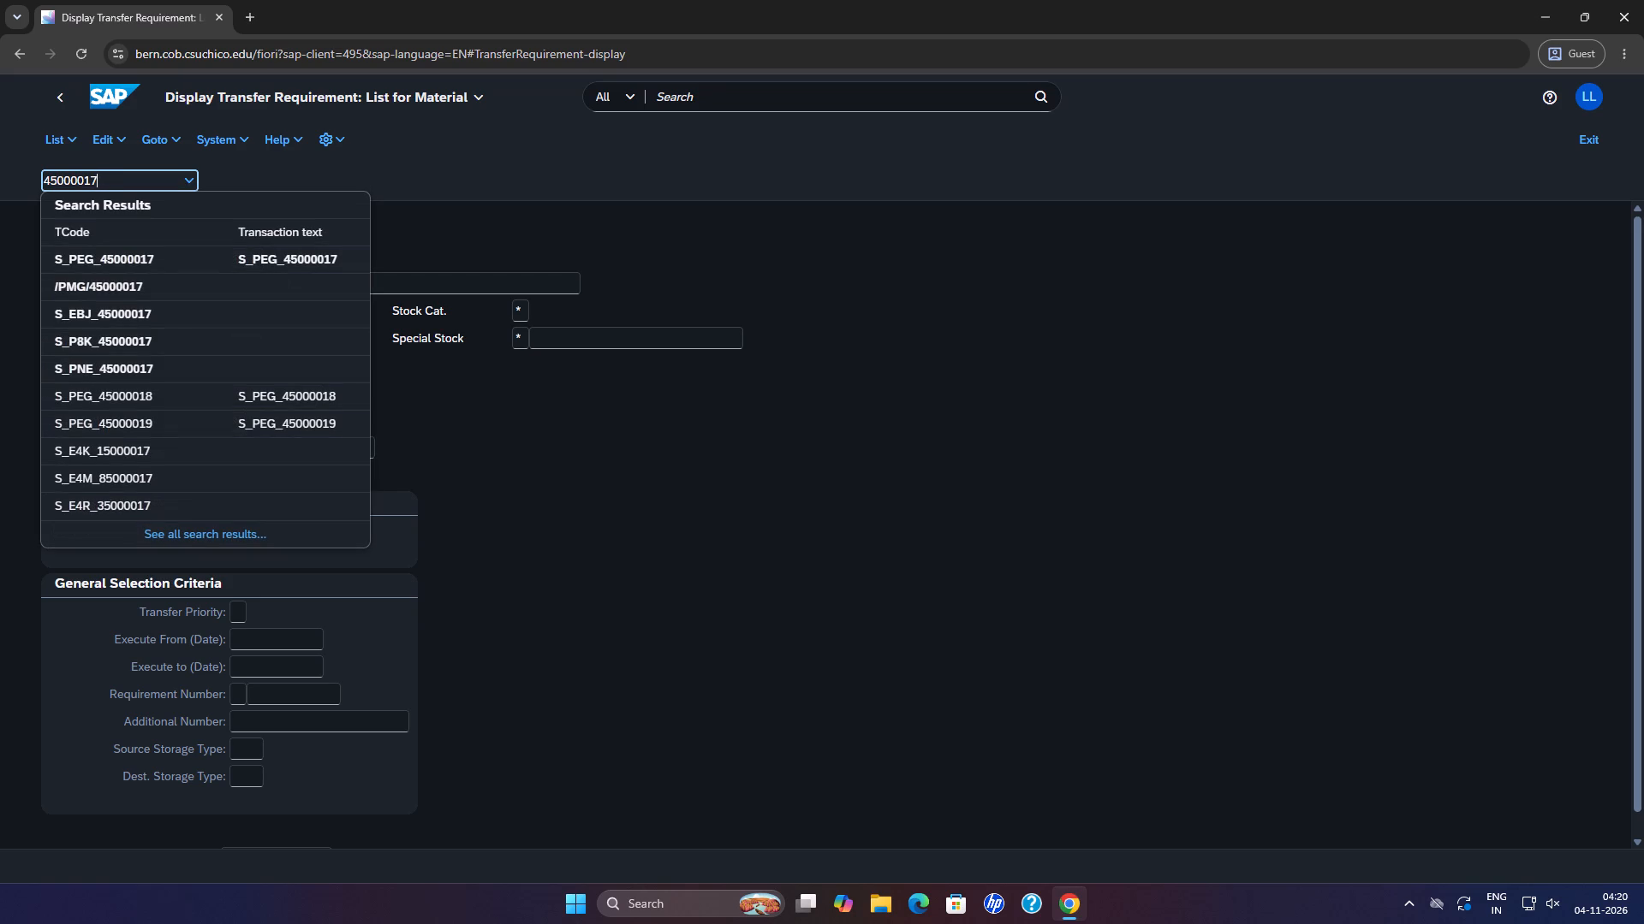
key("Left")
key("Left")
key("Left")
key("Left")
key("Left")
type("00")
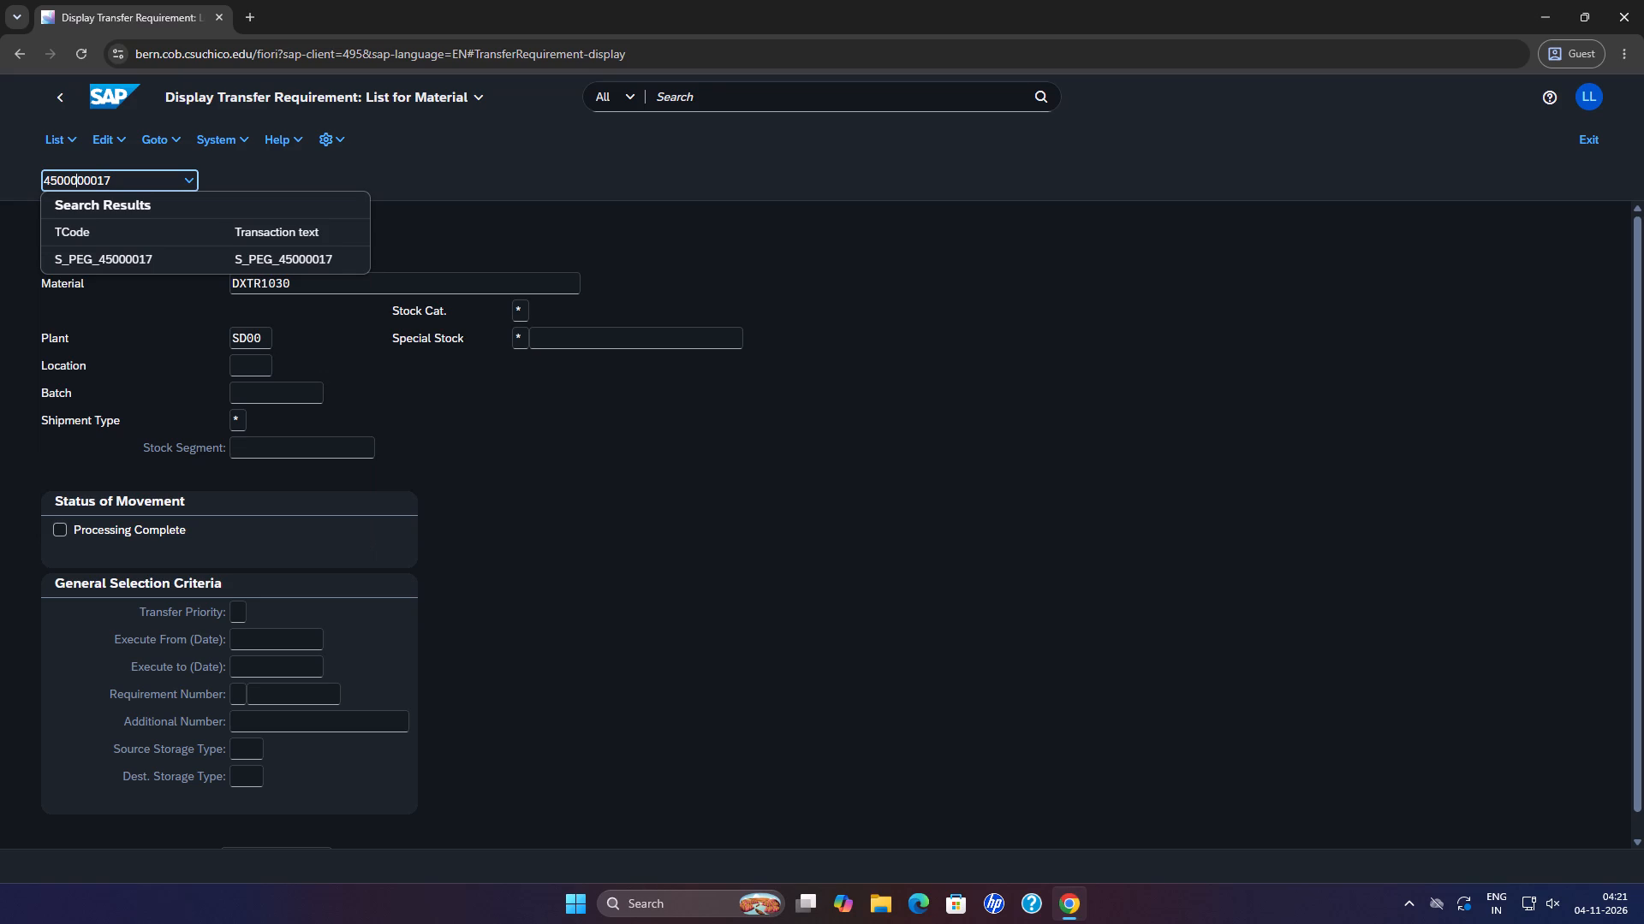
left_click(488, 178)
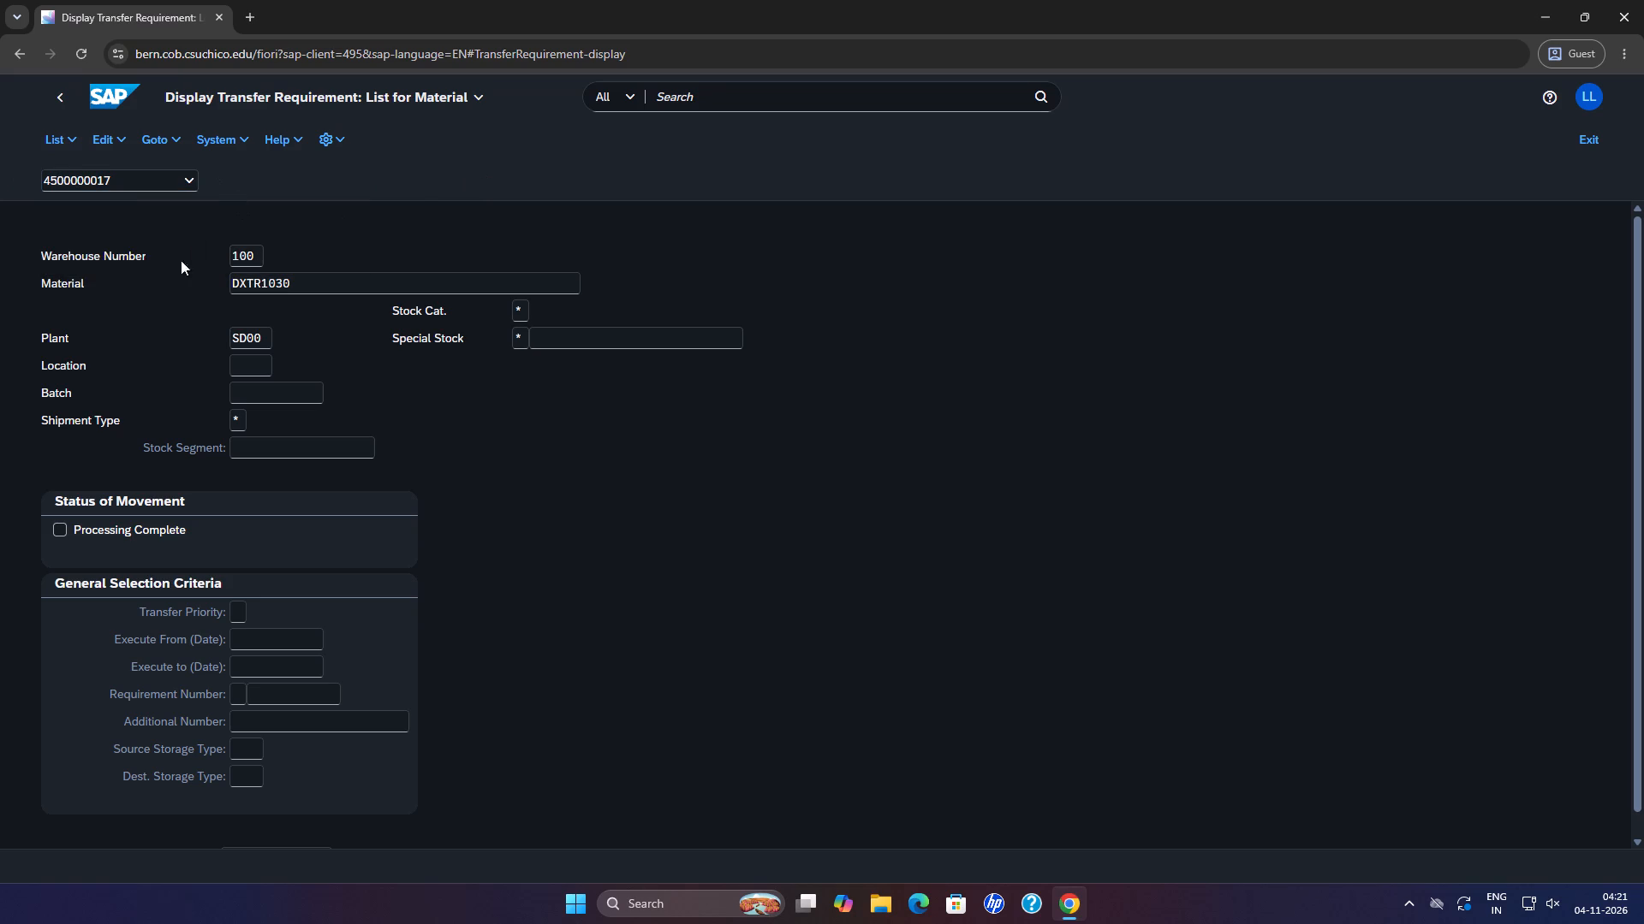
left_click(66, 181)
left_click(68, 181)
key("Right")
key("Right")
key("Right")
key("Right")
Look up the available layouts for the transfer requirement list.
scroll(520, 236, "down", 5)
scroll(390, 463, "down", 3)
scroll(259, 738, "down", 4)
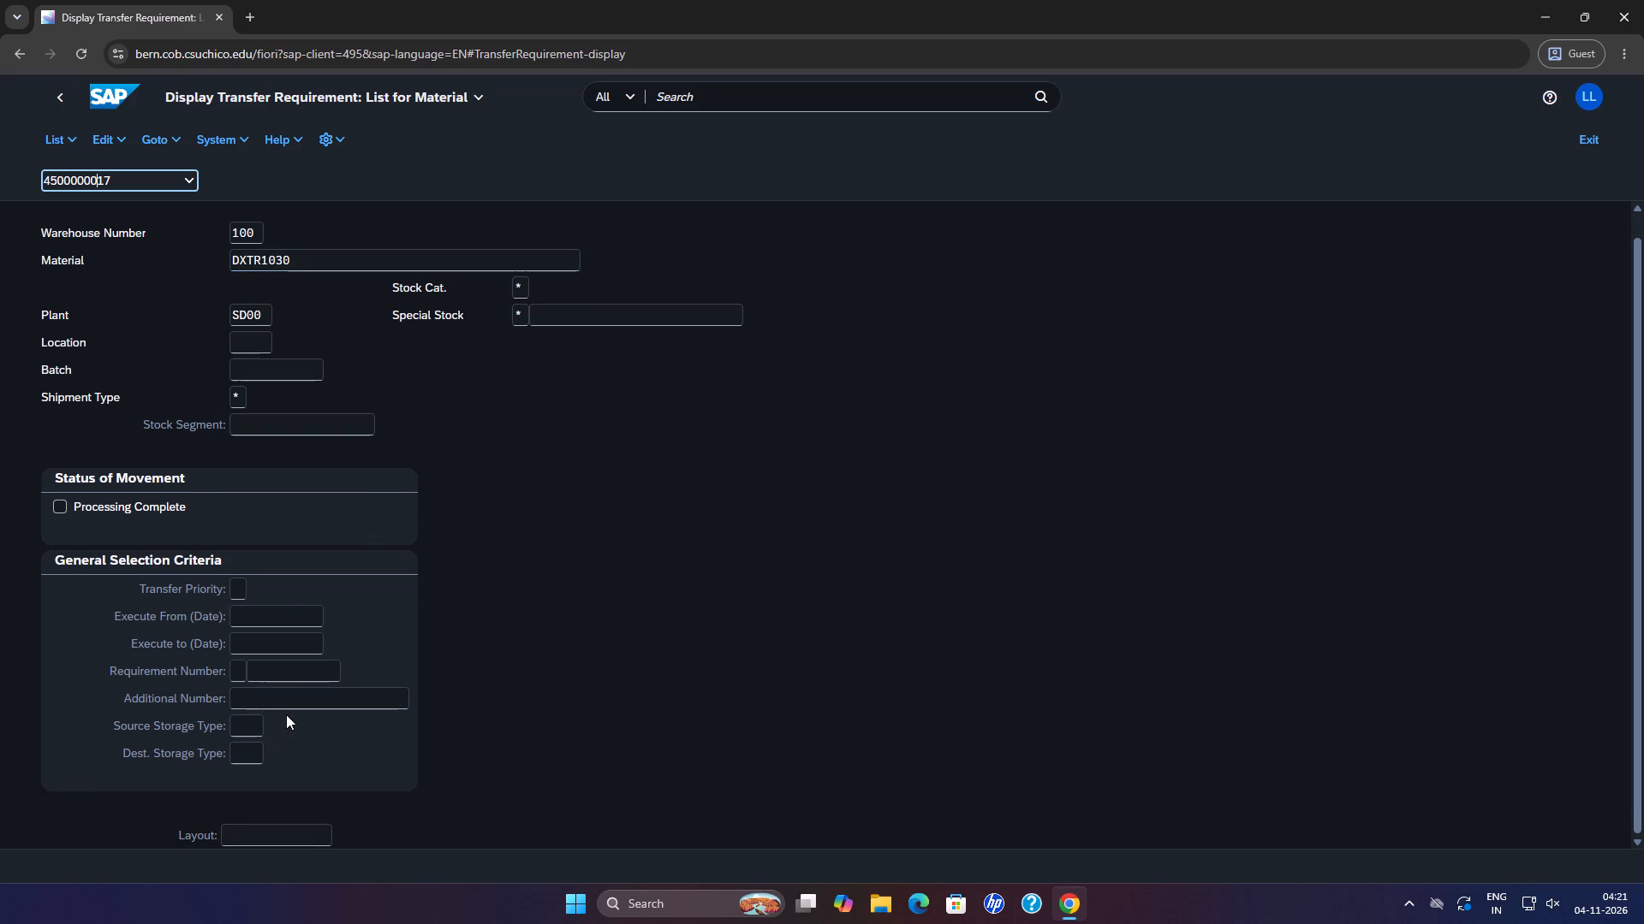
scroll(287, 714, "down", 4)
left_click(317, 834)
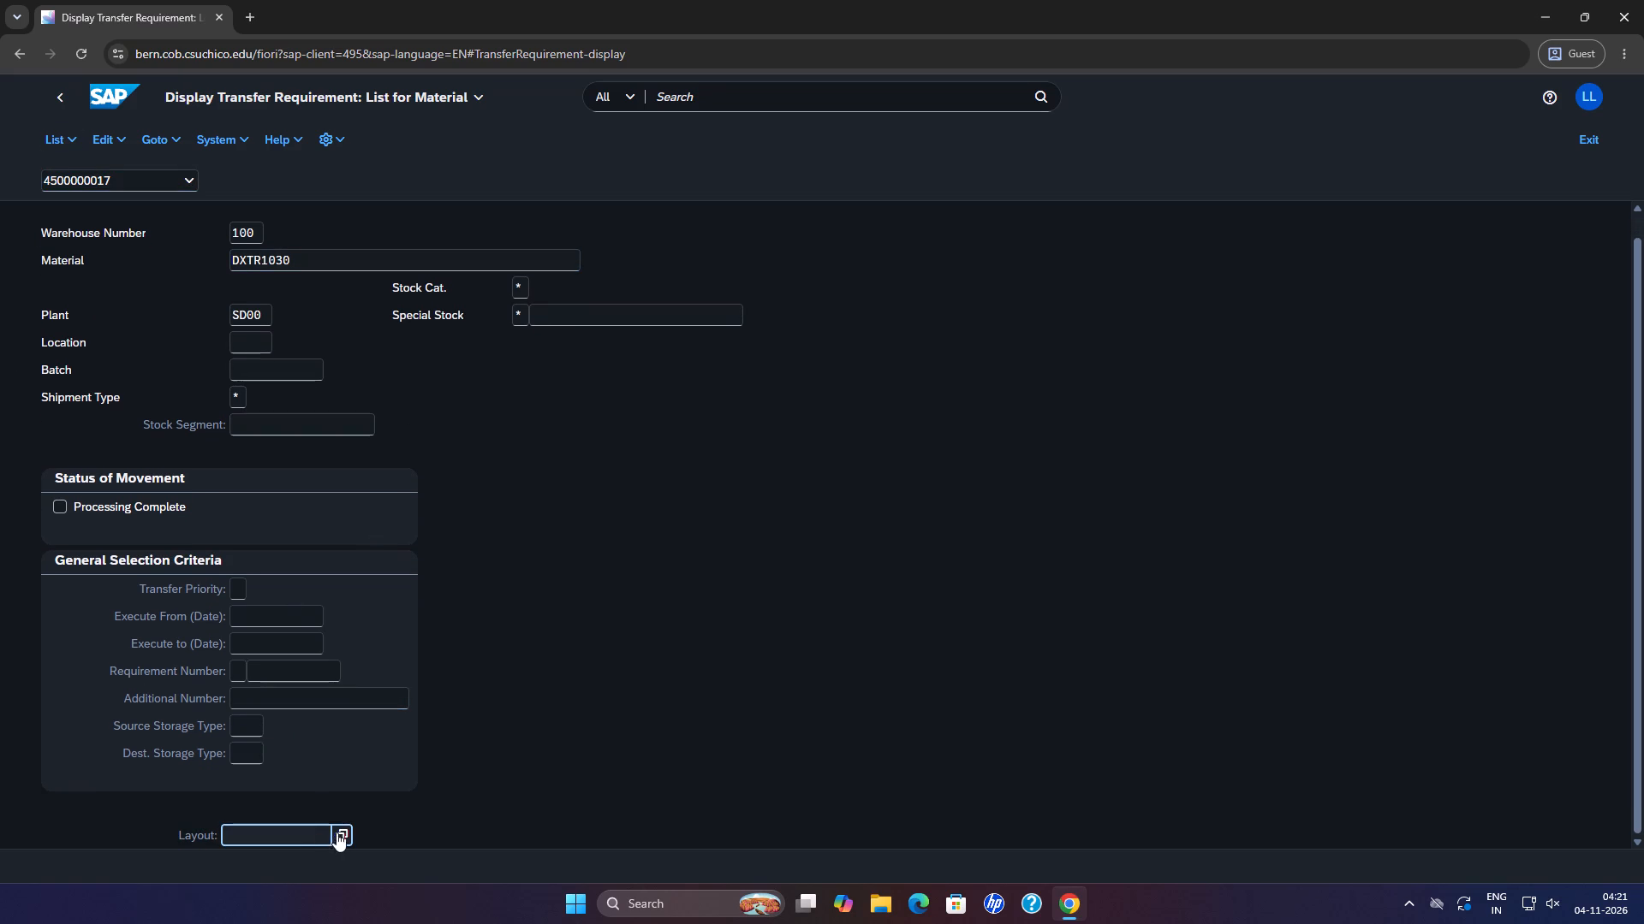
left_click(339, 832)
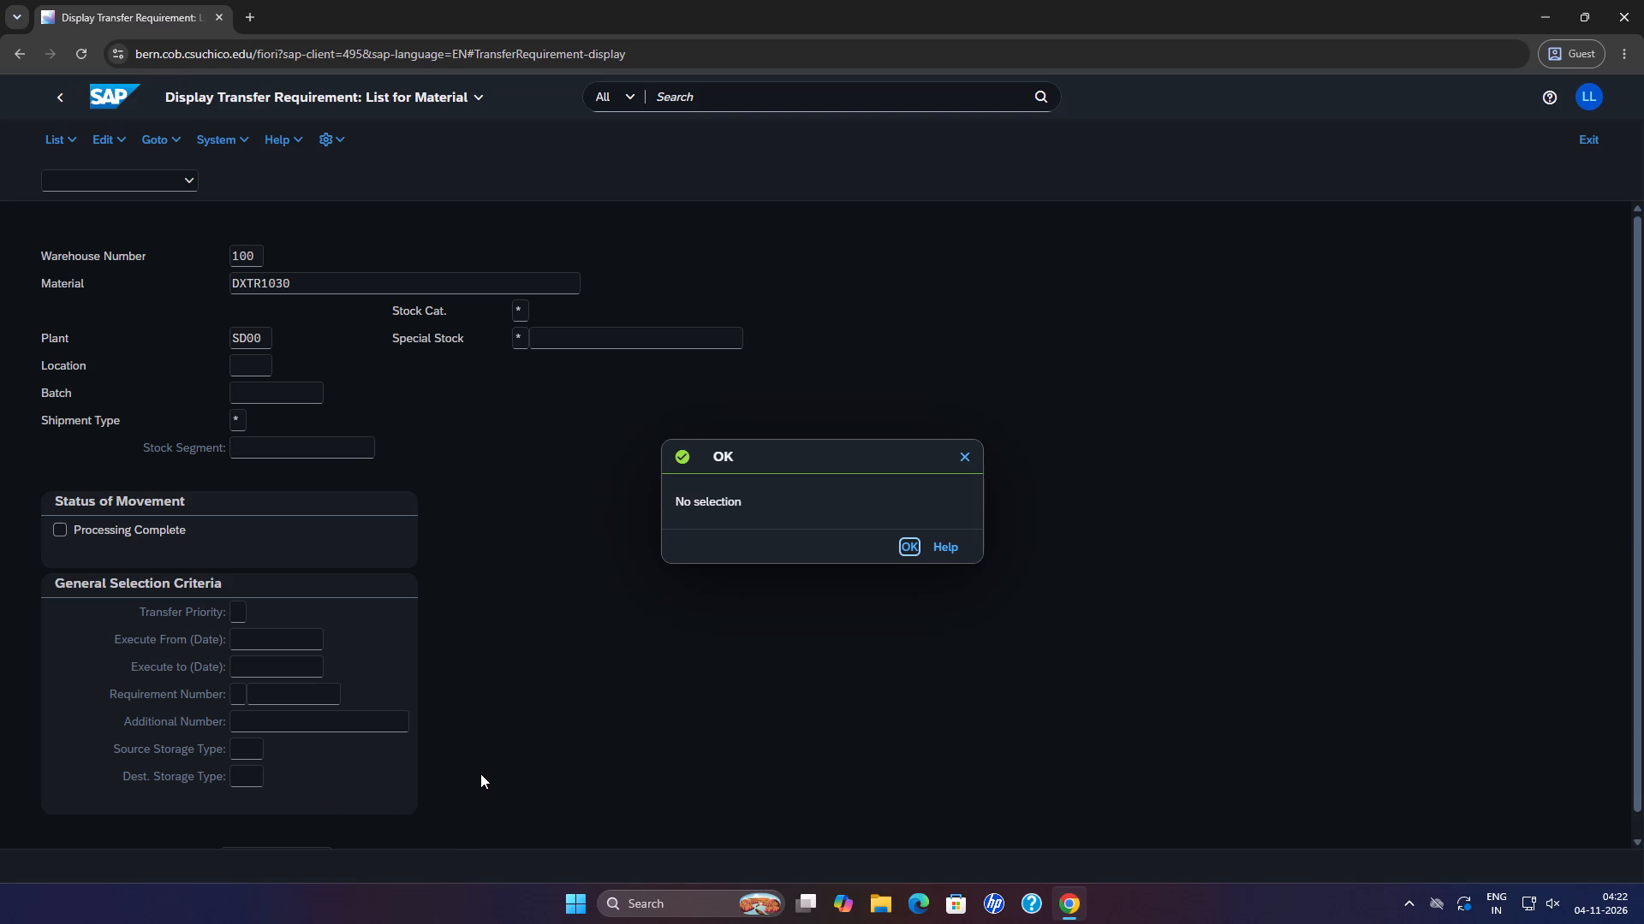
left_click(545, 775)
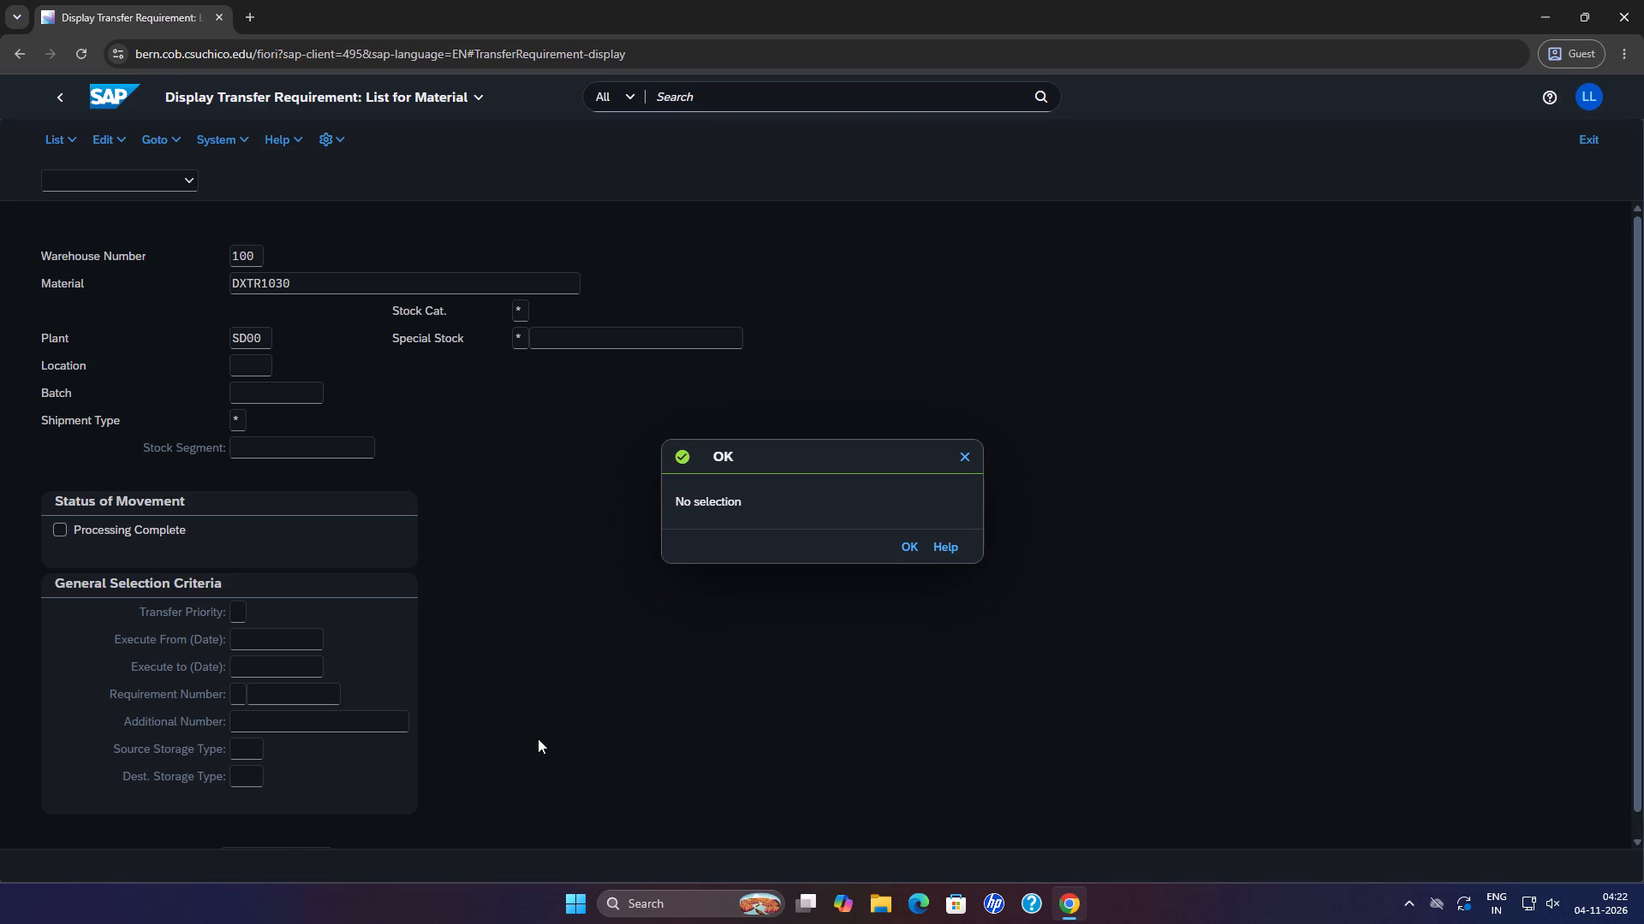
left_click(913, 552)
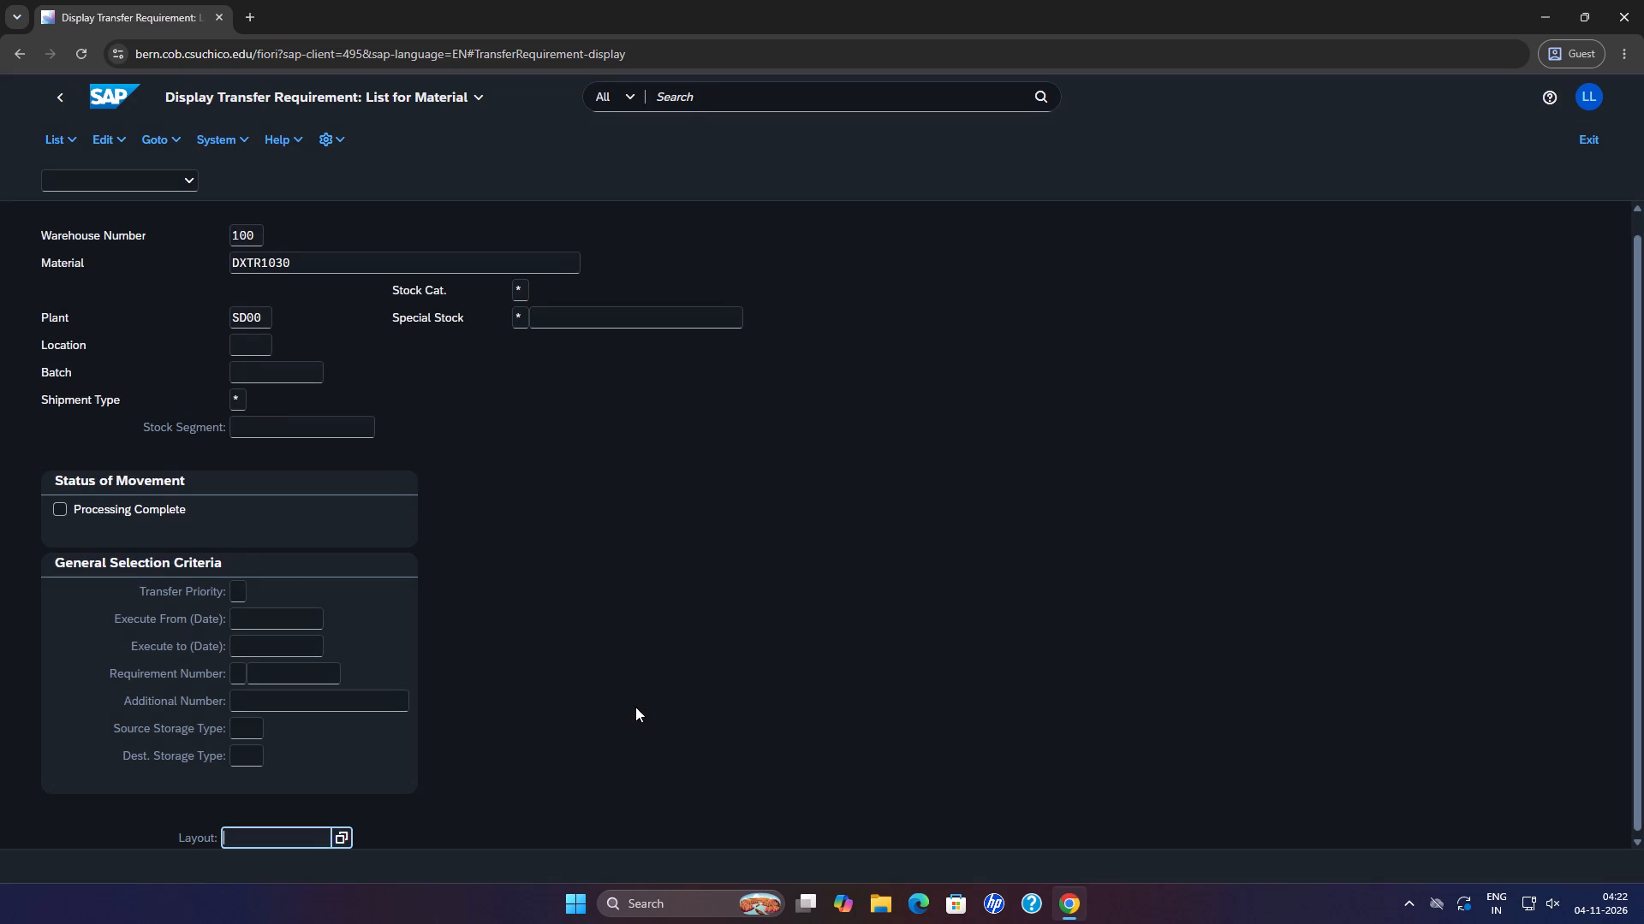
Look up the available shipment types for the transfer requirement selection without choosing one.
scroll(635, 707, "down", 5)
scroll(635, 707, "up", 5)
scroll(635, 707, "down", 1)
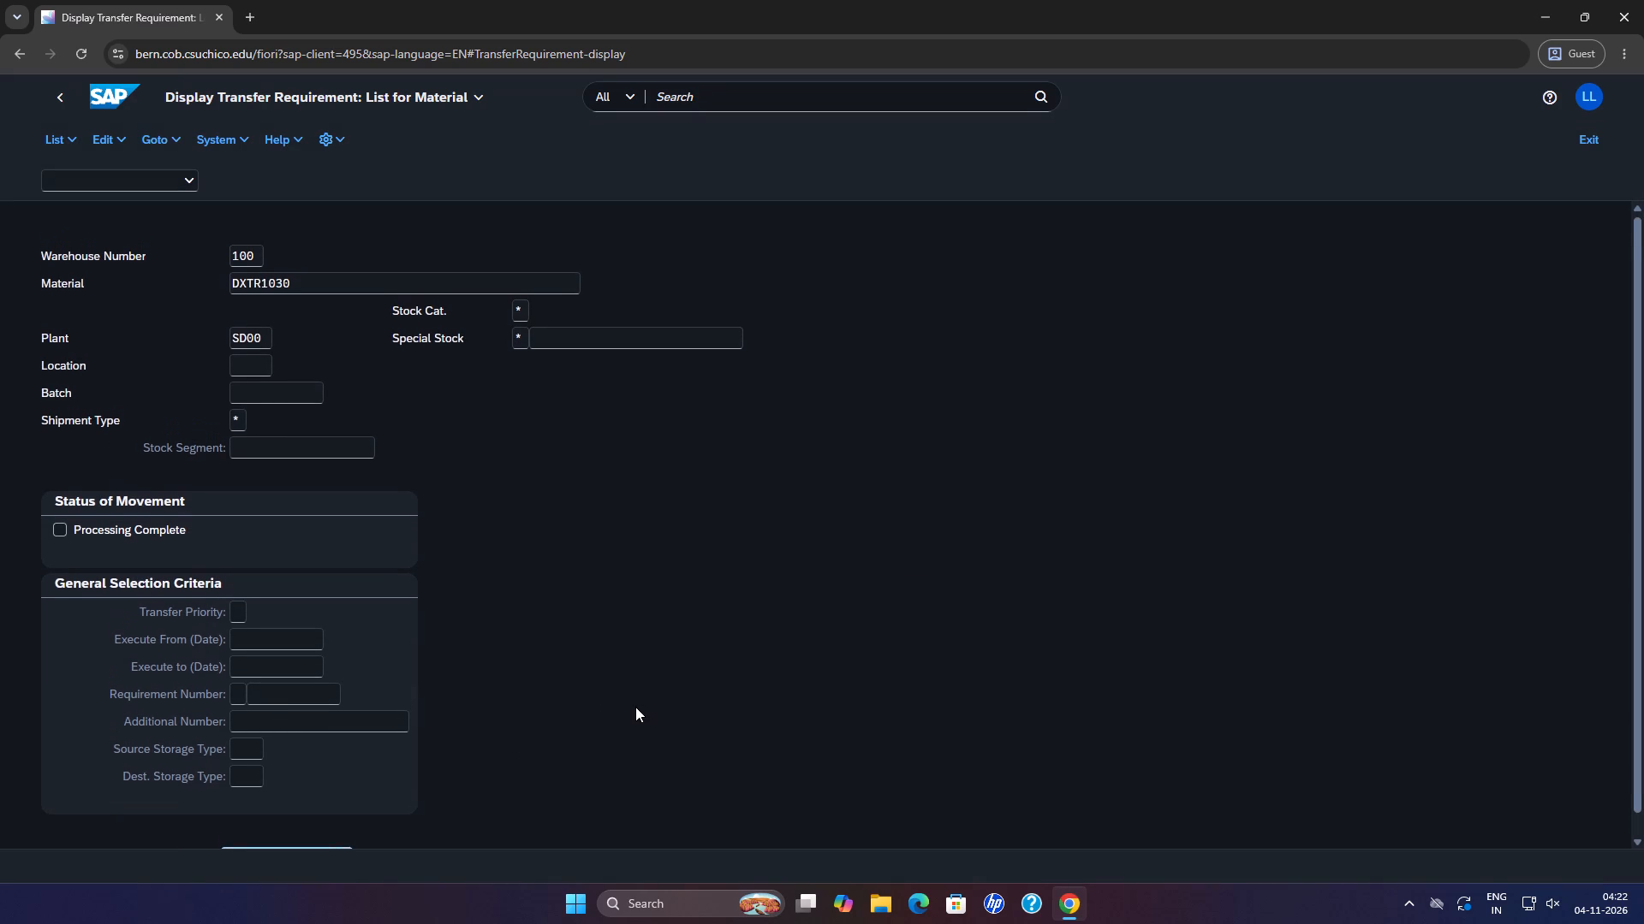
scroll(635, 707, "down", 3)
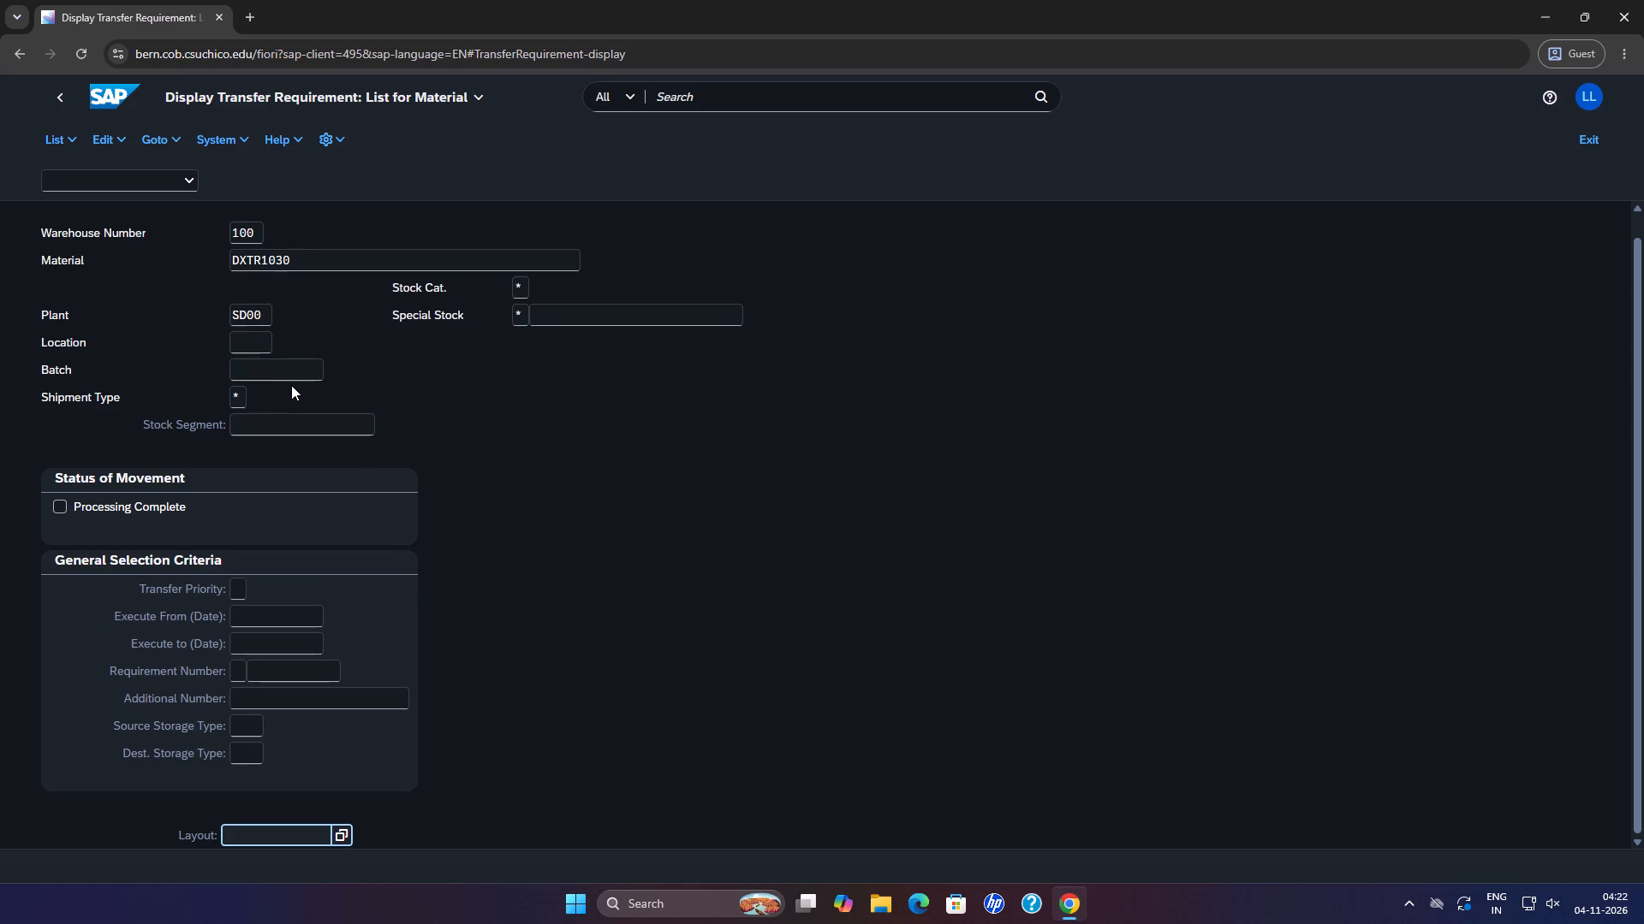
left_click(294, 374)
left_click(244, 395)
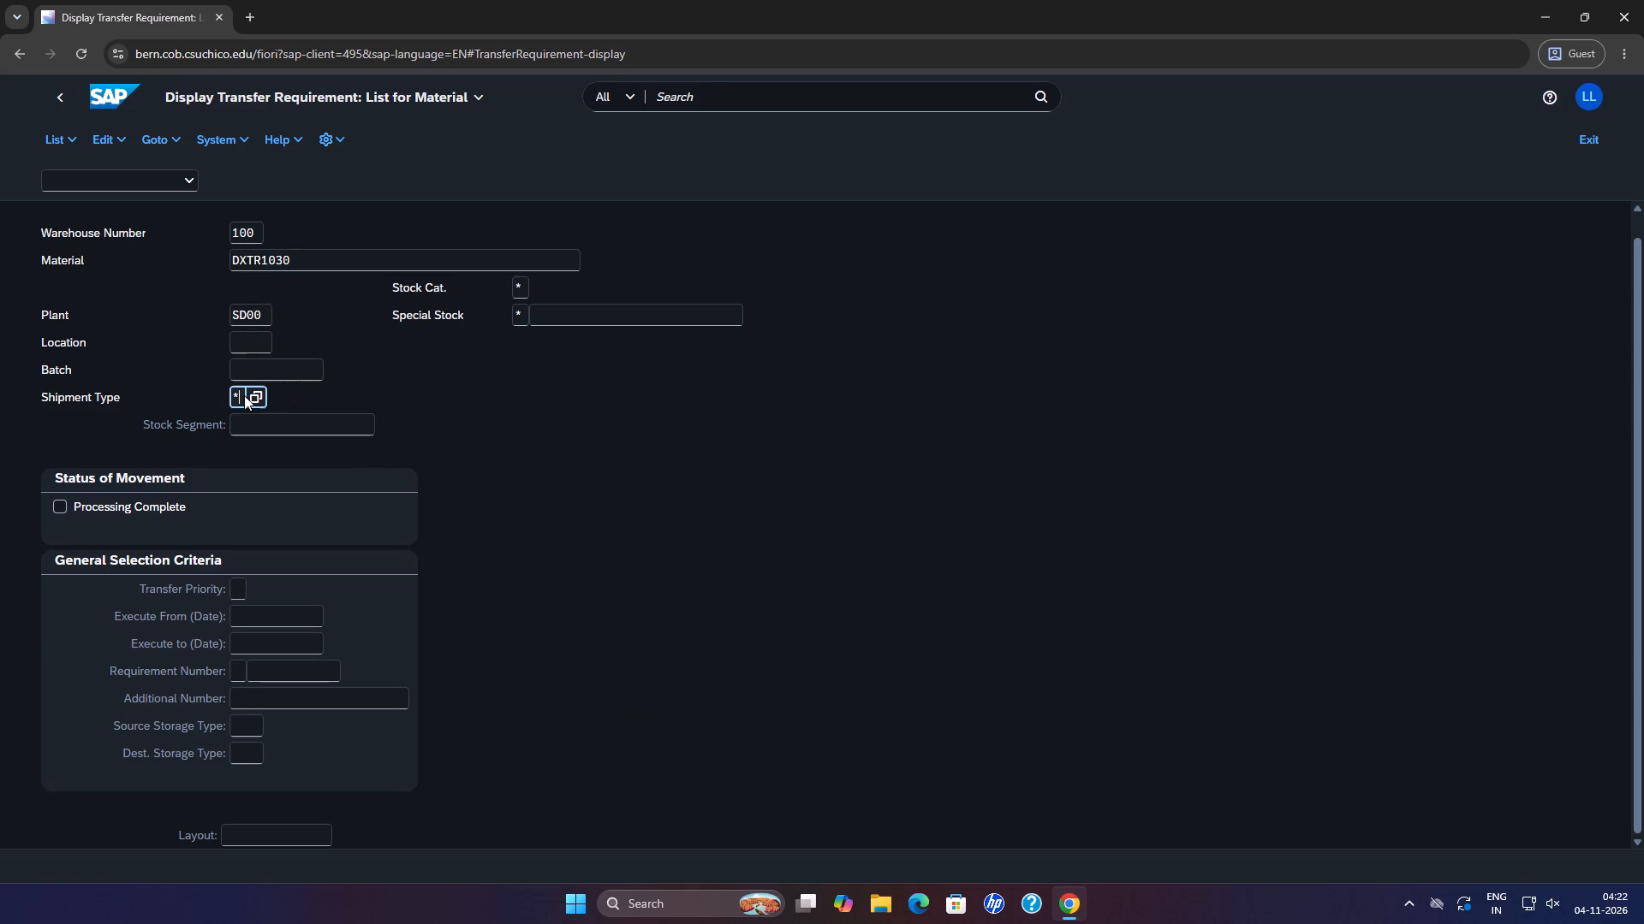
left_click(252, 395)
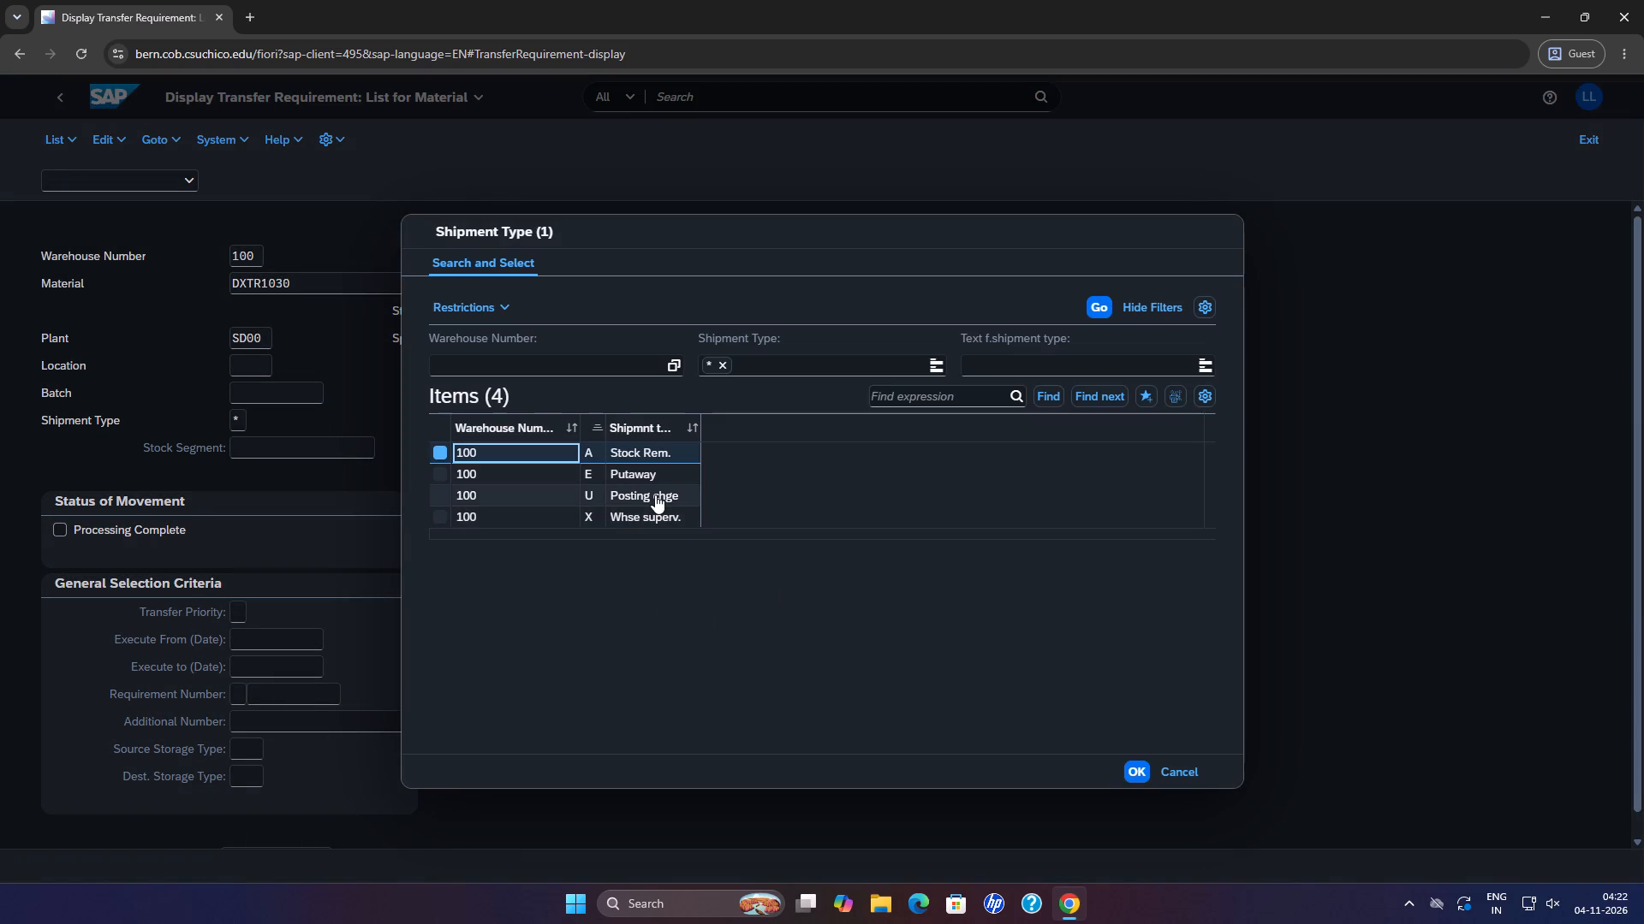
scroll(655, 495, "down", 4)
scroll(655, 495, "up", 2)
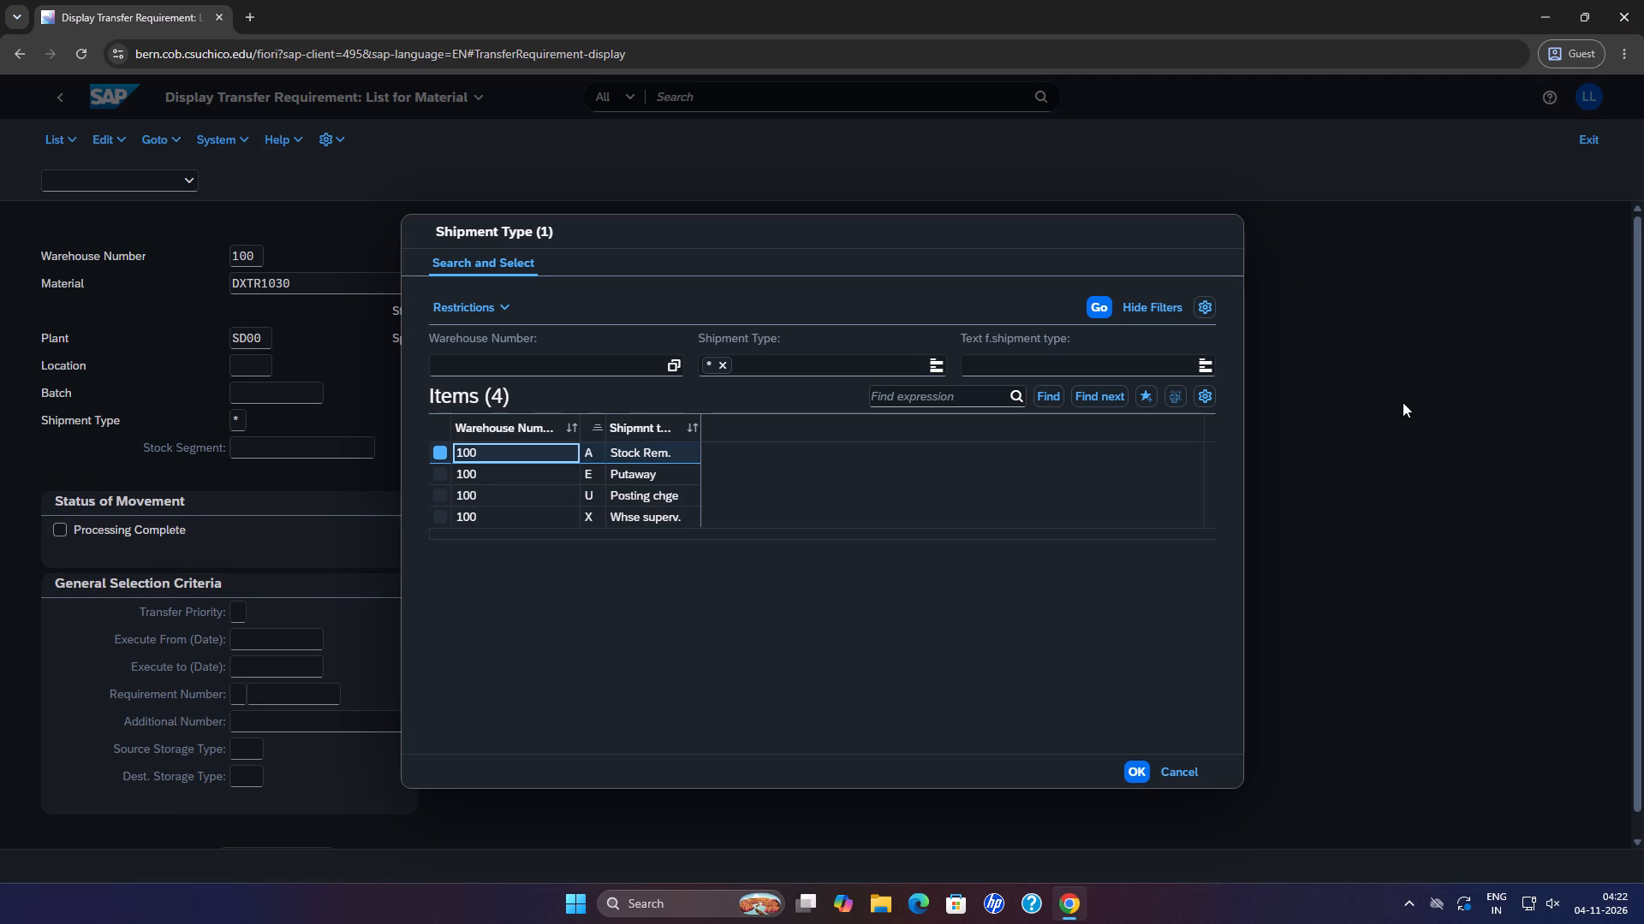
left_click(1402, 403)
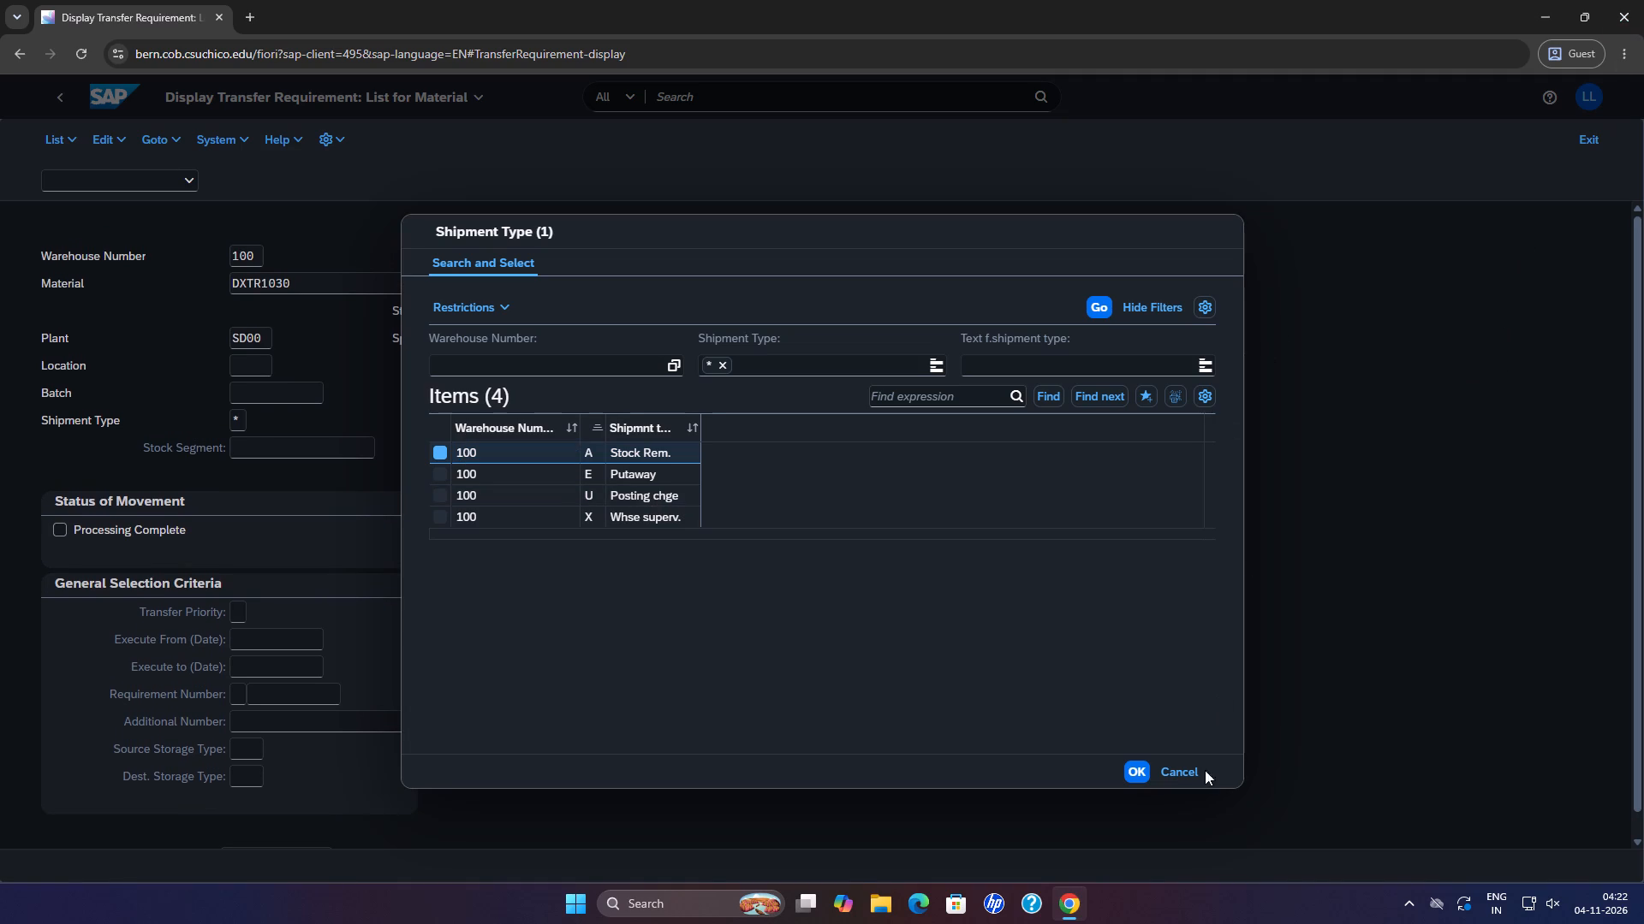
left_click(1188, 774)
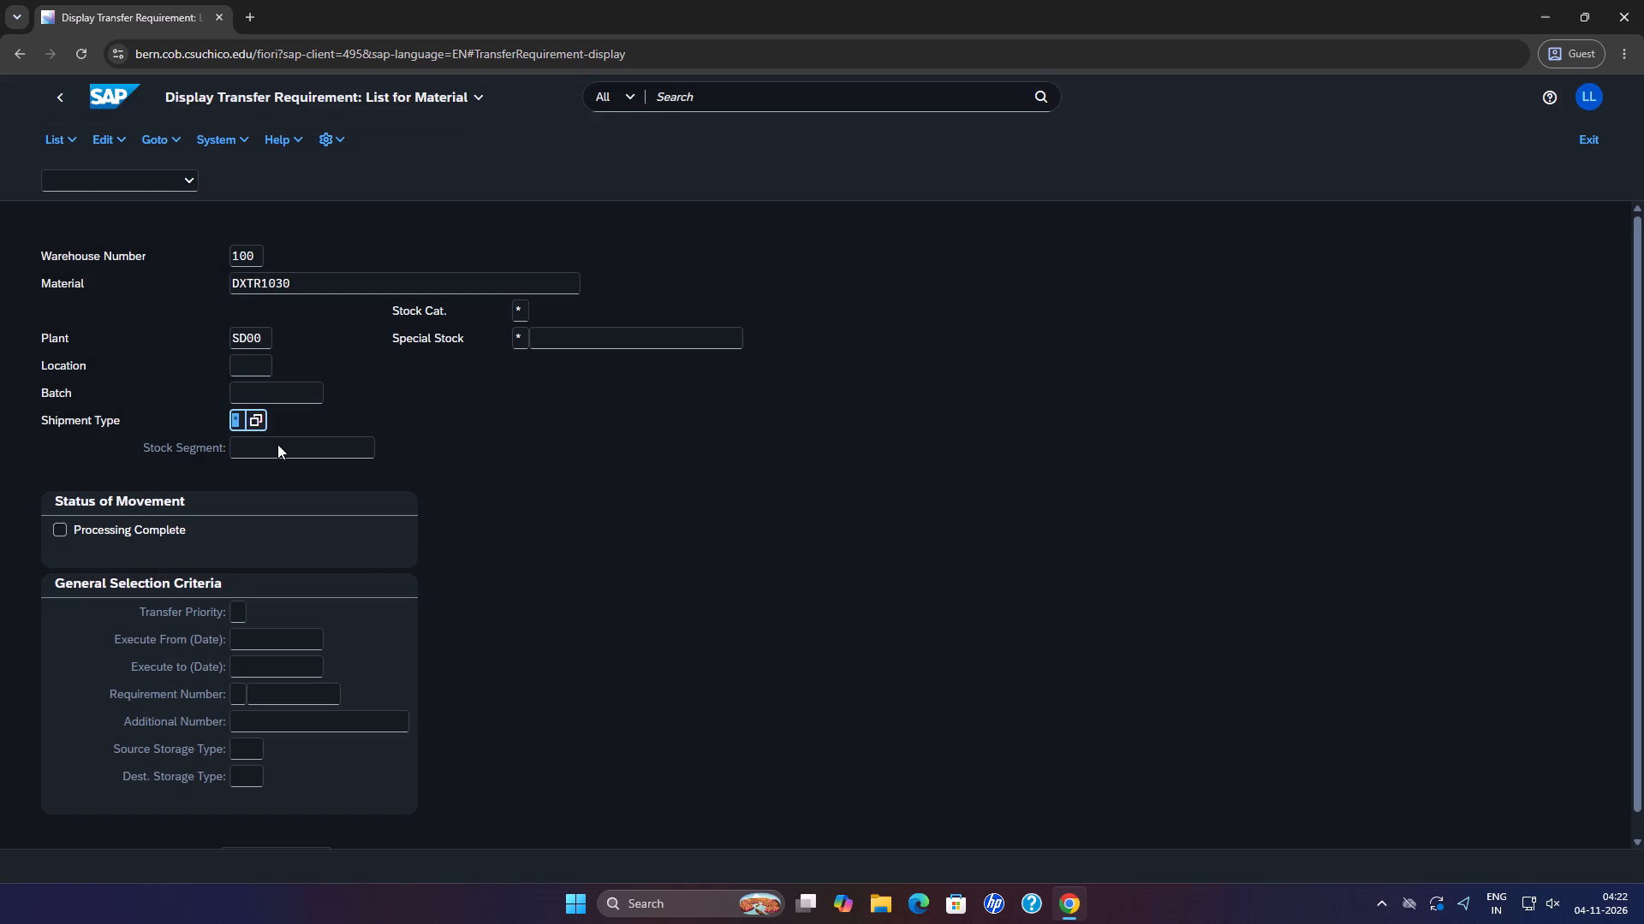
Look up the available stock segments for the transfer requirement selection.
left_click(289, 457)
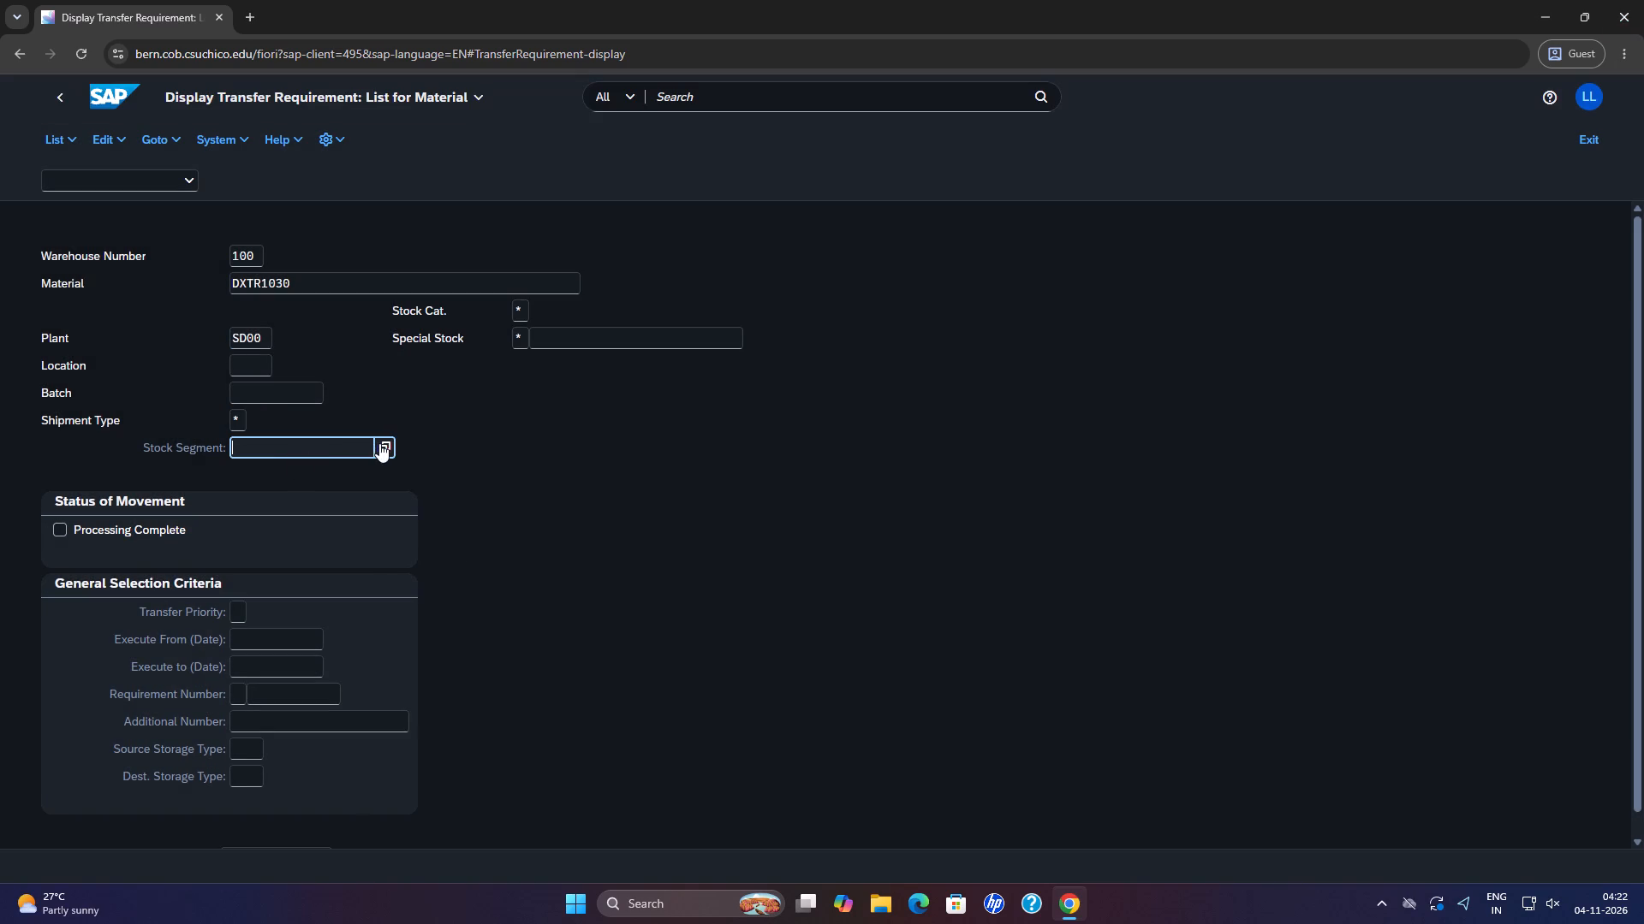
left_click(379, 443)
left_click(830, 617)
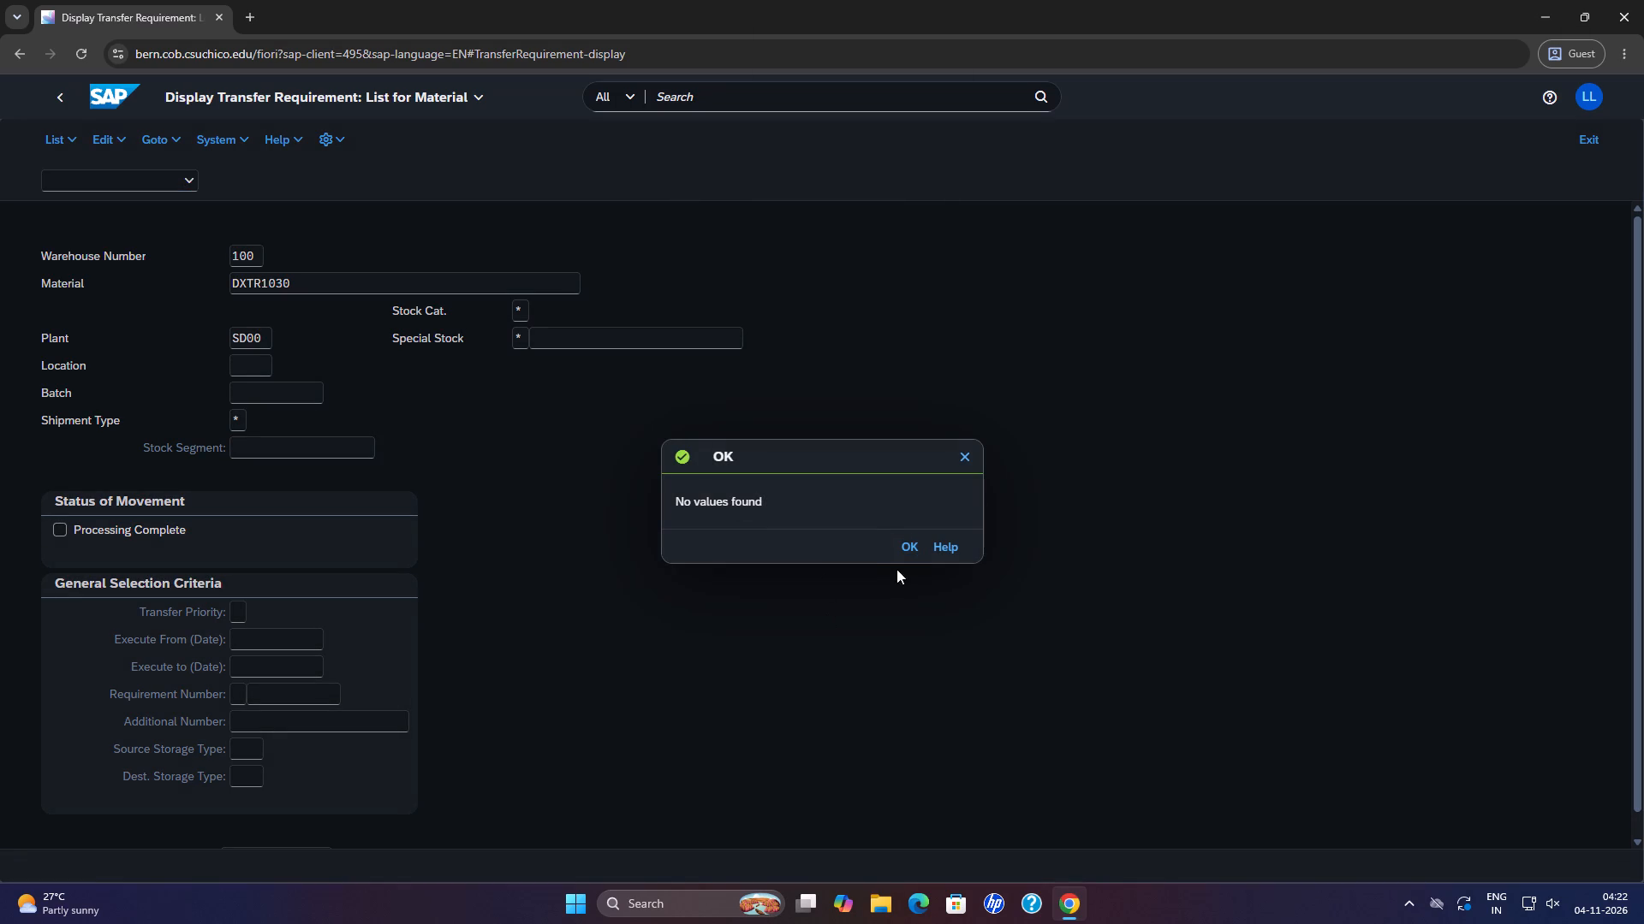
left_click(904, 549)
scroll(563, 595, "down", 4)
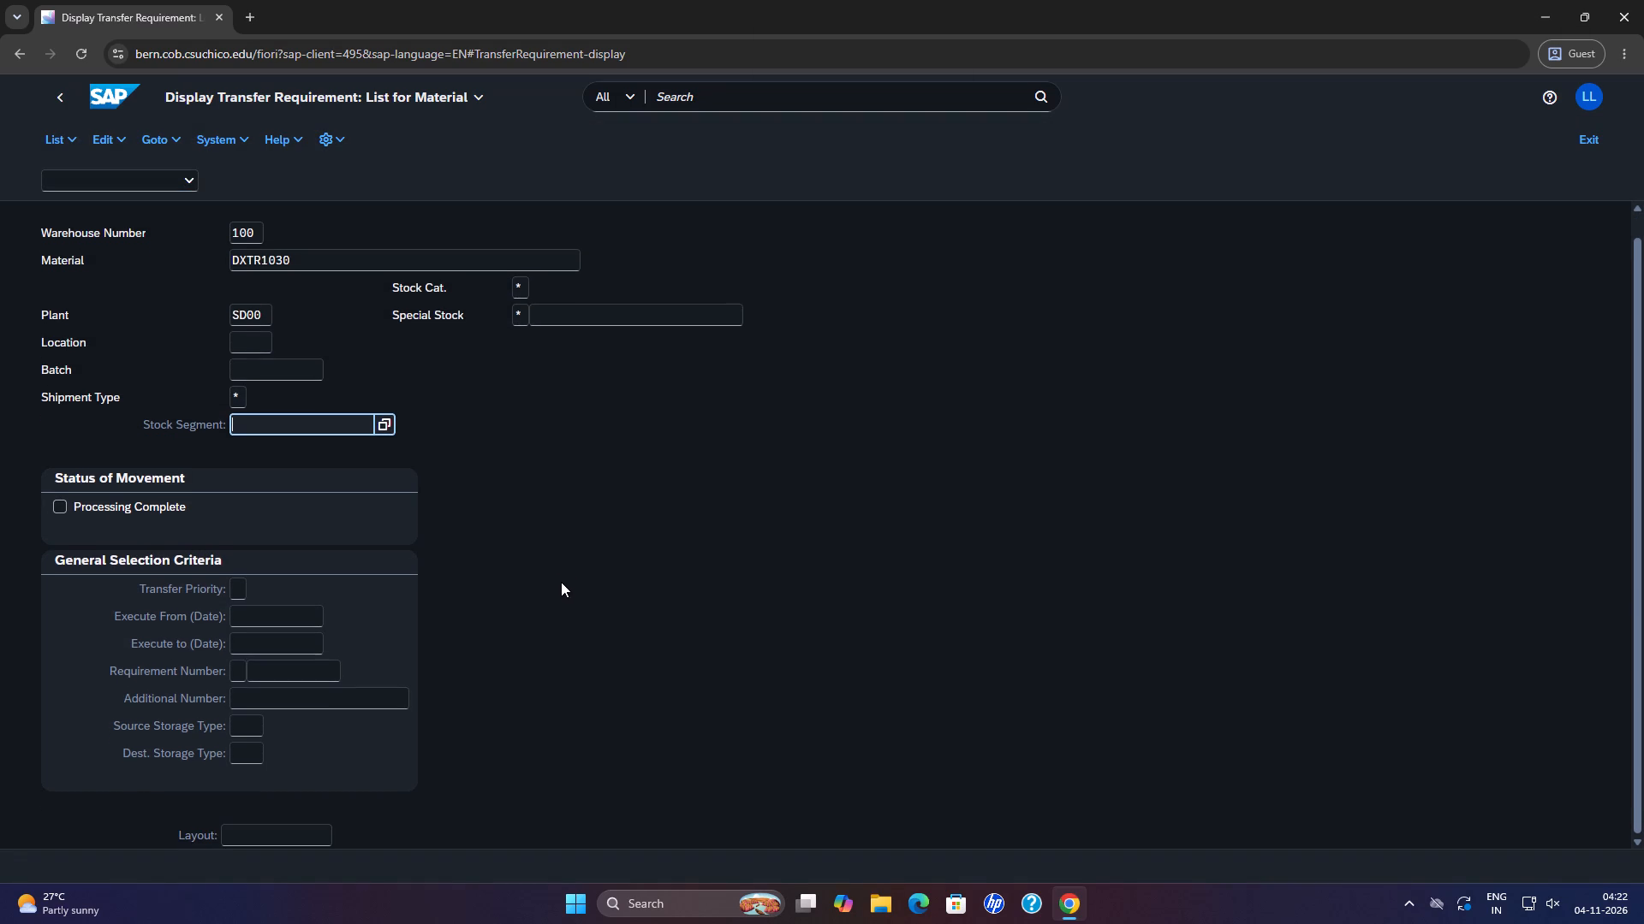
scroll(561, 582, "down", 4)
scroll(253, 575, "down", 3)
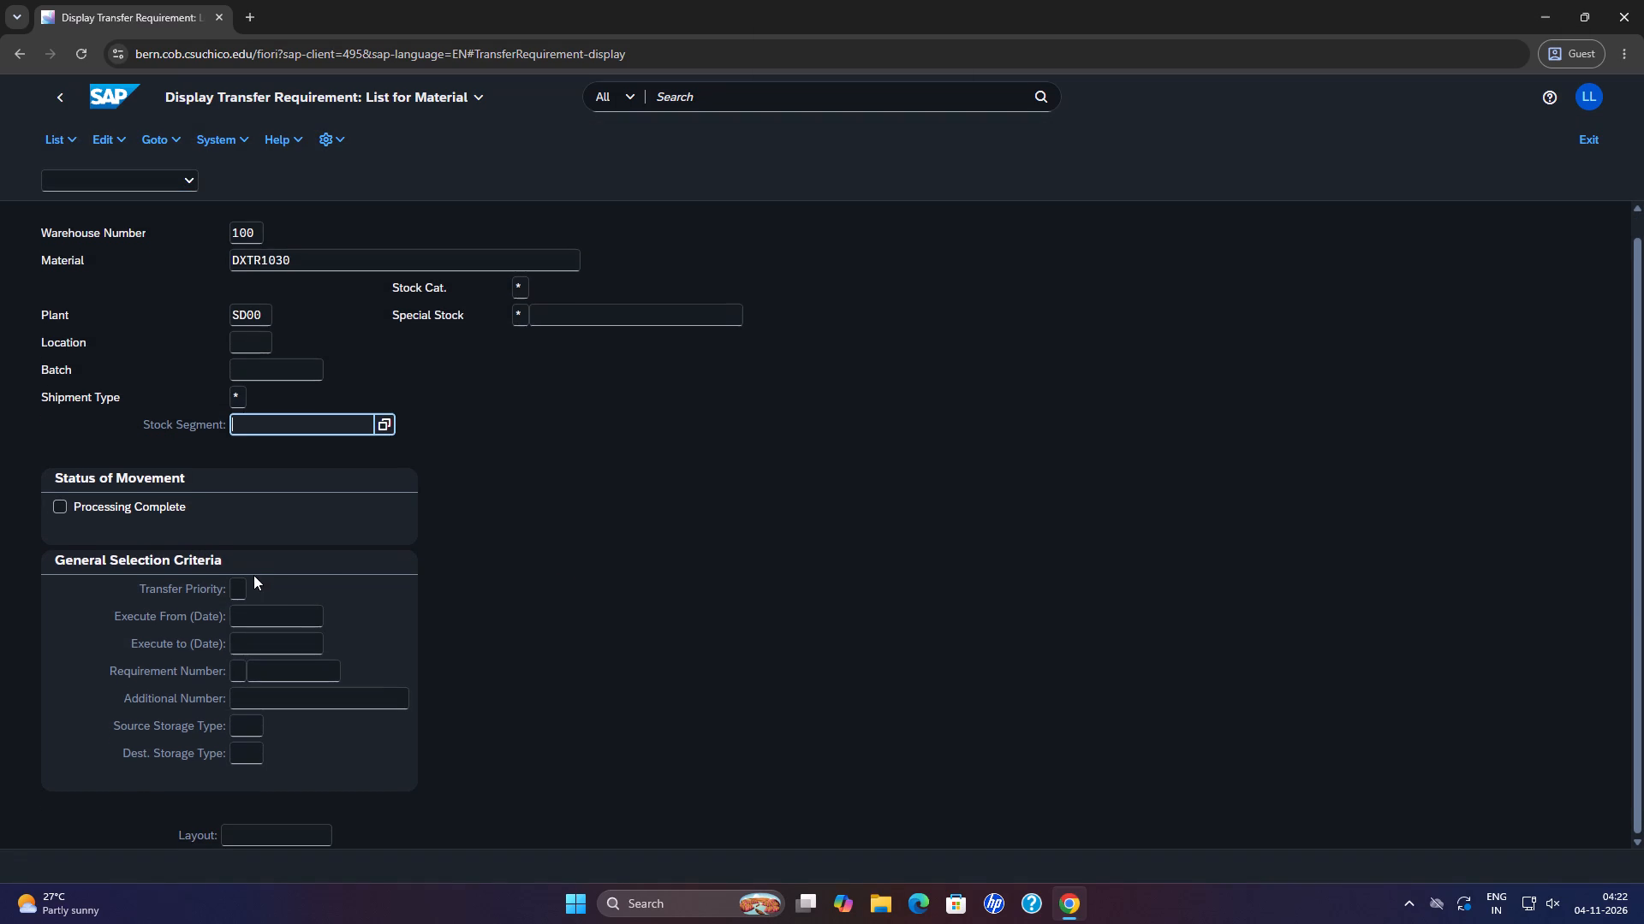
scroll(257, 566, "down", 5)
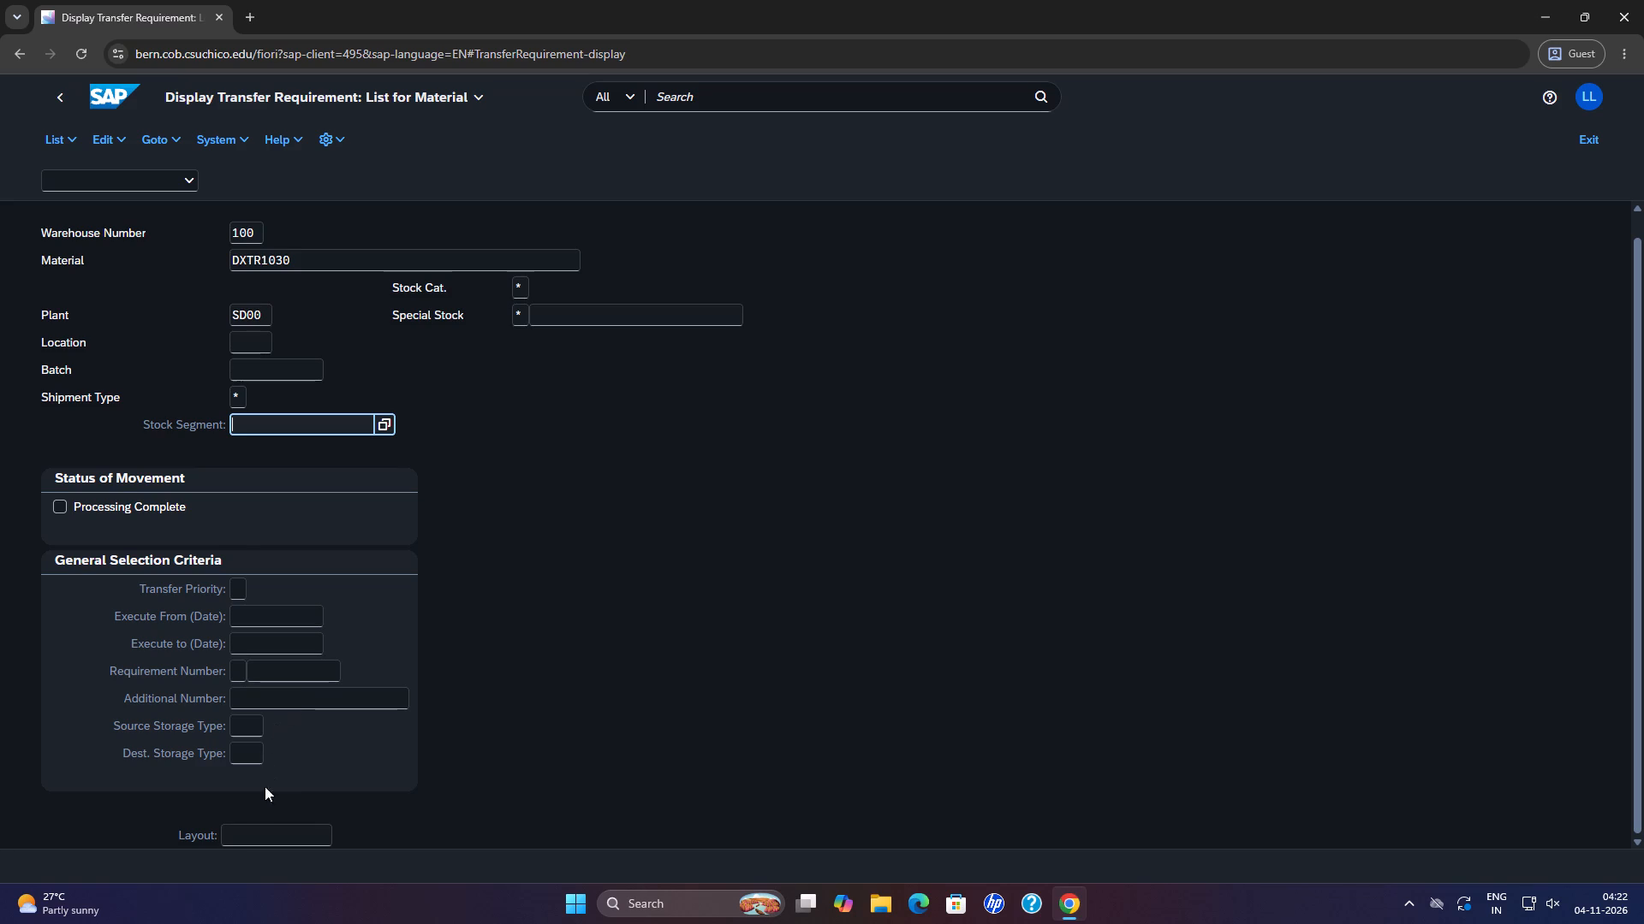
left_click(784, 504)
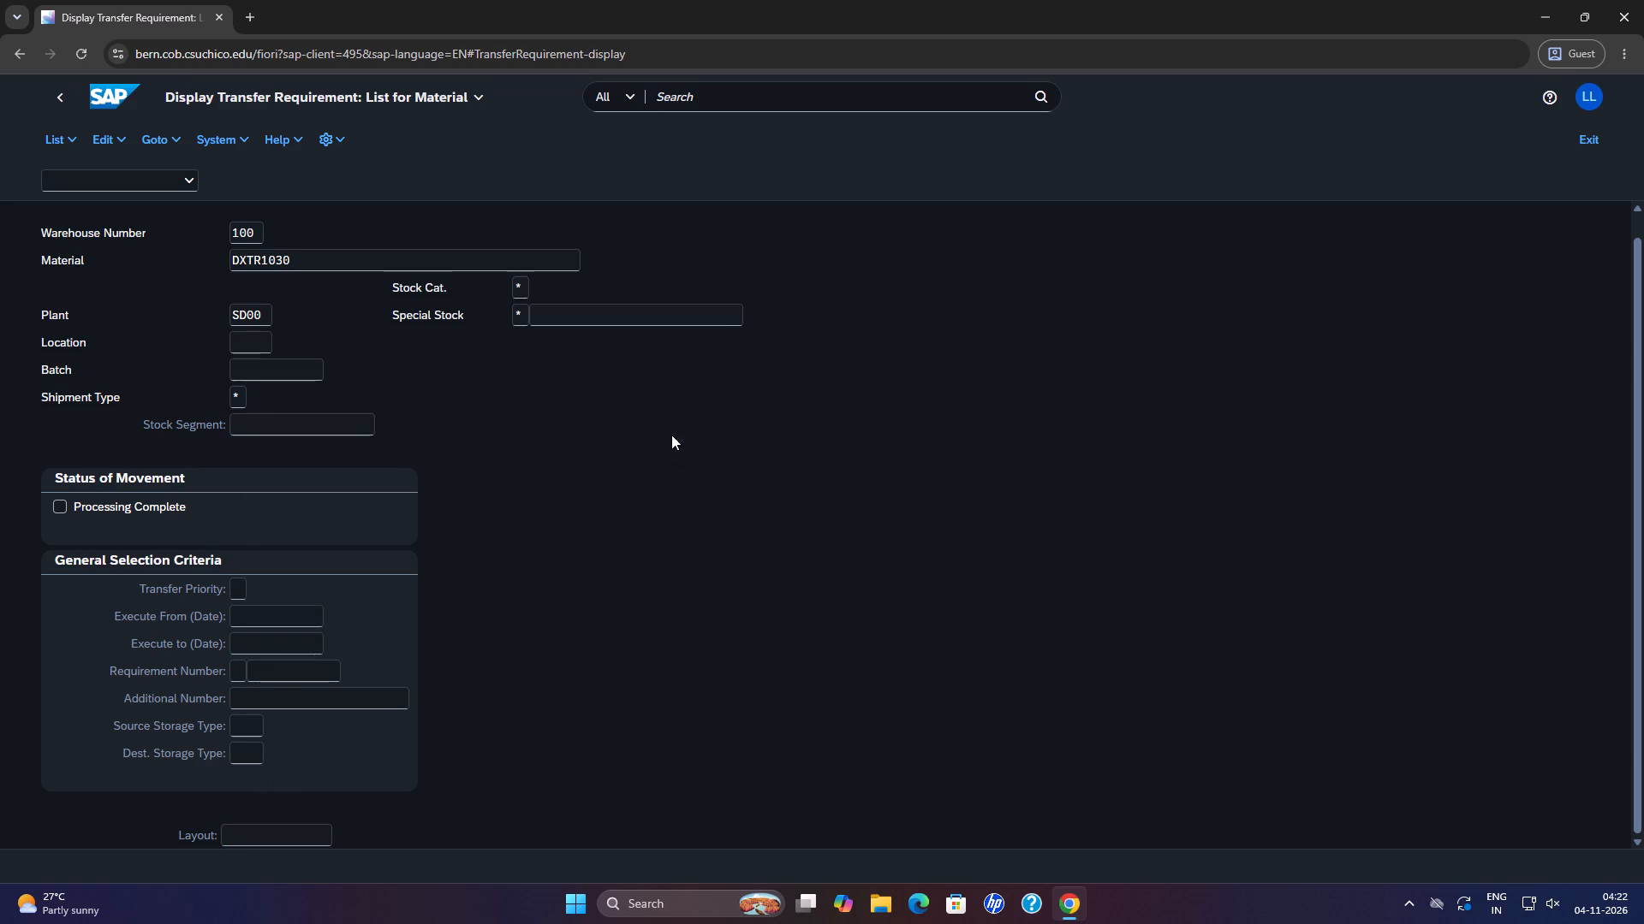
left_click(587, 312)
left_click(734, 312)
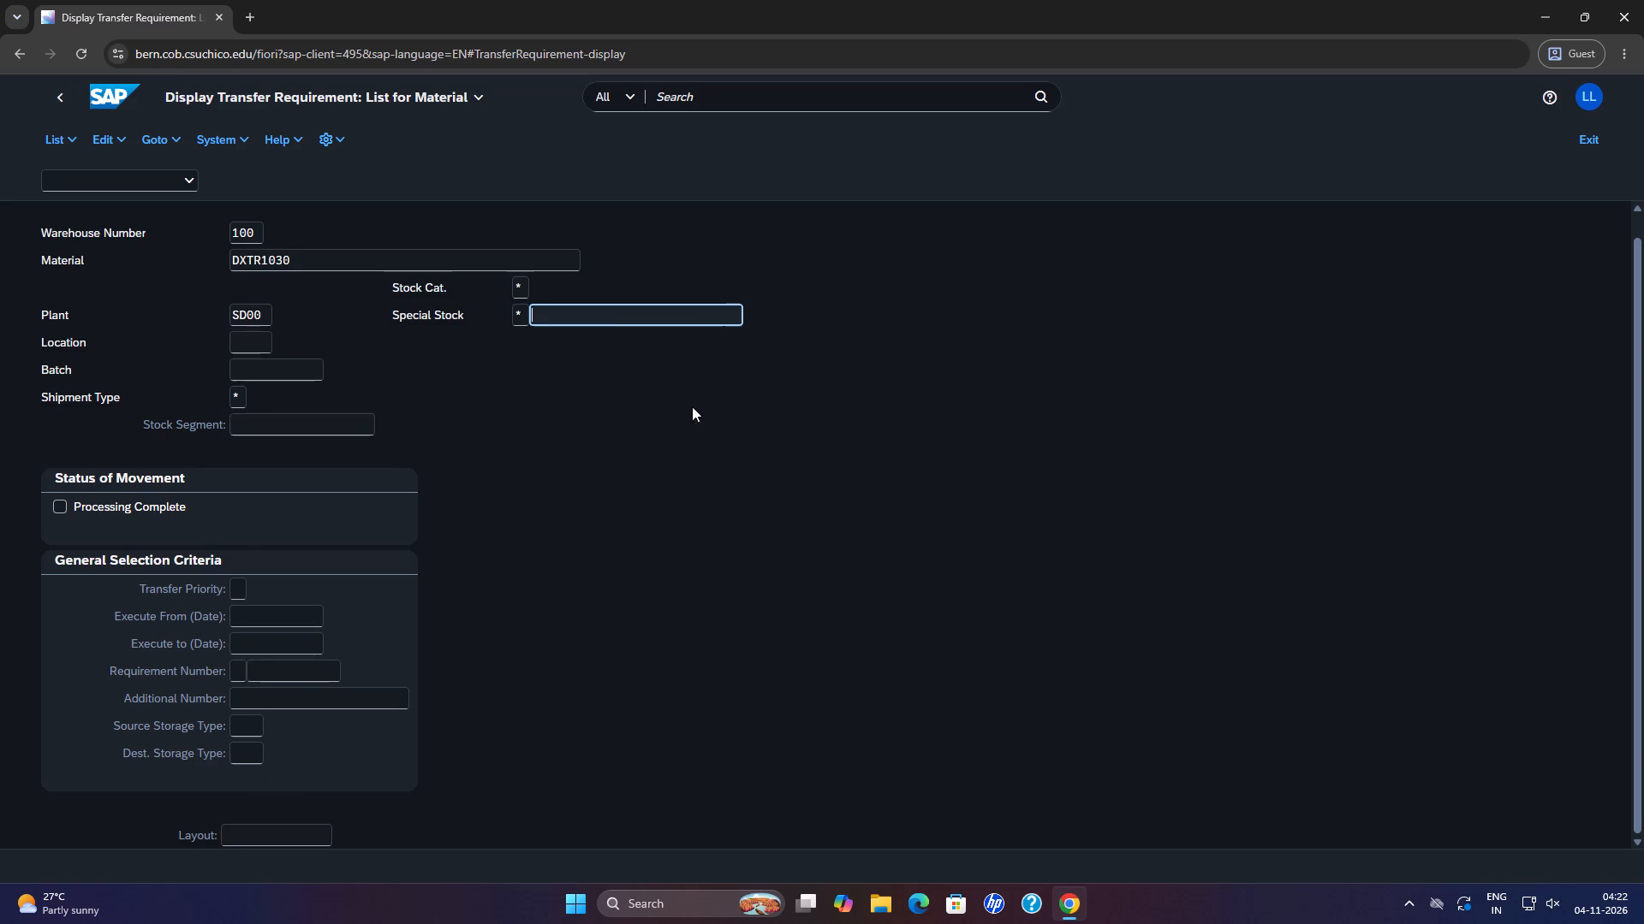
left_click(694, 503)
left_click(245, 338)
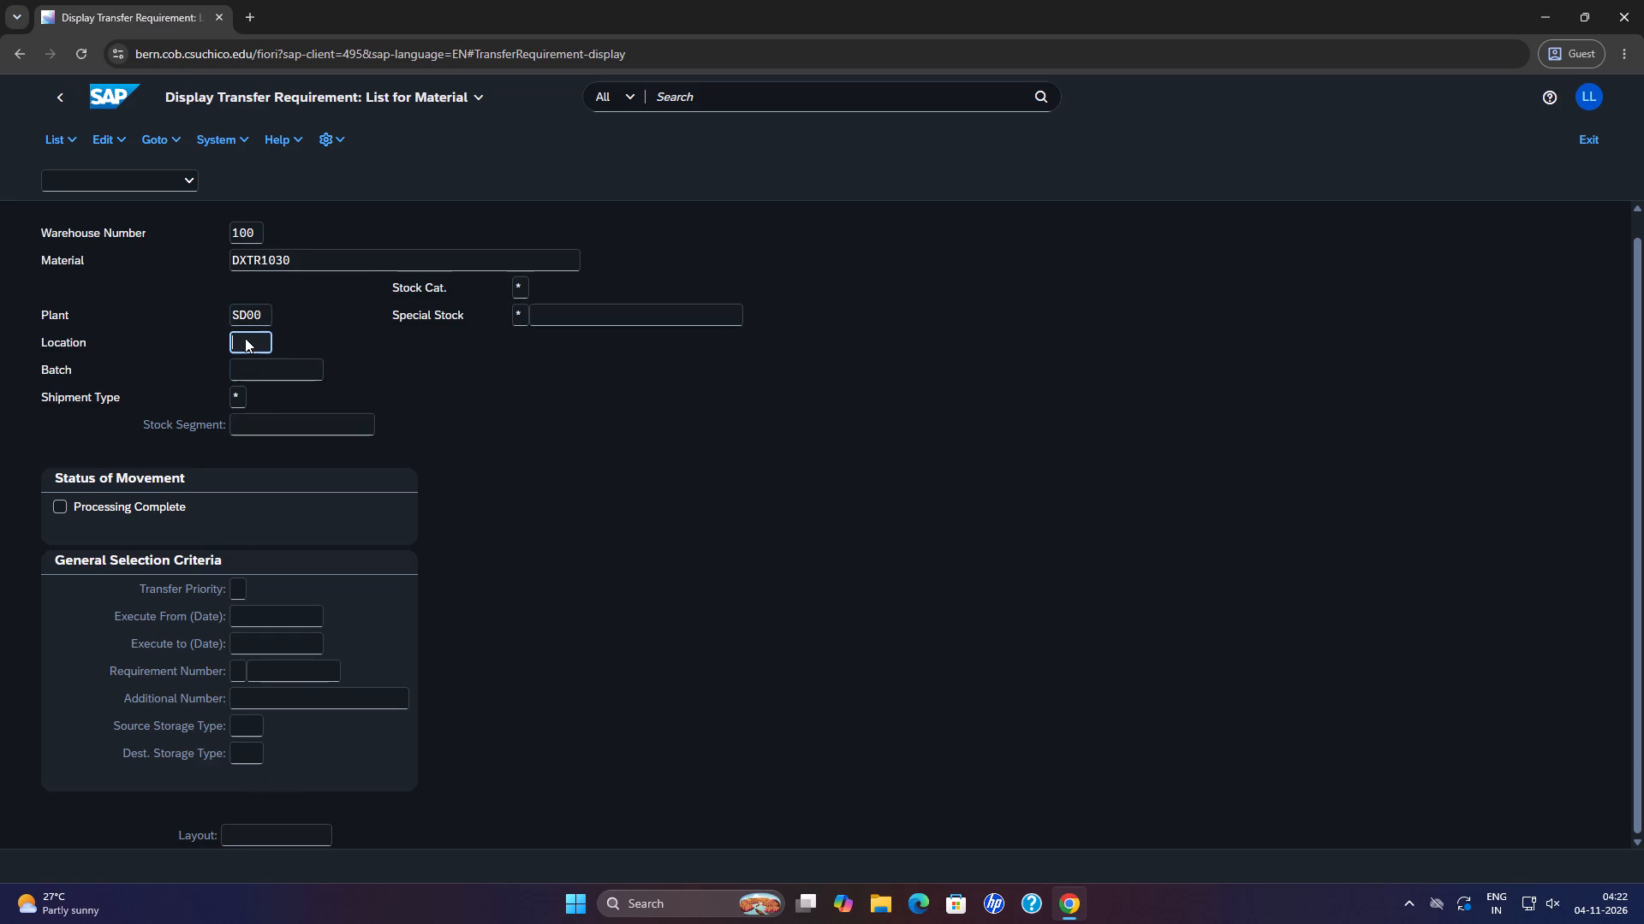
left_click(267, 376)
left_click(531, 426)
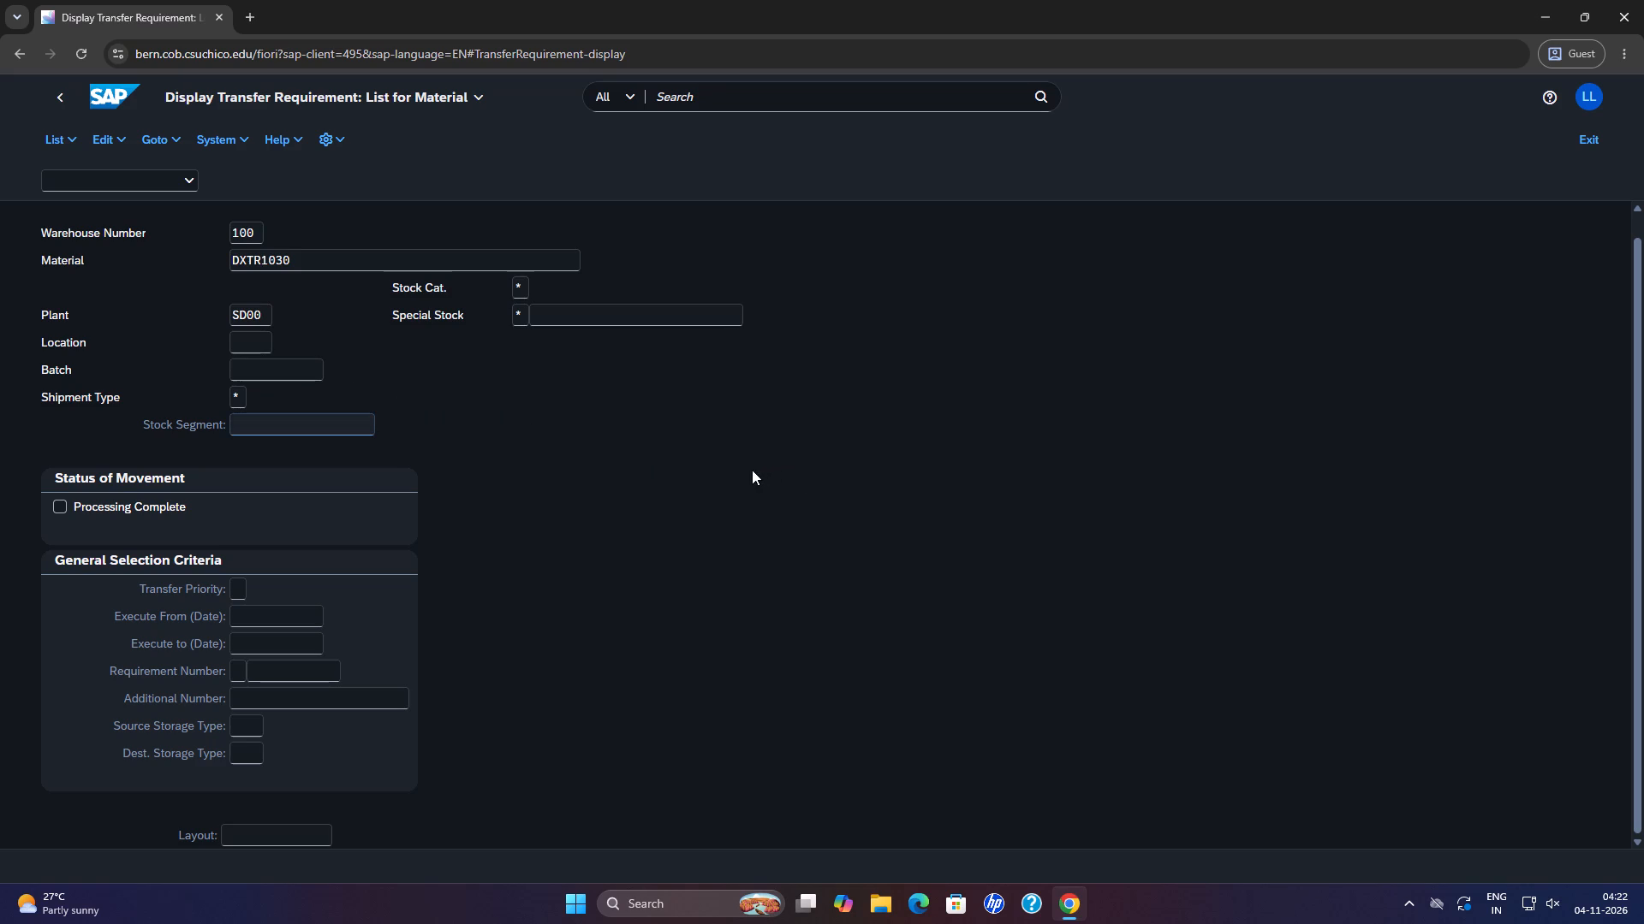
Look up the available stock segments again for the transfer requirement selection.
left_click(313, 413)
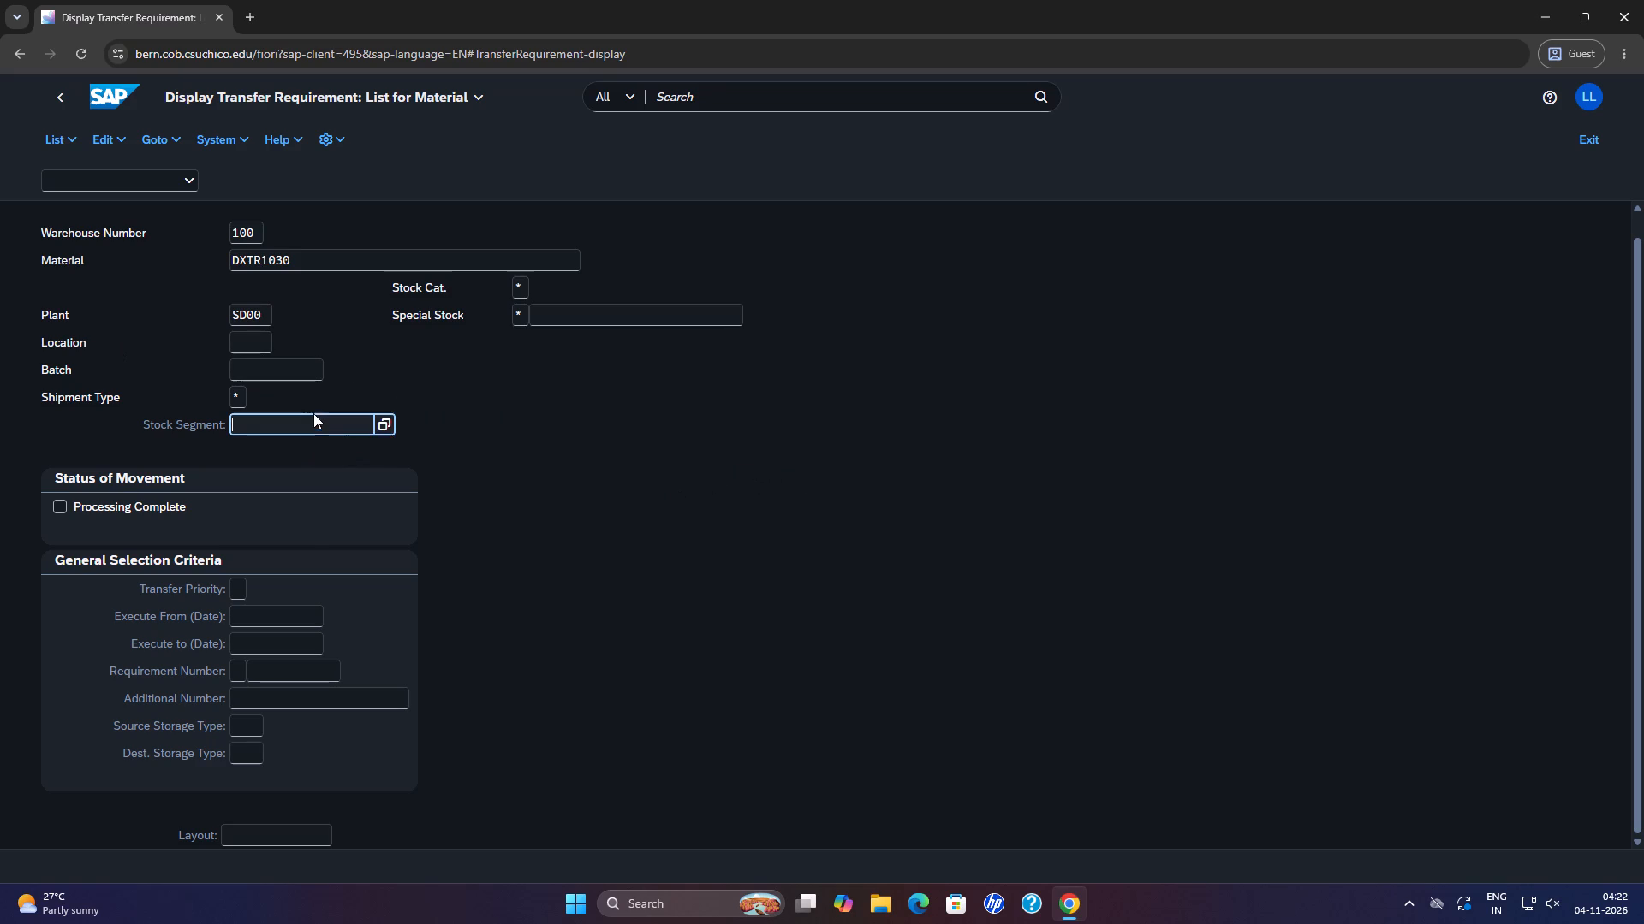
left_click(378, 420)
left_click(913, 554)
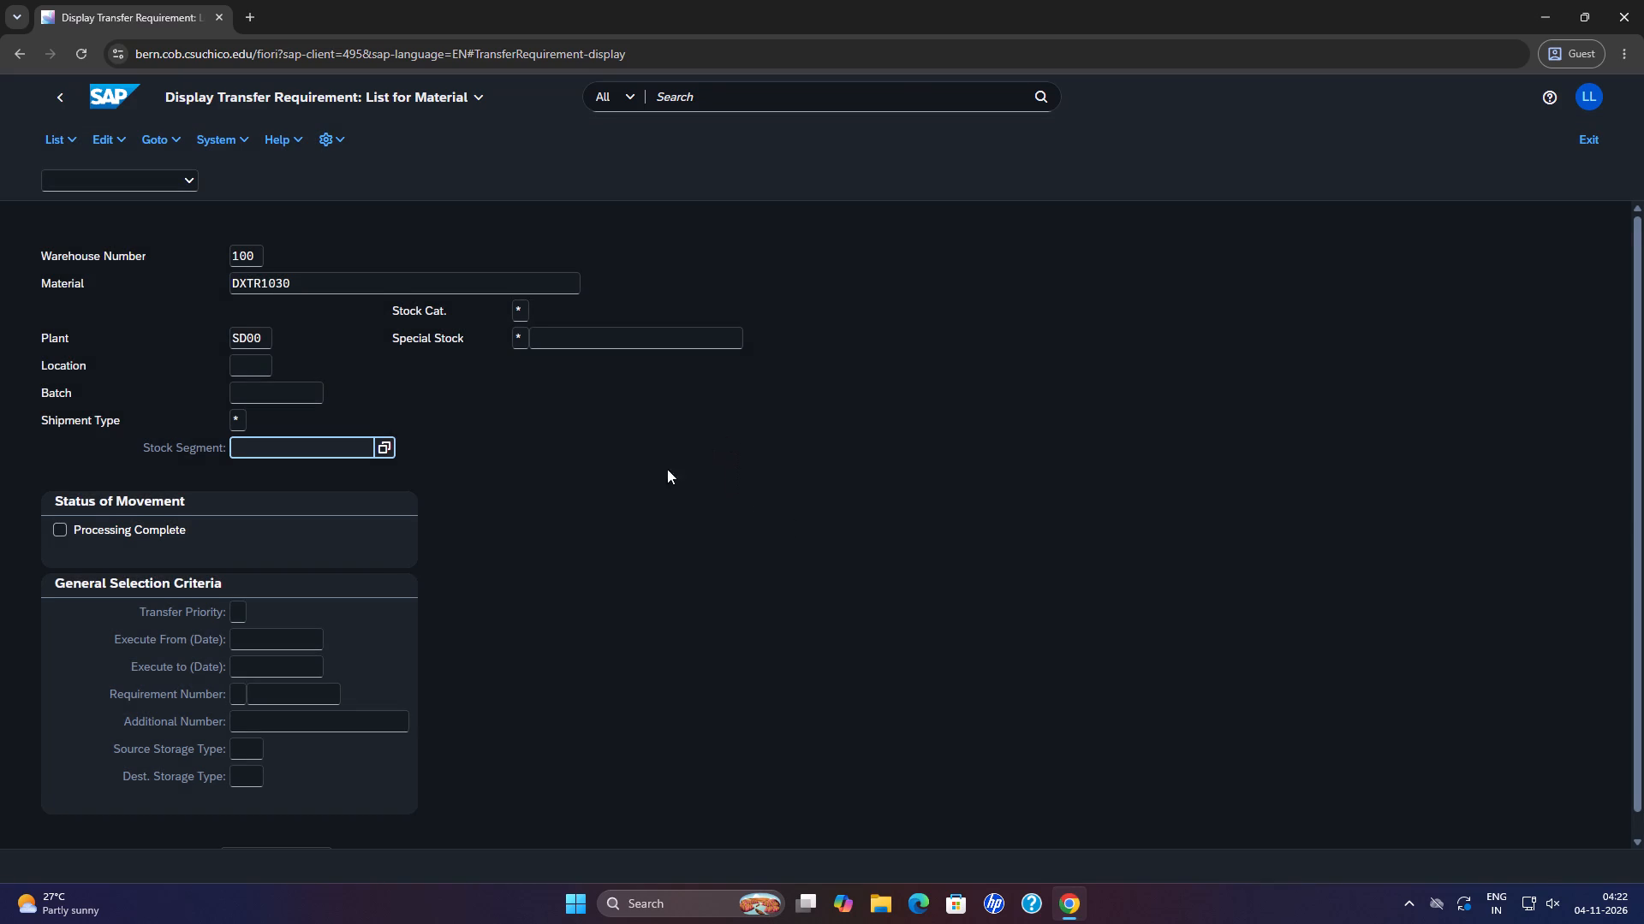
Look up the available source storage types for warehouse 100 in the general selection criteria without choosing one.
scroll(714, 530, "down", 4)
left_click(277, 637)
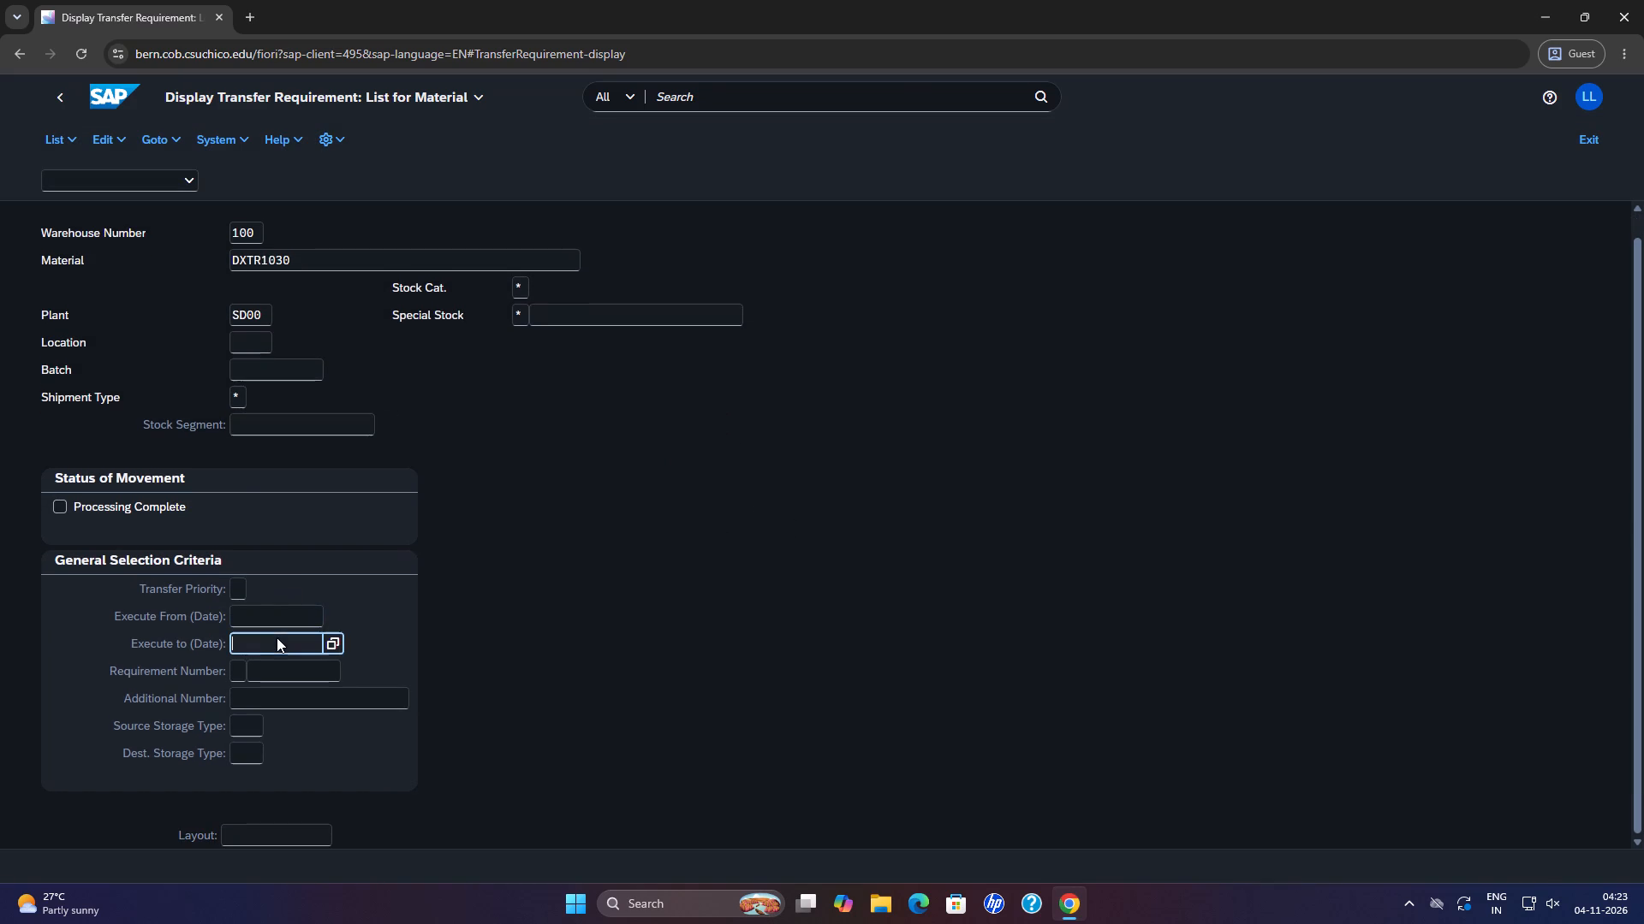
left_click(319, 672)
left_click(347, 698)
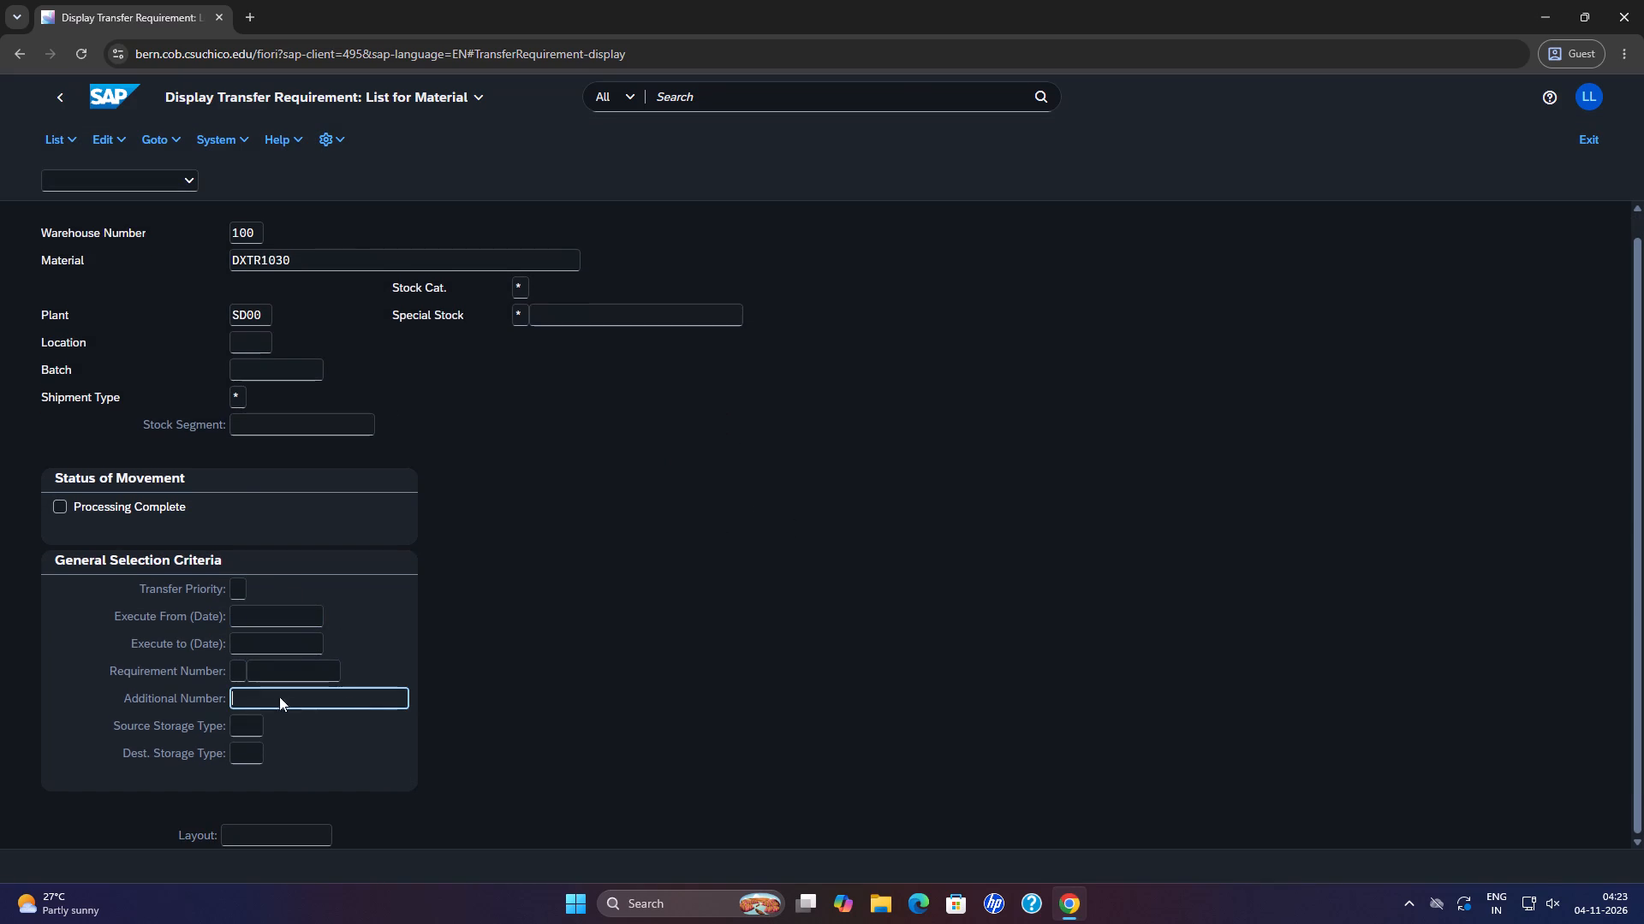
left_click(250, 726)
left_click(270, 726)
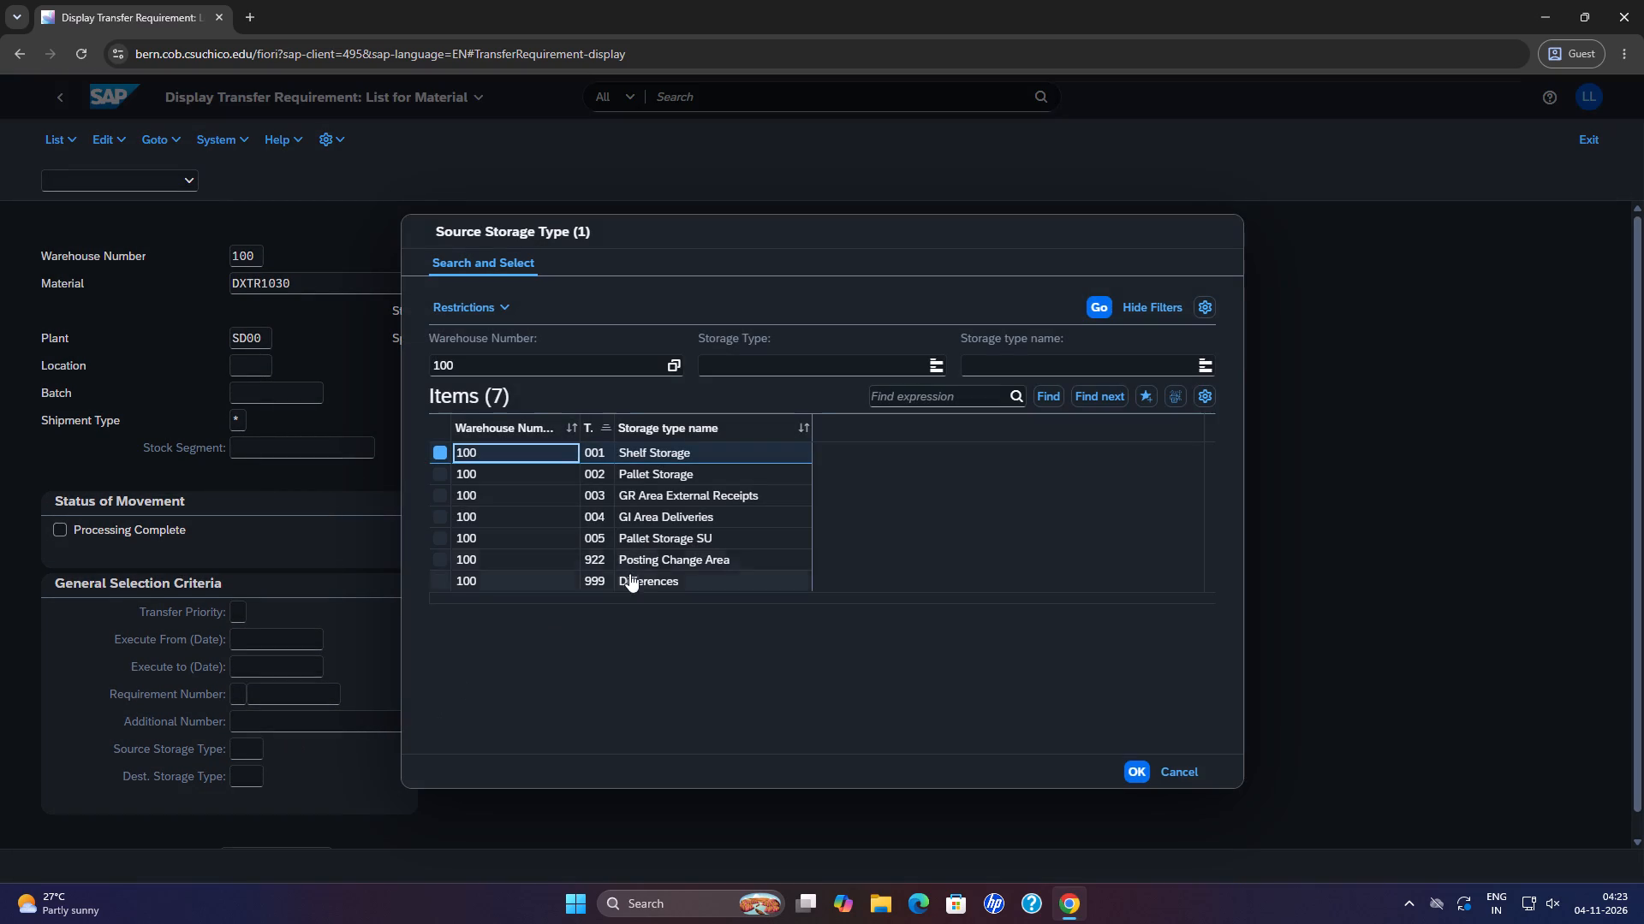
scroll(633, 545, "down", 4)
scroll(608, 556, "up", 2)
left_click(559, 809)
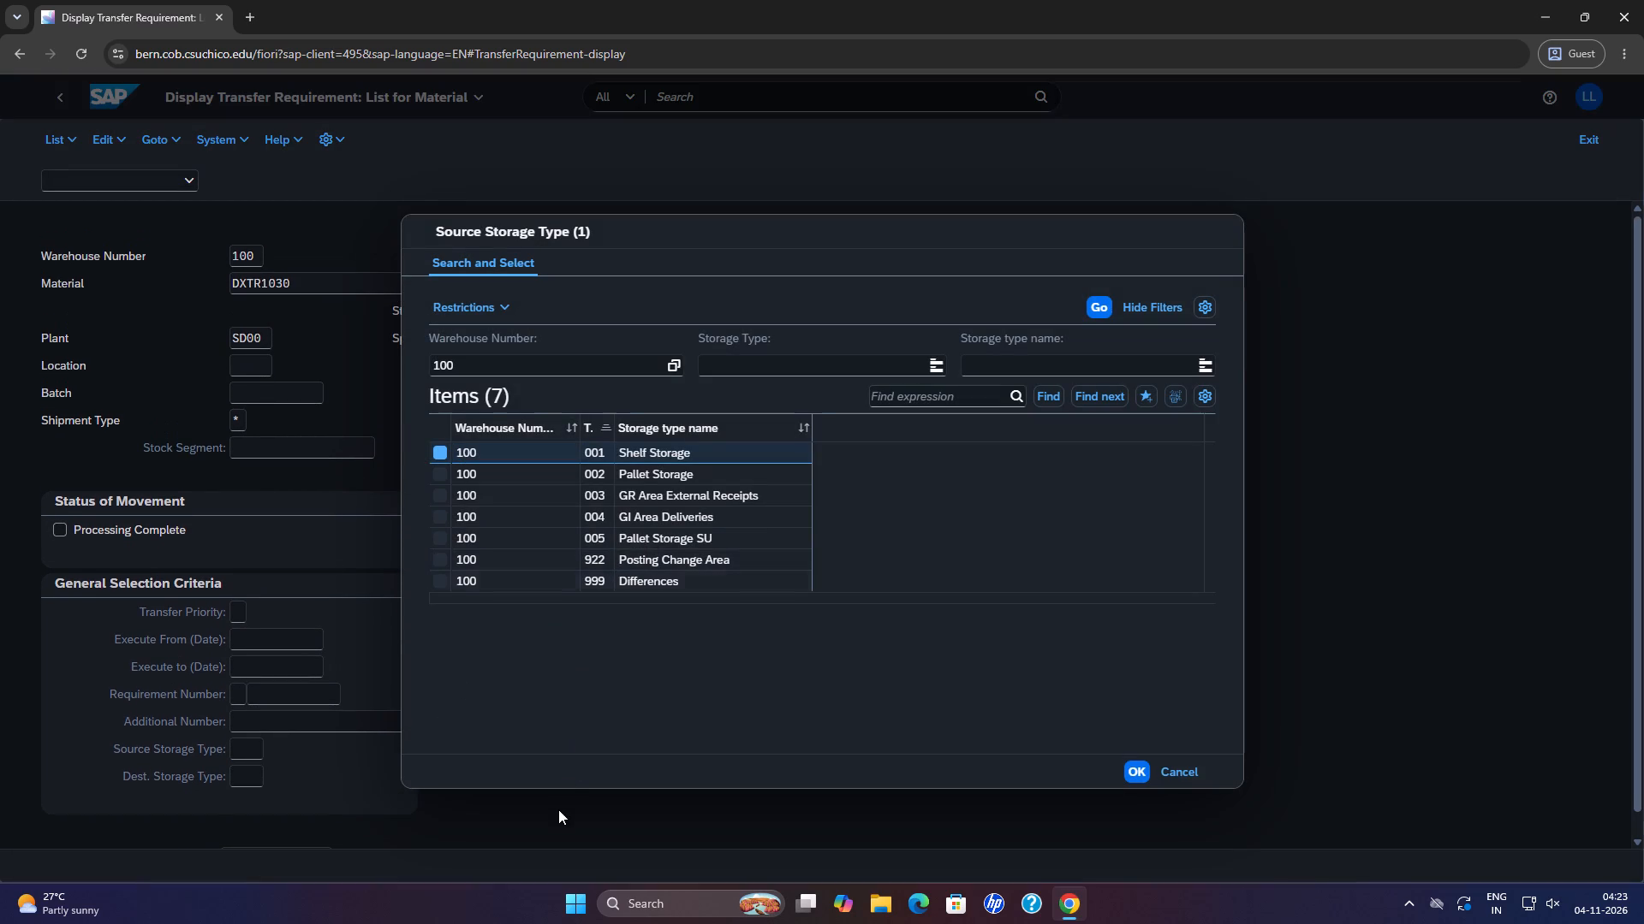
left_click(1176, 762)
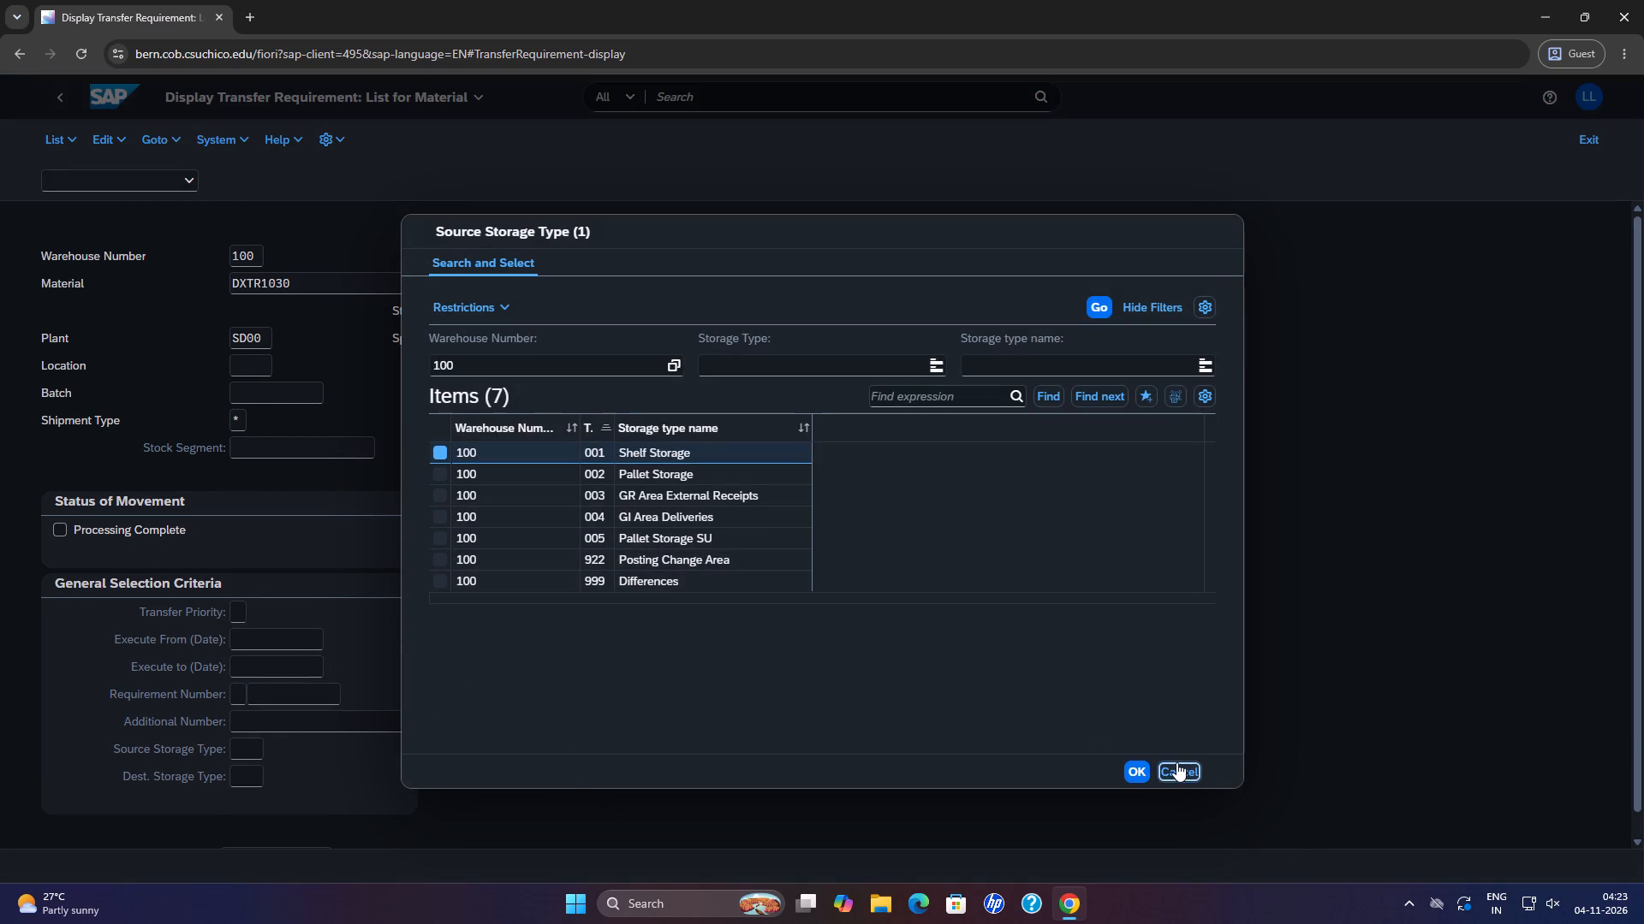
left_click(958, 563)
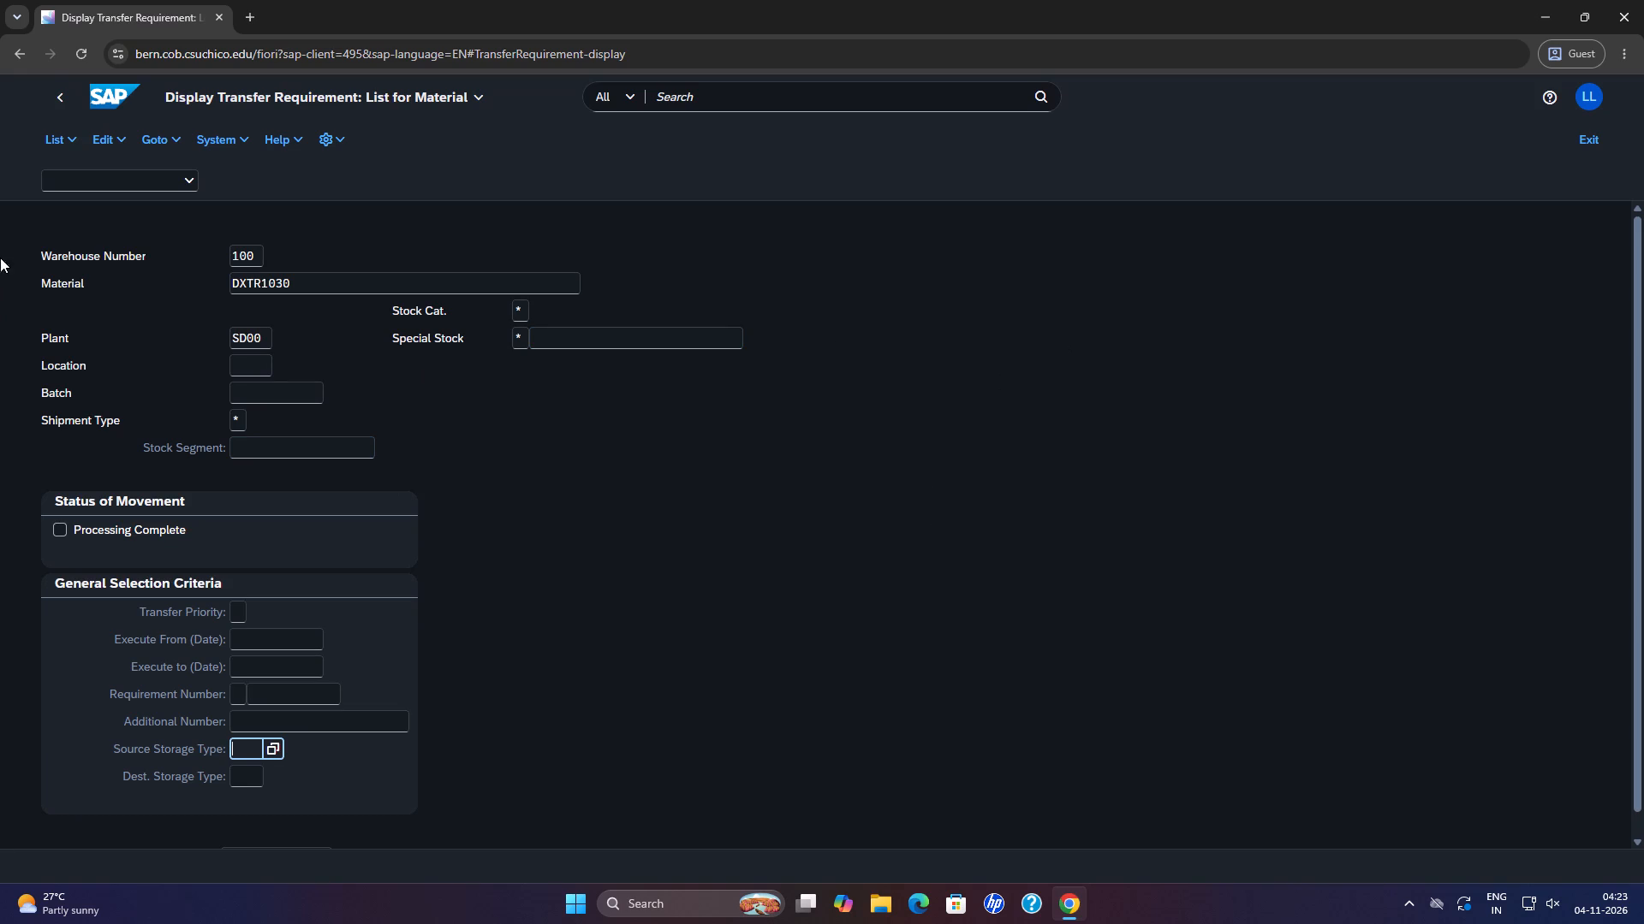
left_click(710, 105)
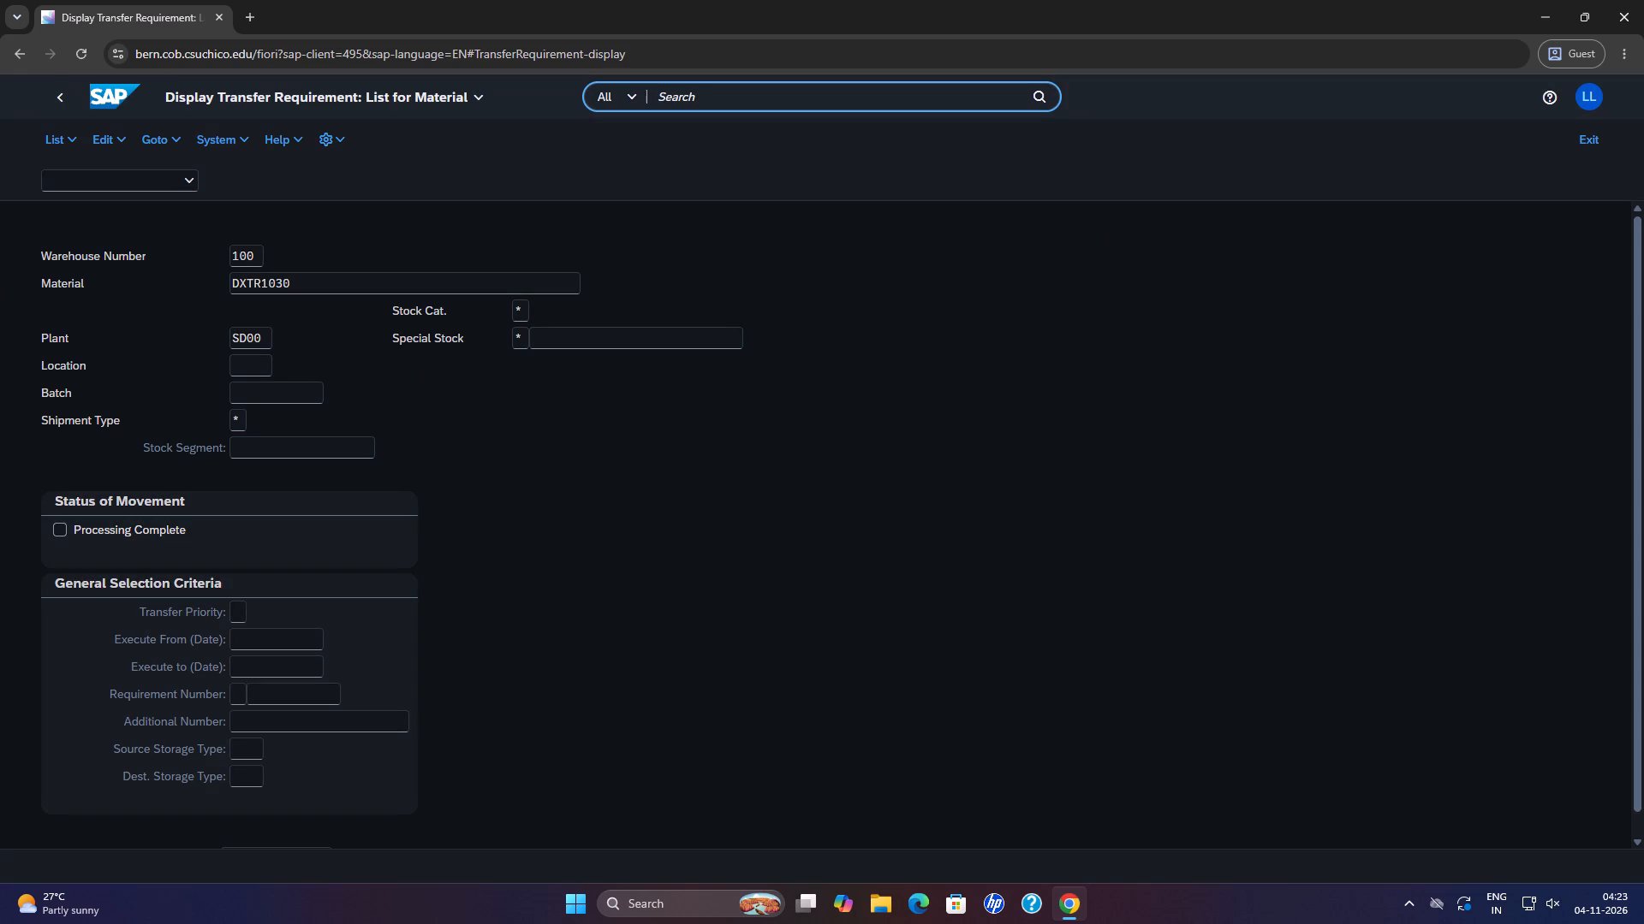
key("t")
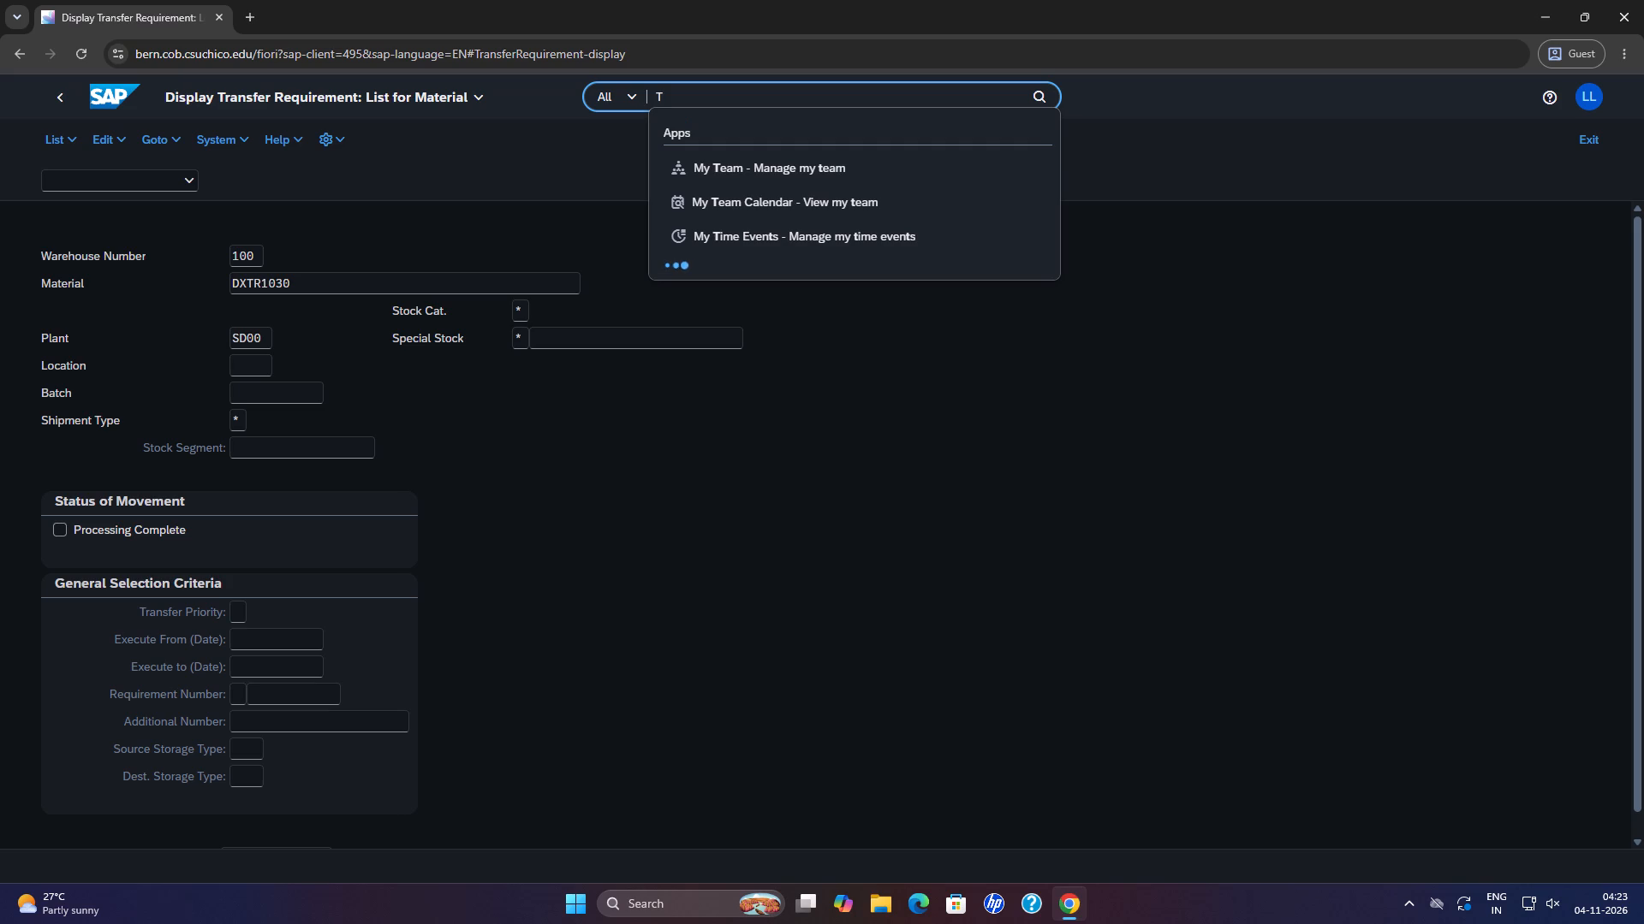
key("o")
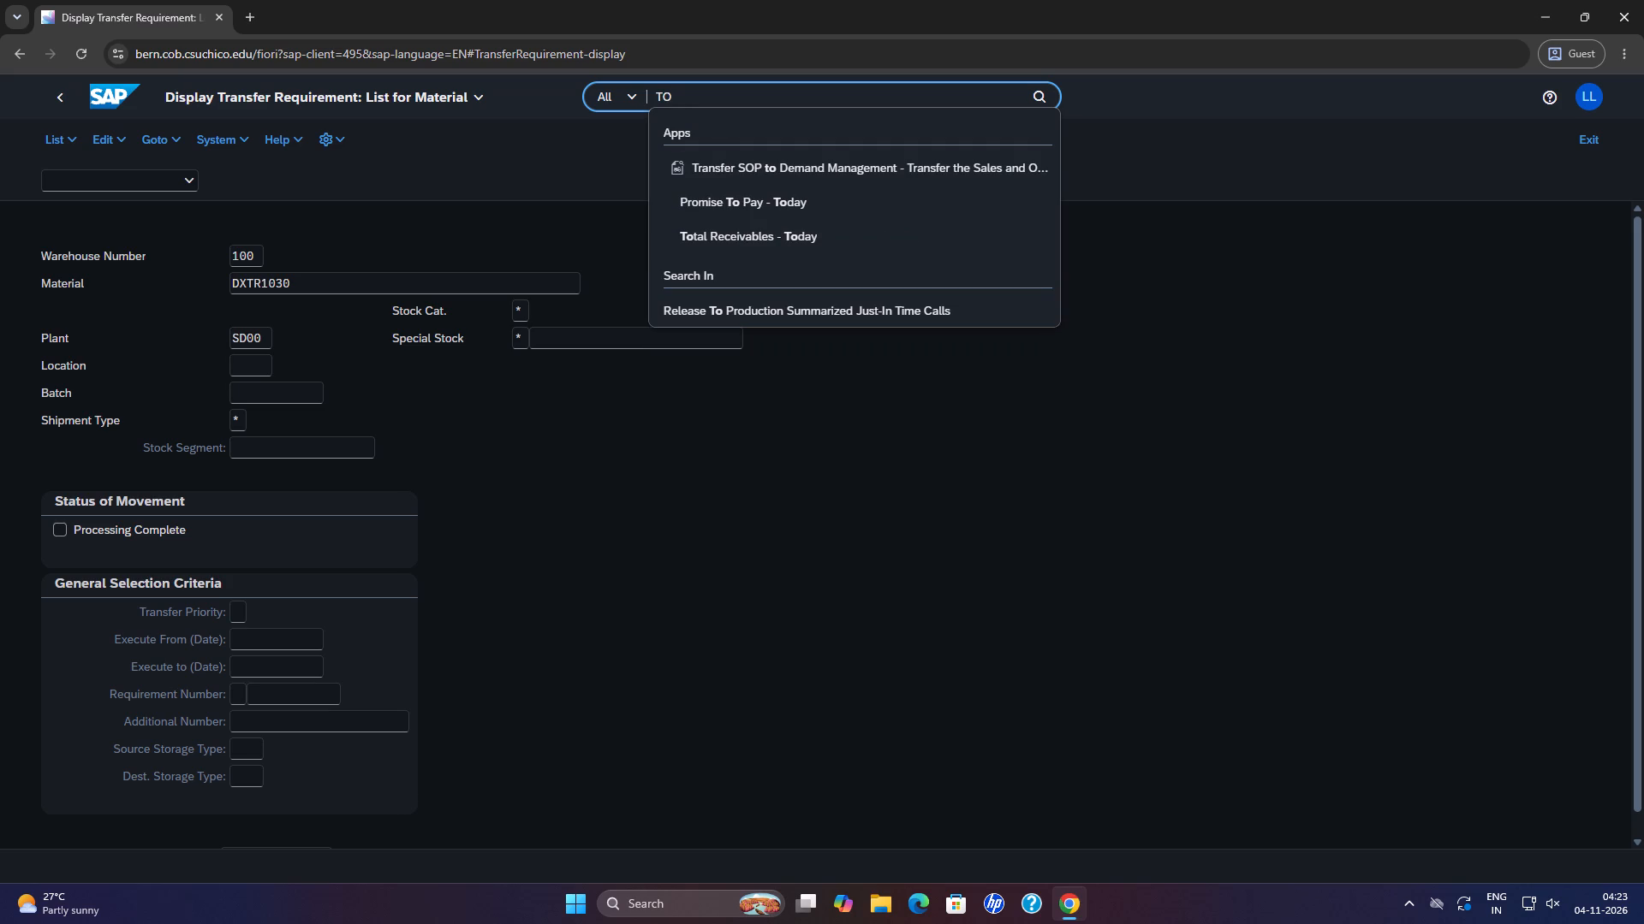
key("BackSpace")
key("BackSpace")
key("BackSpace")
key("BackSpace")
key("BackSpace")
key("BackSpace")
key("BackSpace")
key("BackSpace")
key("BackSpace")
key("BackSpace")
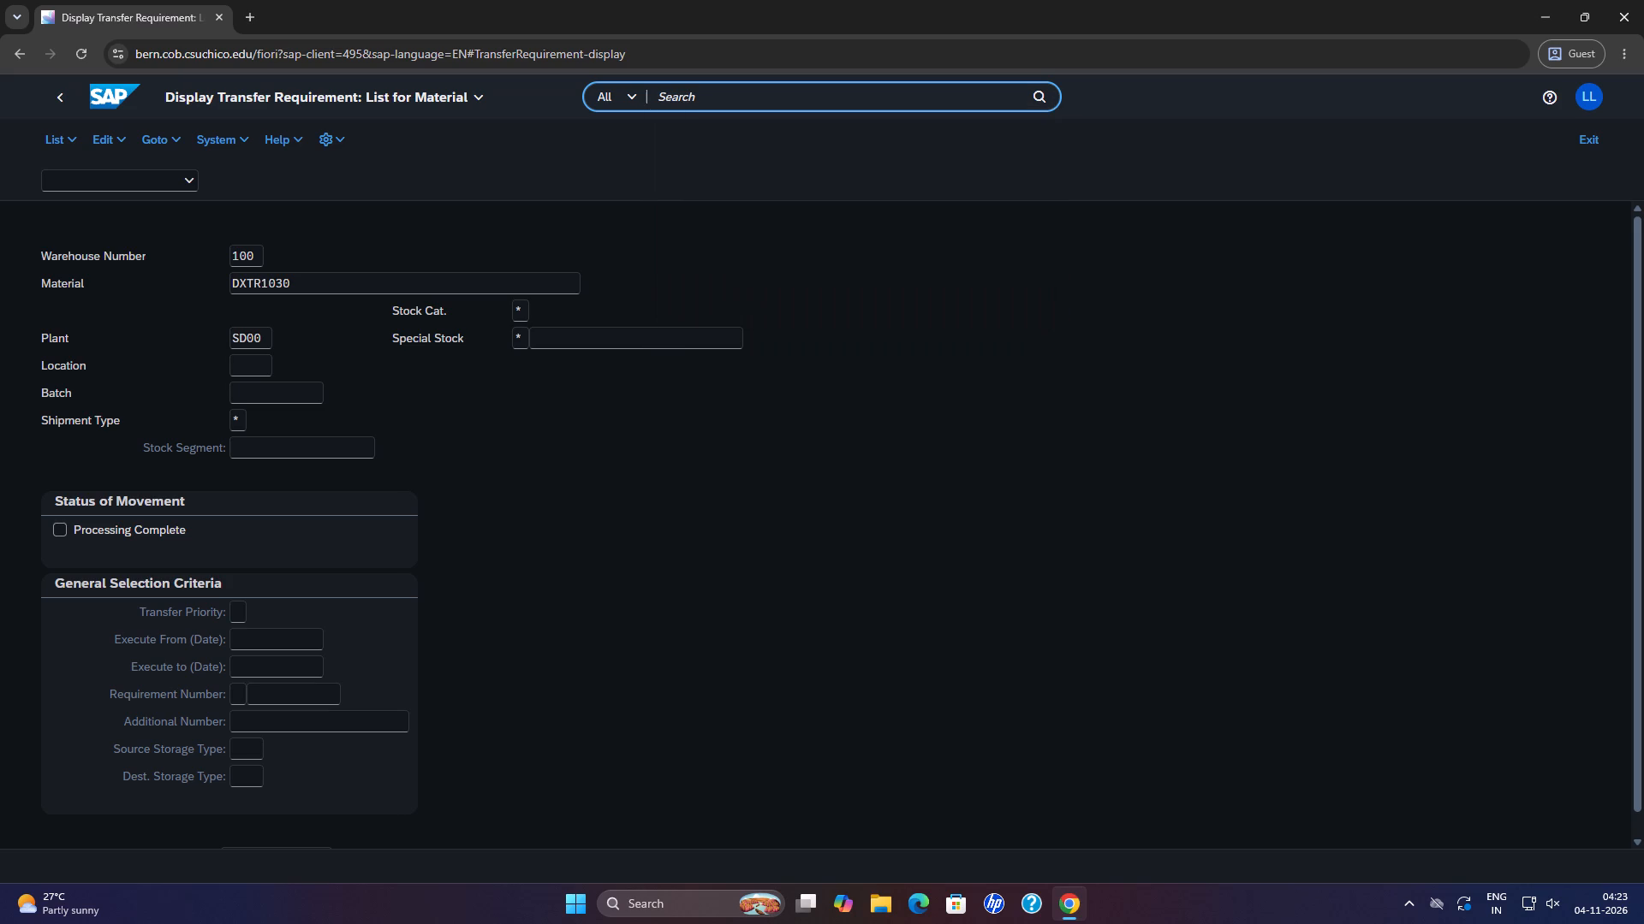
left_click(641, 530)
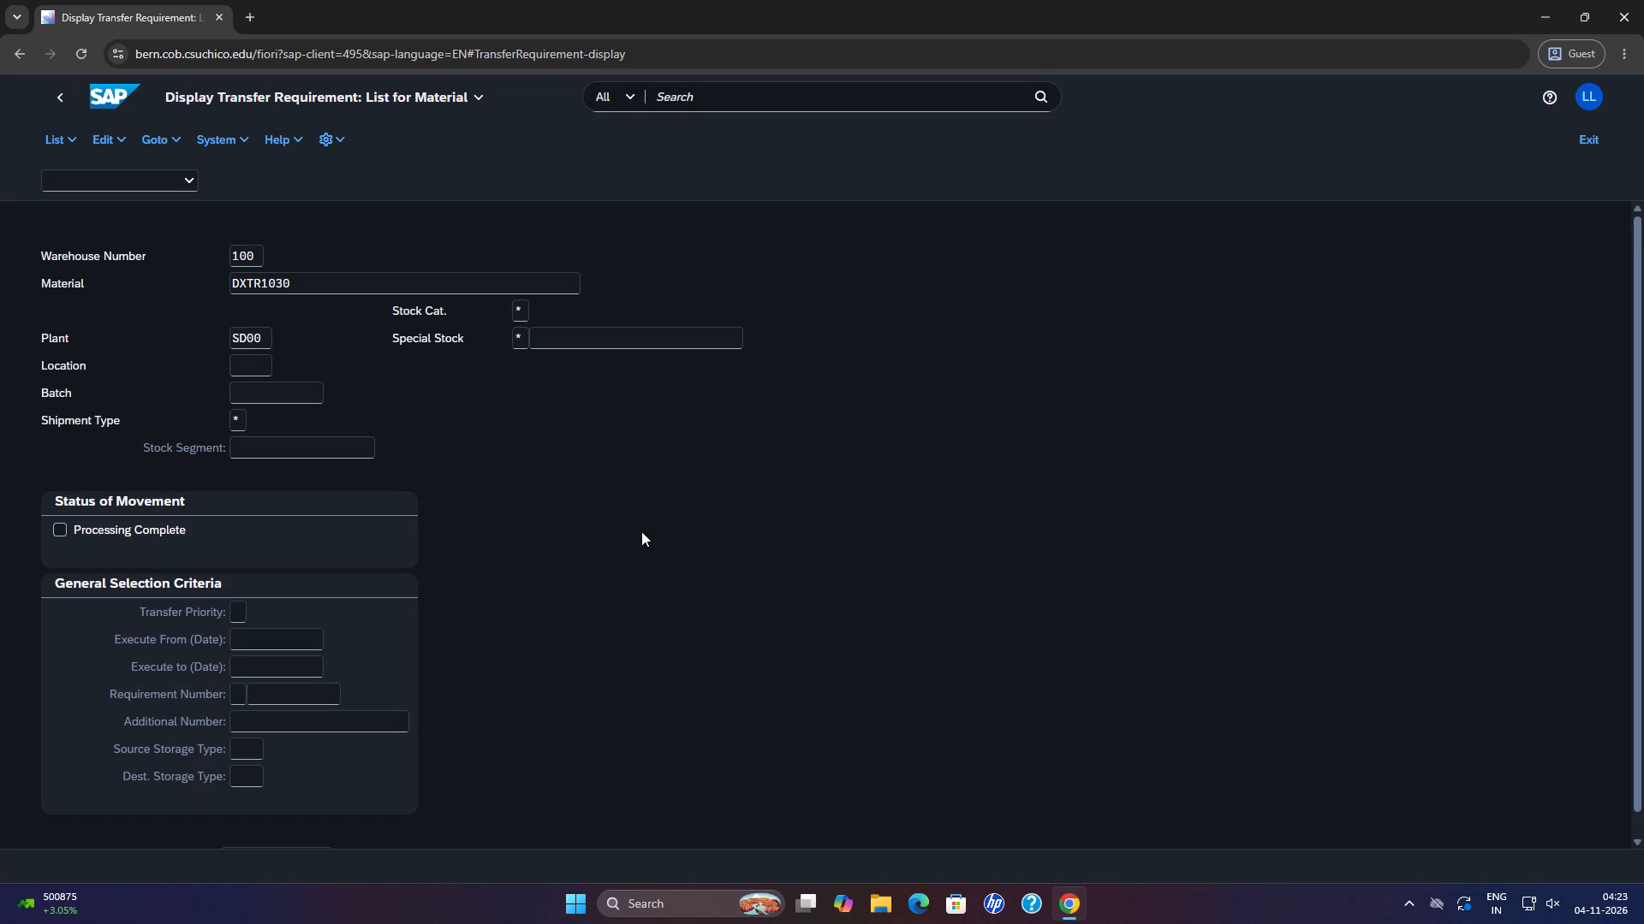
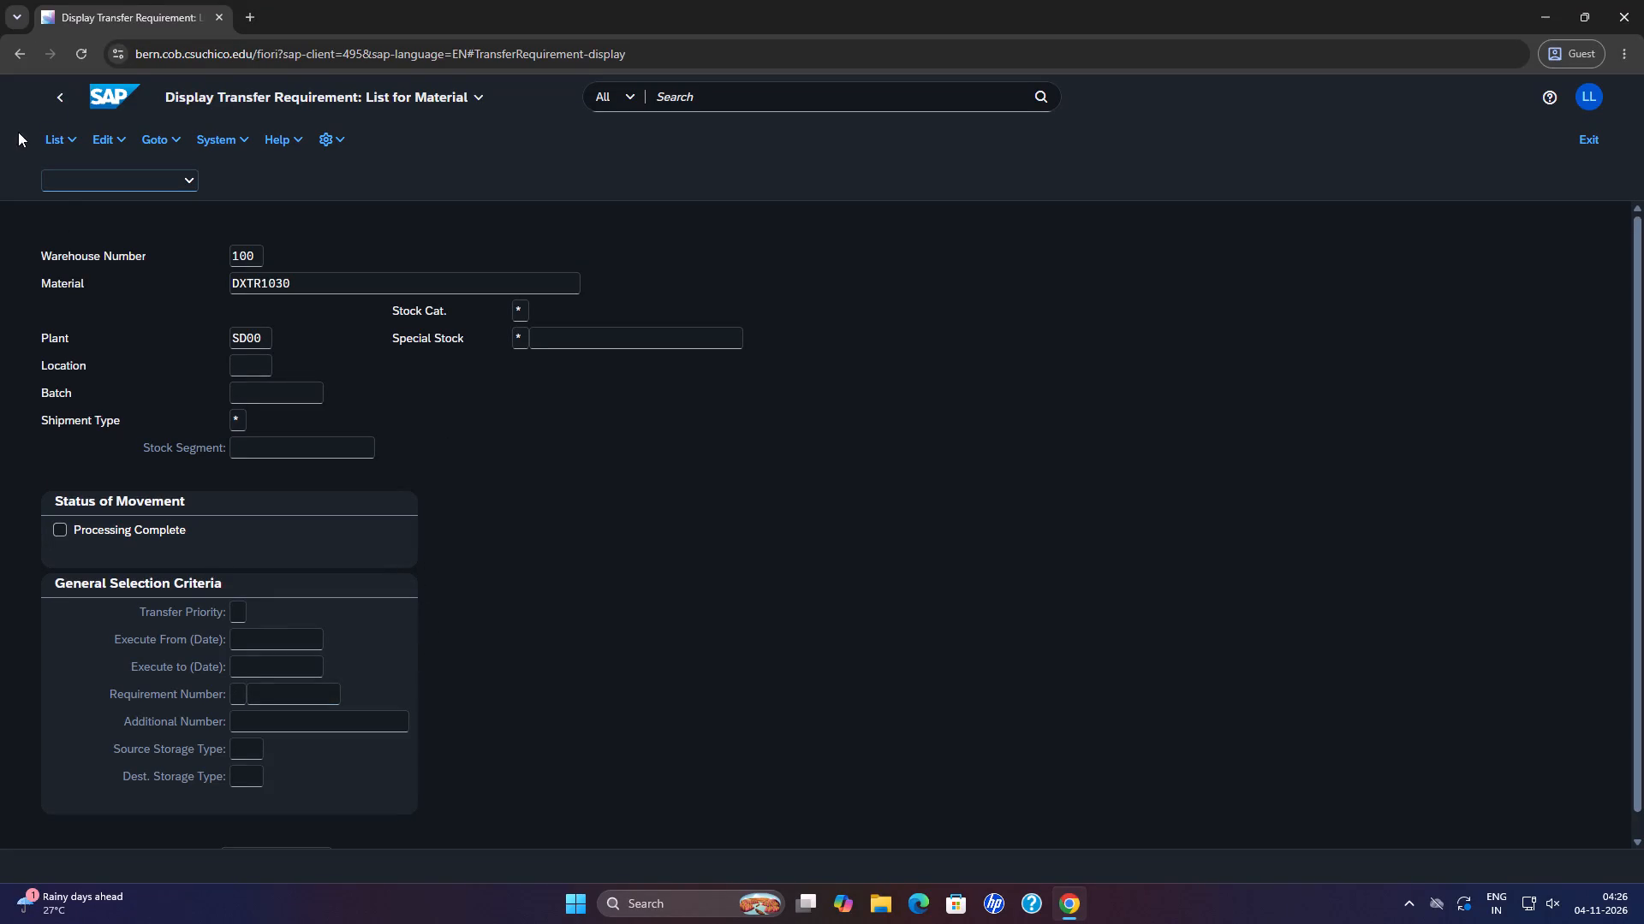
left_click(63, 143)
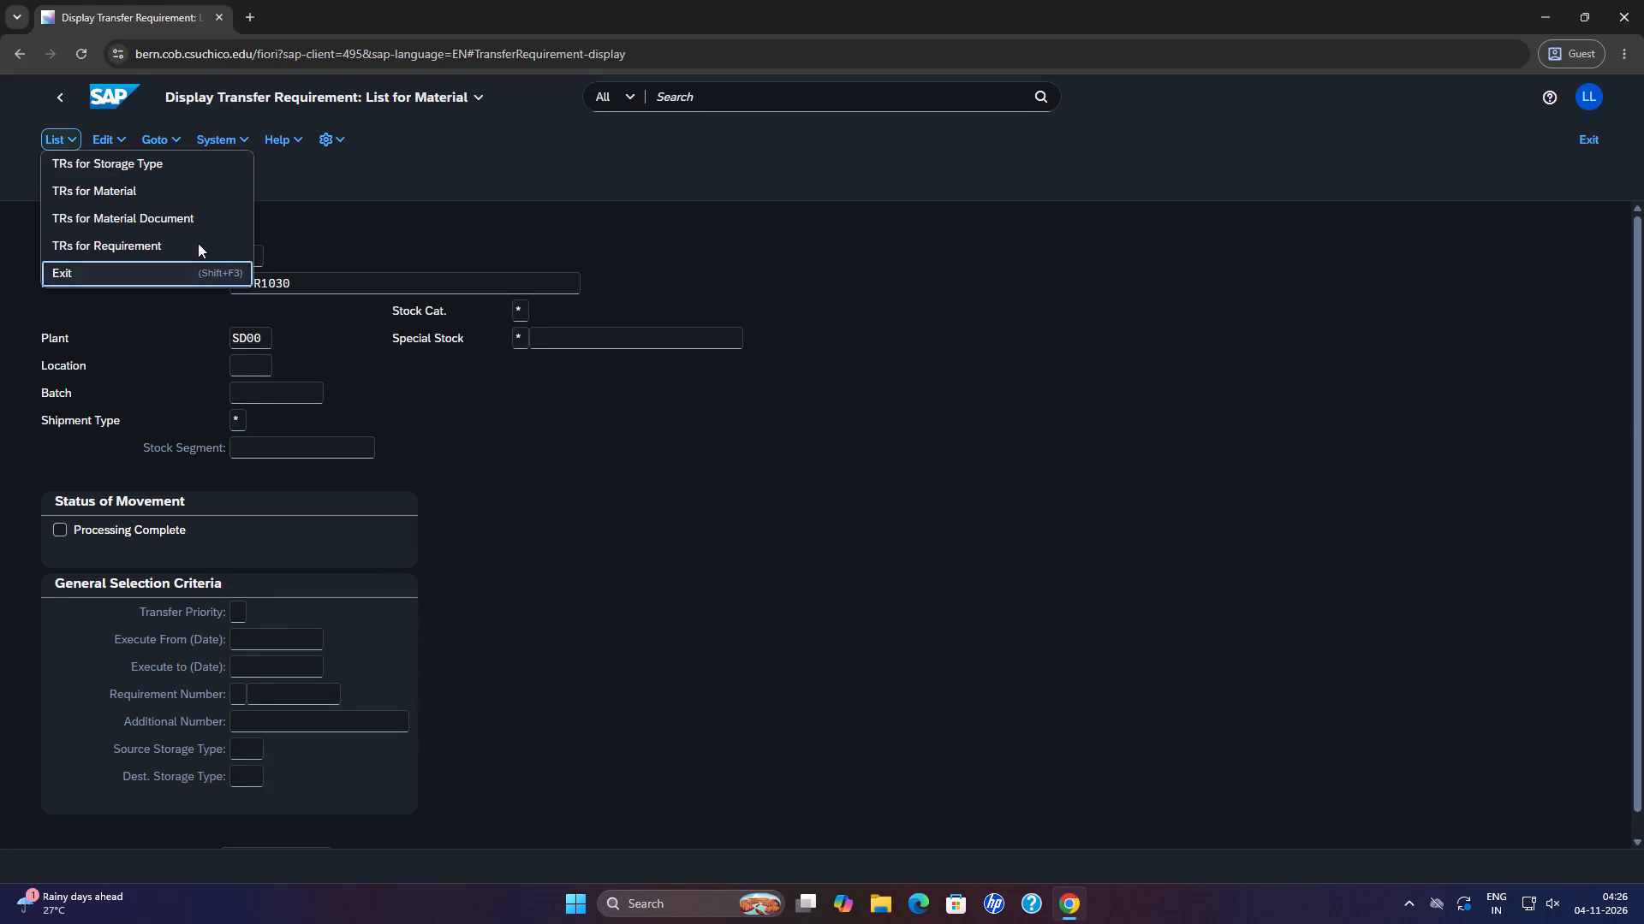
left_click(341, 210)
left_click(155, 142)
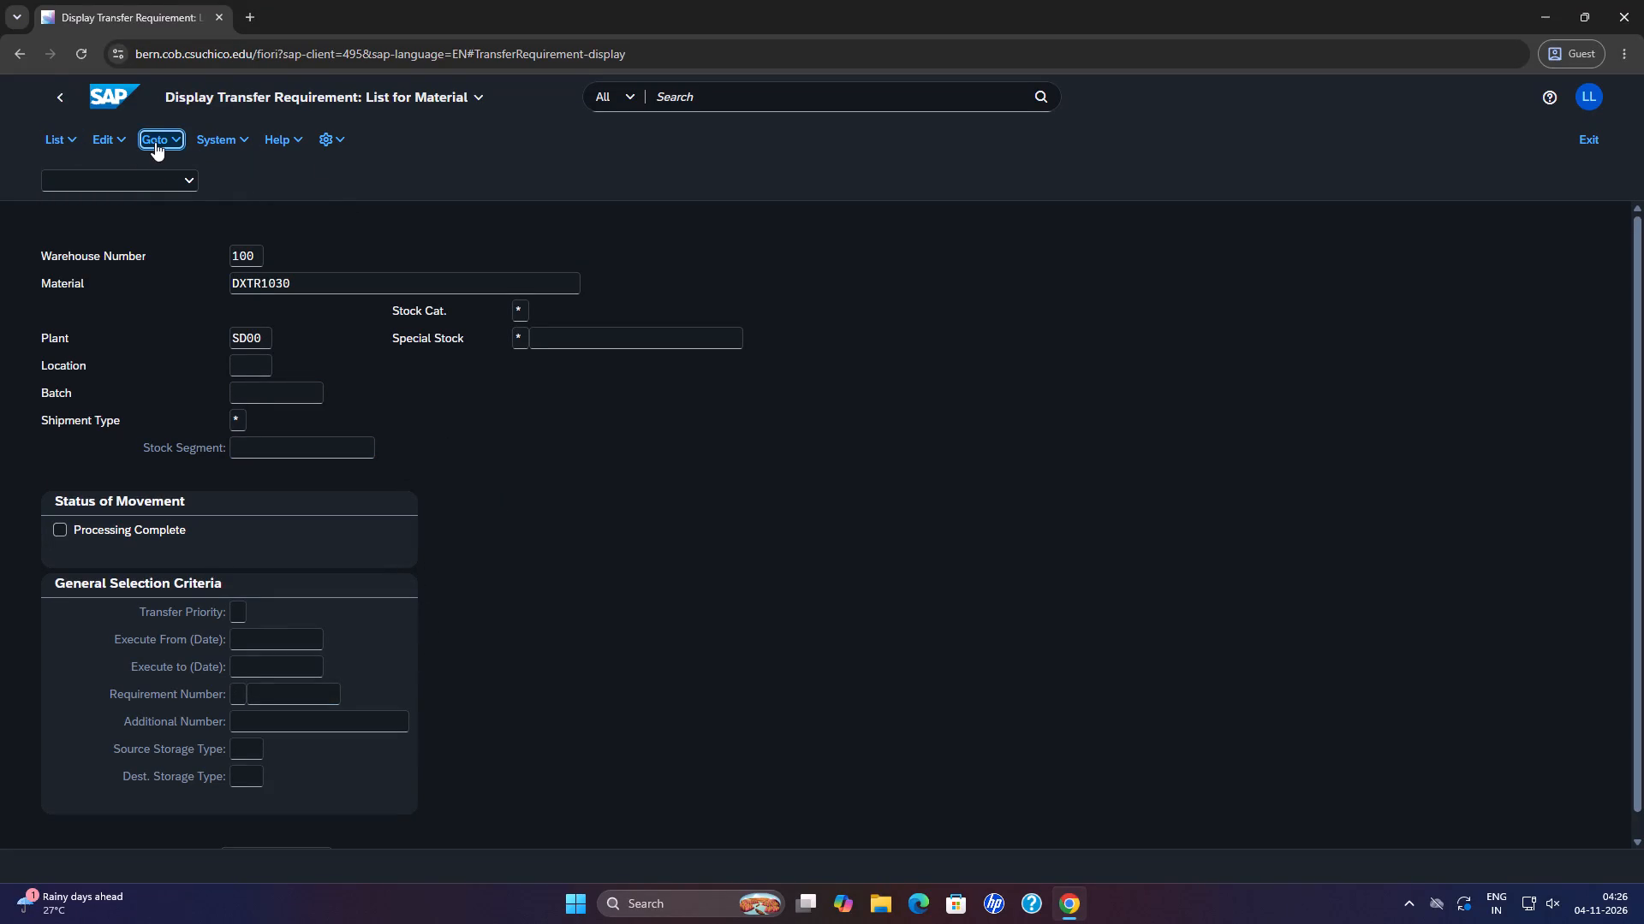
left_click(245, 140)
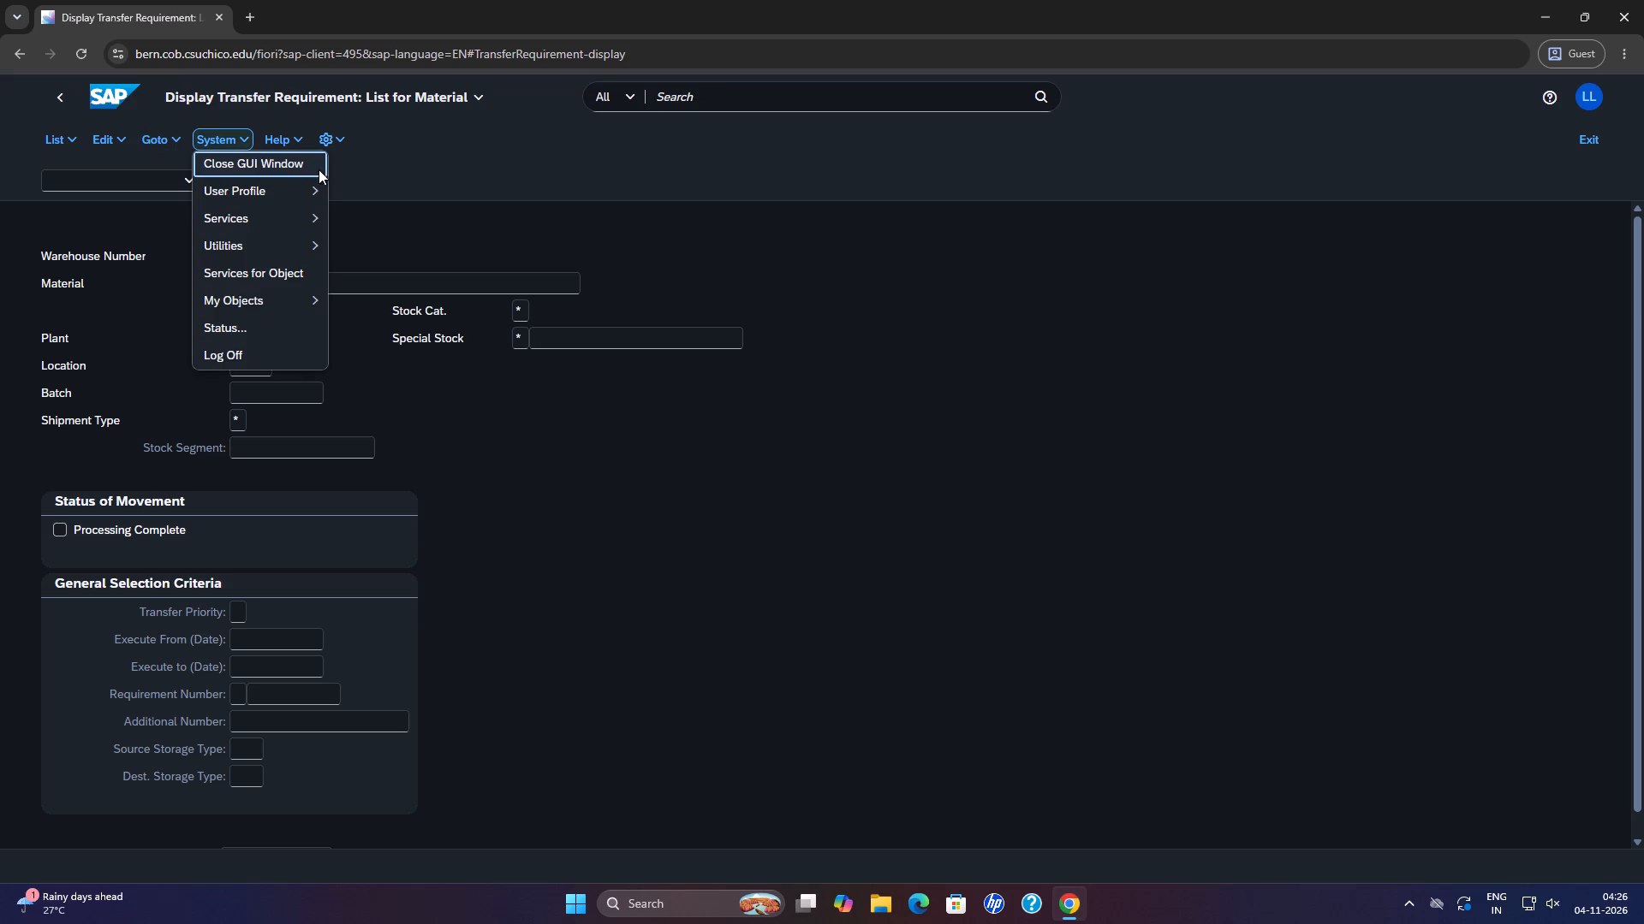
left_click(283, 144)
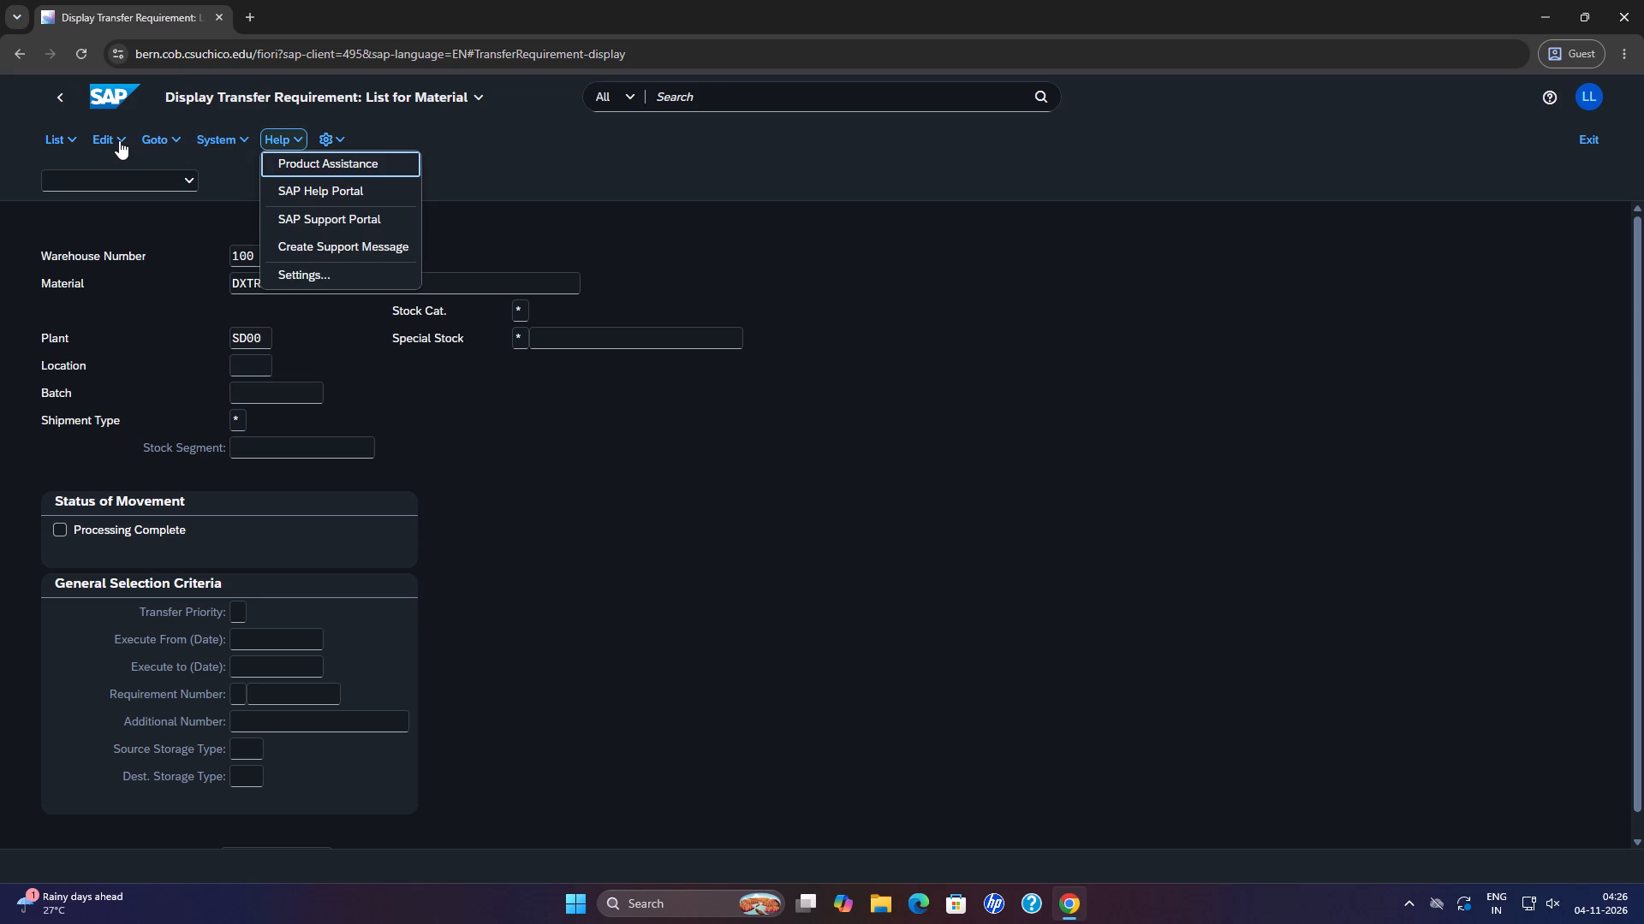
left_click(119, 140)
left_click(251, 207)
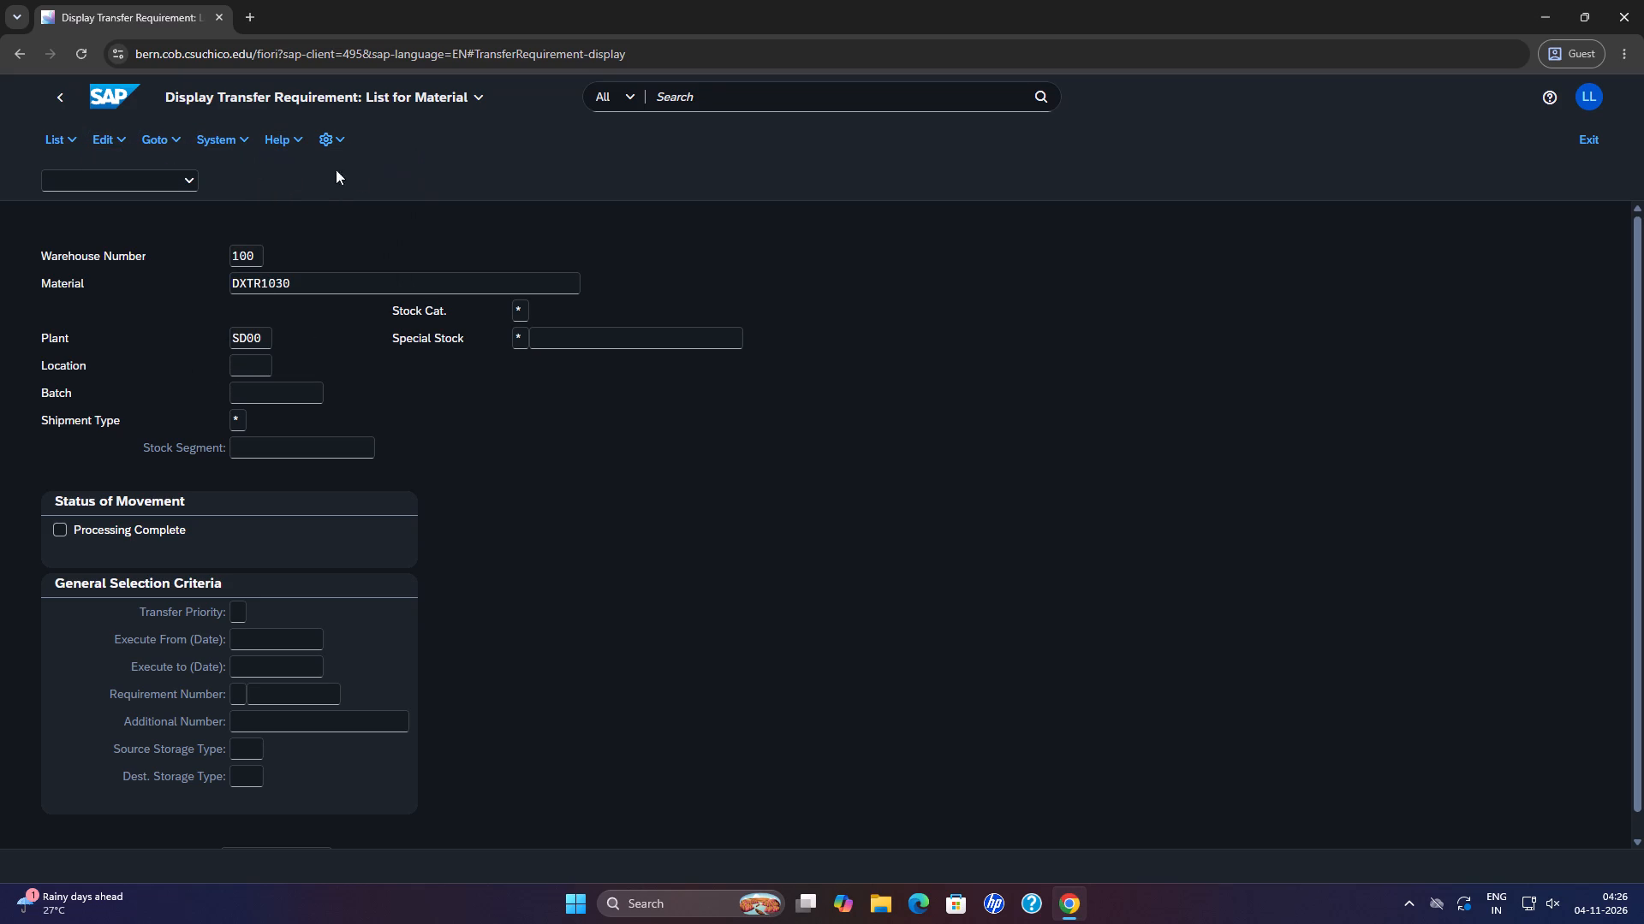
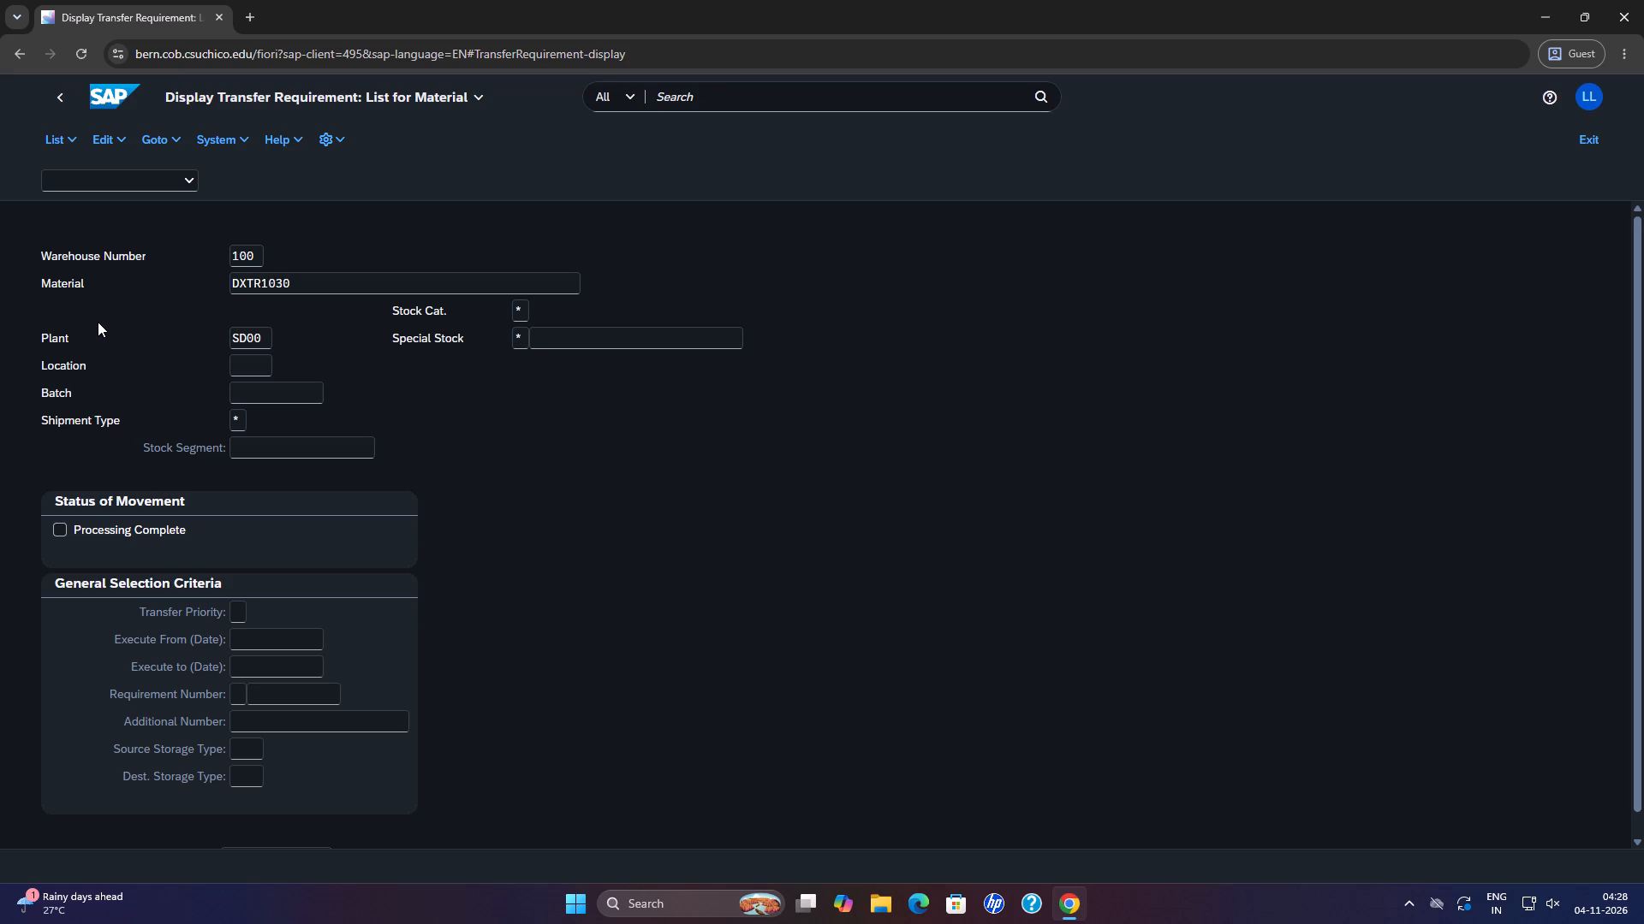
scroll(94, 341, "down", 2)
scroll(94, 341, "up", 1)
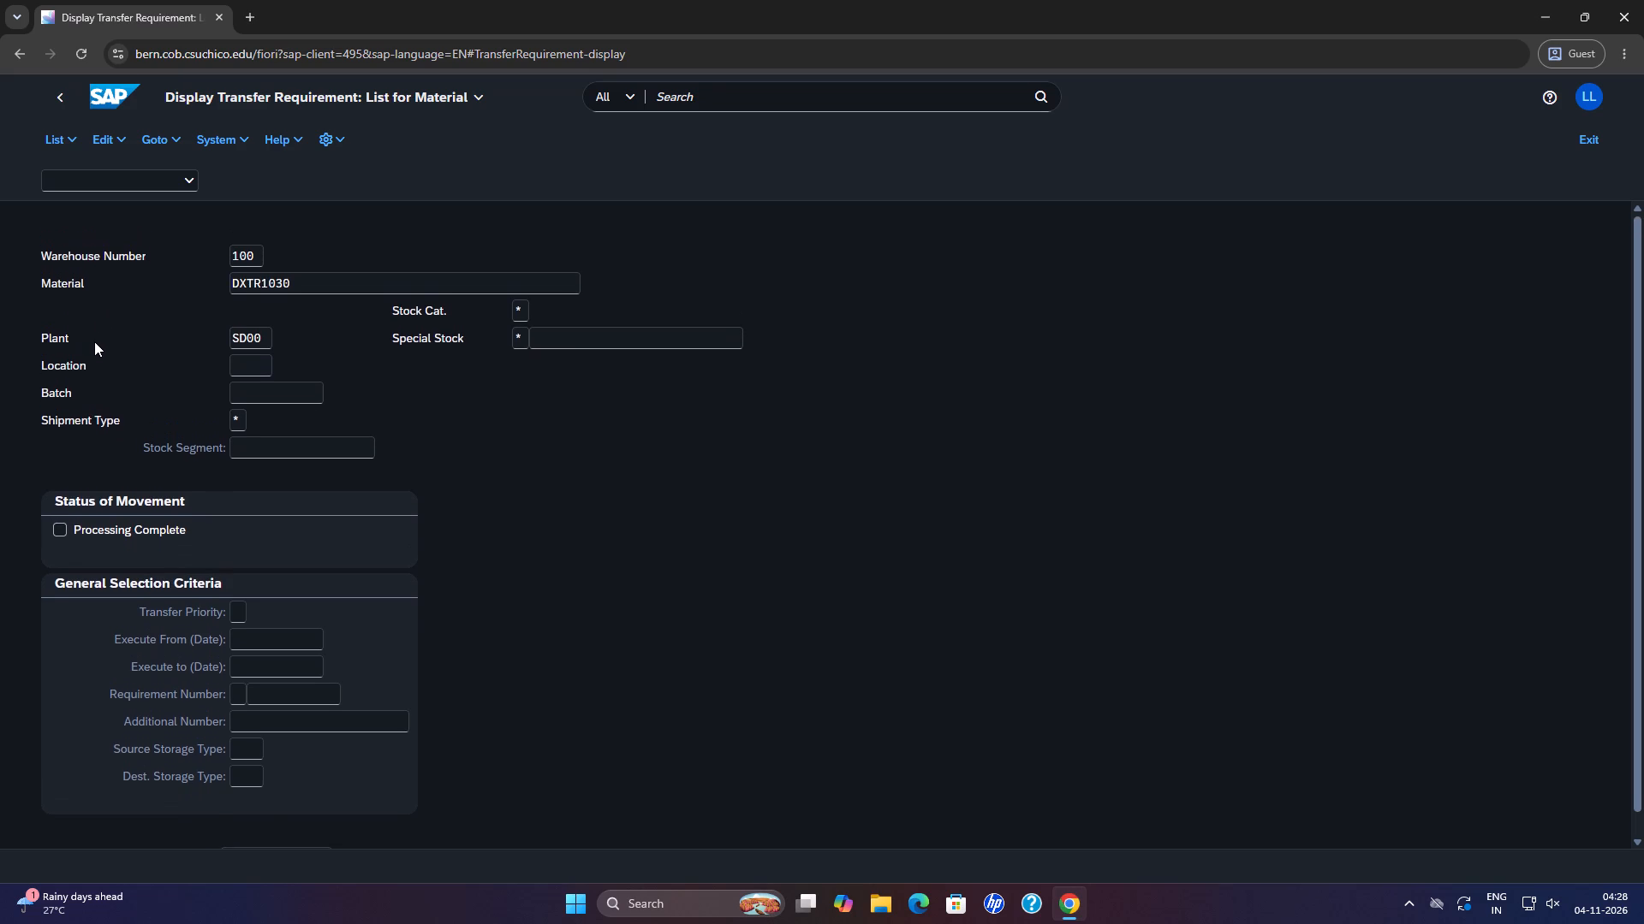
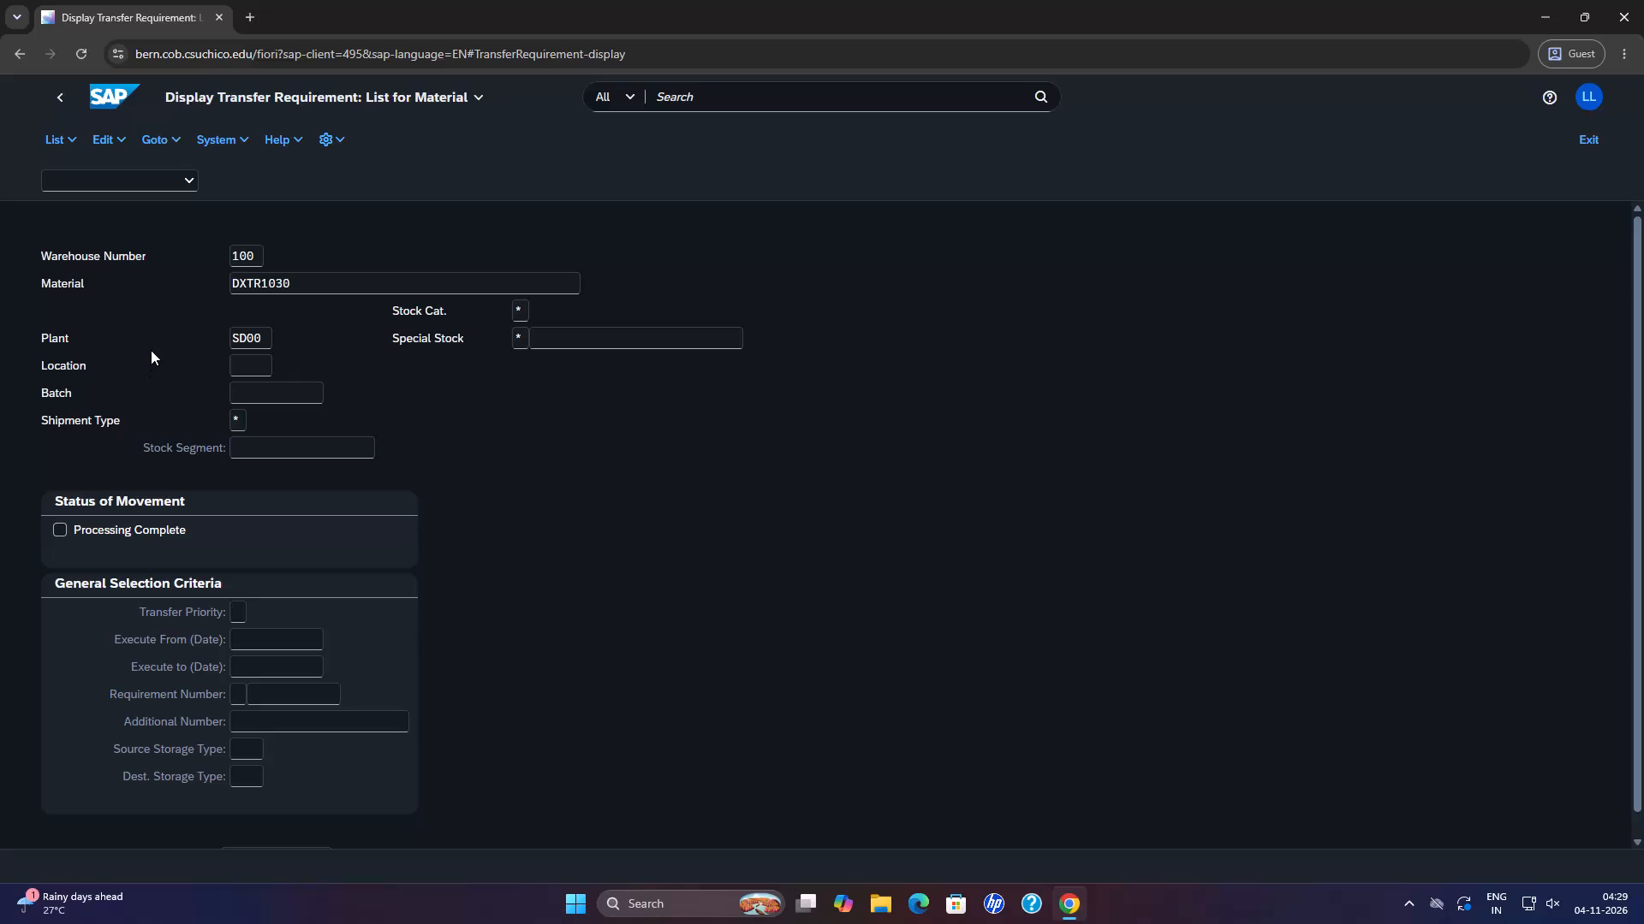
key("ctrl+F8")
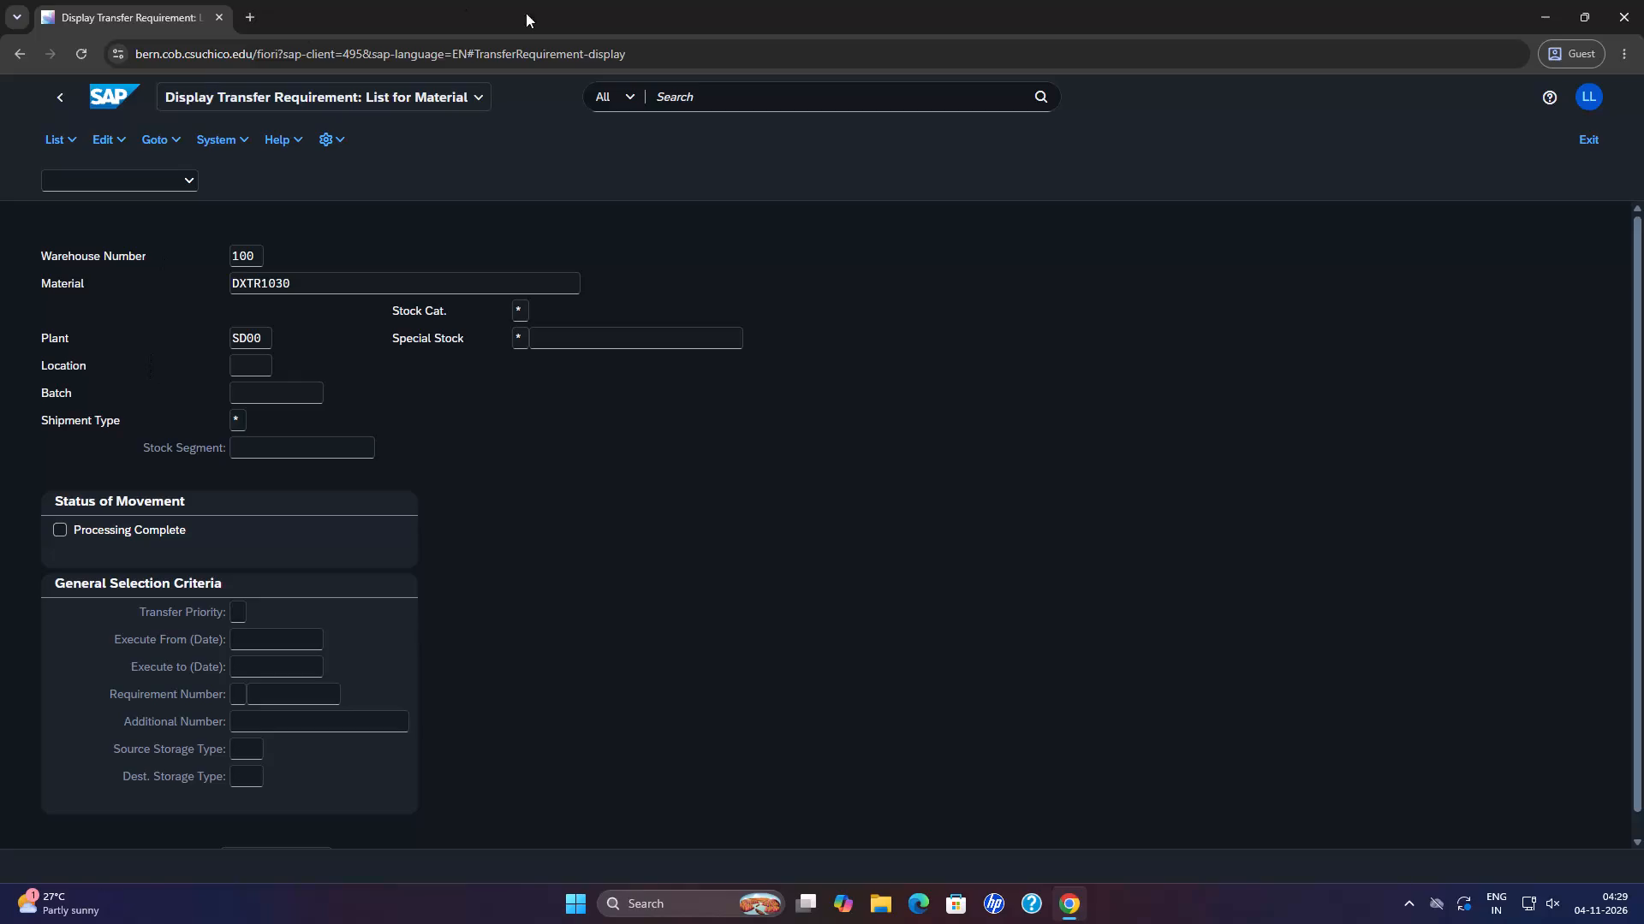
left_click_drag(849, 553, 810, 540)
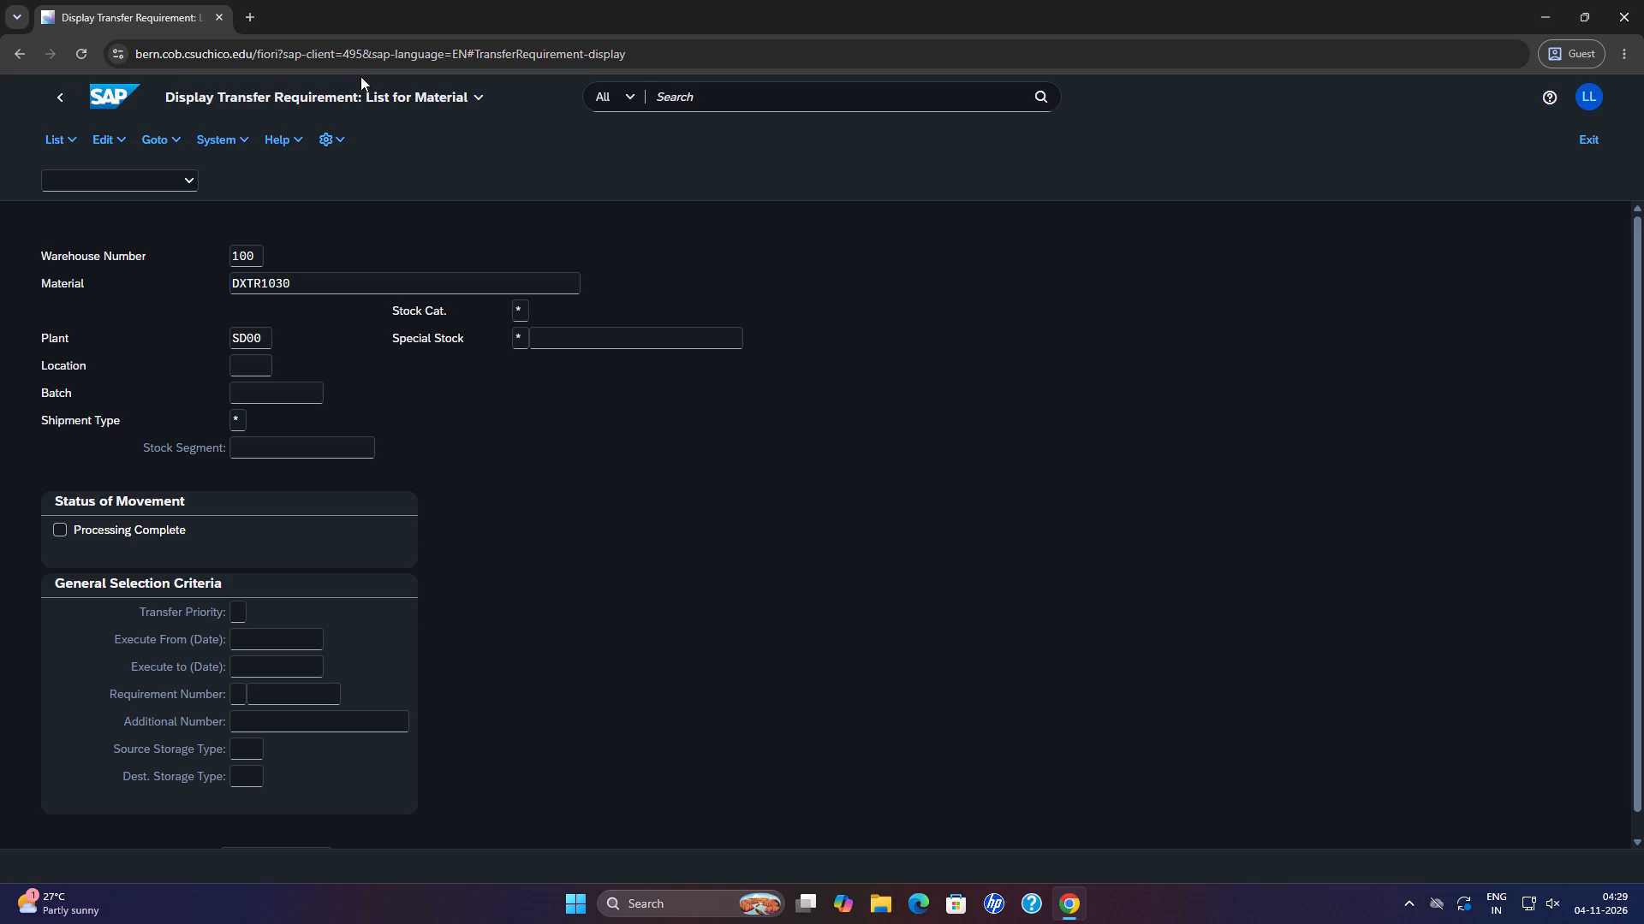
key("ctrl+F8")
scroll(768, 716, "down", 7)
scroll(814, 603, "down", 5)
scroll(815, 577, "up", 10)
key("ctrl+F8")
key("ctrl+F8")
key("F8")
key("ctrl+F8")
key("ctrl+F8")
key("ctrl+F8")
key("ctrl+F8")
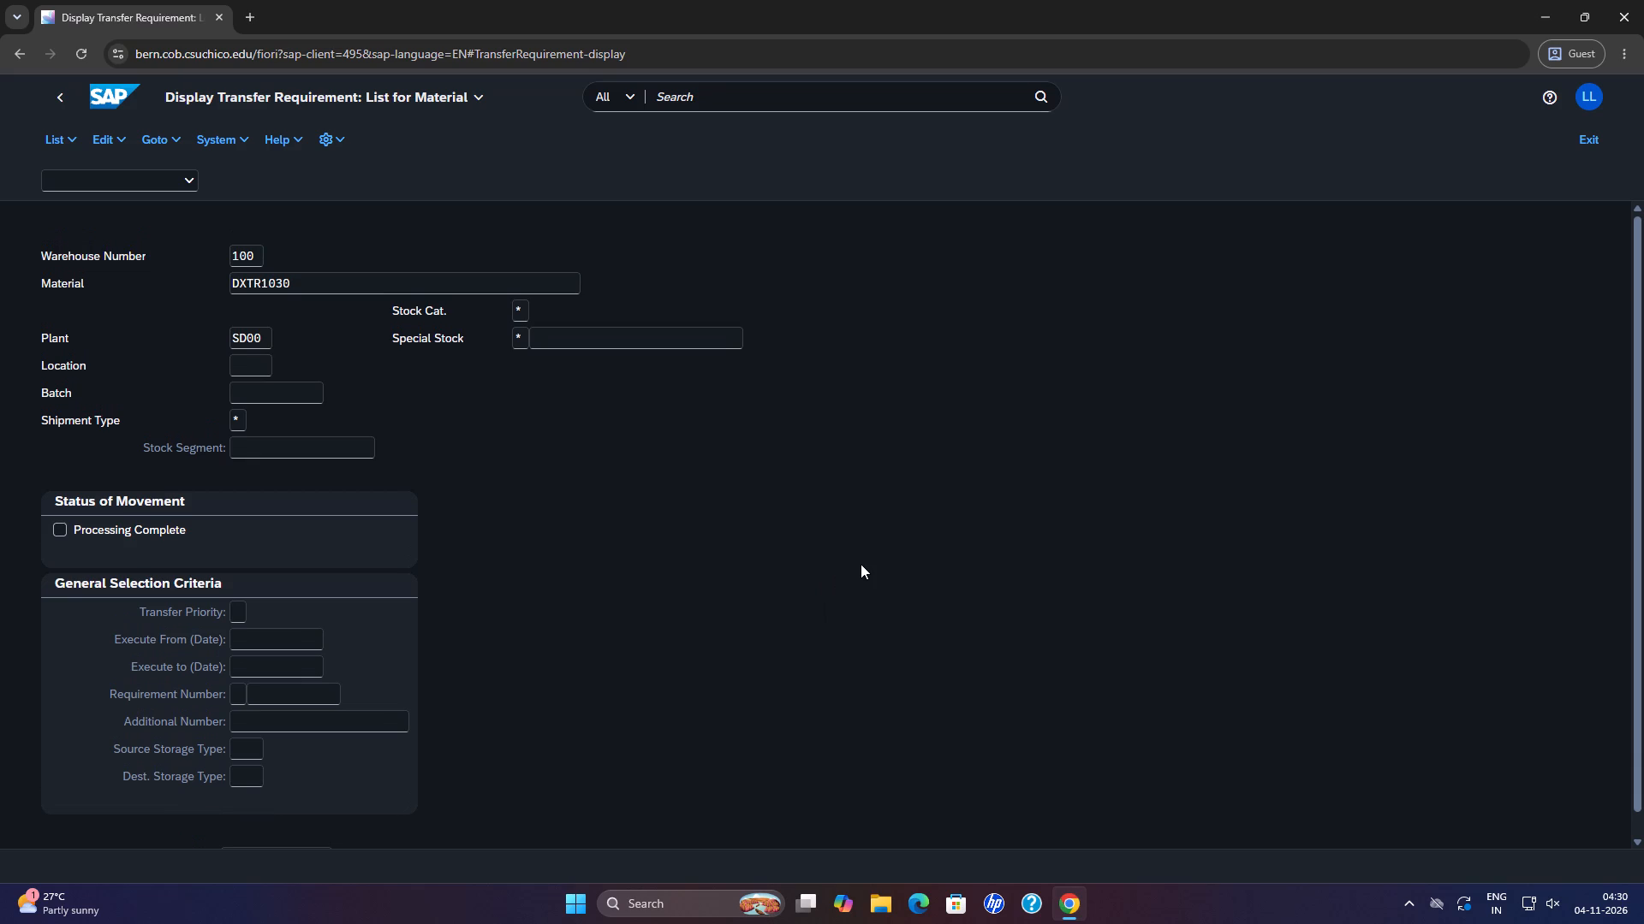
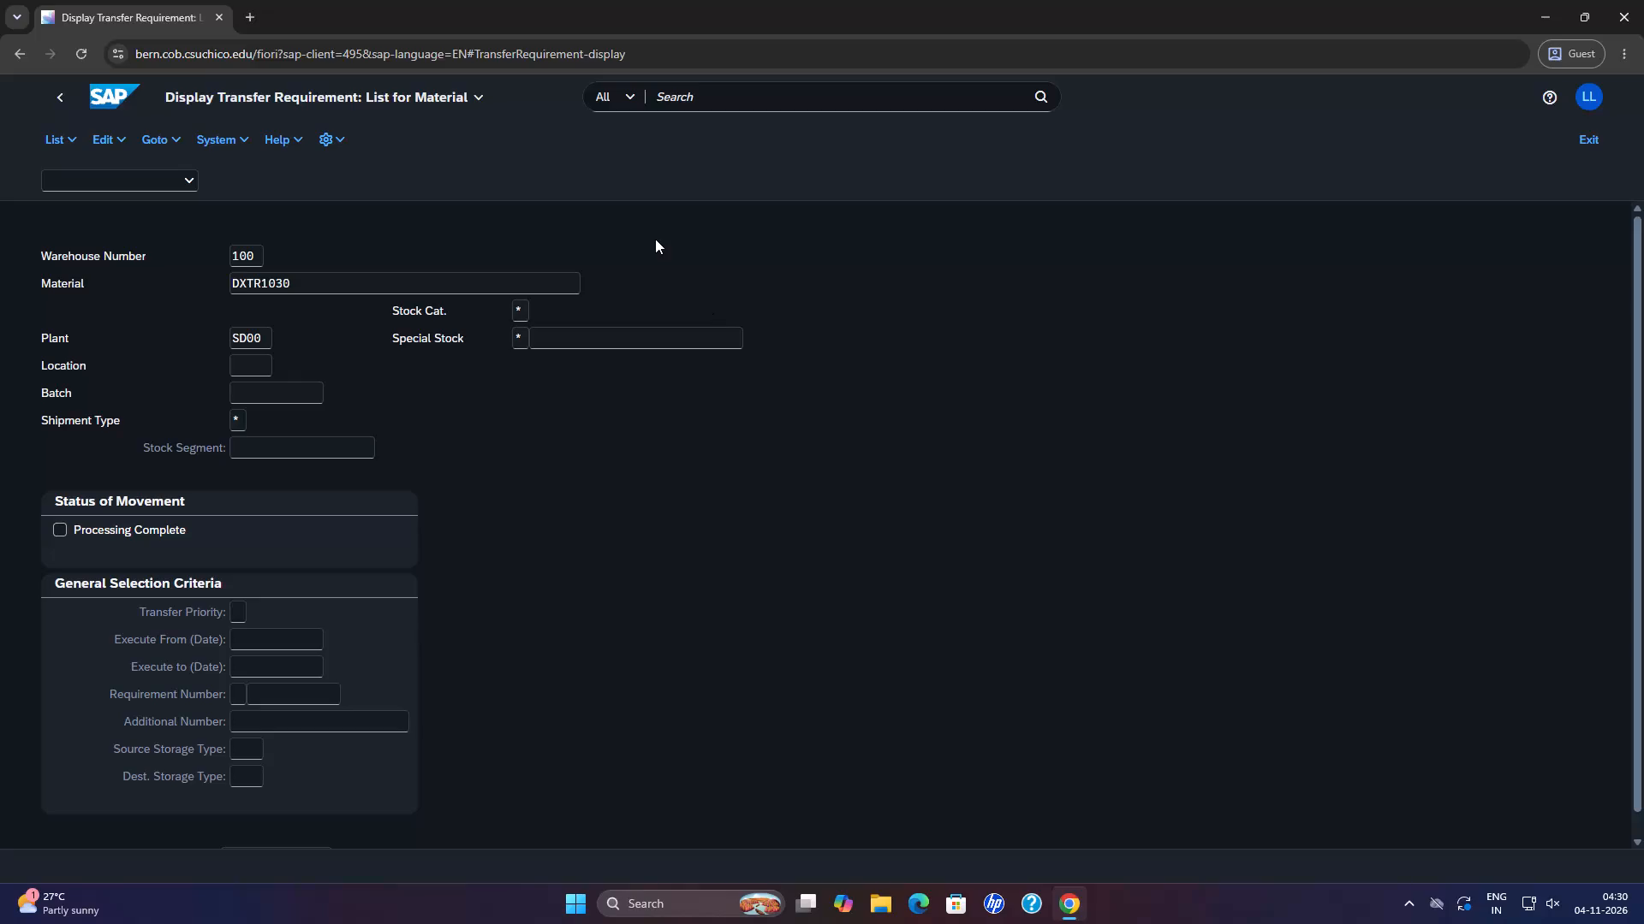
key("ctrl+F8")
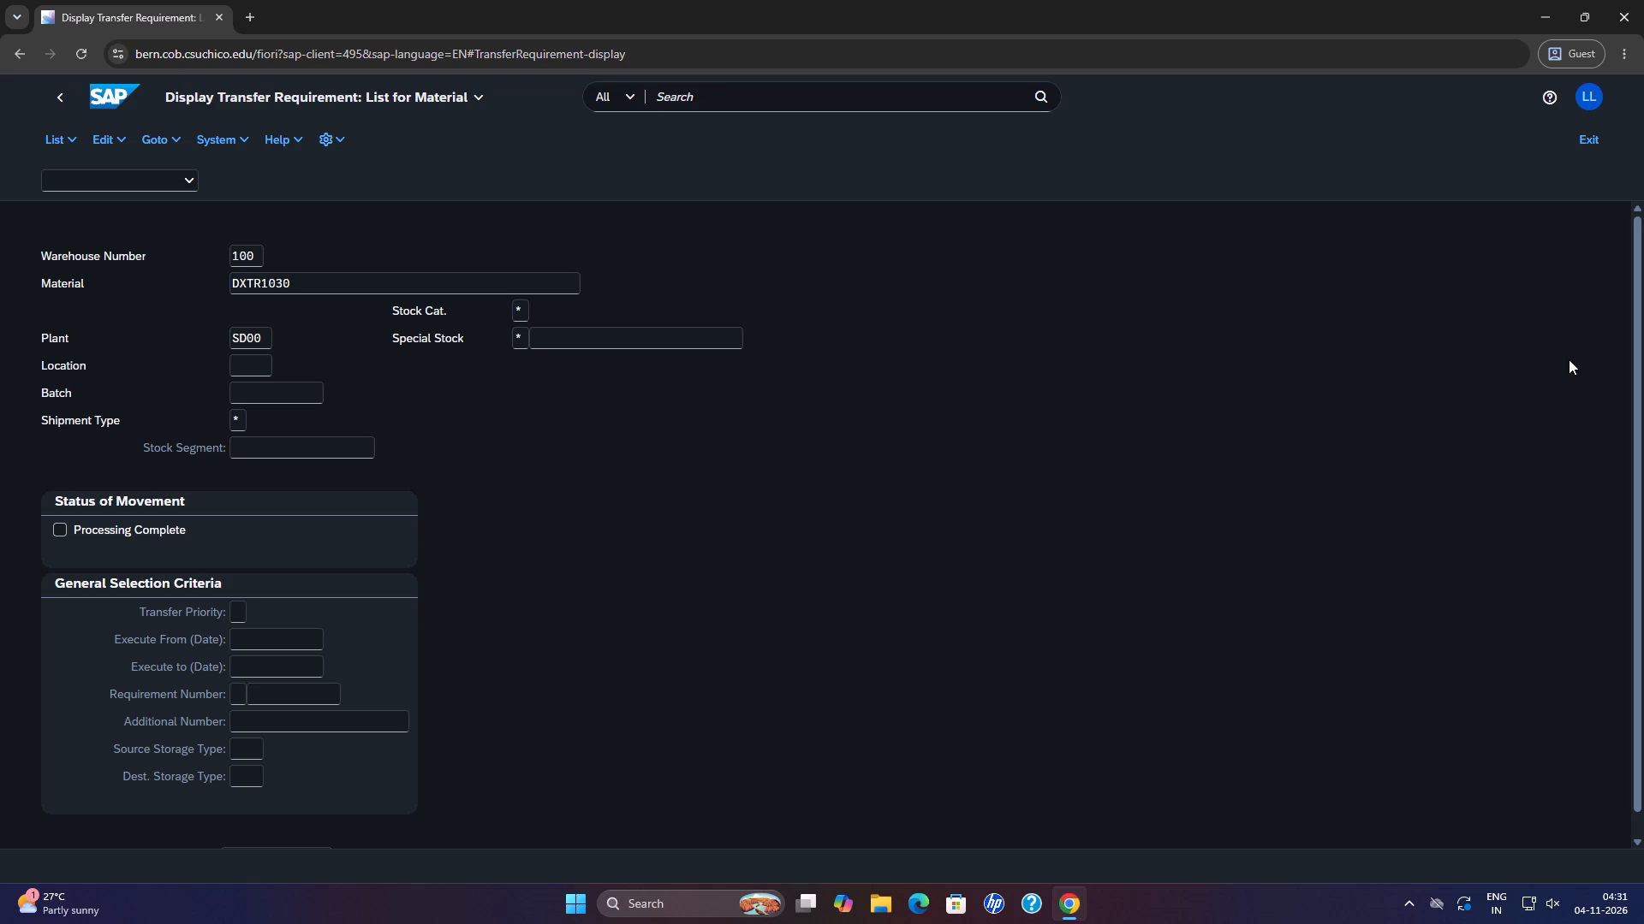
Leave the transfer requirement display and open Create Purchase Order from the Warehouse Management space.
left_click(123, 89)
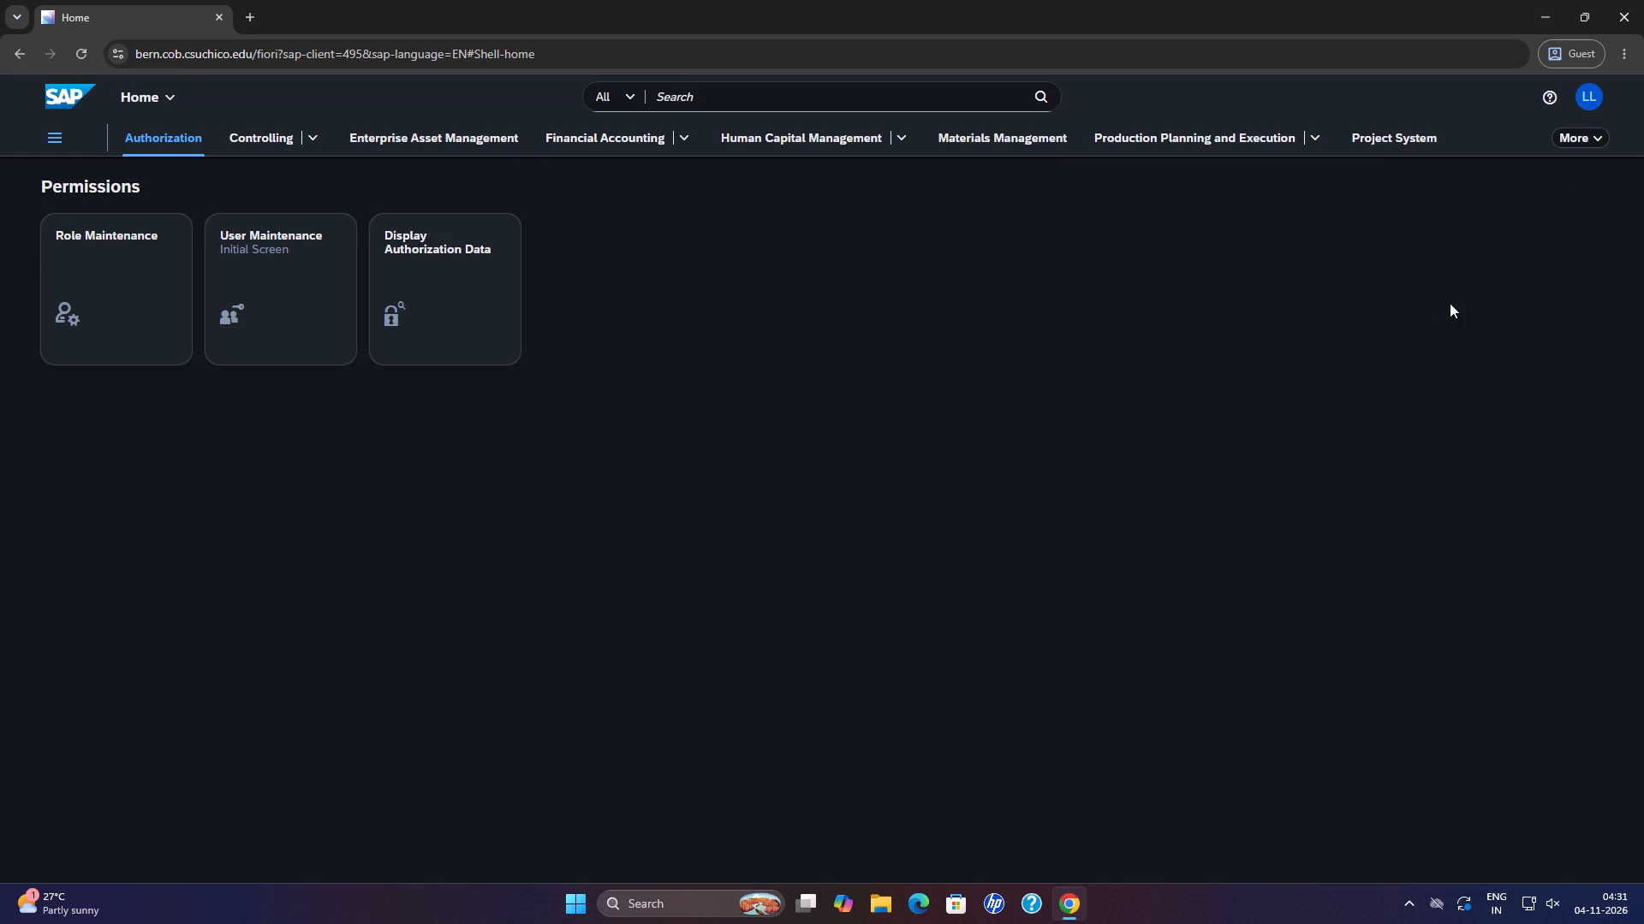
left_click(1591, 131)
left_click(1533, 269)
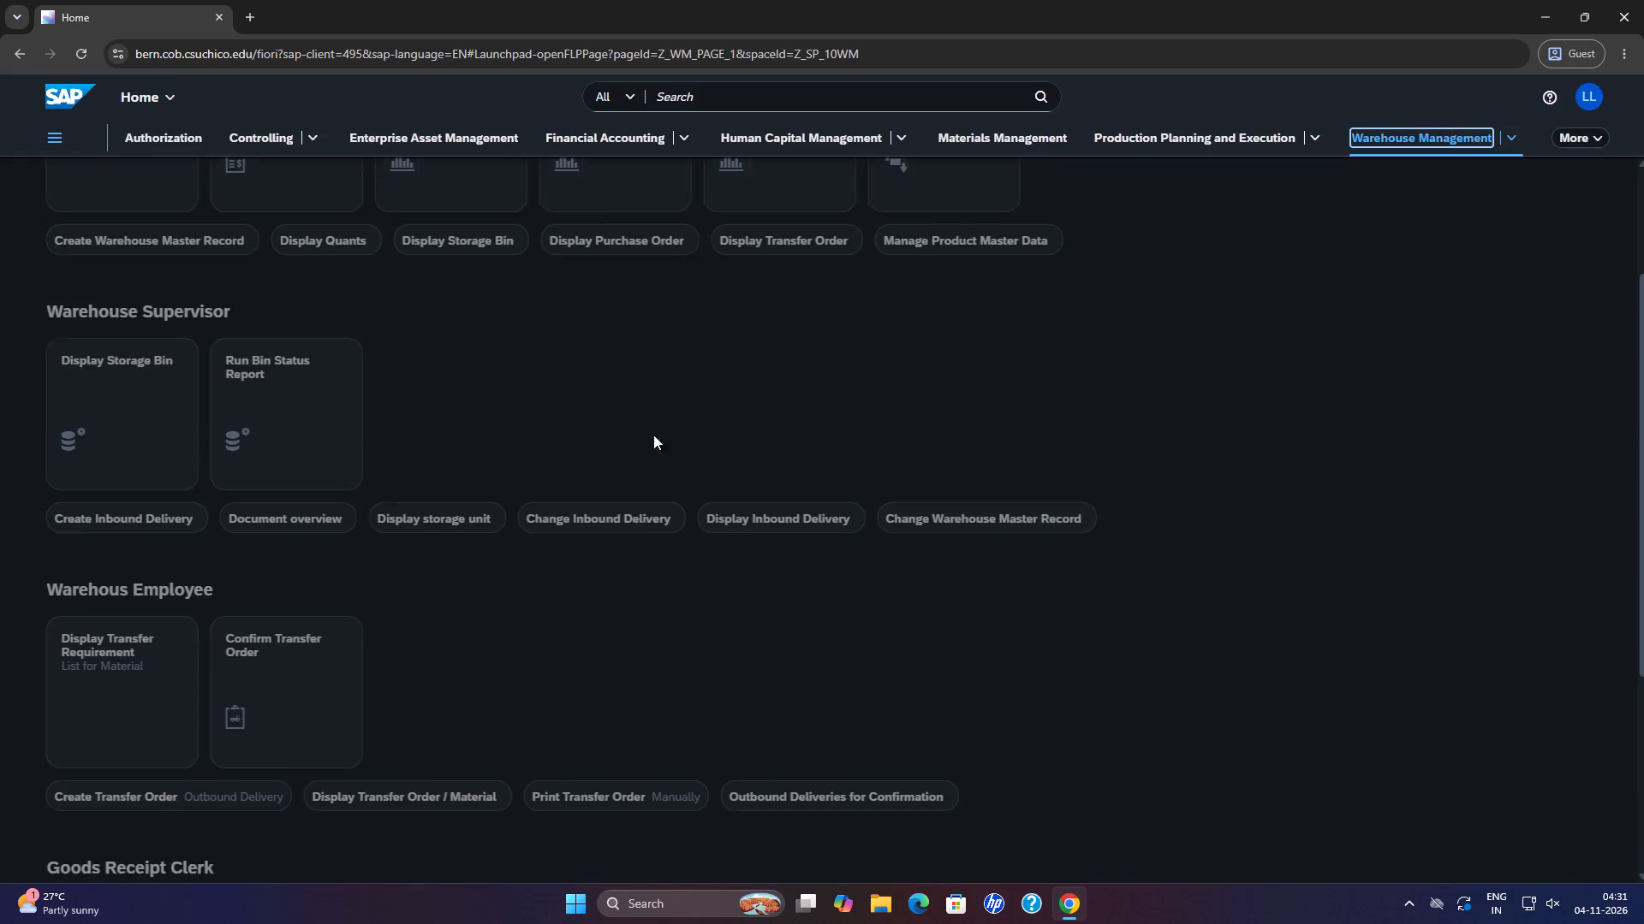
scroll(166, 388, "up", 7)
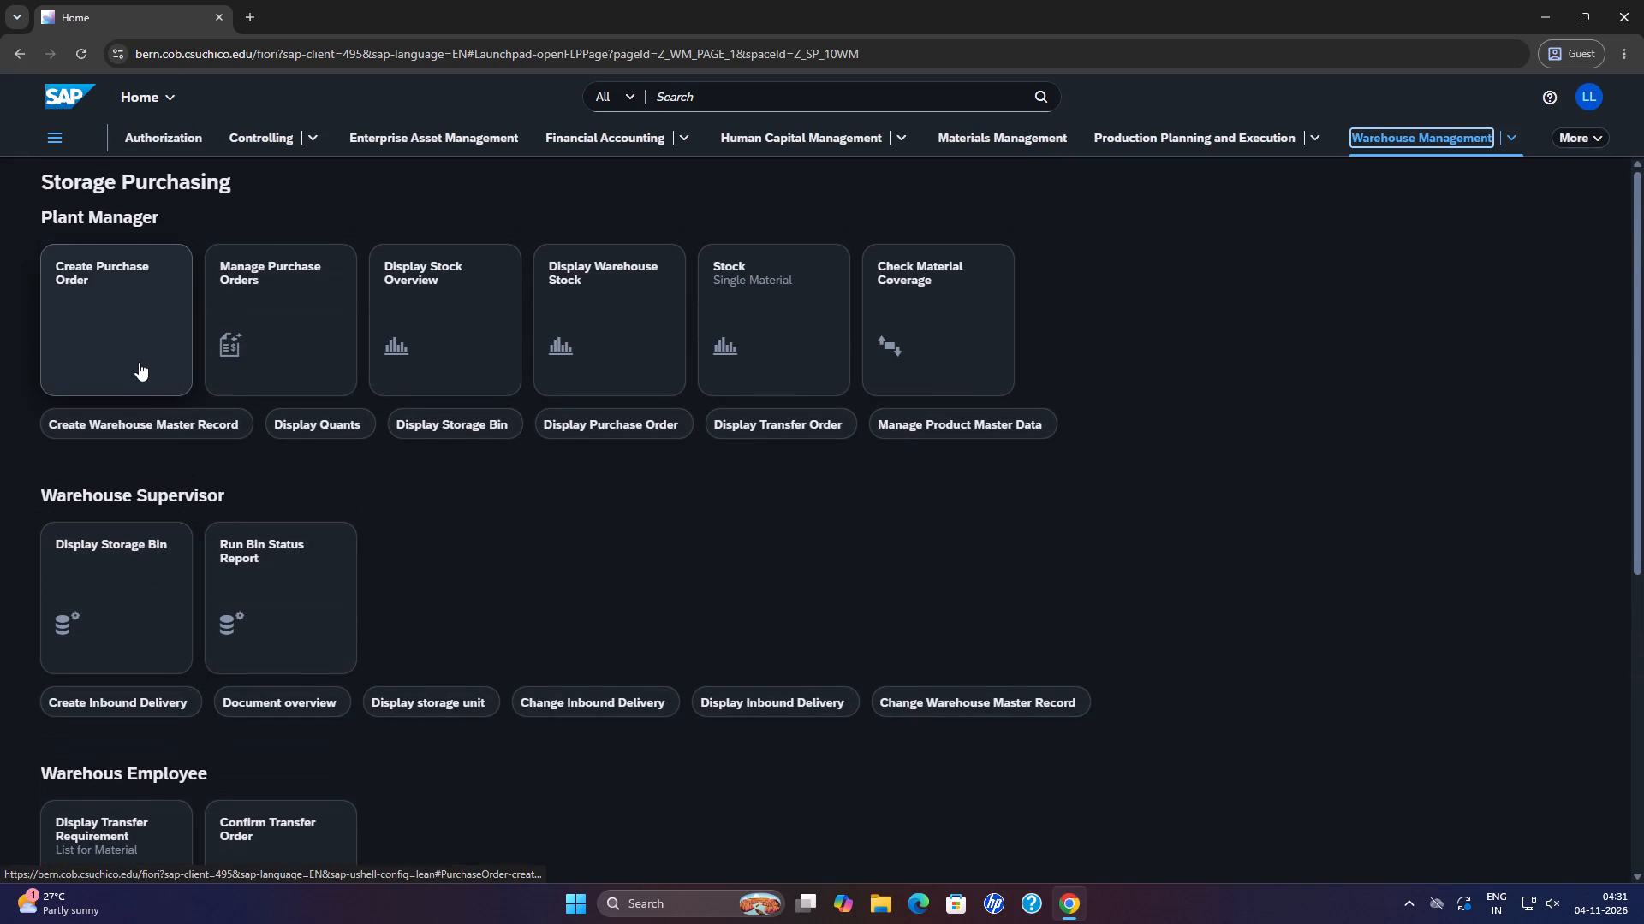
left_click(139, 362)
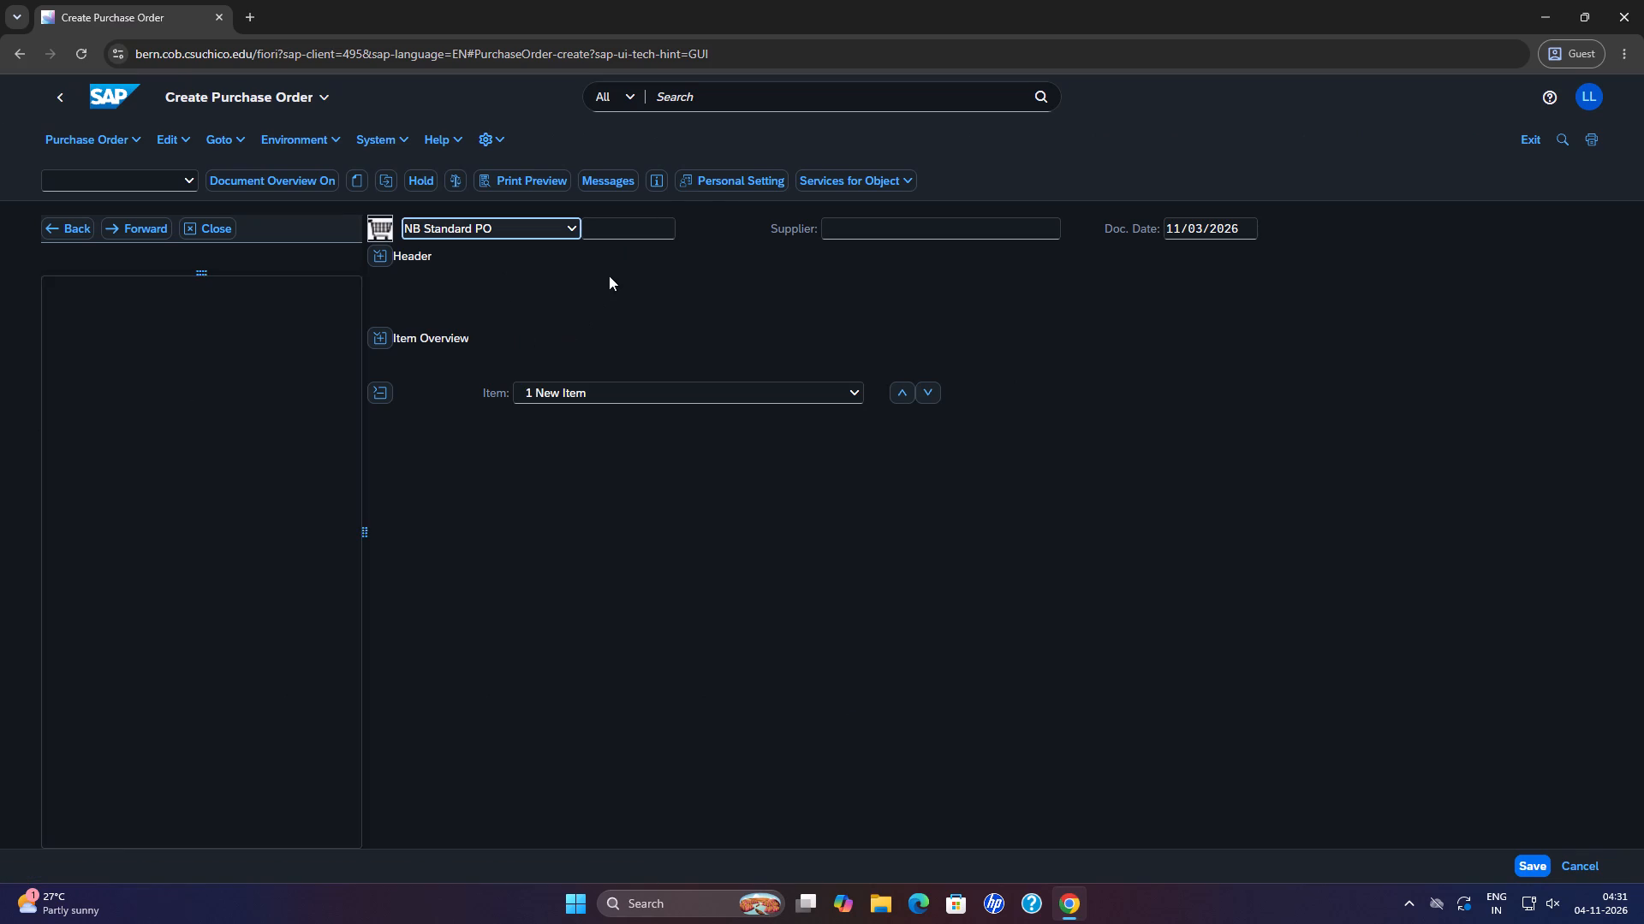
Enter supplier 103030 for the standard purchase order.
left_click(904, 229)
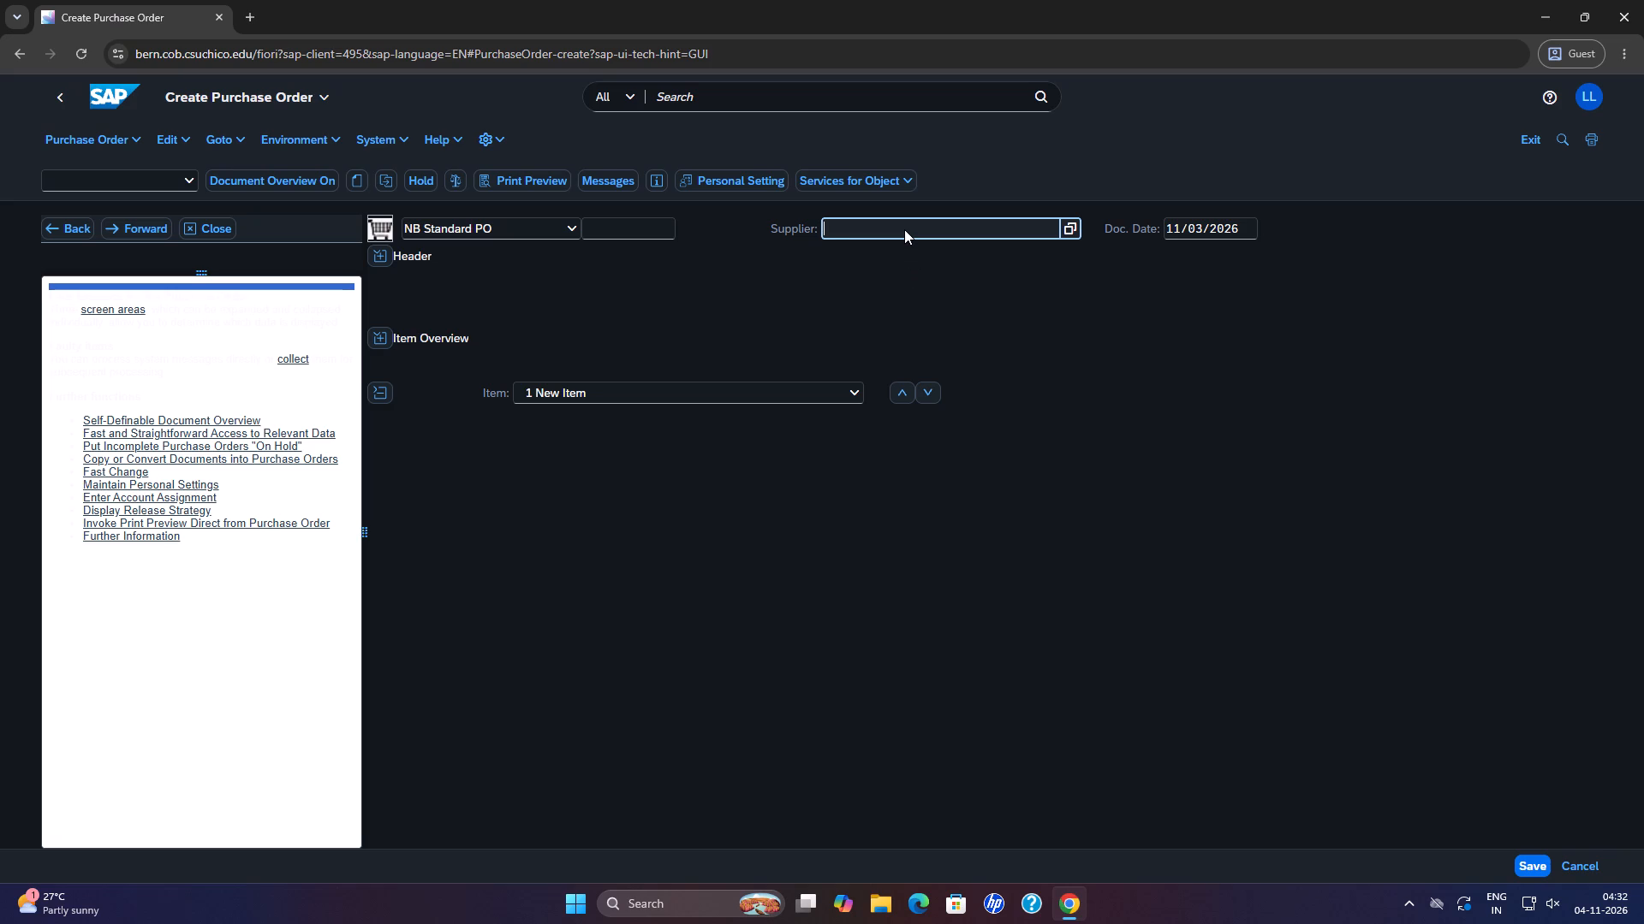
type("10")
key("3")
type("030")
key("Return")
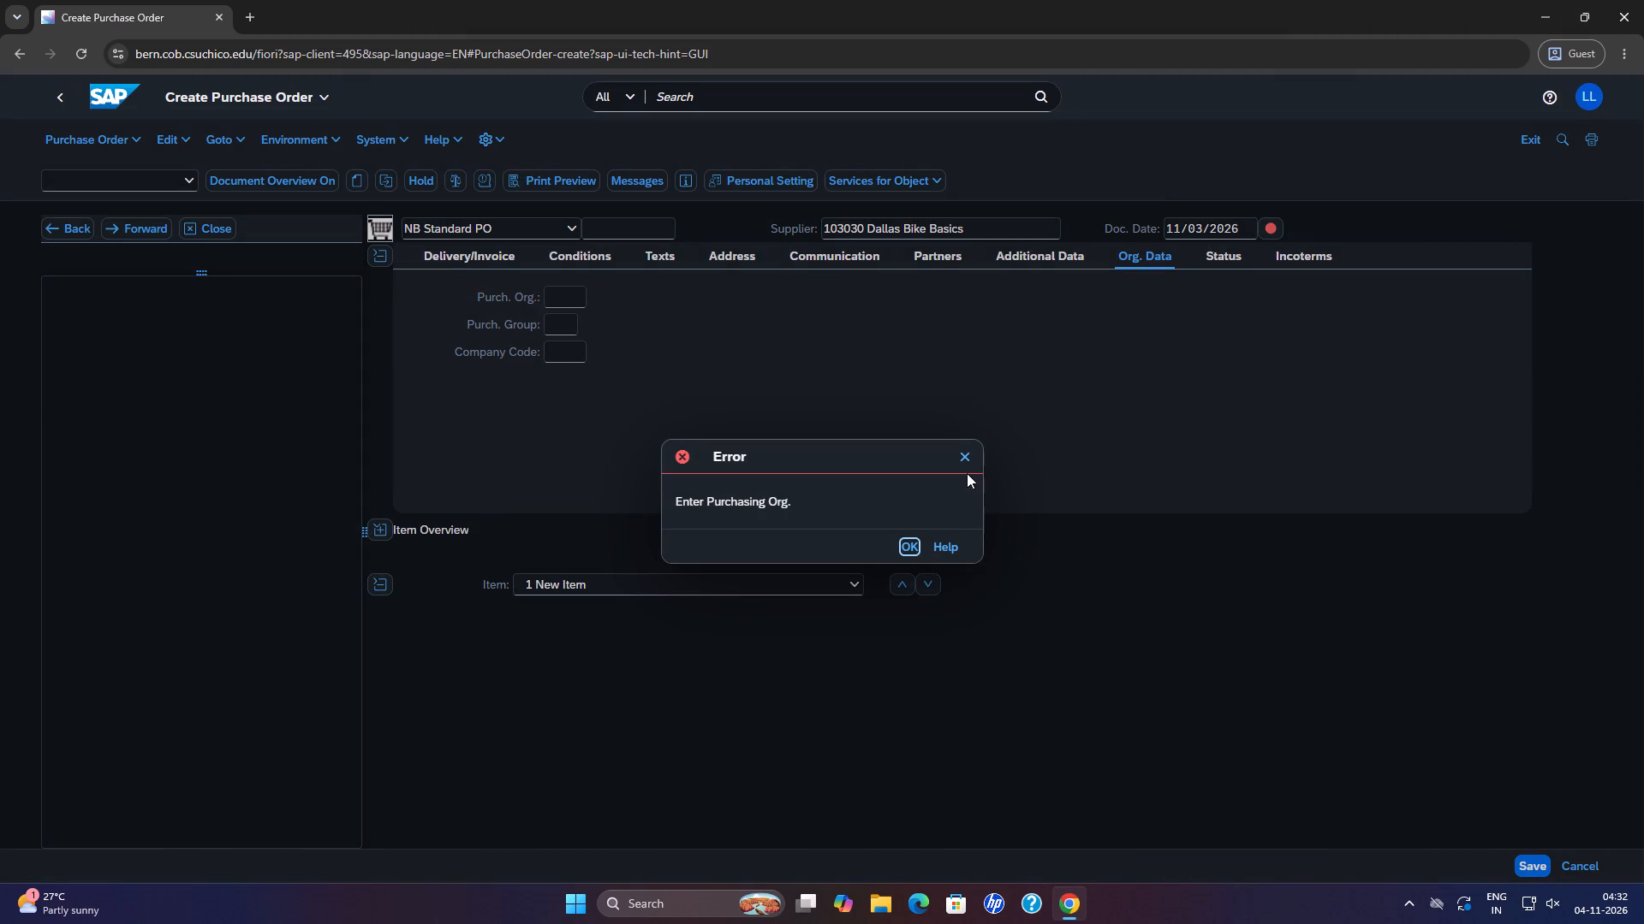
left_click(908, 544)
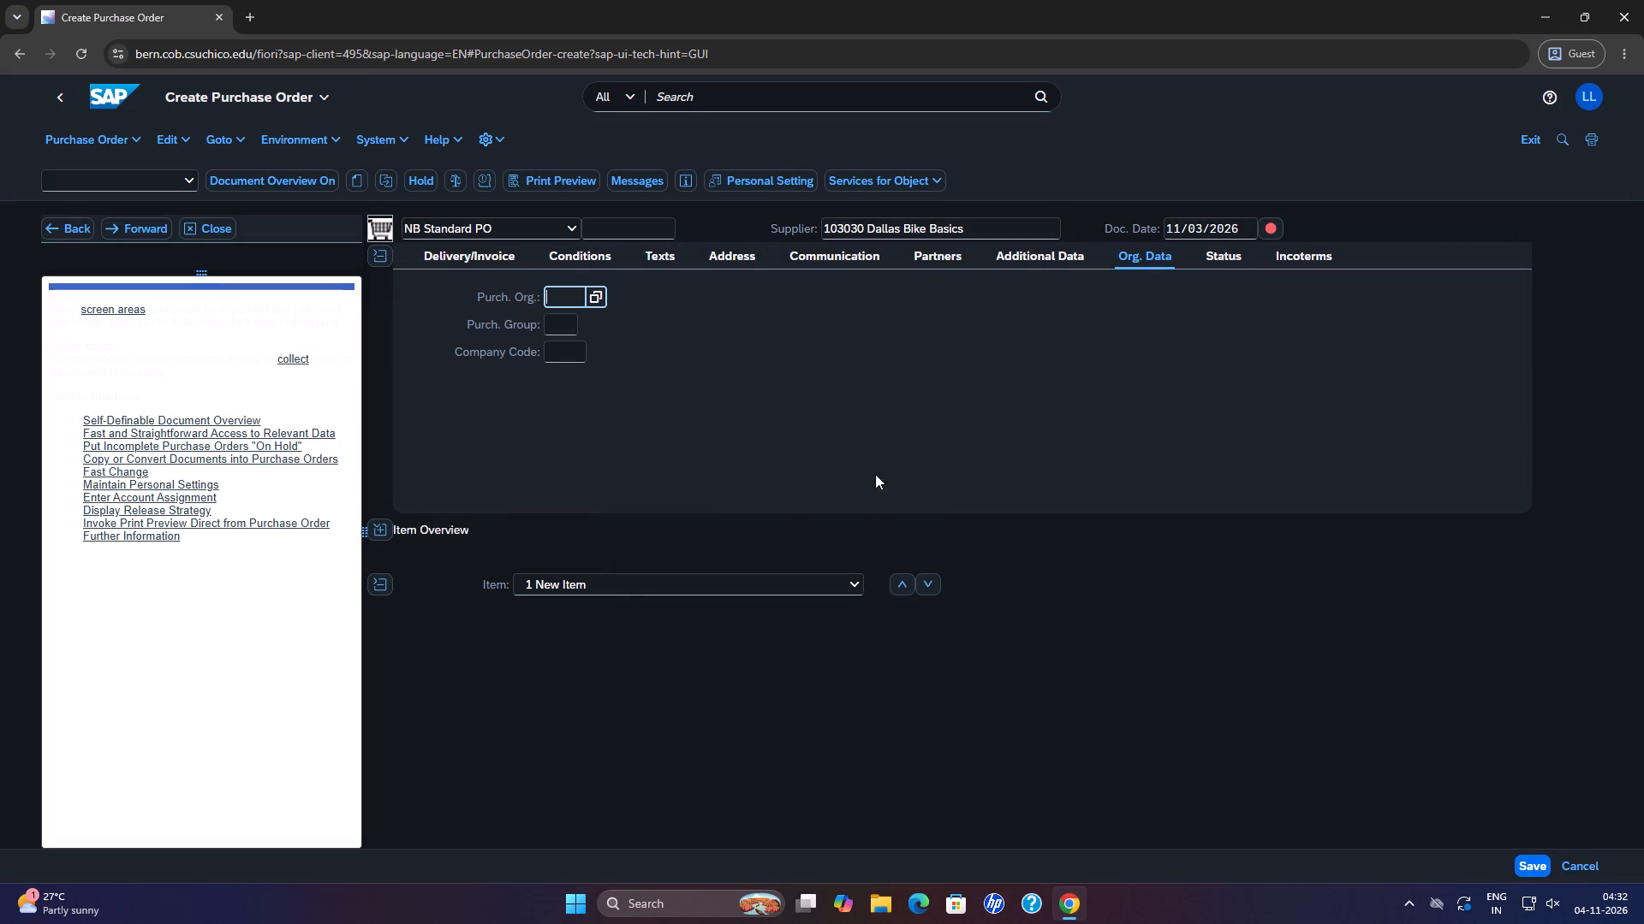
Fill in the organizational data with purchasing organization US00, purchasing group N00 and company code US00.
left_click(601, 297)
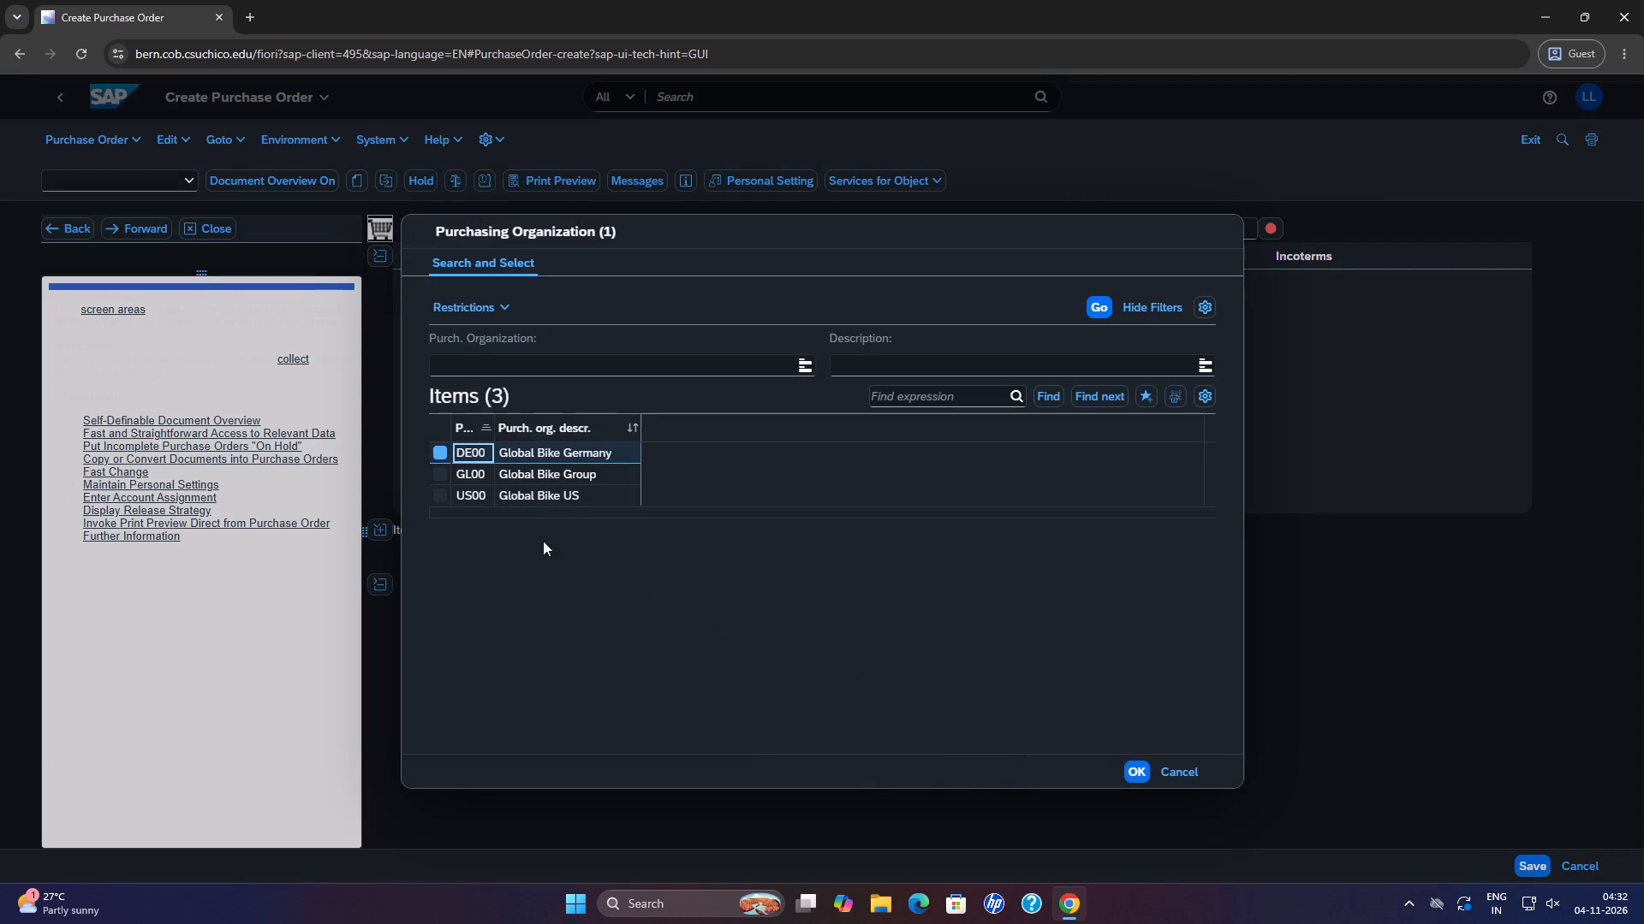
left_click(445, 492)
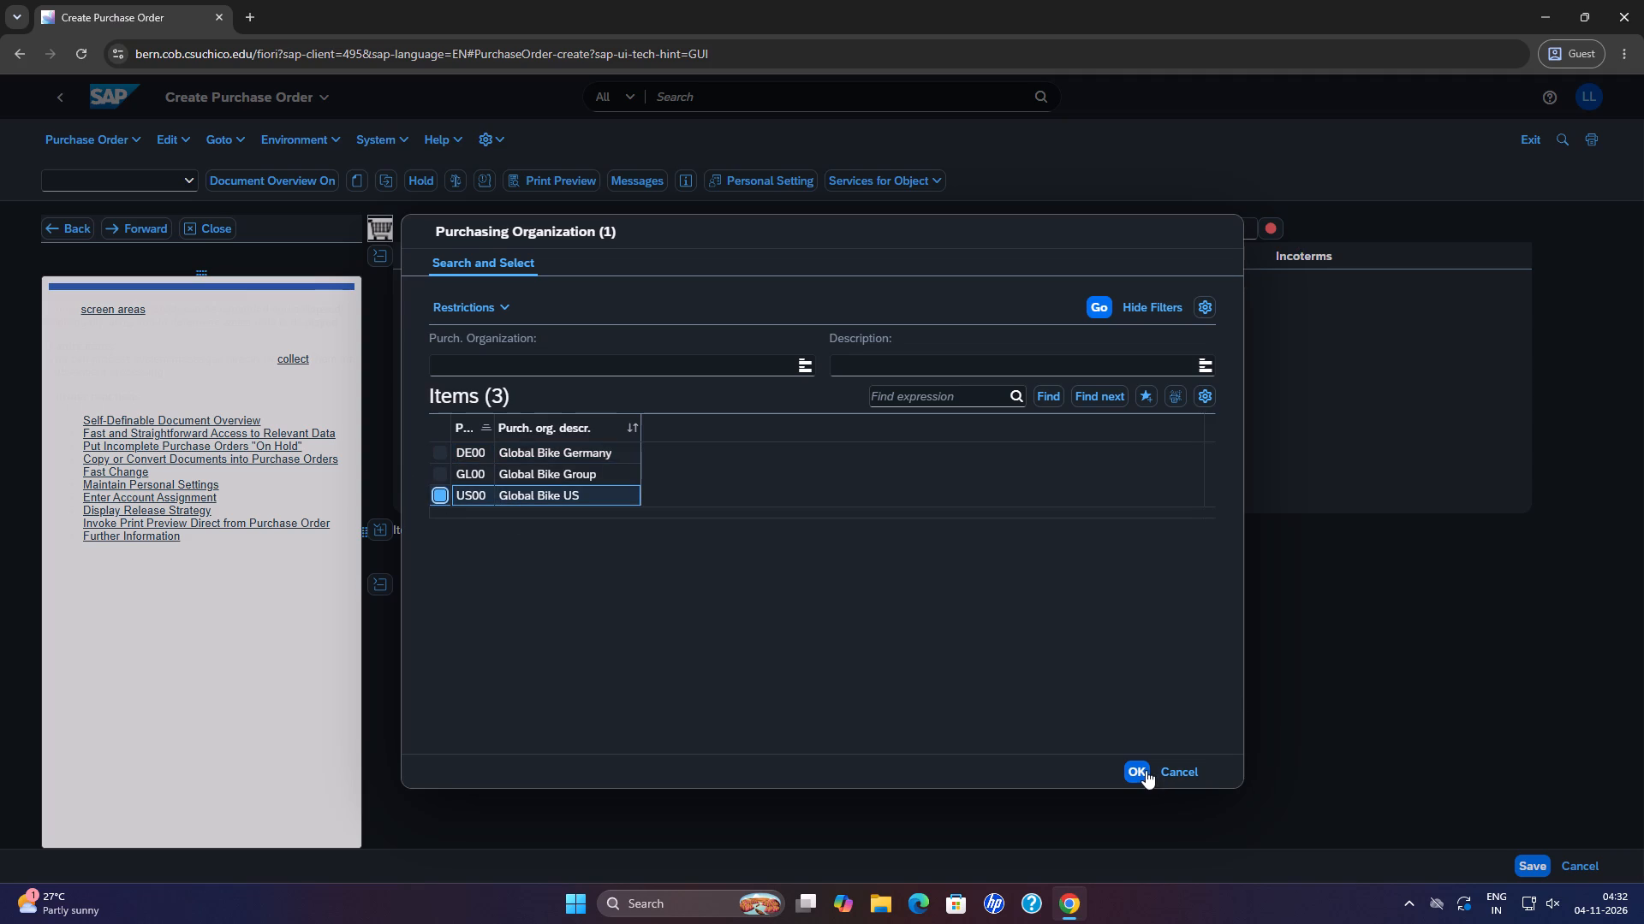
left_click(1146, 770)
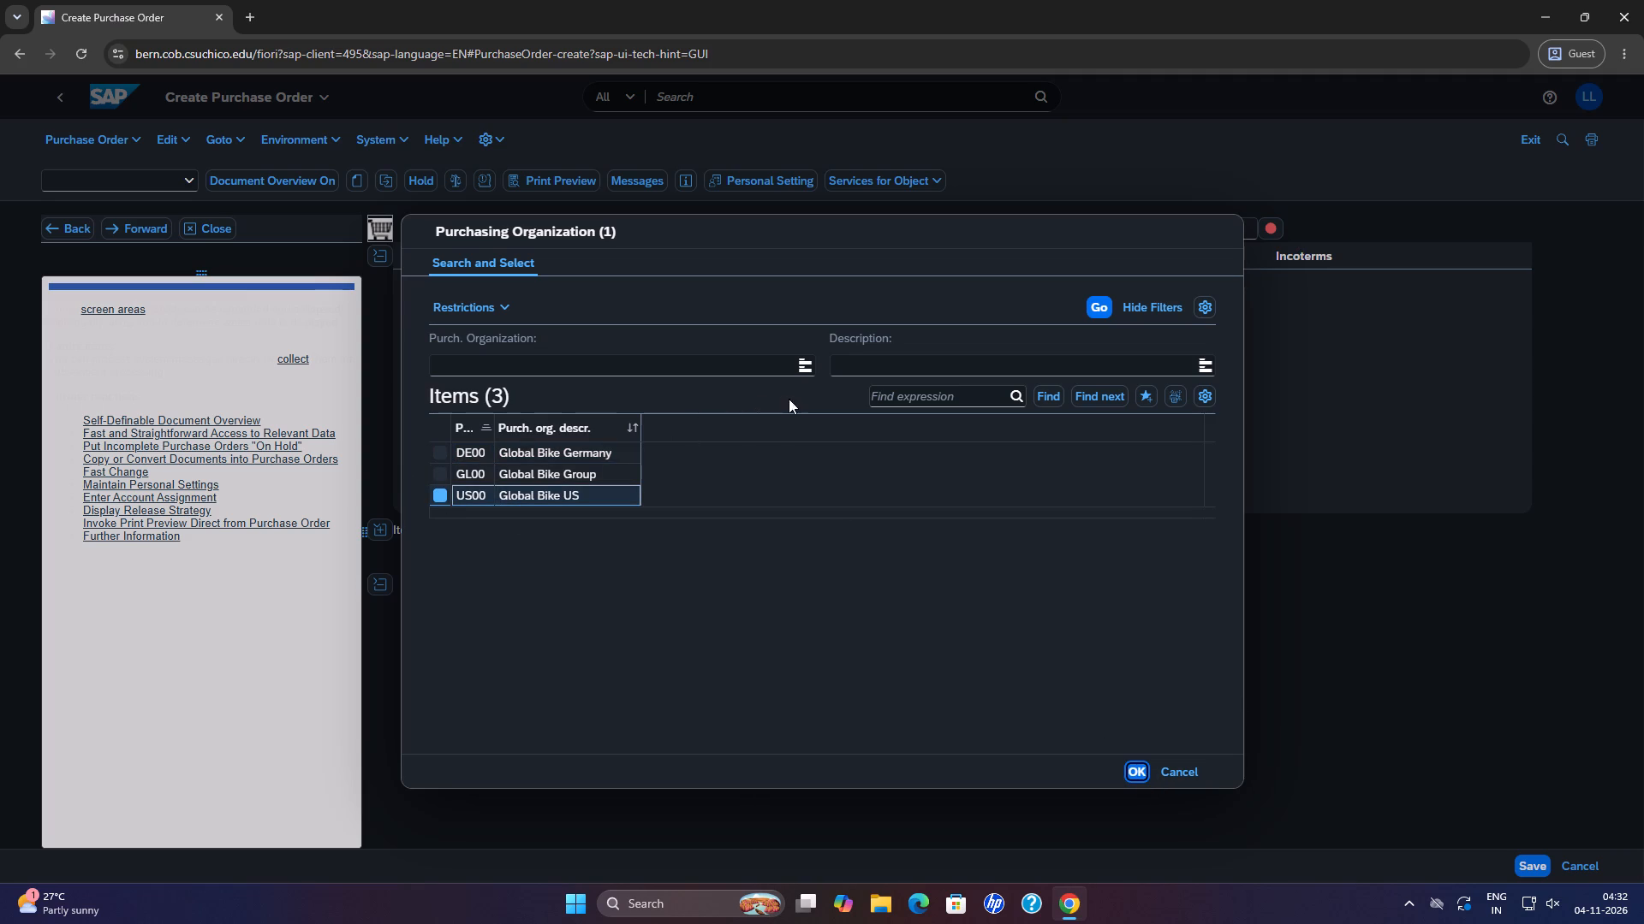
left_click(557, 331)
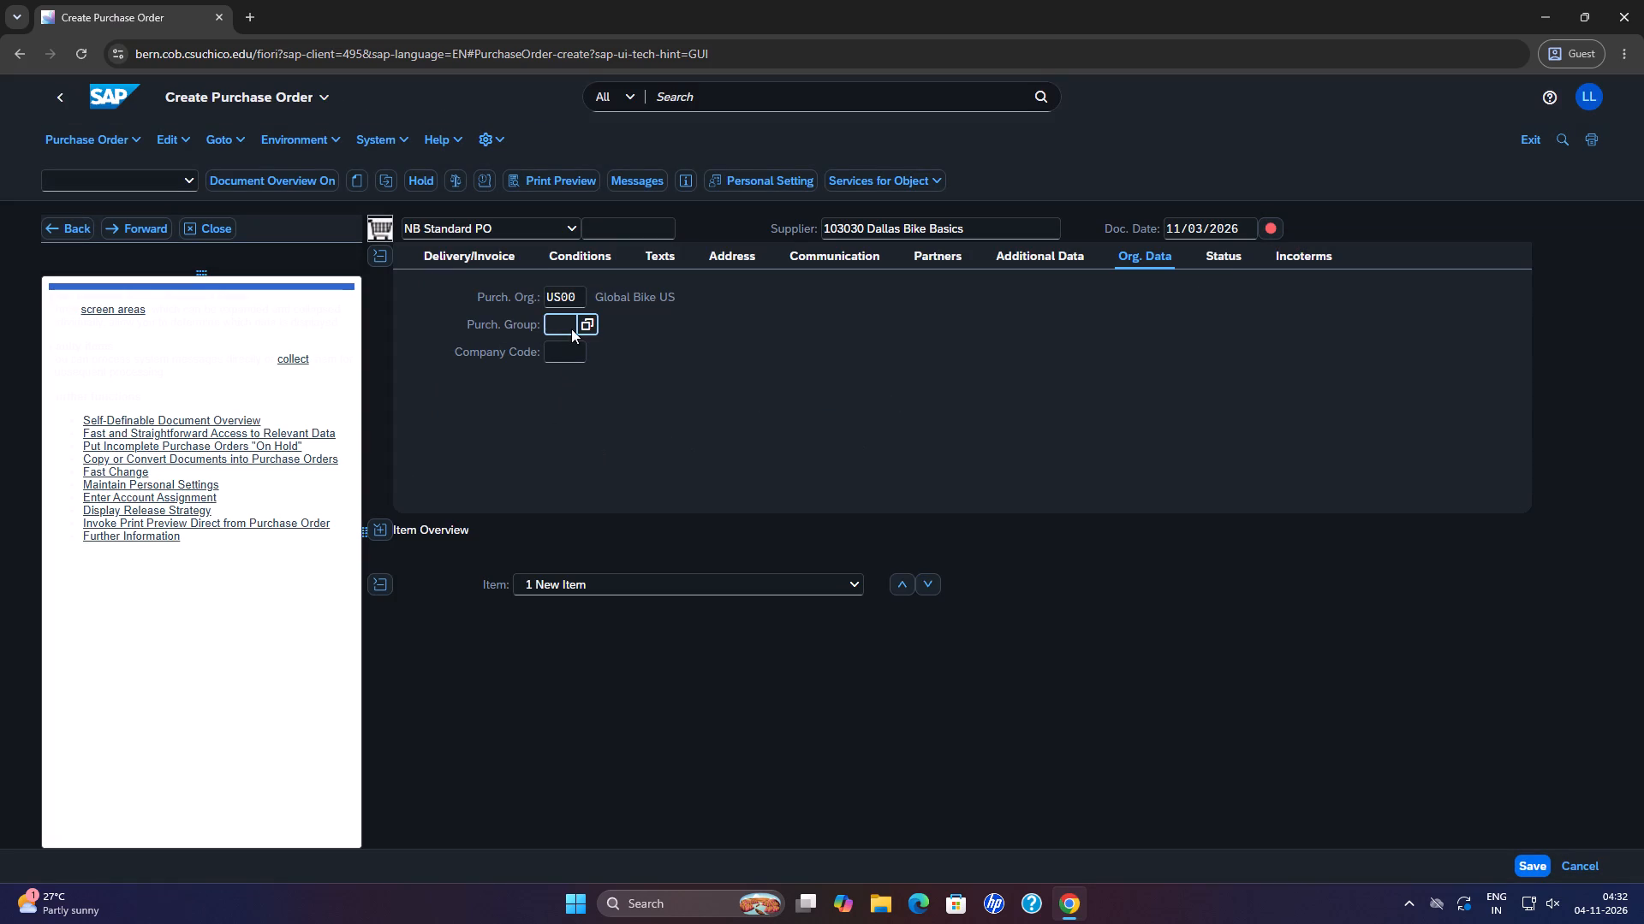
left_click(581, 326)
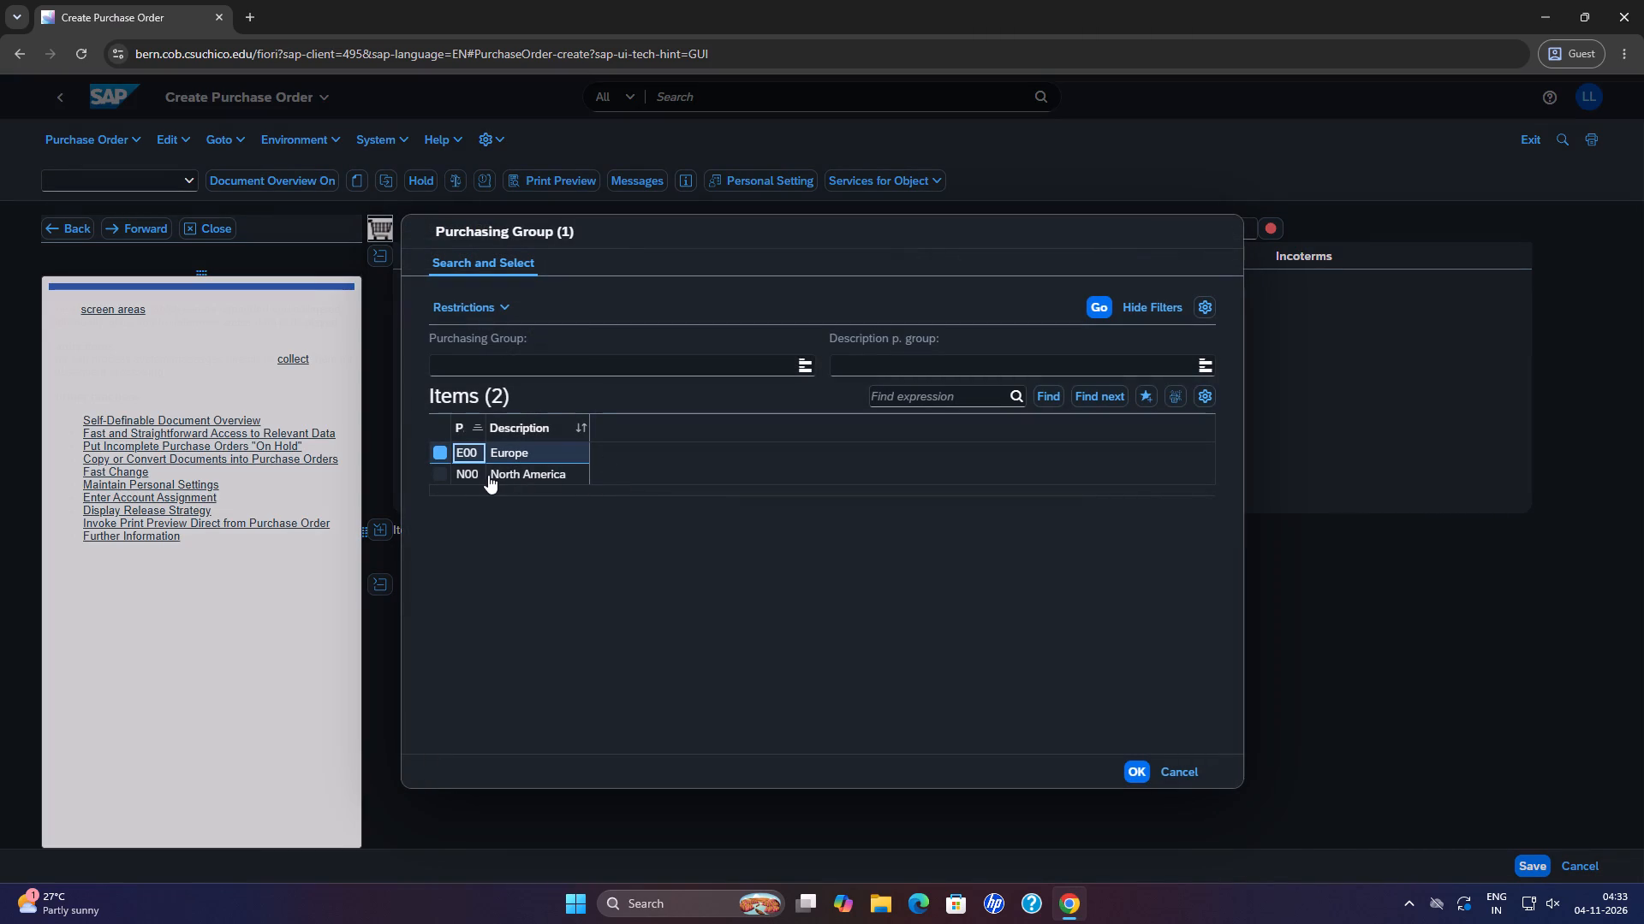
left_click(453, 478)
left_click(1135, 765)
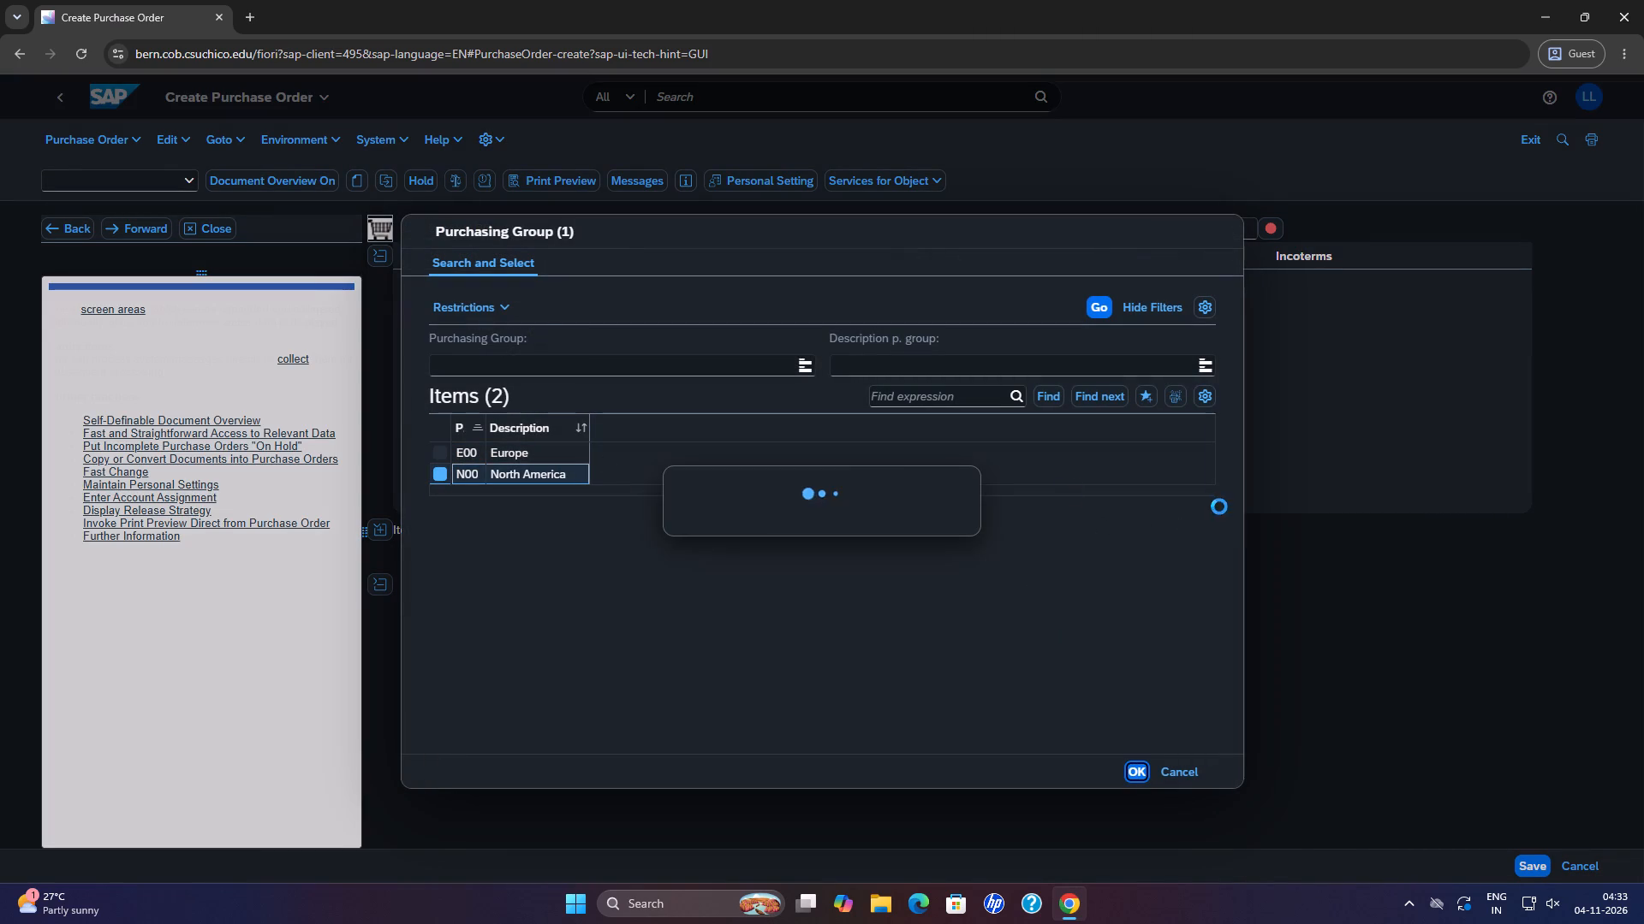
left_click(563, 356)
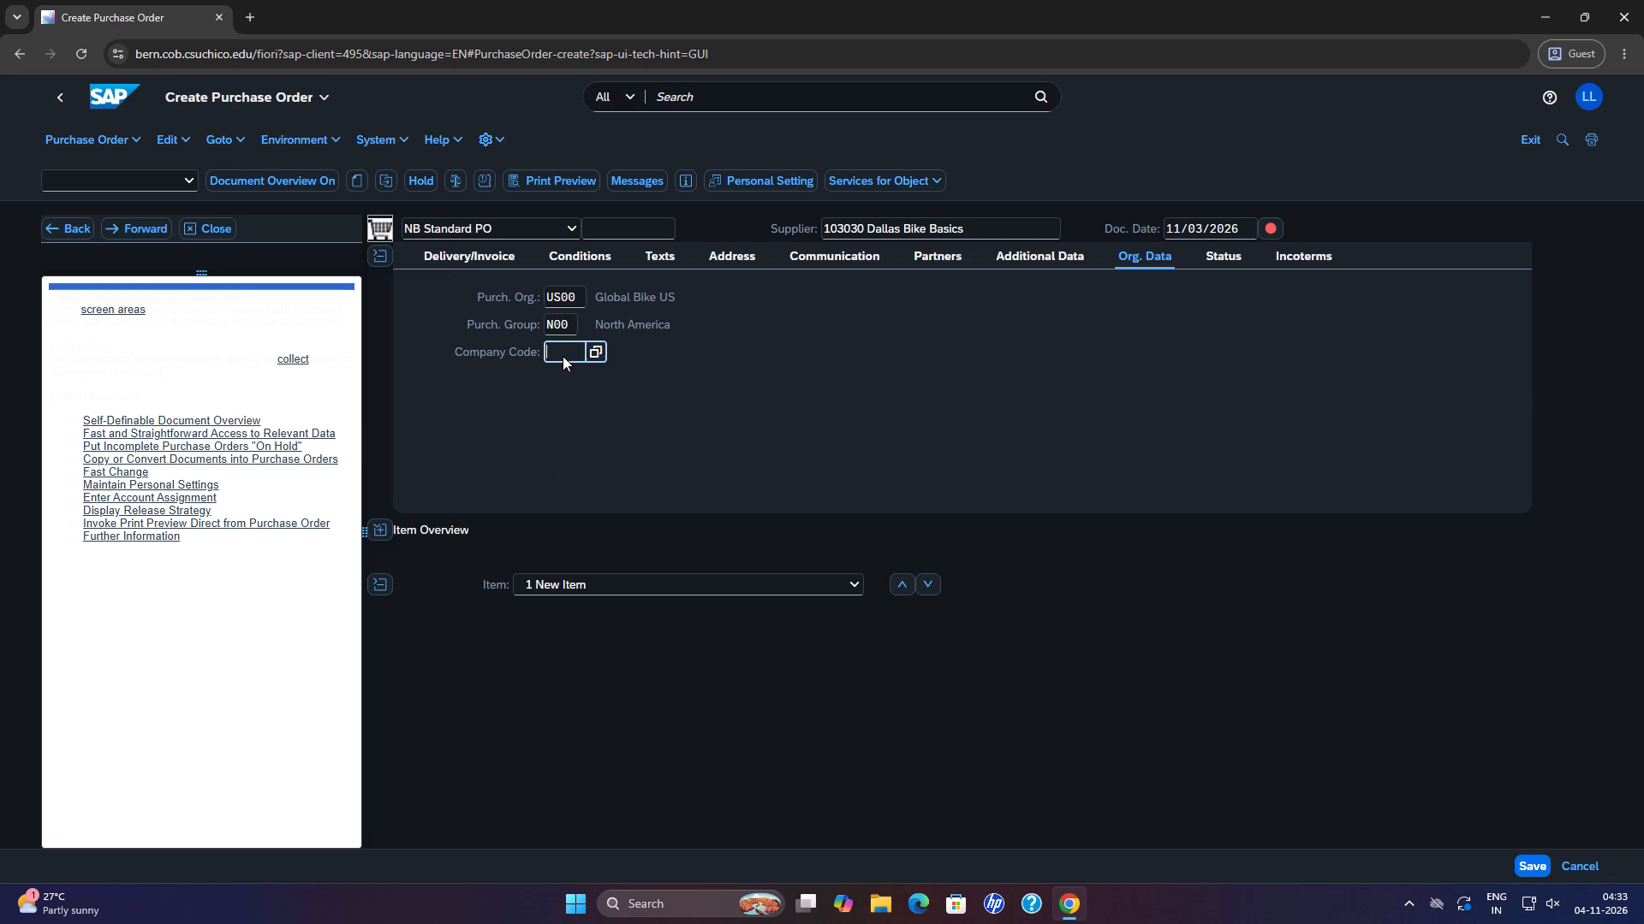
left_click(603, 349)
left_click(551, 479)
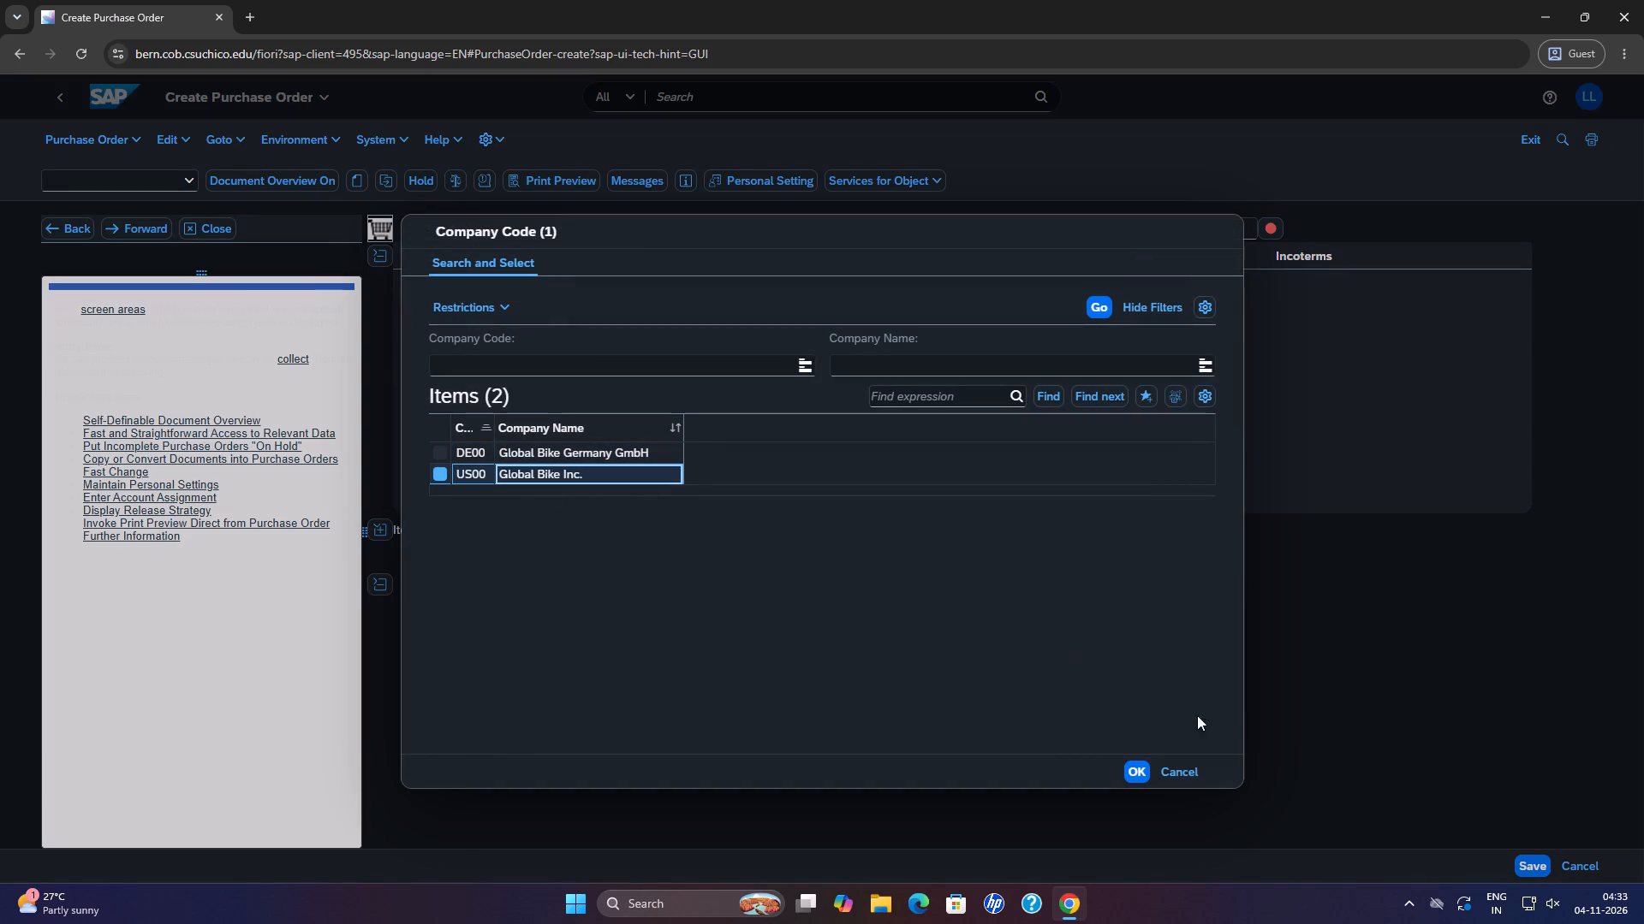
left_click(1138, 773)
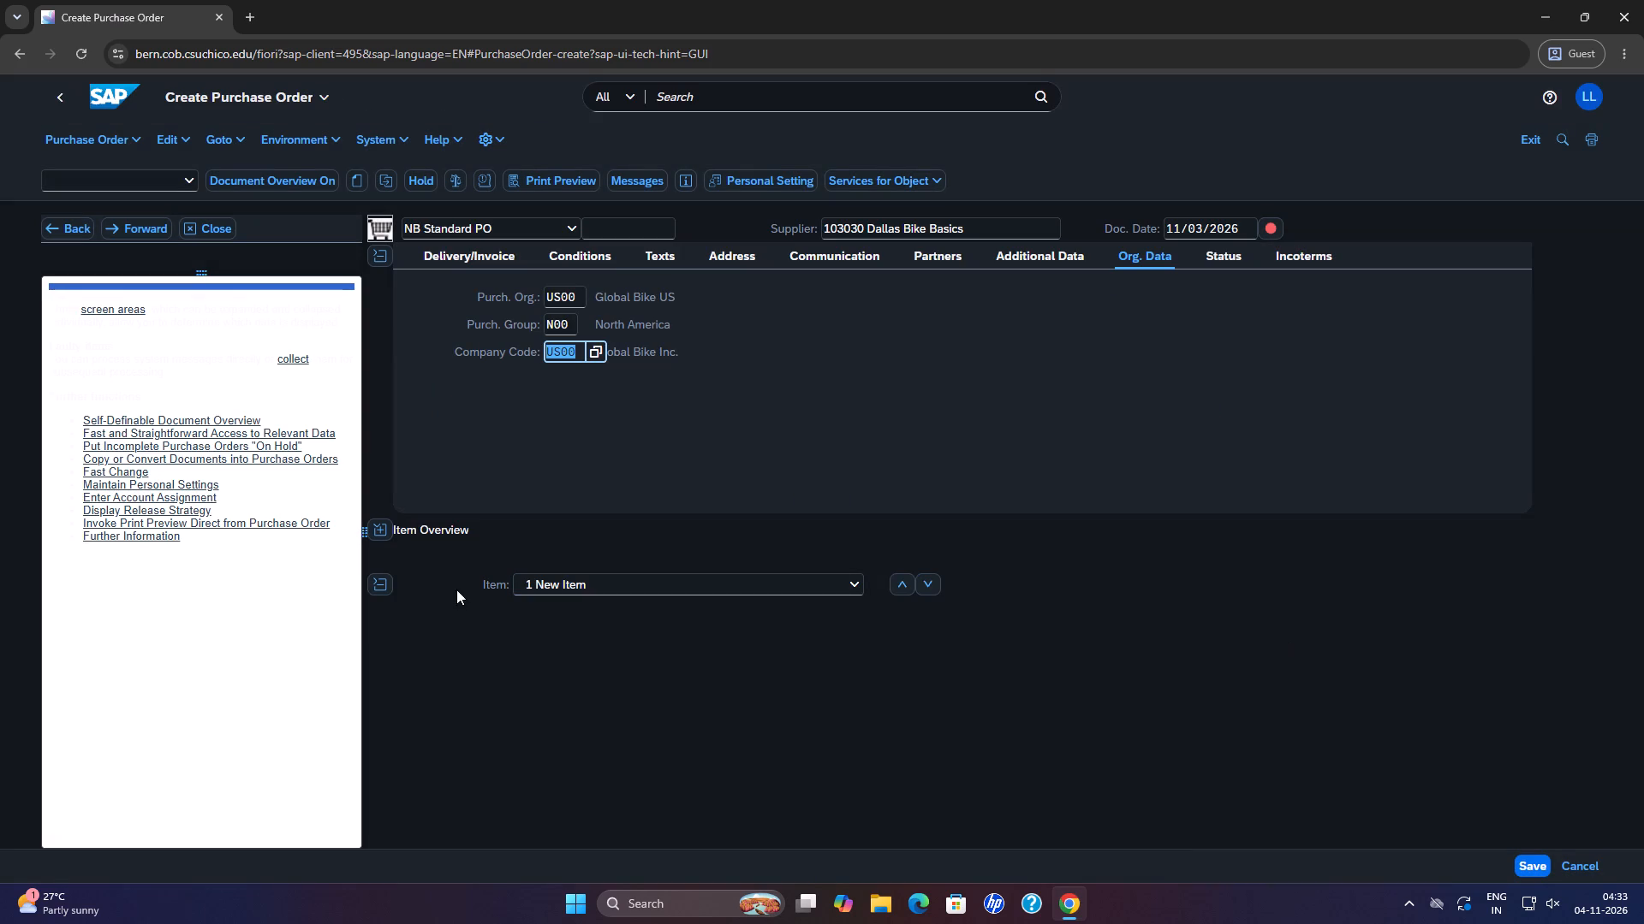
Expand the item overview and enter material DXTR1030 in the first item row.
left_click(376, 530)
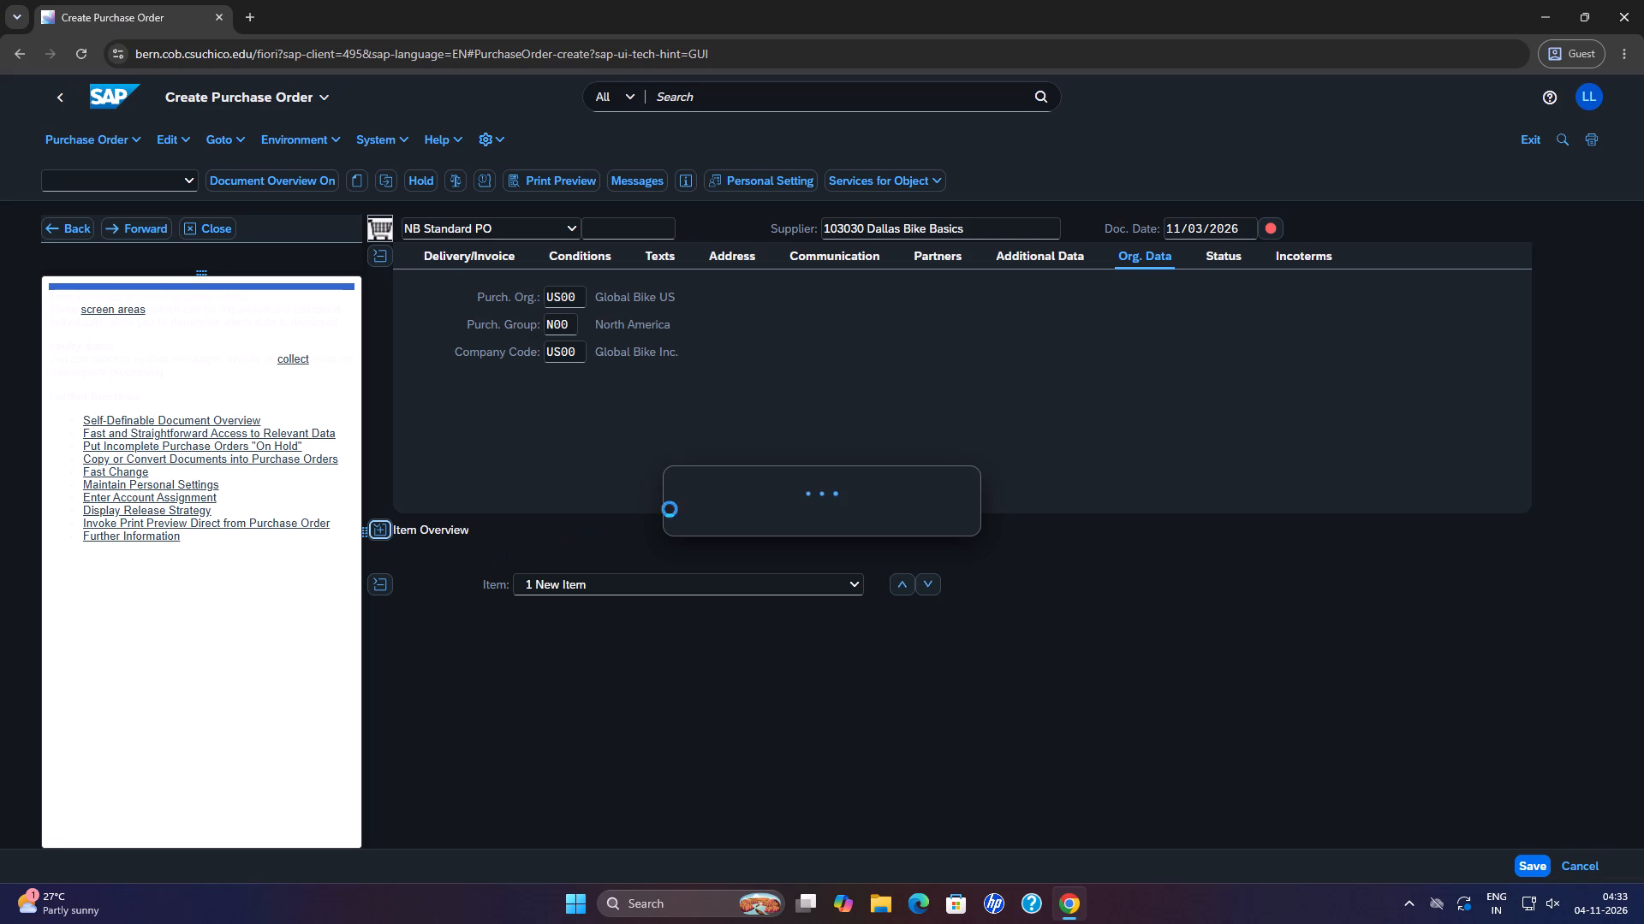
left_click(619, 578)
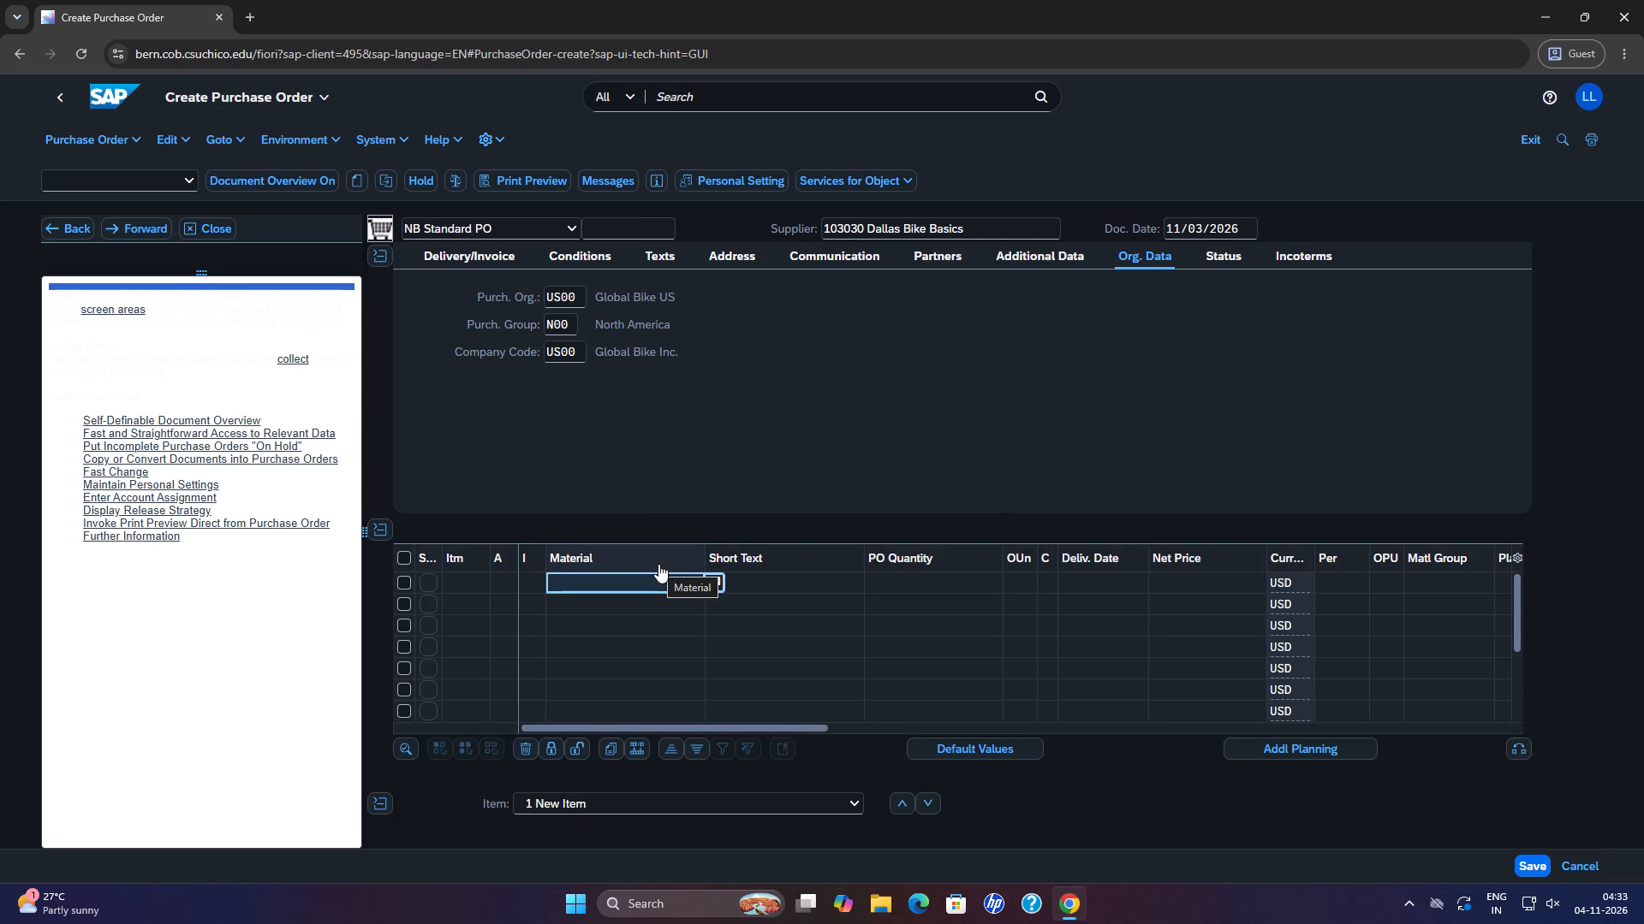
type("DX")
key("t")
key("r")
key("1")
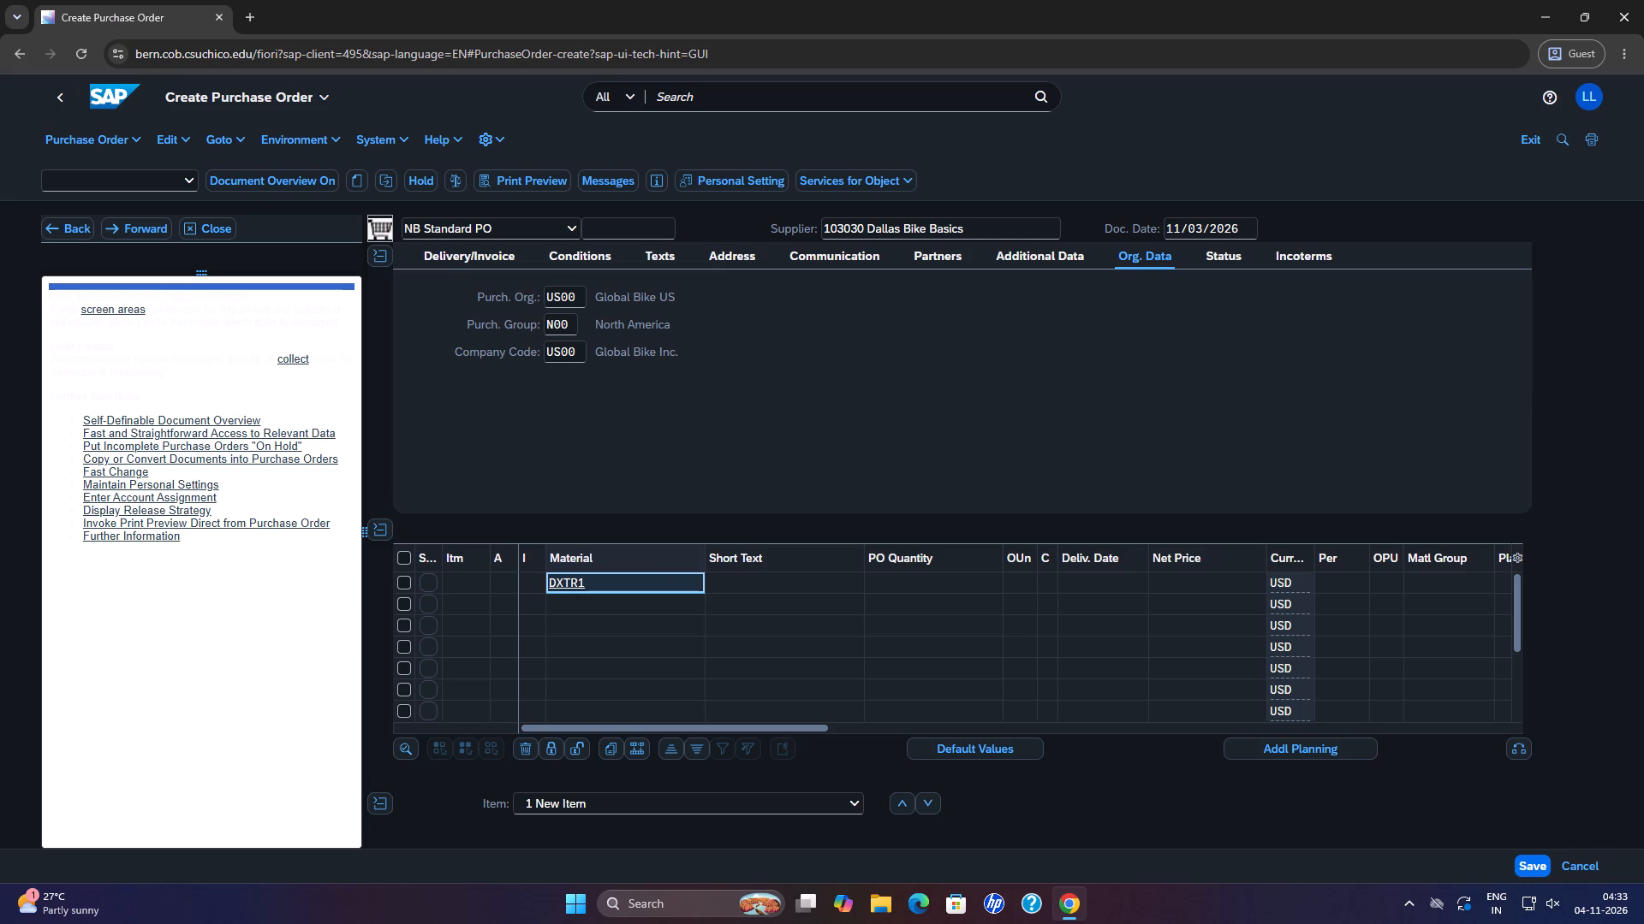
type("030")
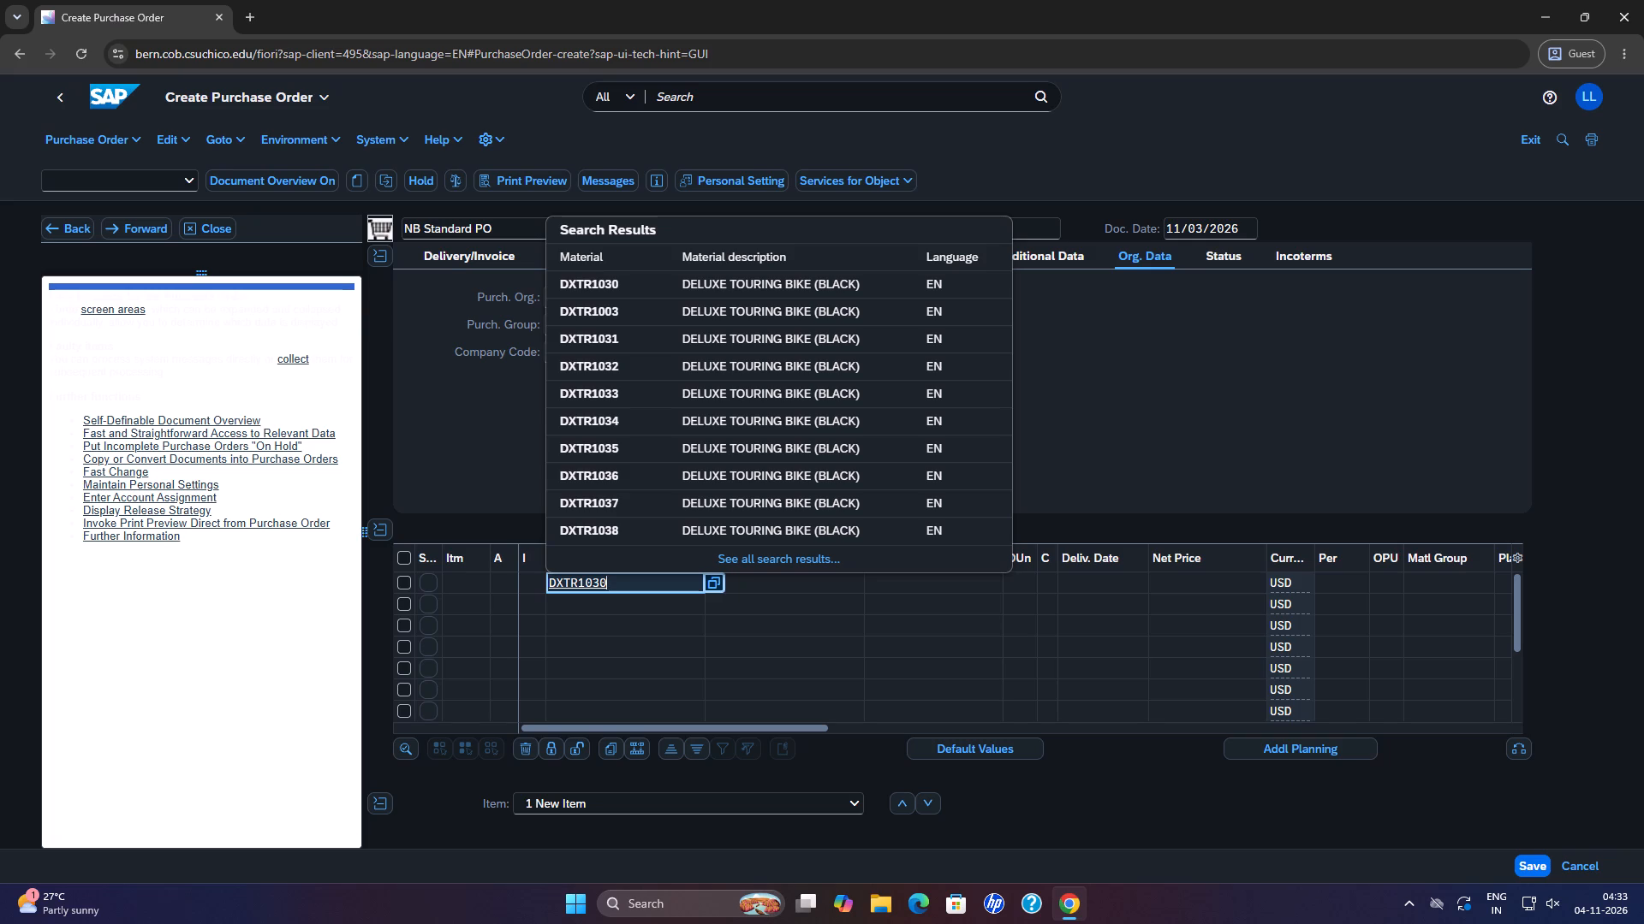
left_click(1219, 417)
Enter "knee Pads" as the short text of the DXTR1030 item.
left_click(788, 577)
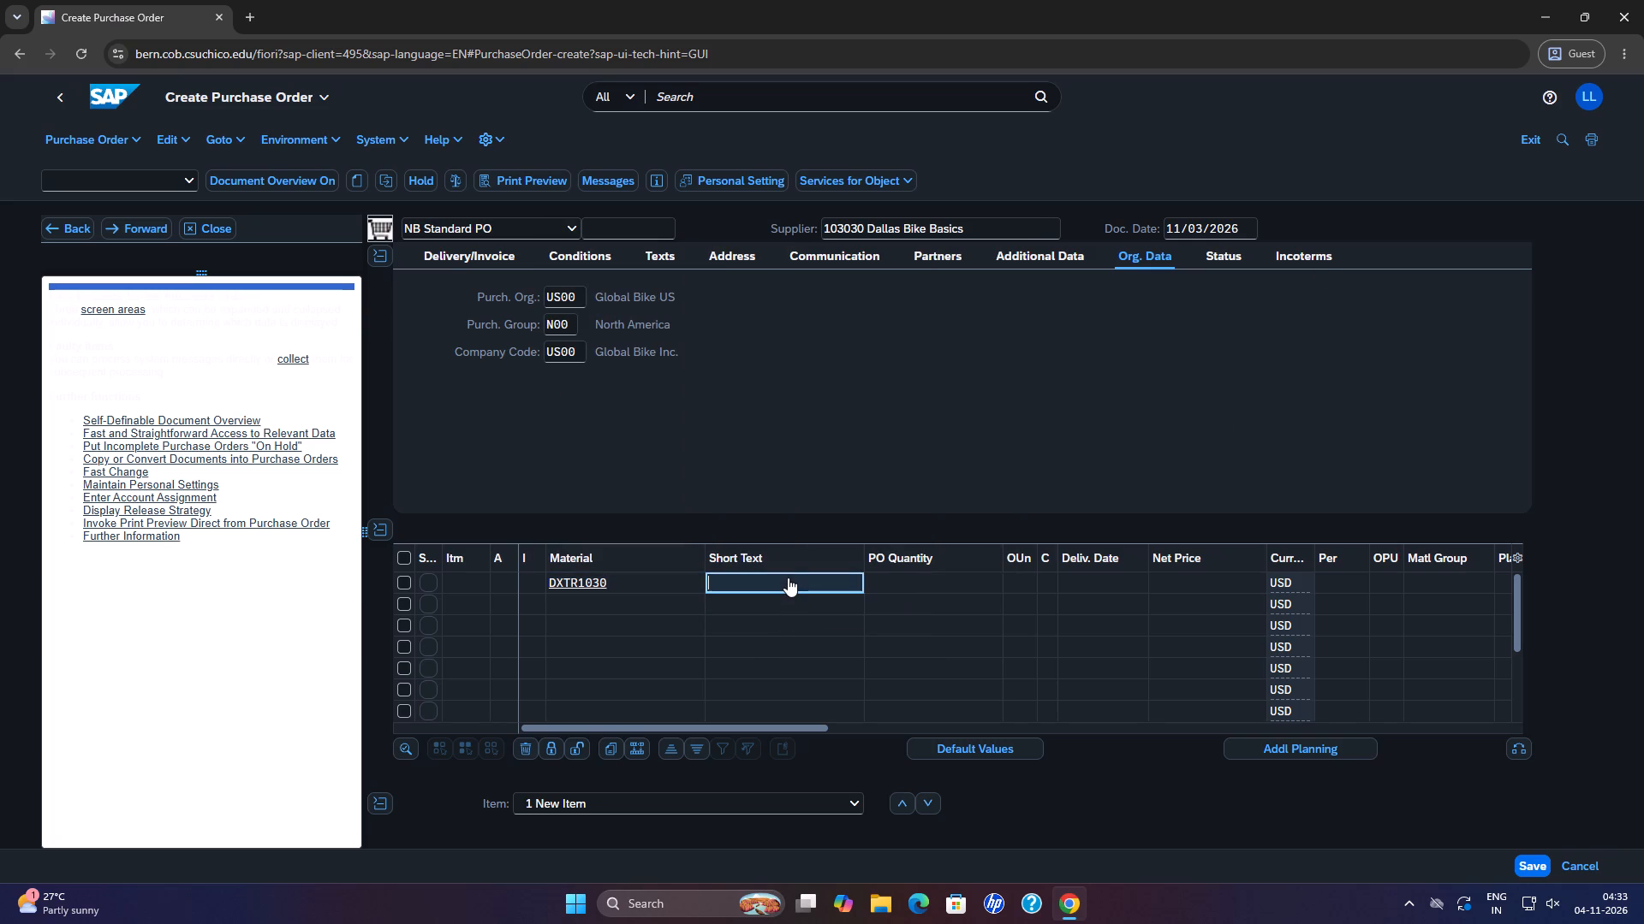
type("KNEE")
key("space")
key("BackSpace")
key("BackSpace")
key("BackSpace")
key("BackSpace")
key("BackSpace")
type("knee")
key("space")
type("pads")
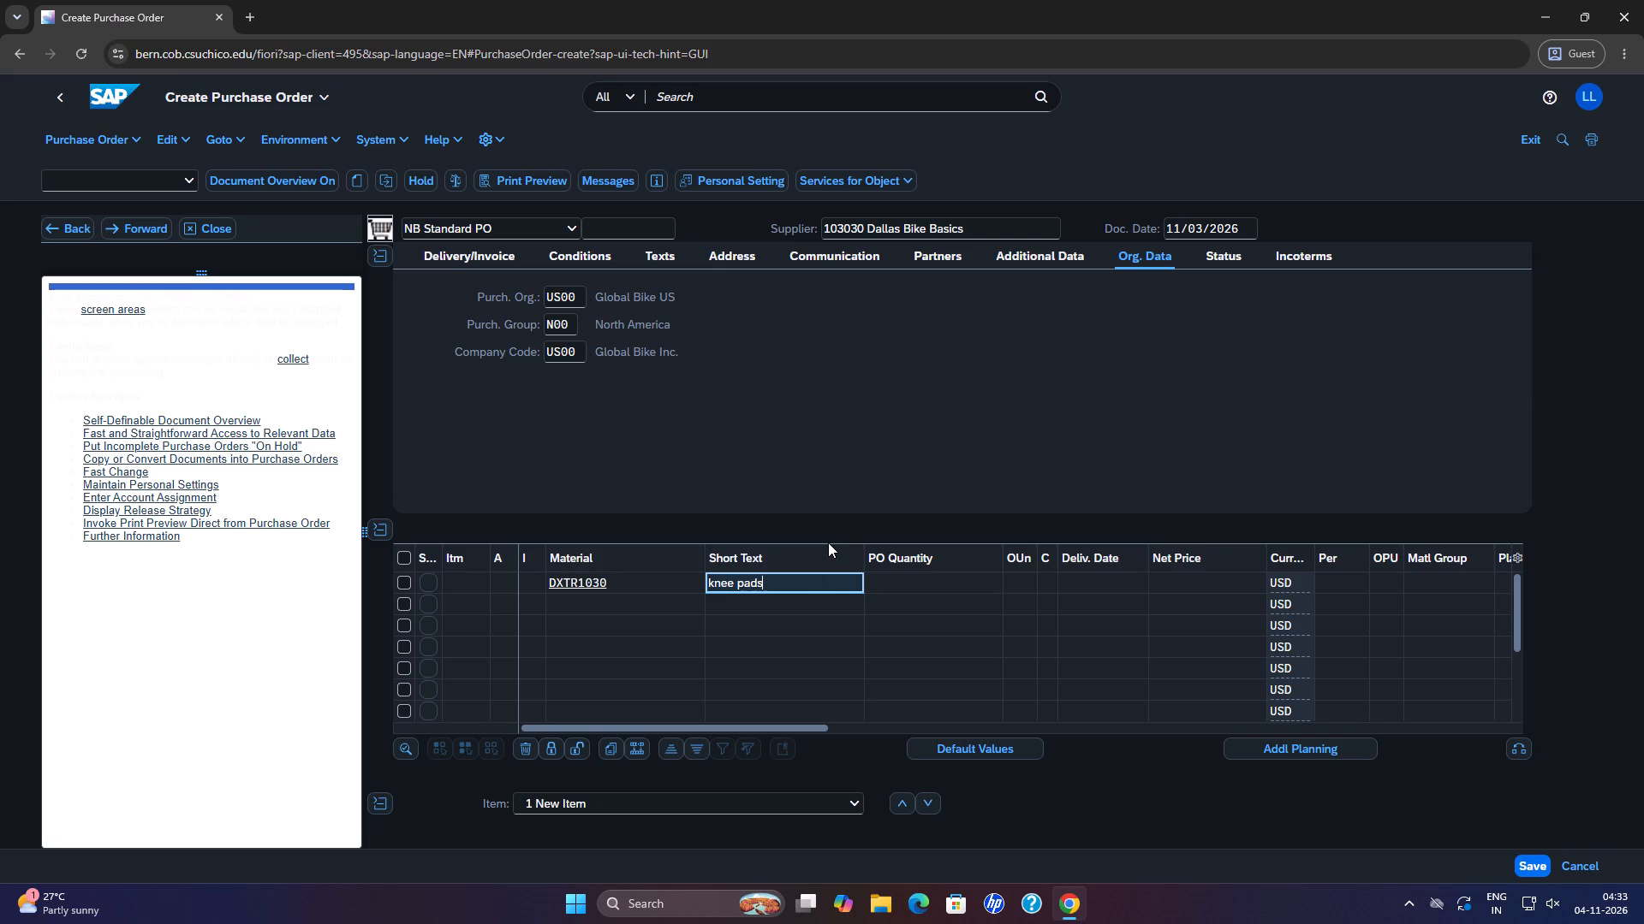
key("BackSpace")
key("BackSpace")
key("BackSpace")
key("BackSpace")
type("PAds")
key("BackSpace")
key("BackSpace")
key("BackSpace")
type("sds")
key("BackSpace")
key("BackSpace")
key("BackSpace")
type("ads")
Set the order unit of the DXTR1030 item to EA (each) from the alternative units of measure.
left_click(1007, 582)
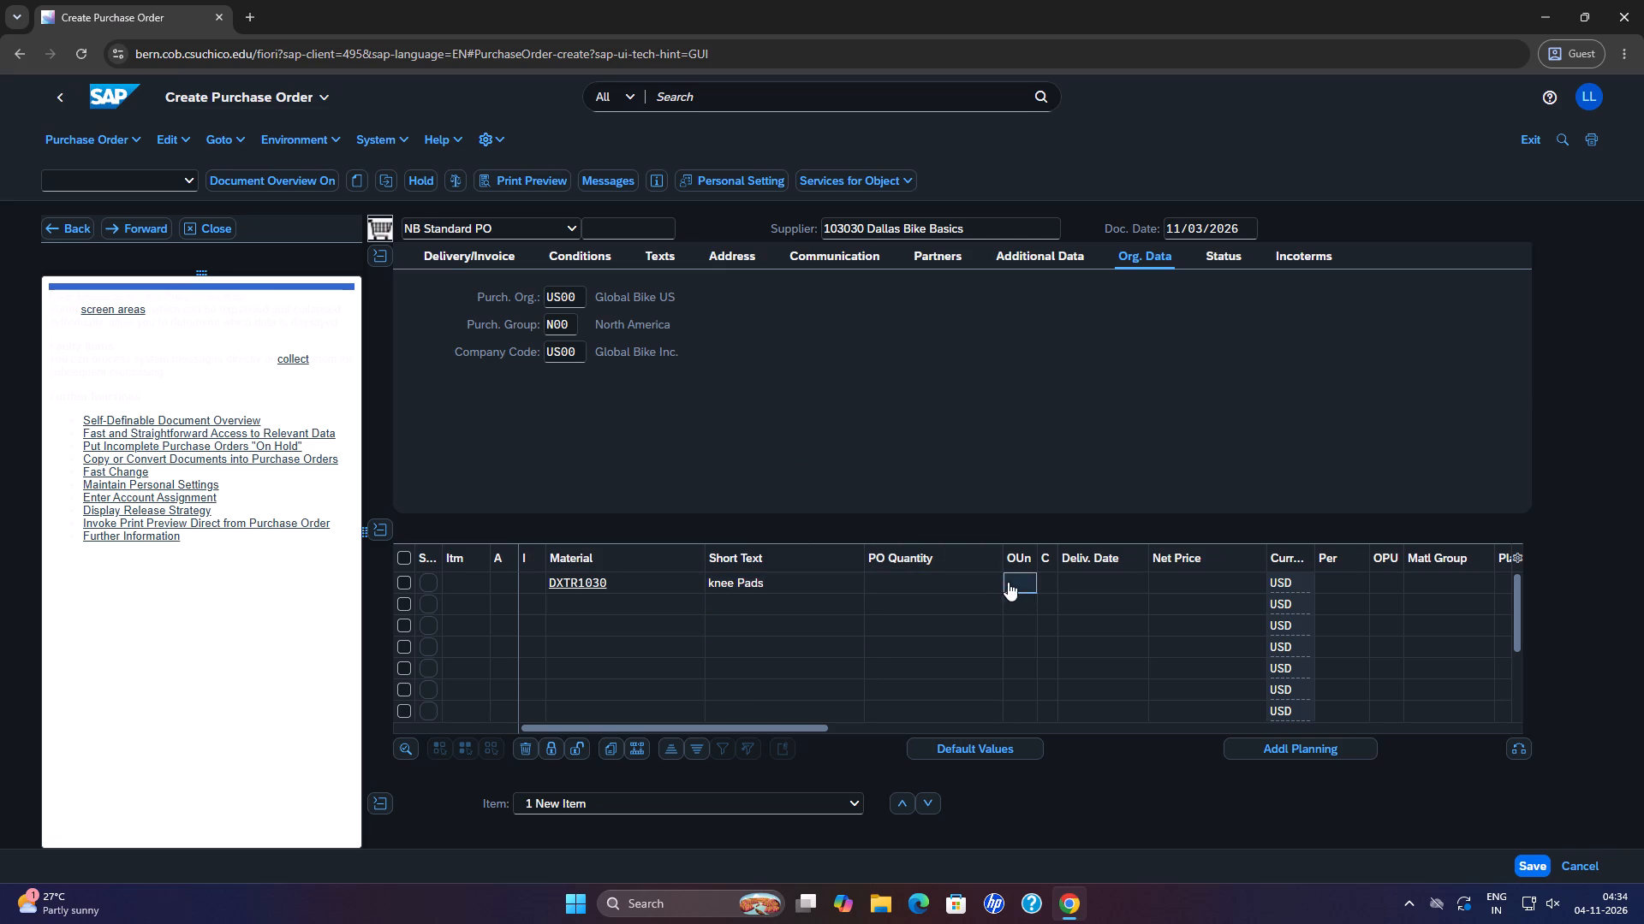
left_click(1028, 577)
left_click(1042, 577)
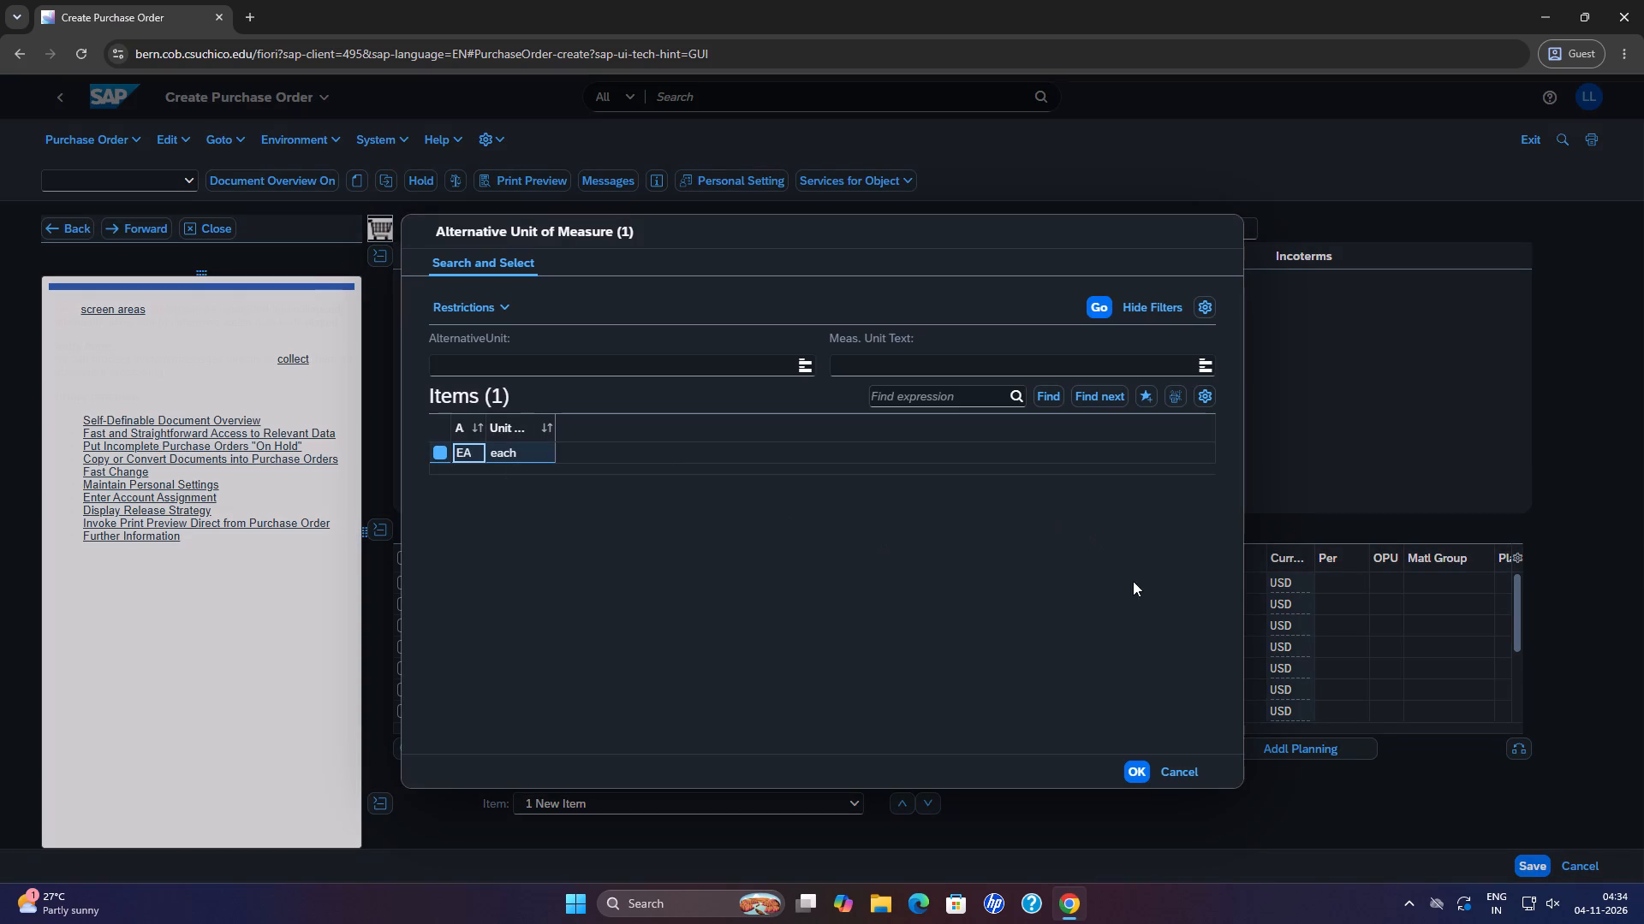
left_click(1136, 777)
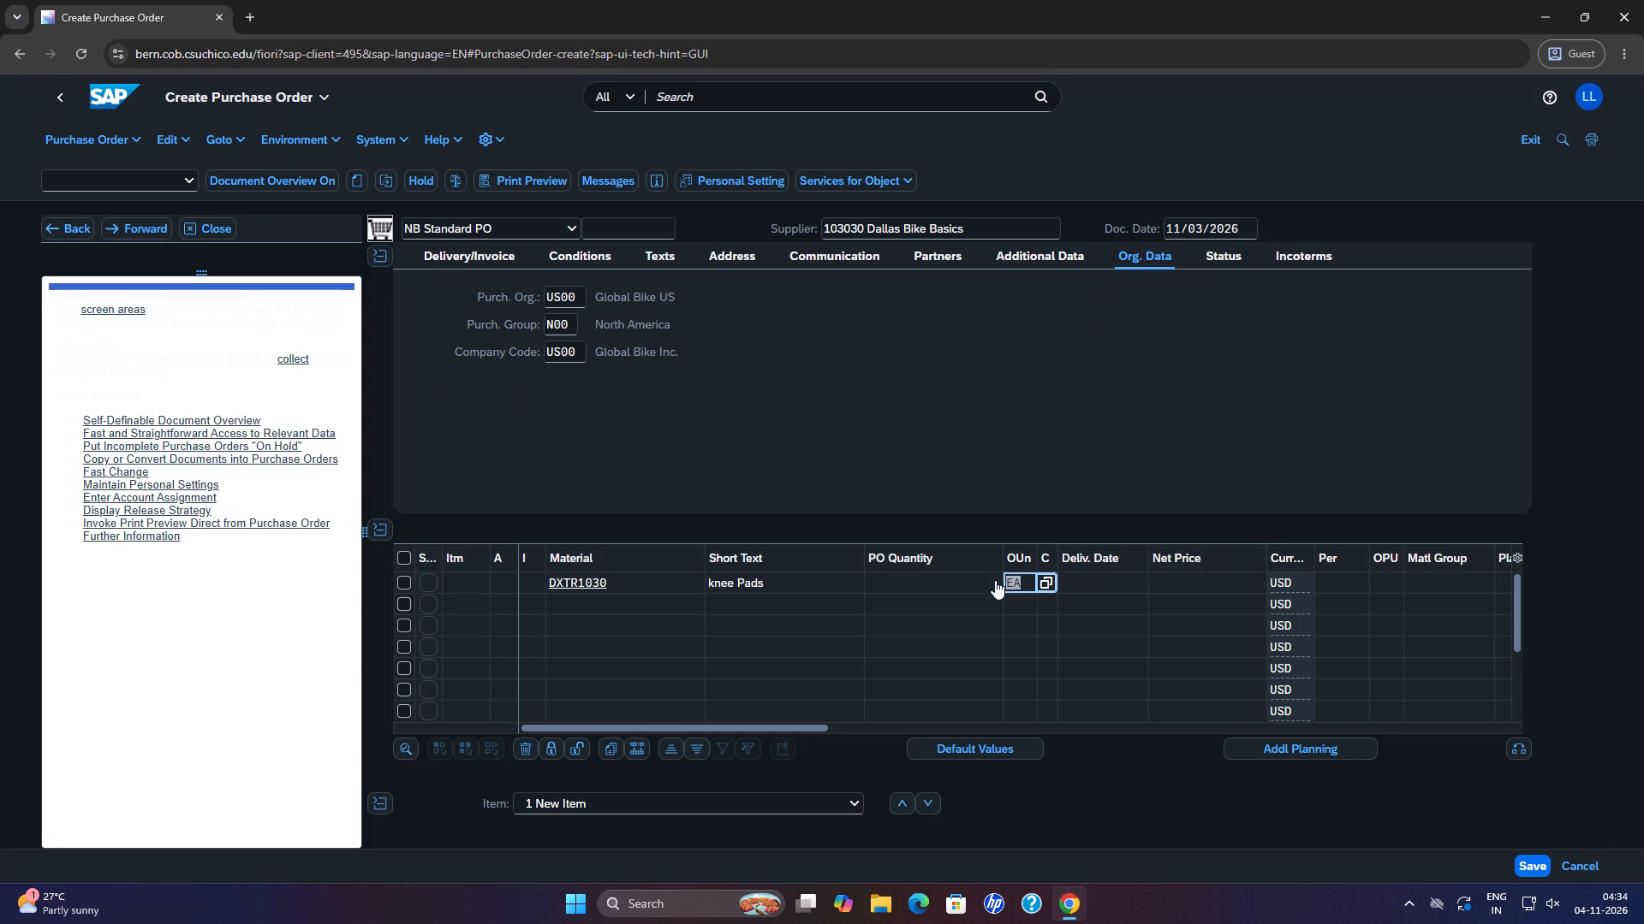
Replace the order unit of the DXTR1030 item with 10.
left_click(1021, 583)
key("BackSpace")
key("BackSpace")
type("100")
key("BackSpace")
Assign plant SD00 (DC San Diego) to the DXTR1030 item.
left_click_drag(812, 729, 905, 726)
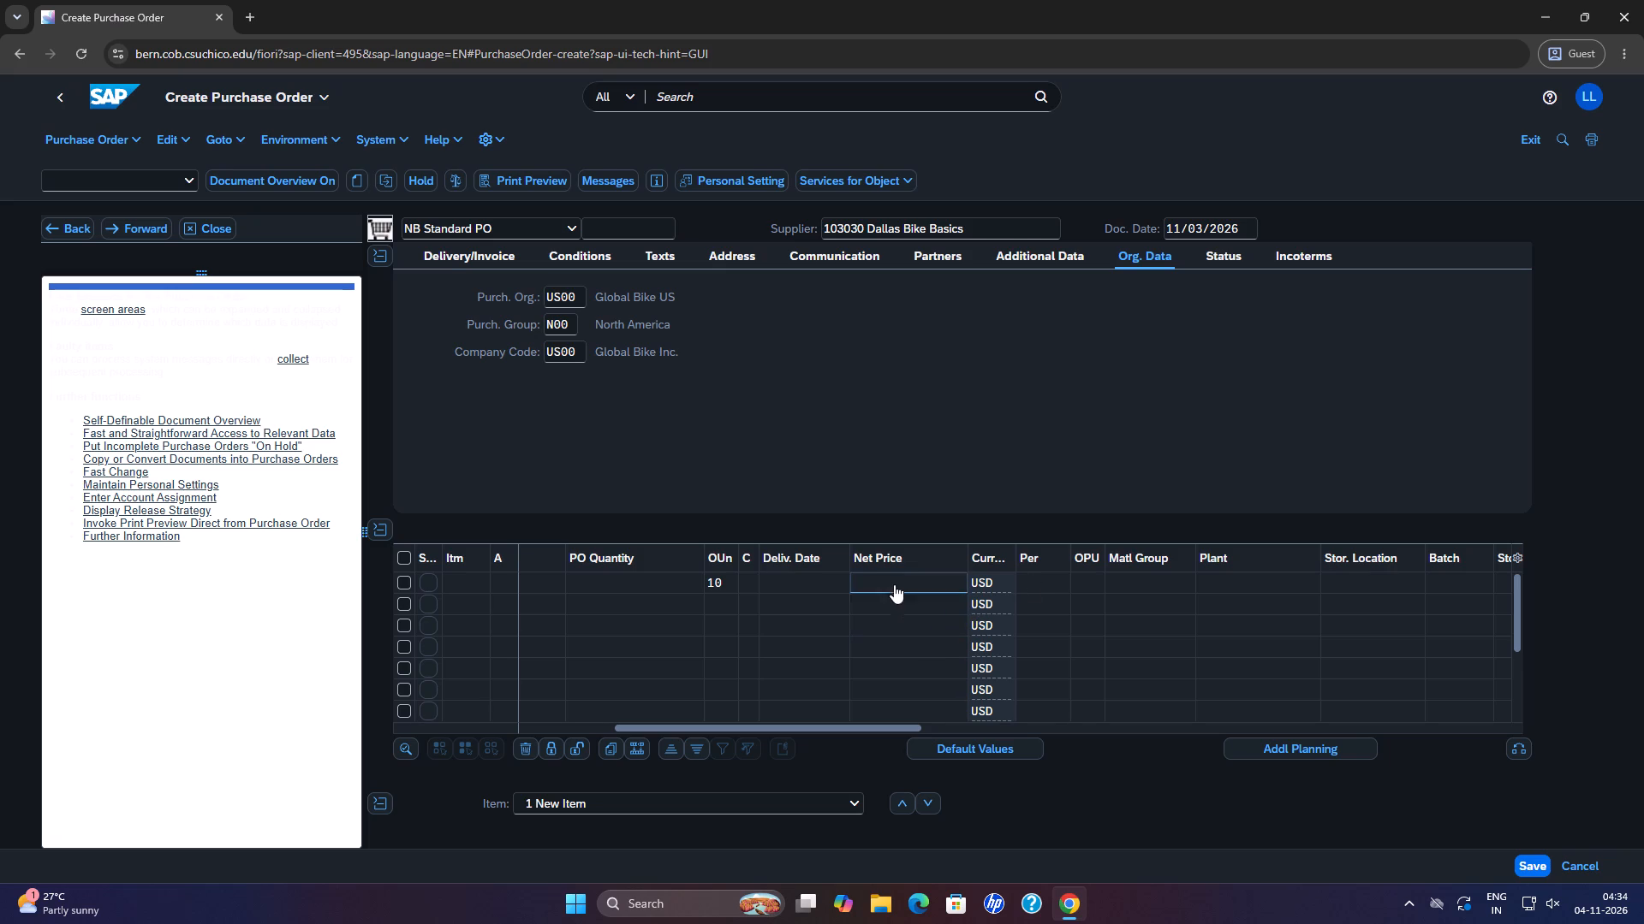
left_click(1206, 573)
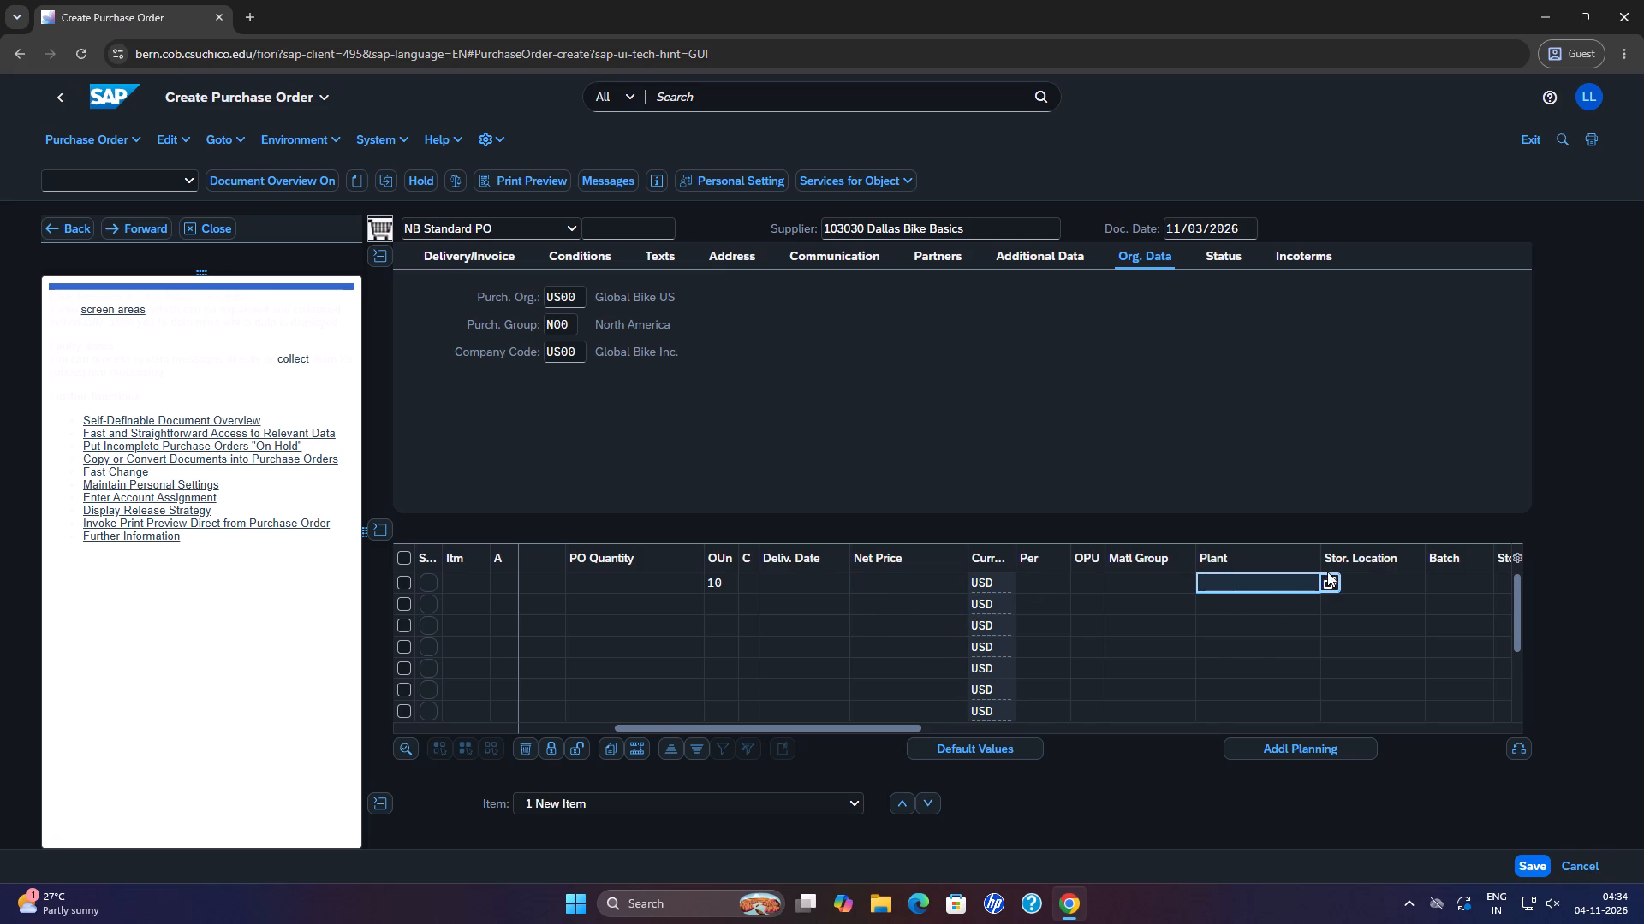
left_click(1331, 580)
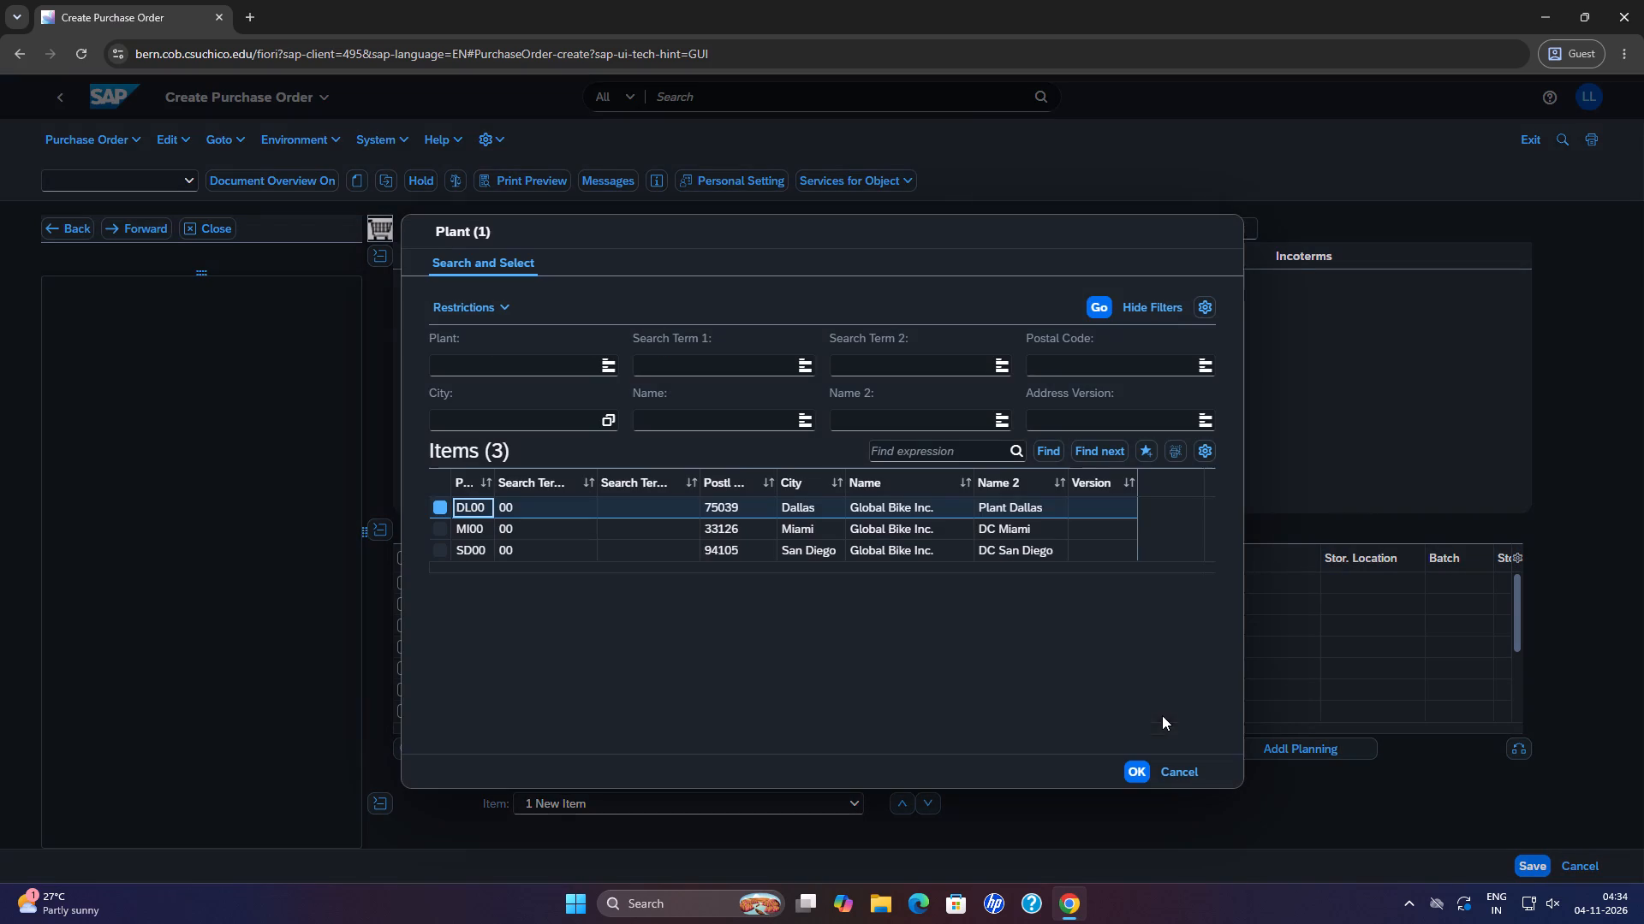
left_click(446, 554)
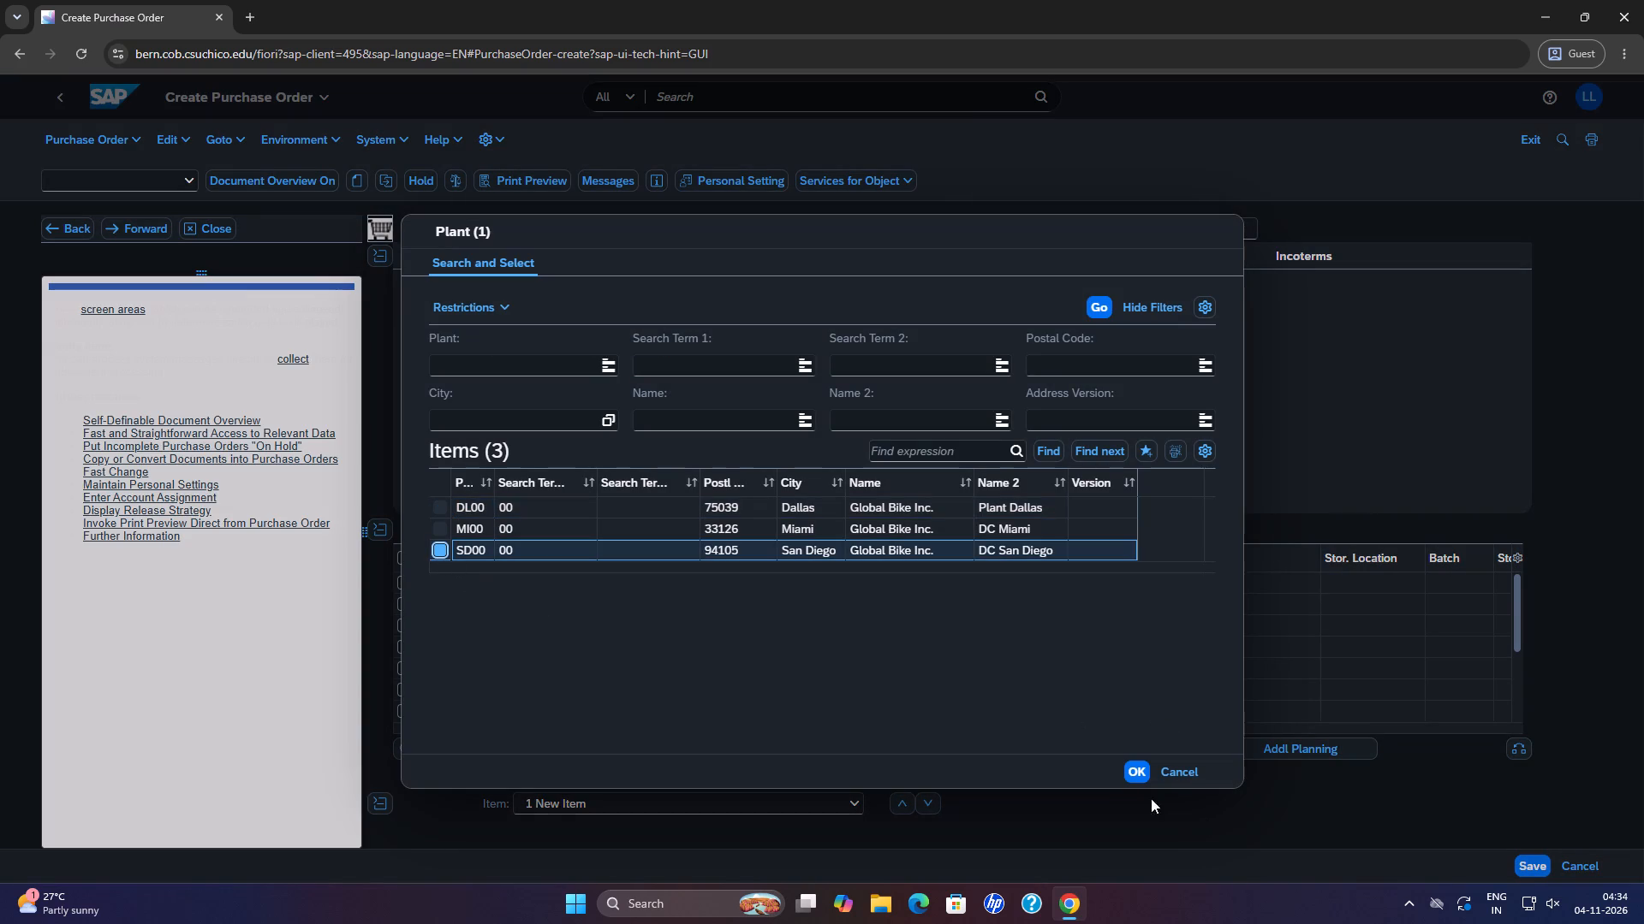
left_click(1136, 772)
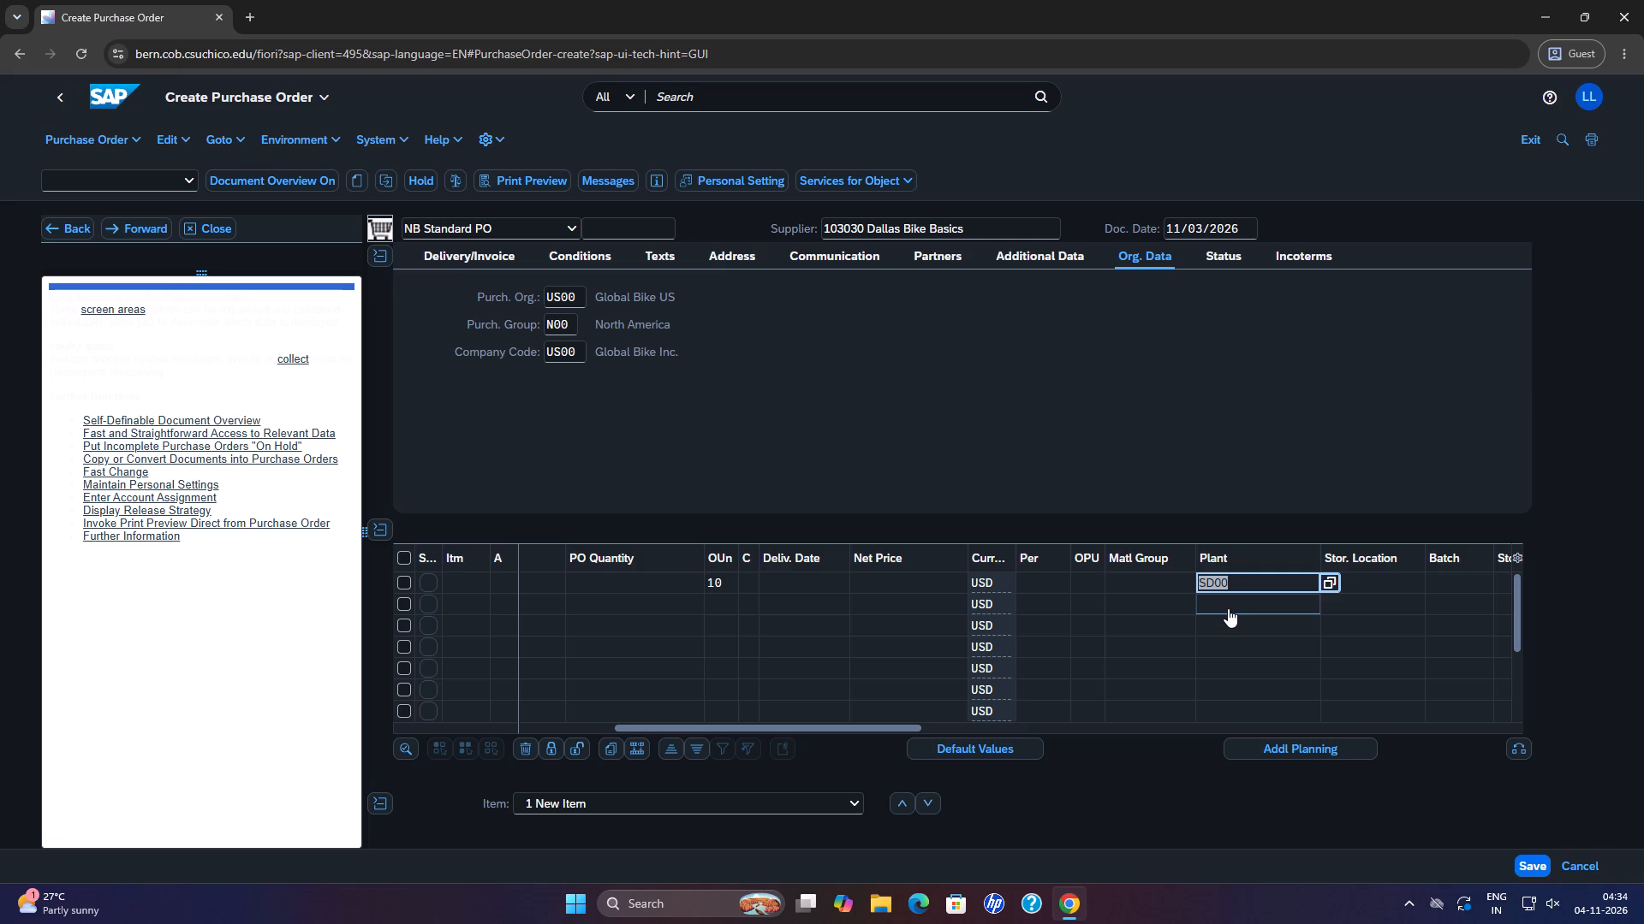
Set the material group of the DXTR1030 item to SFTY (Safety Gear).
left_click(1172, 580)
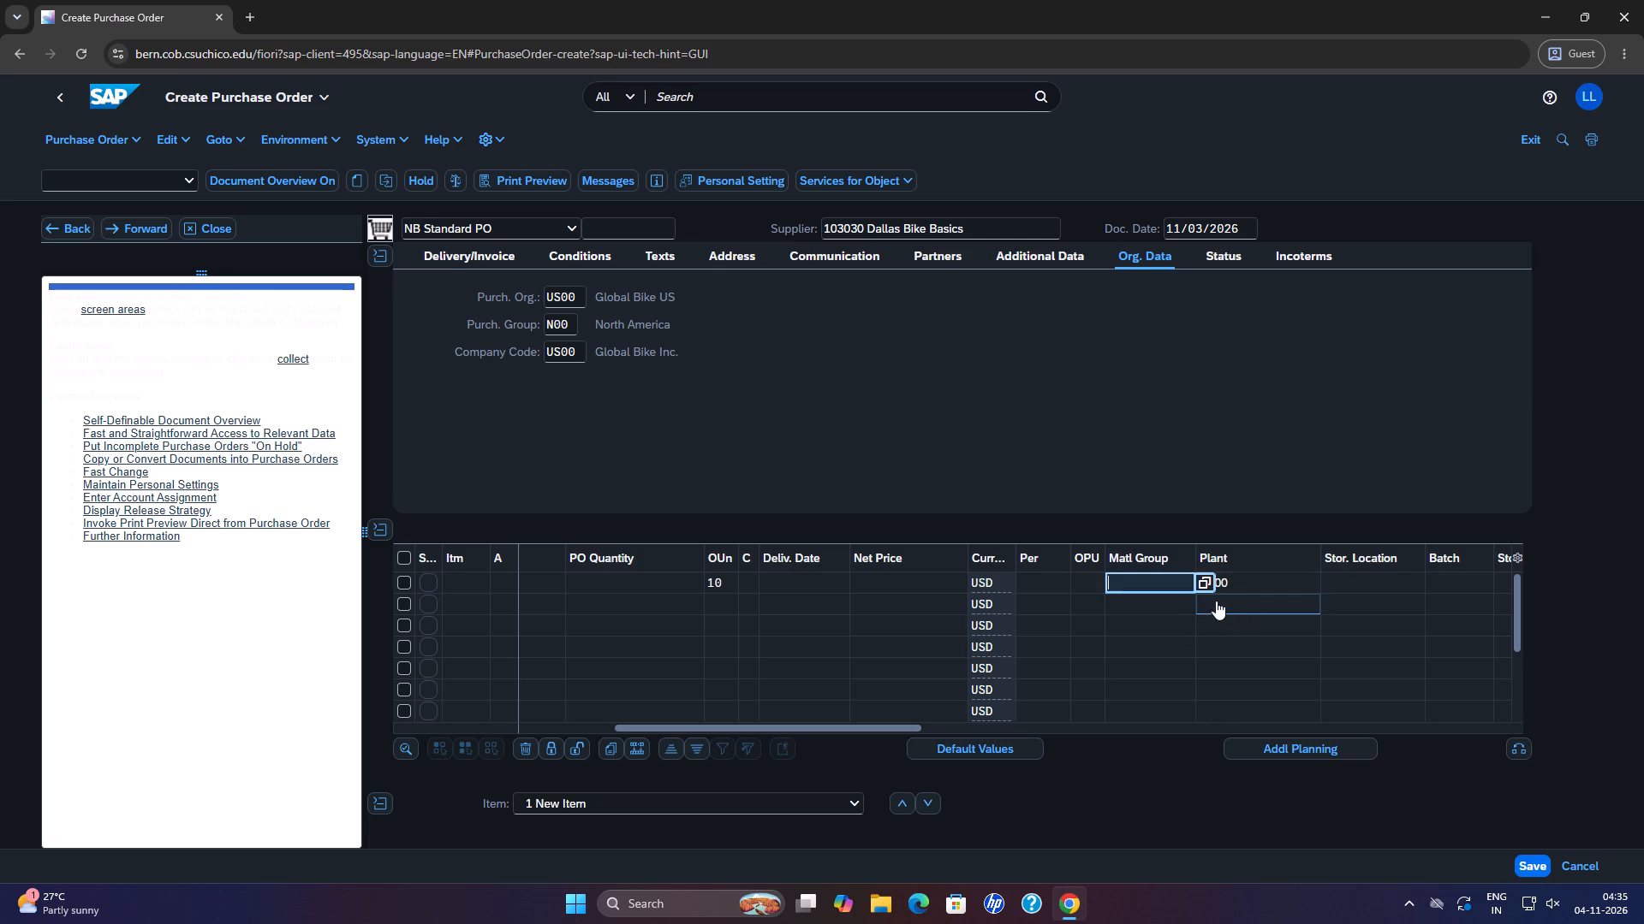
left_click(1205, 587)
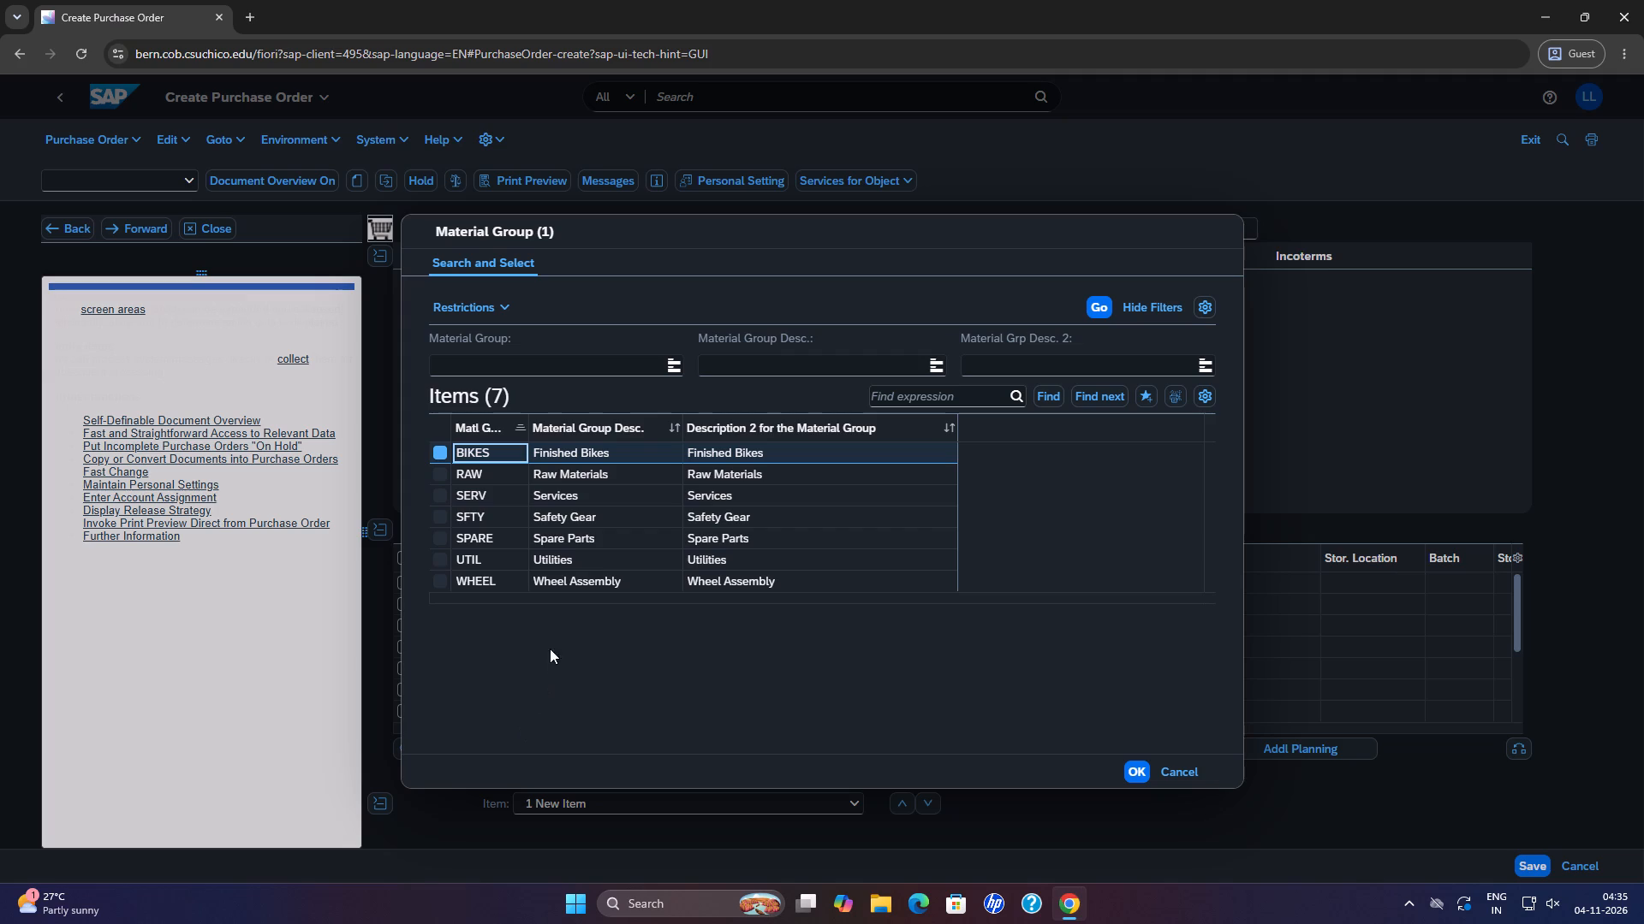
scroll(541, 577, "down", 11)
left_click(448, 511)
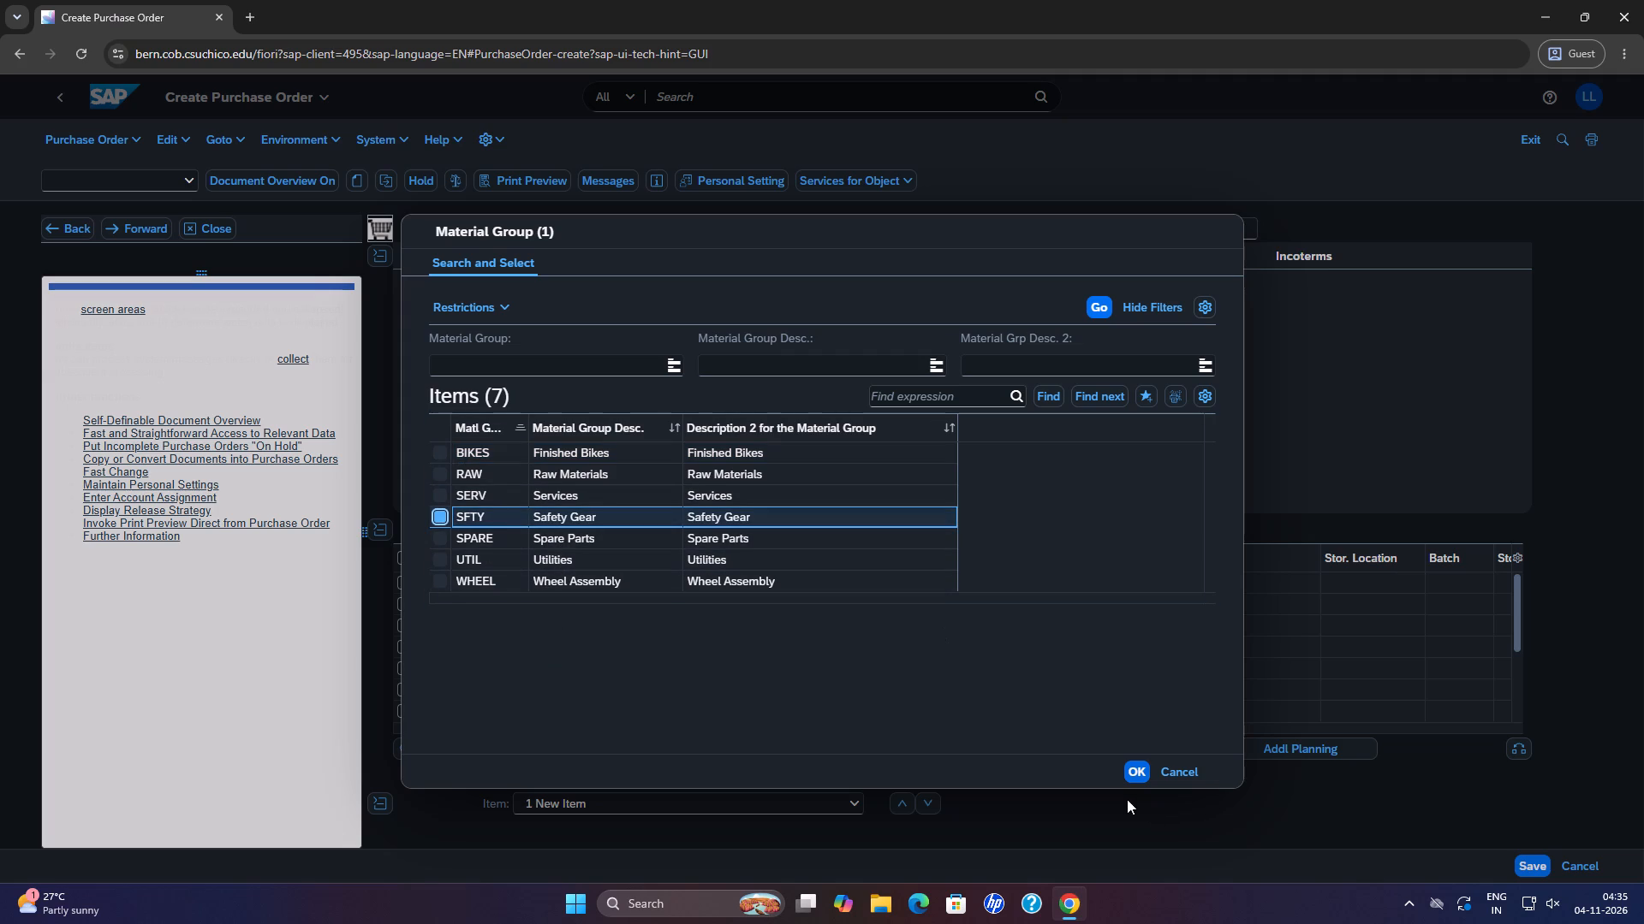
left_click(1139, 773)
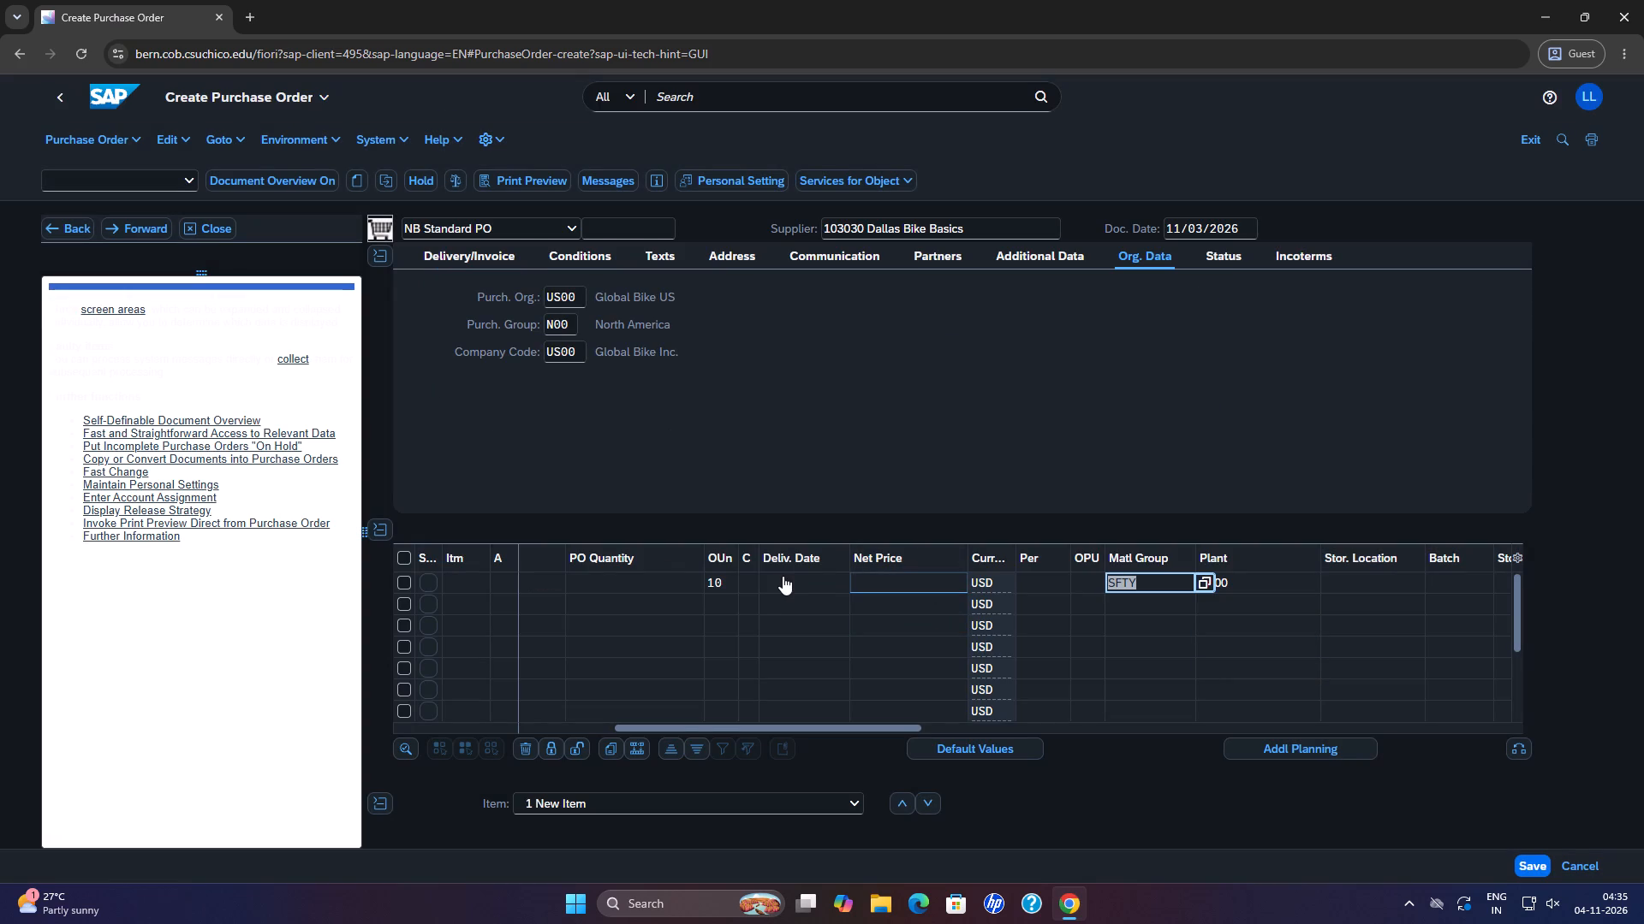
Set the delivery date of the DXTR1030 item to 11/16/2026 using the calendar.
left_click(793, 573)
left_click(860, 583)
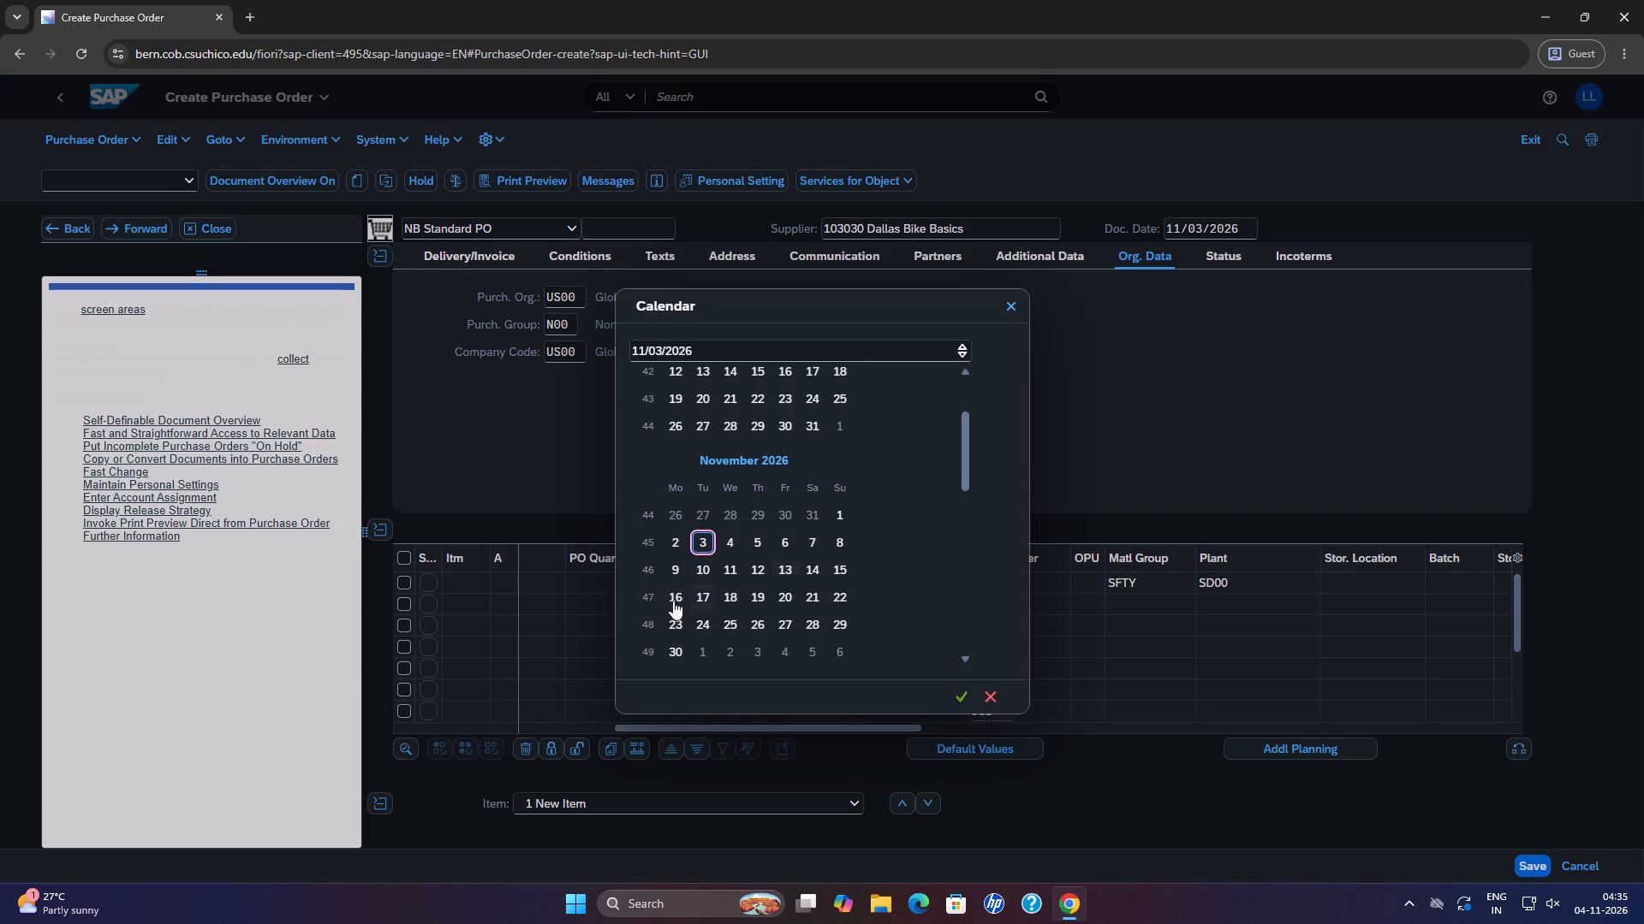
left_click(682, 588)
left_click(961, 700)
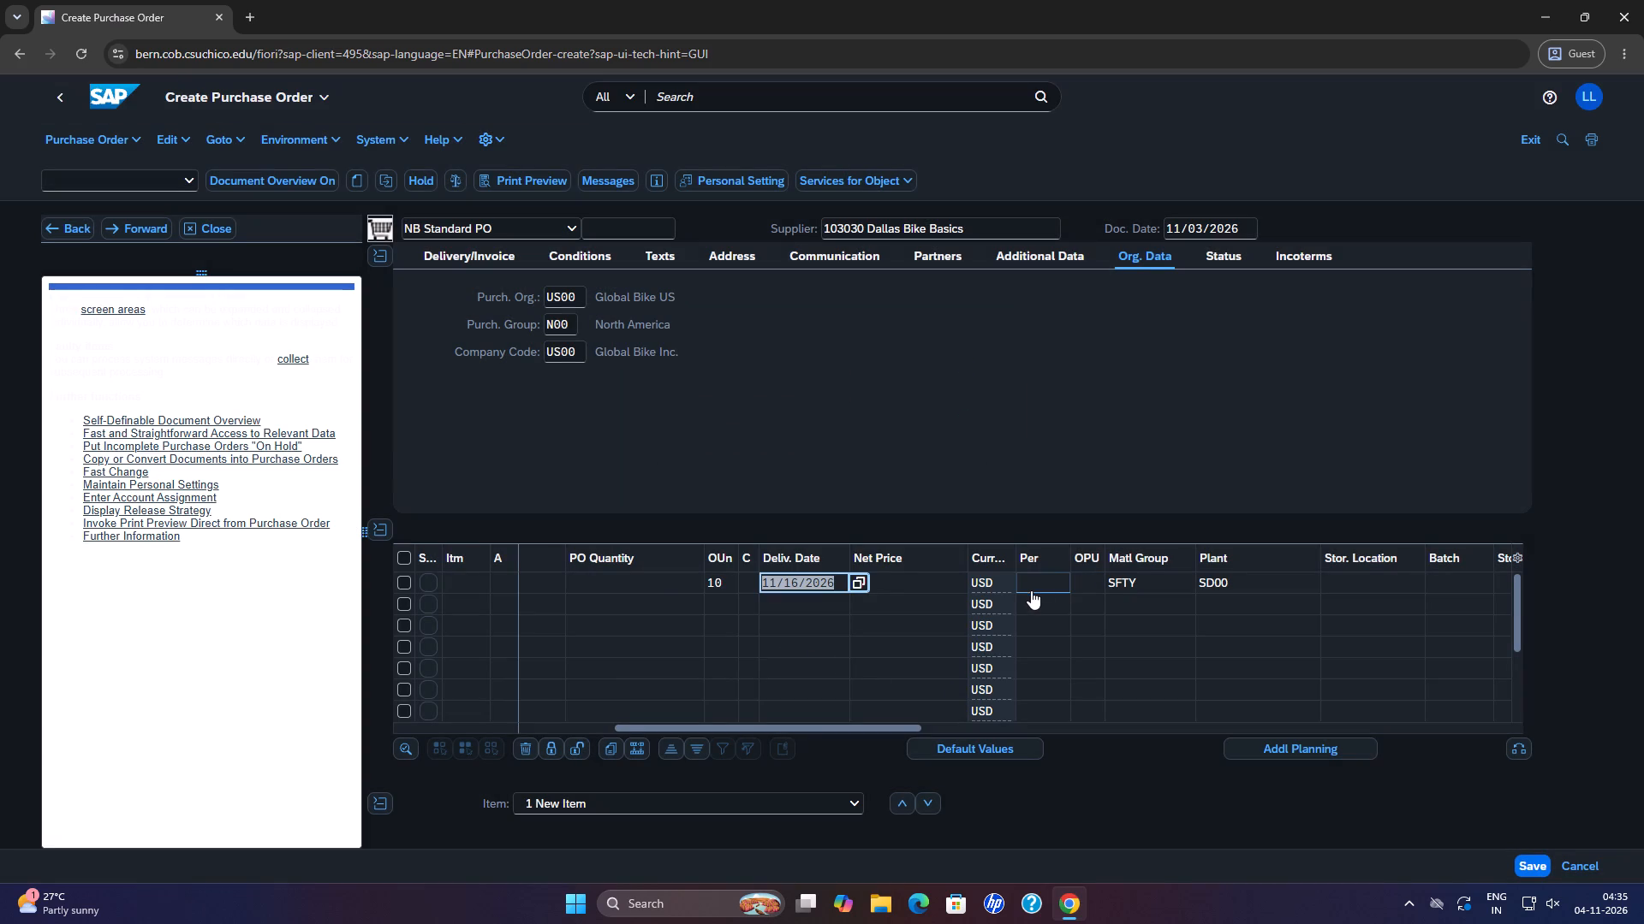
left_click(912, 498)
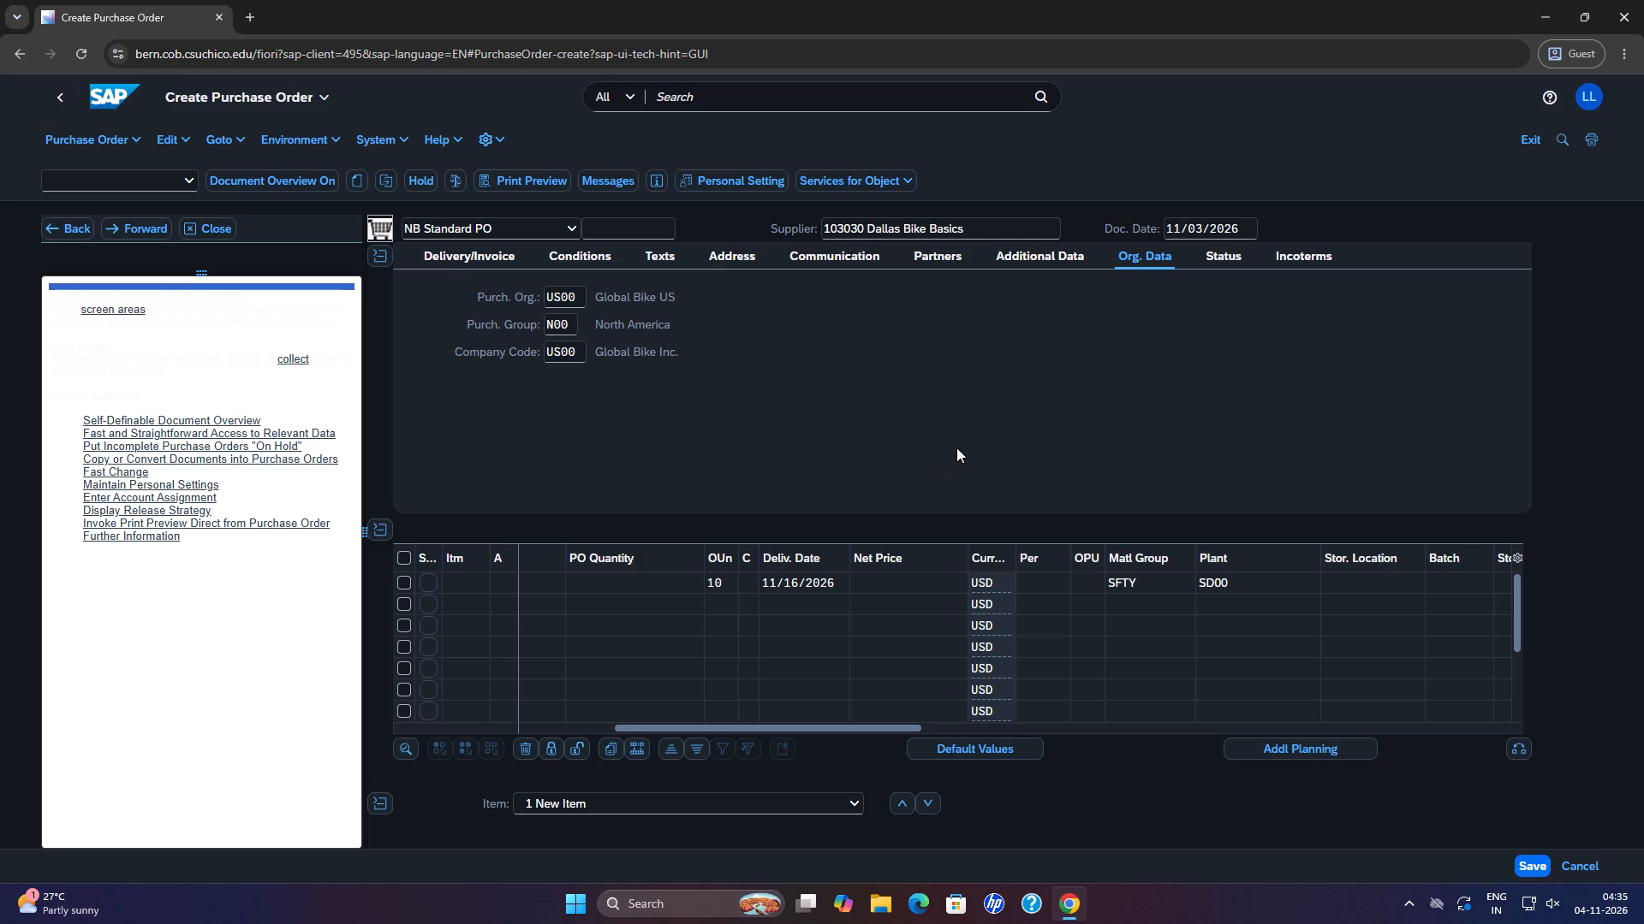
Set the storage location of the DXTR1030 item to TG00 (Trading Goods) of plant SD00.
left_click(1350, 575)
left_click(1438, 578)
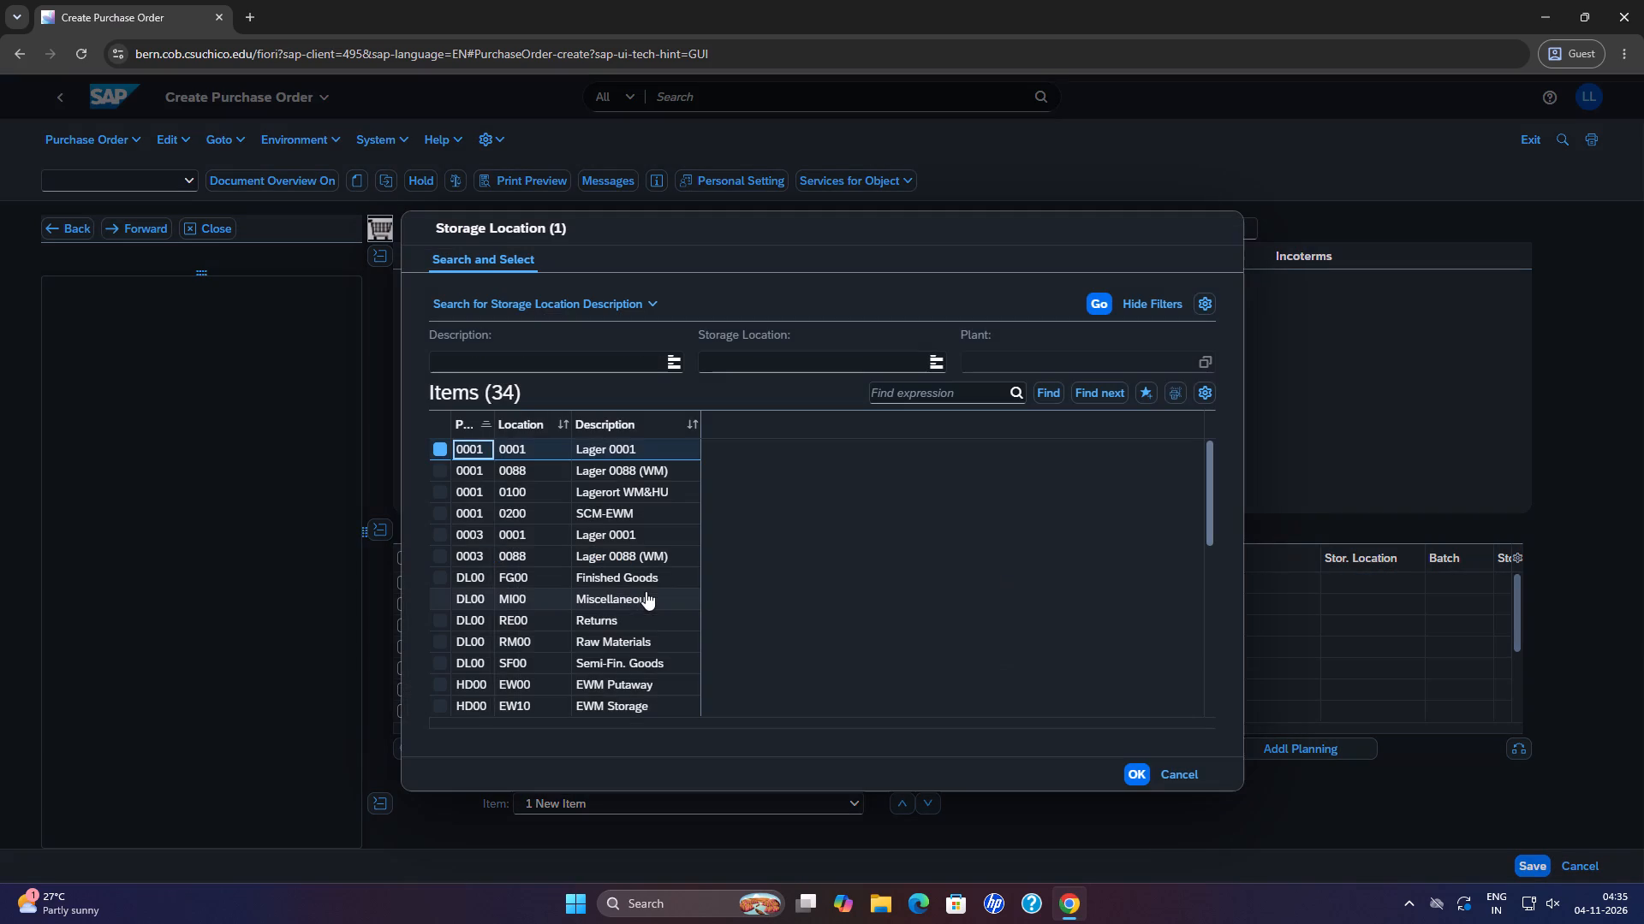
scroll(573, 611, "down", 16)
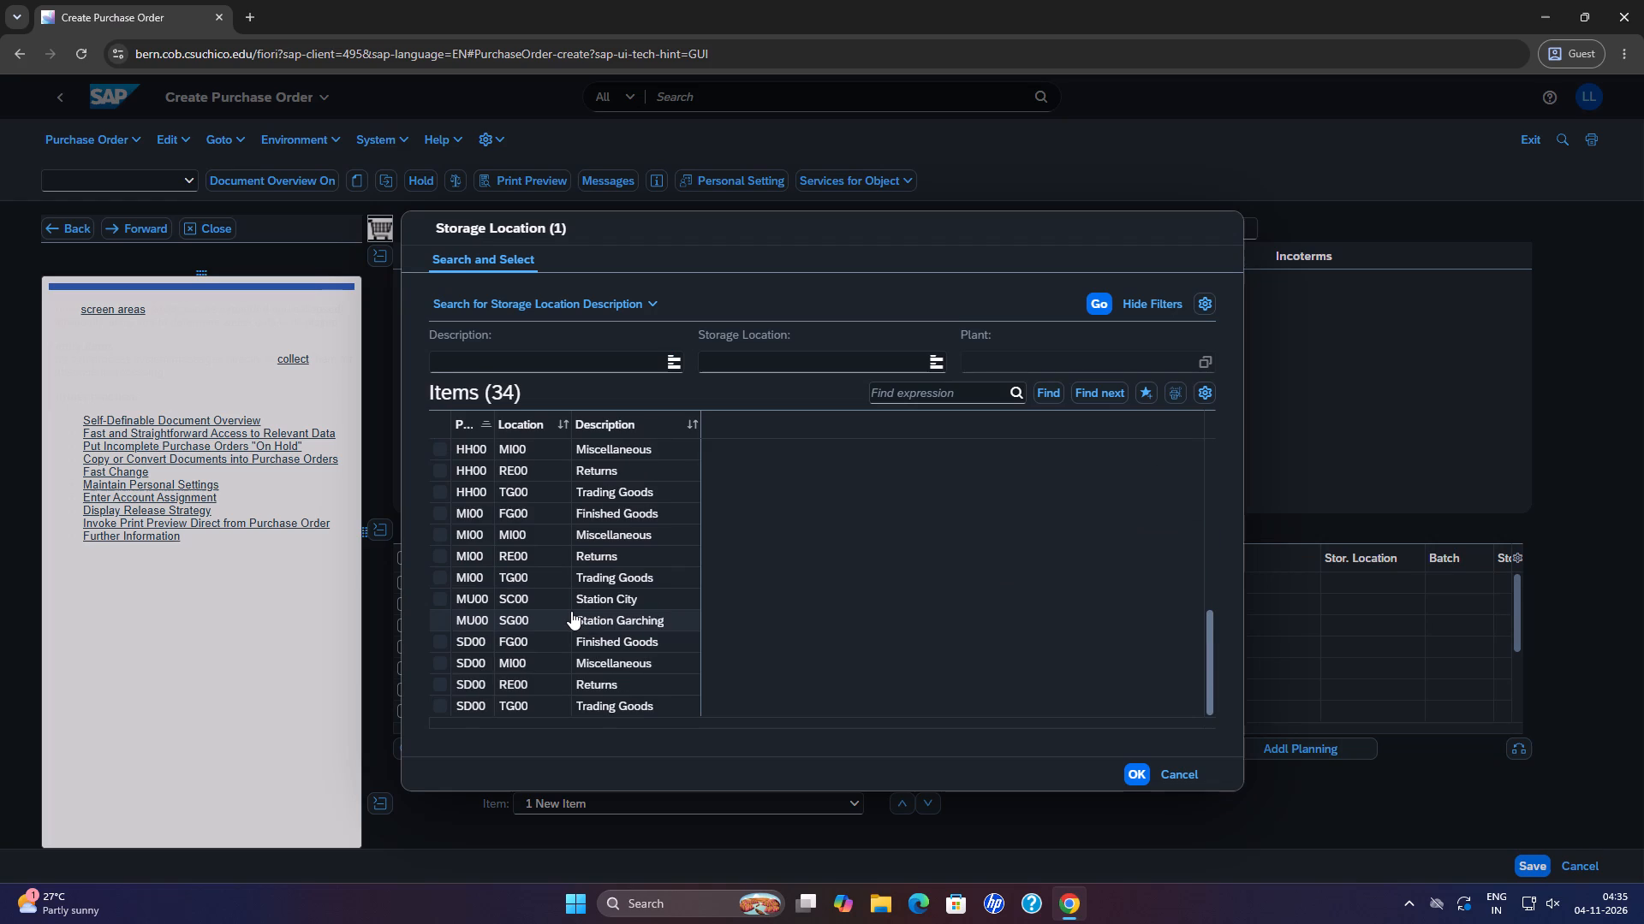
scroll(571, 611, "down", 2)
left_click(437, 705)
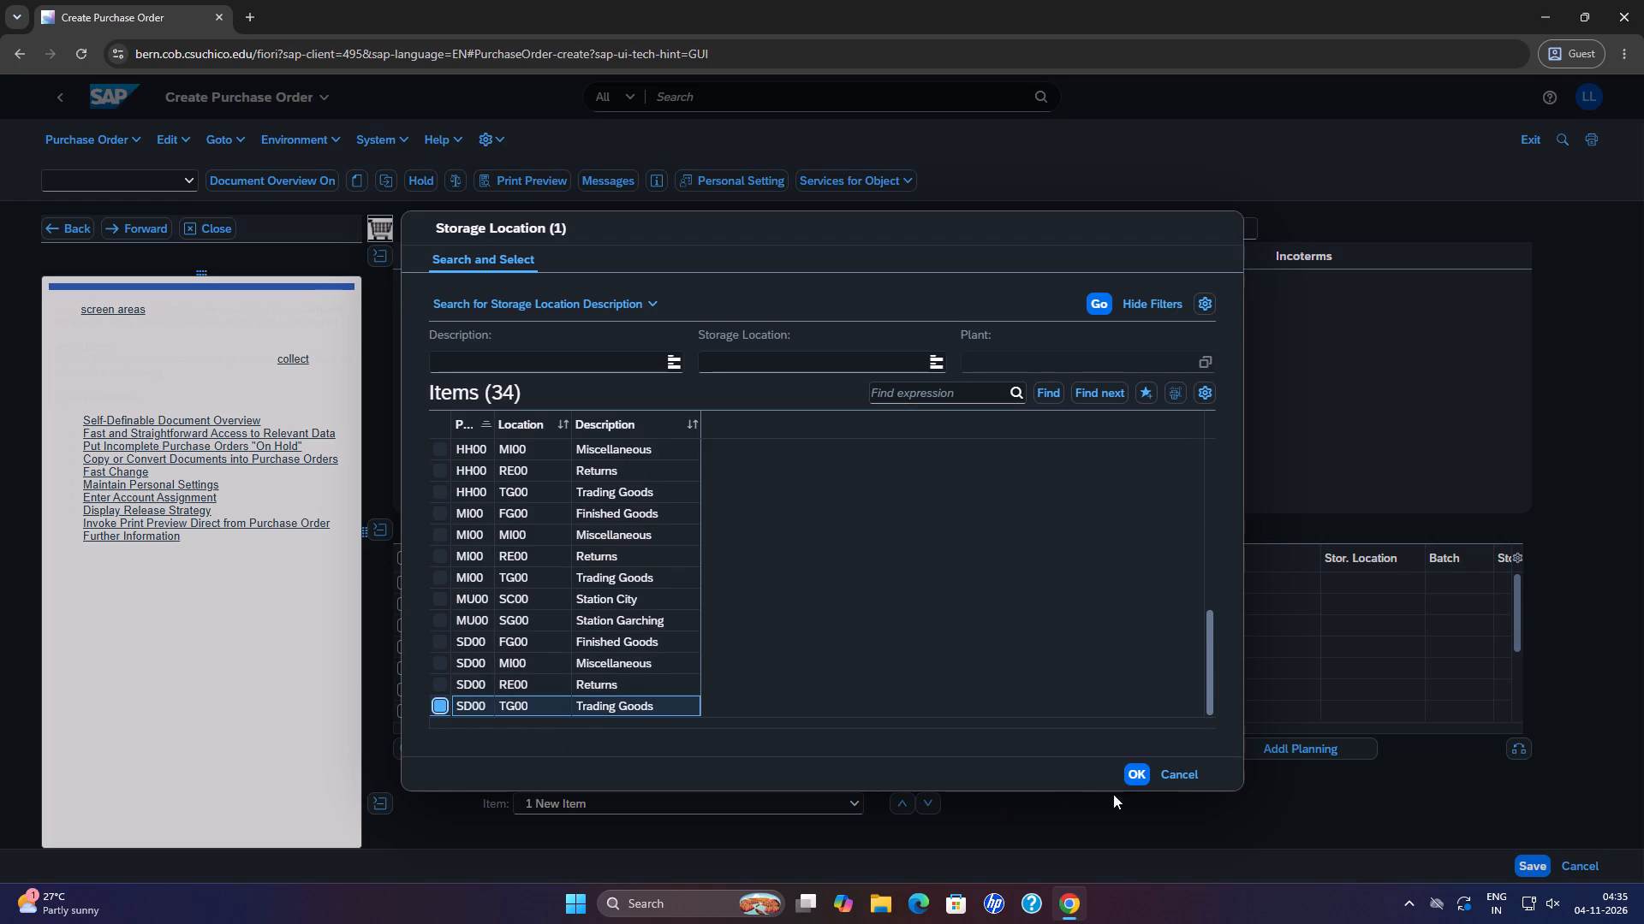
left_click(1135, 773)
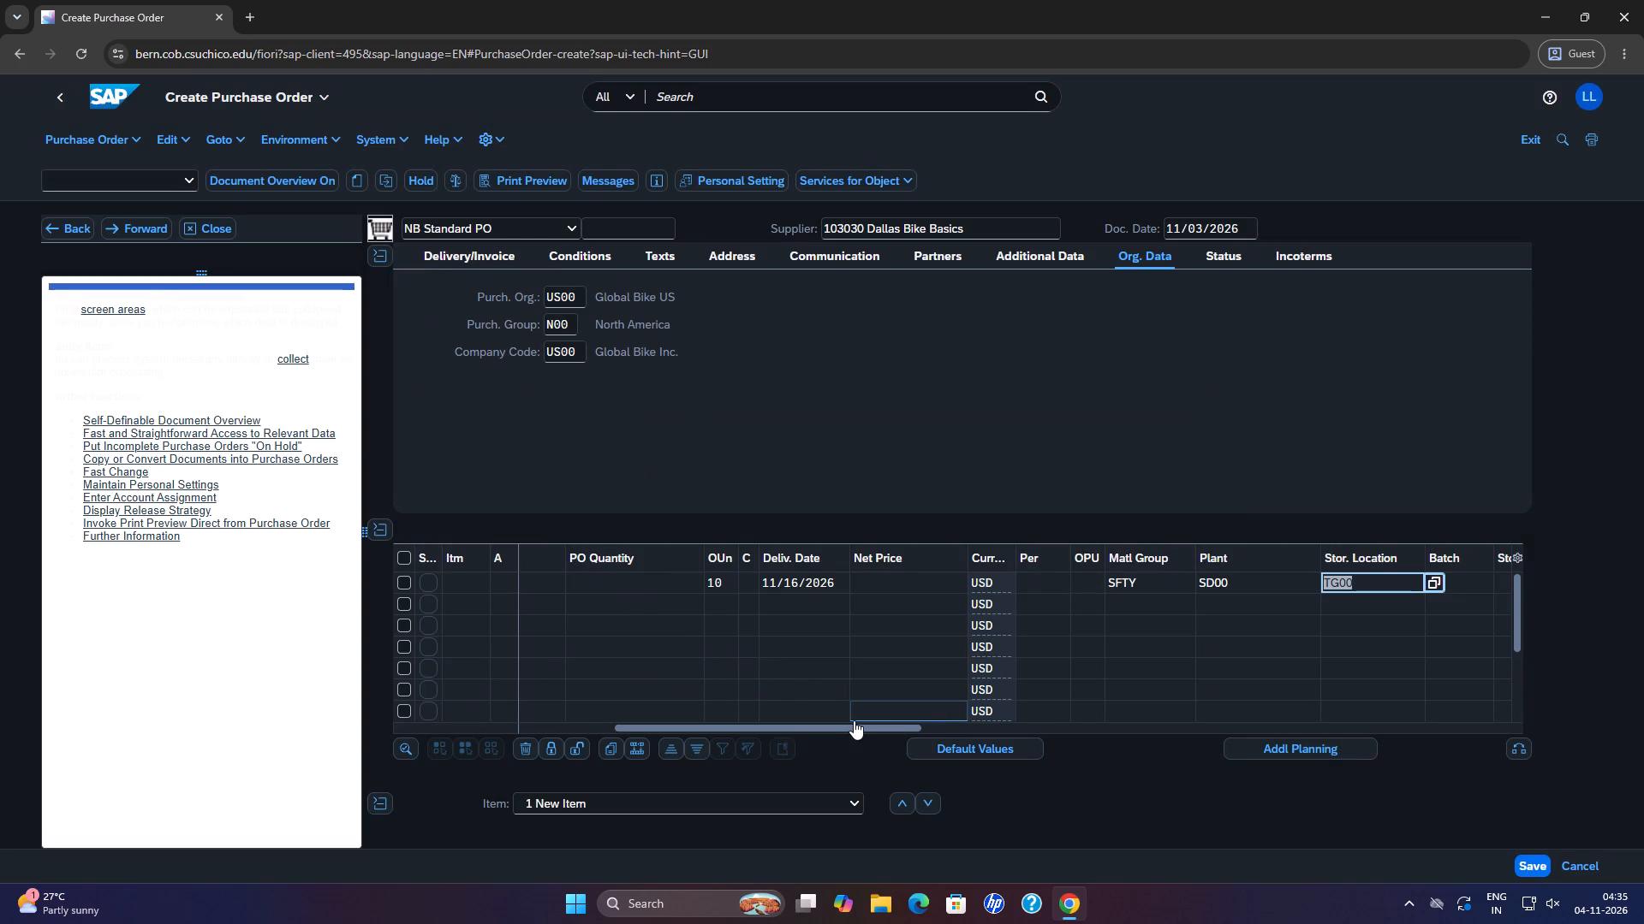
Review the entries and remaining columns of the DXTR1030 item row, from the short text to the info record.
left_click_drag(859, 726, 996, 740)
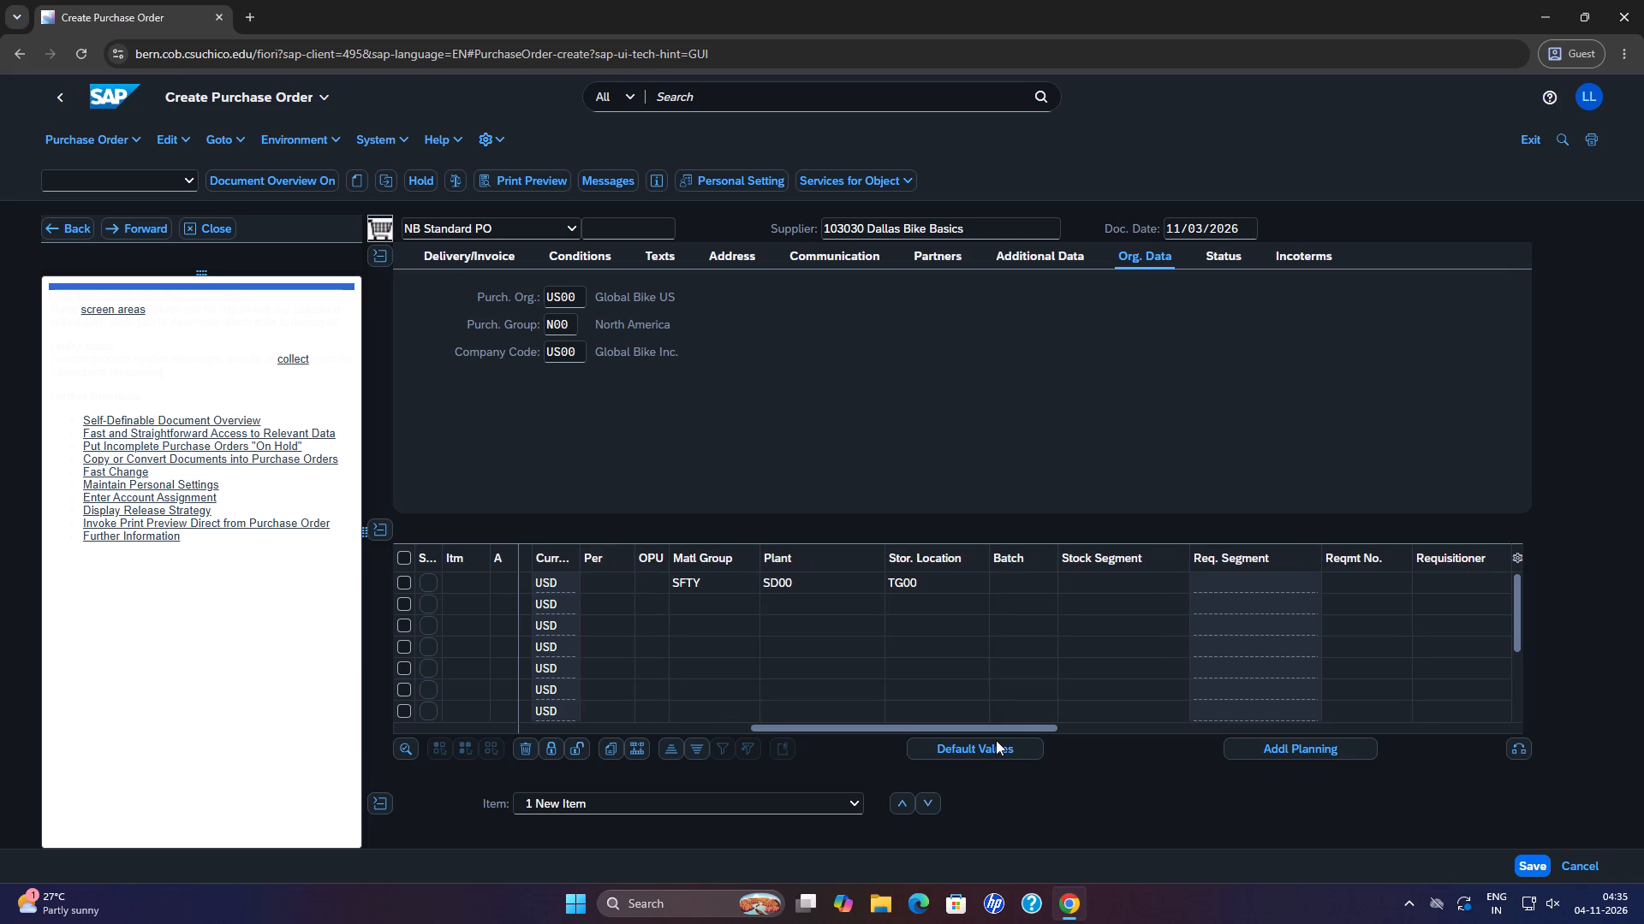
left_click_drag(996, 740, 1114, 734)
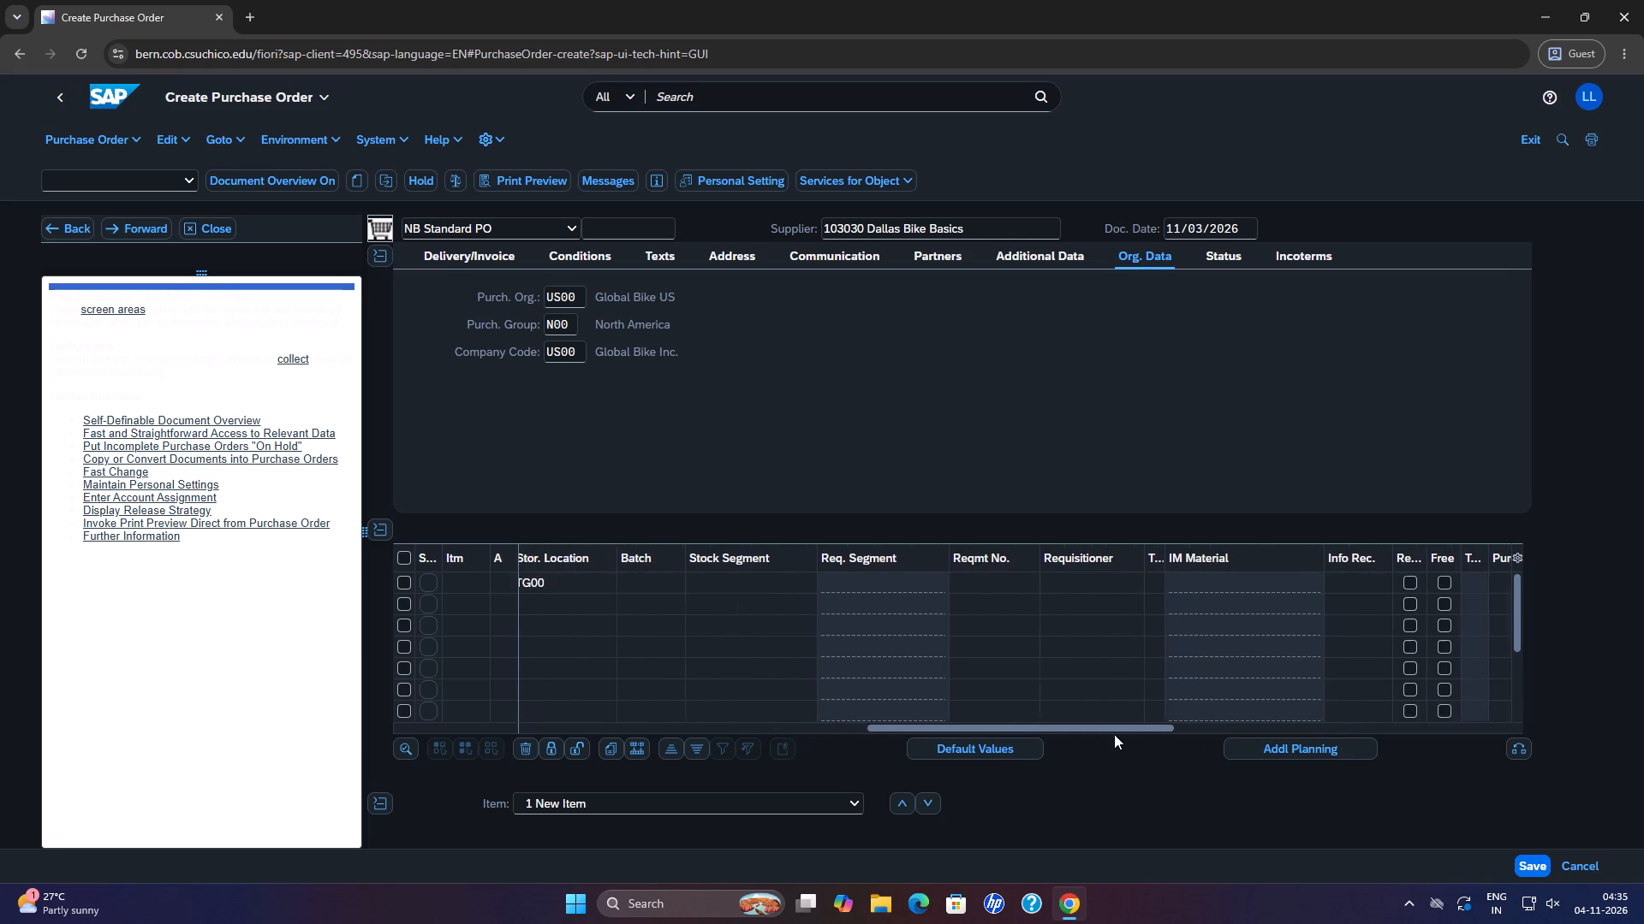
left_click_drag(1114, 734, 1037, 755)
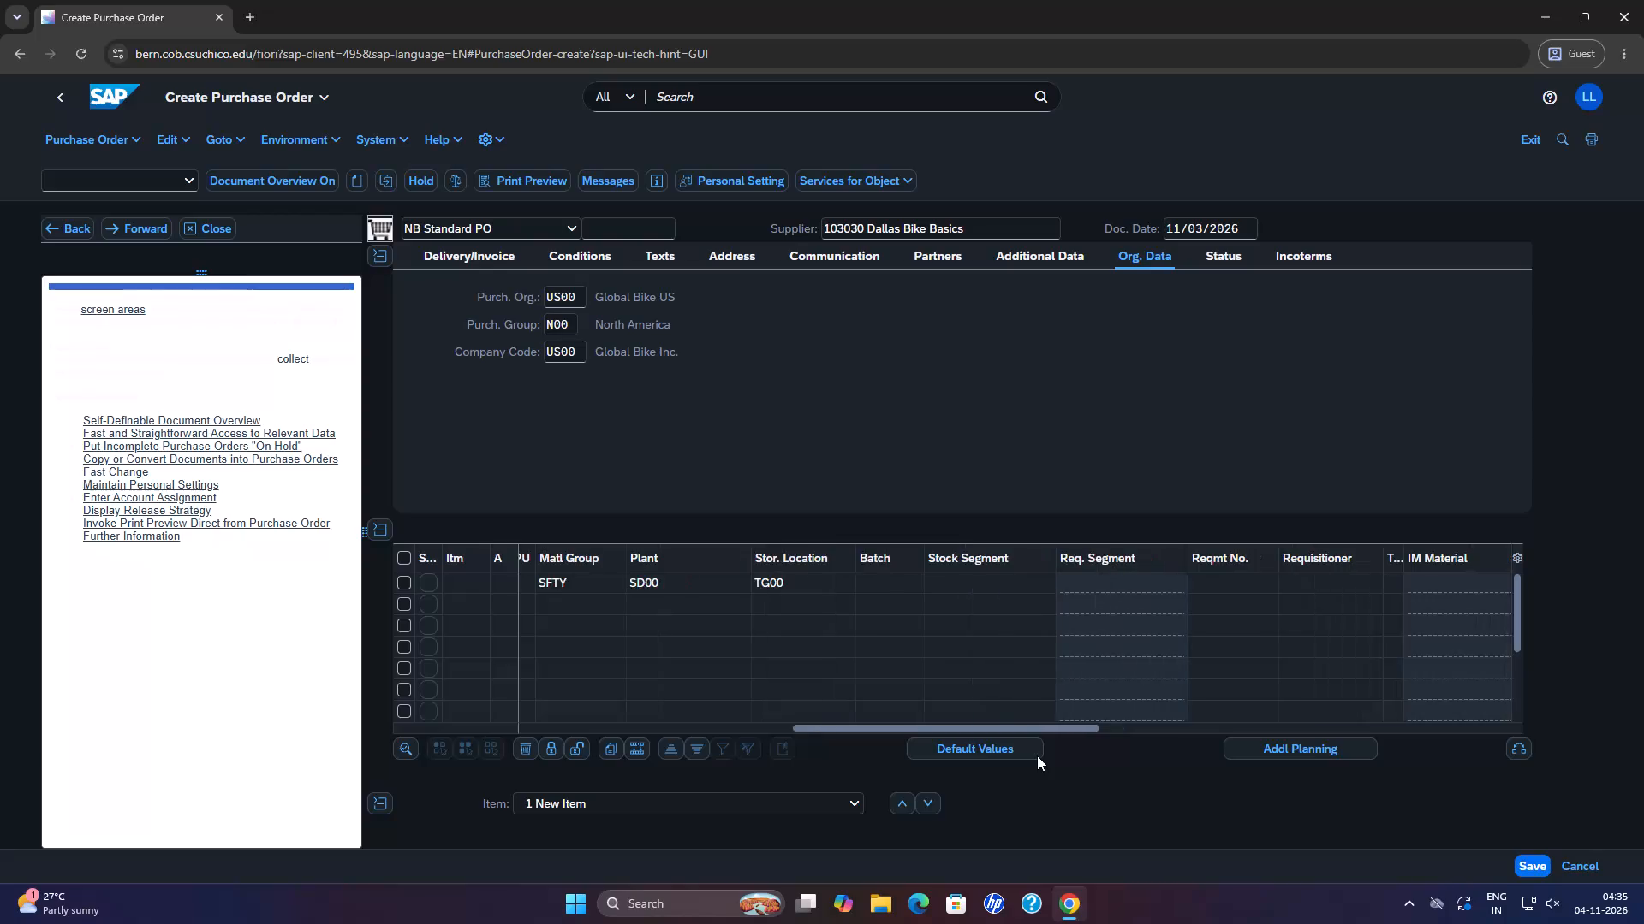
left_click_drag(1037, 755, 888, 763)
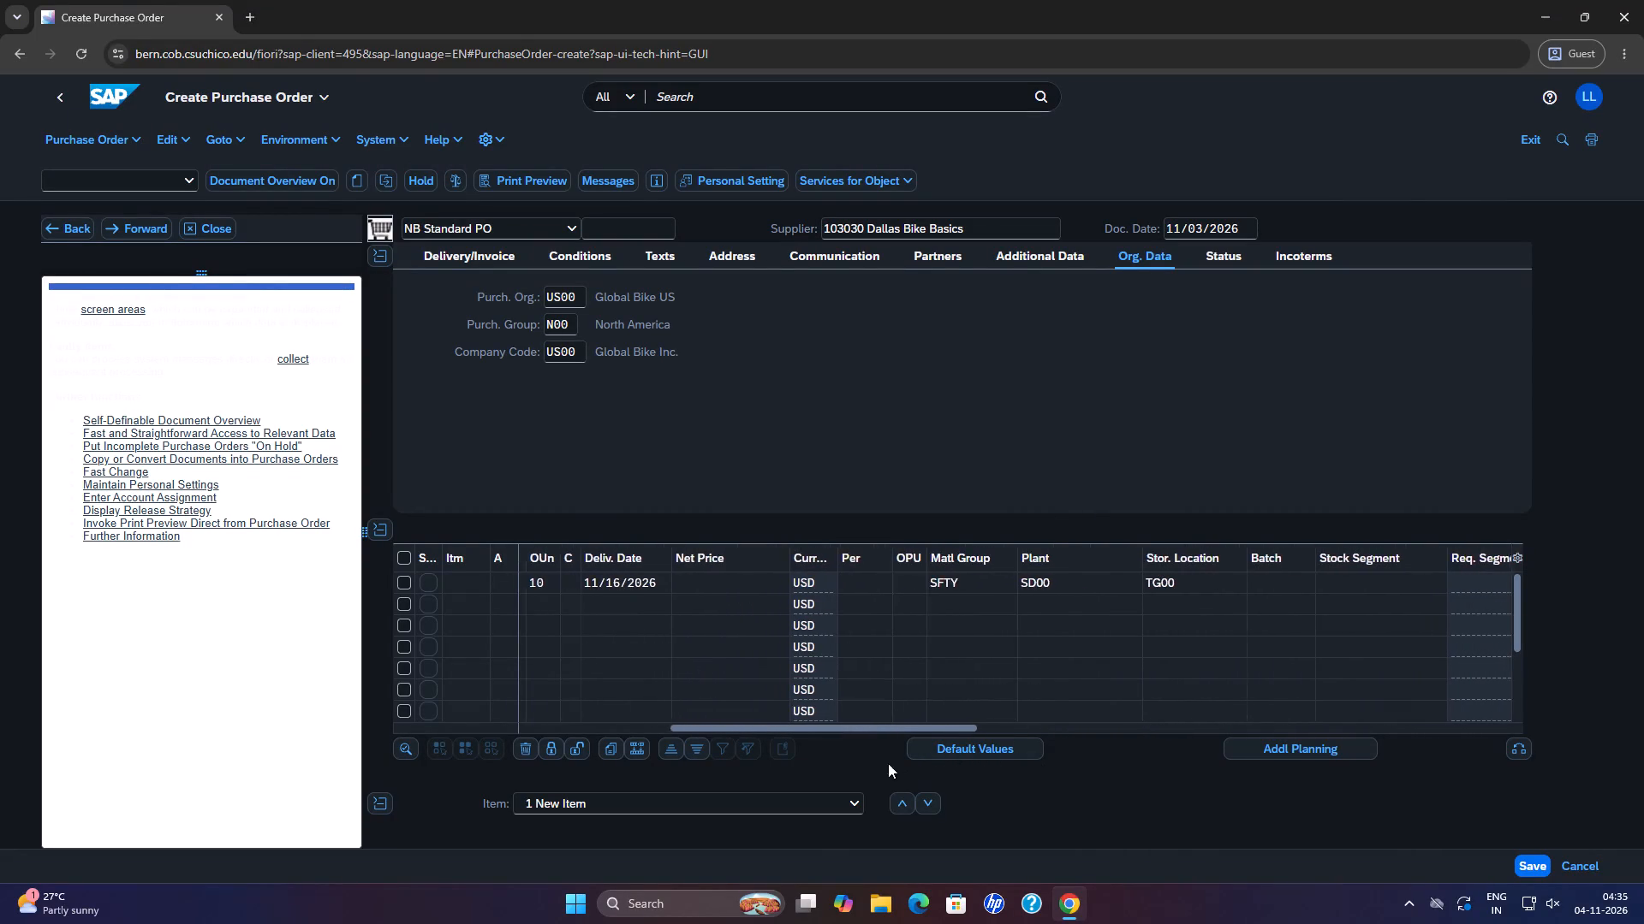
left_click_drag(888, 763, 677, 792)
left_click(846, 583)
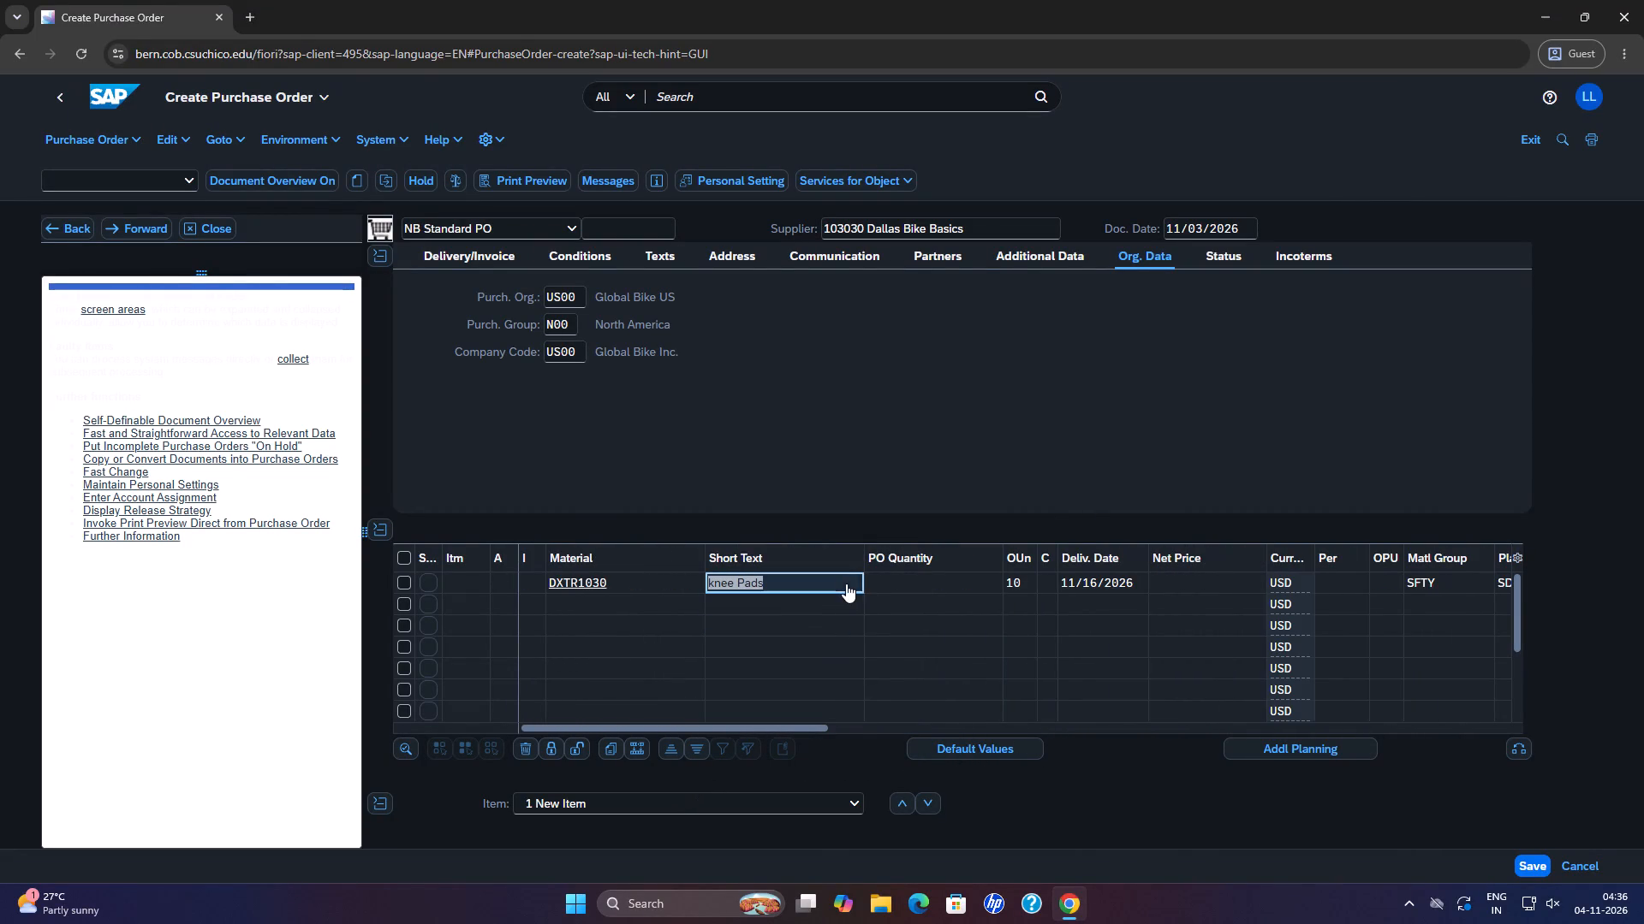
left_click(831, 589)
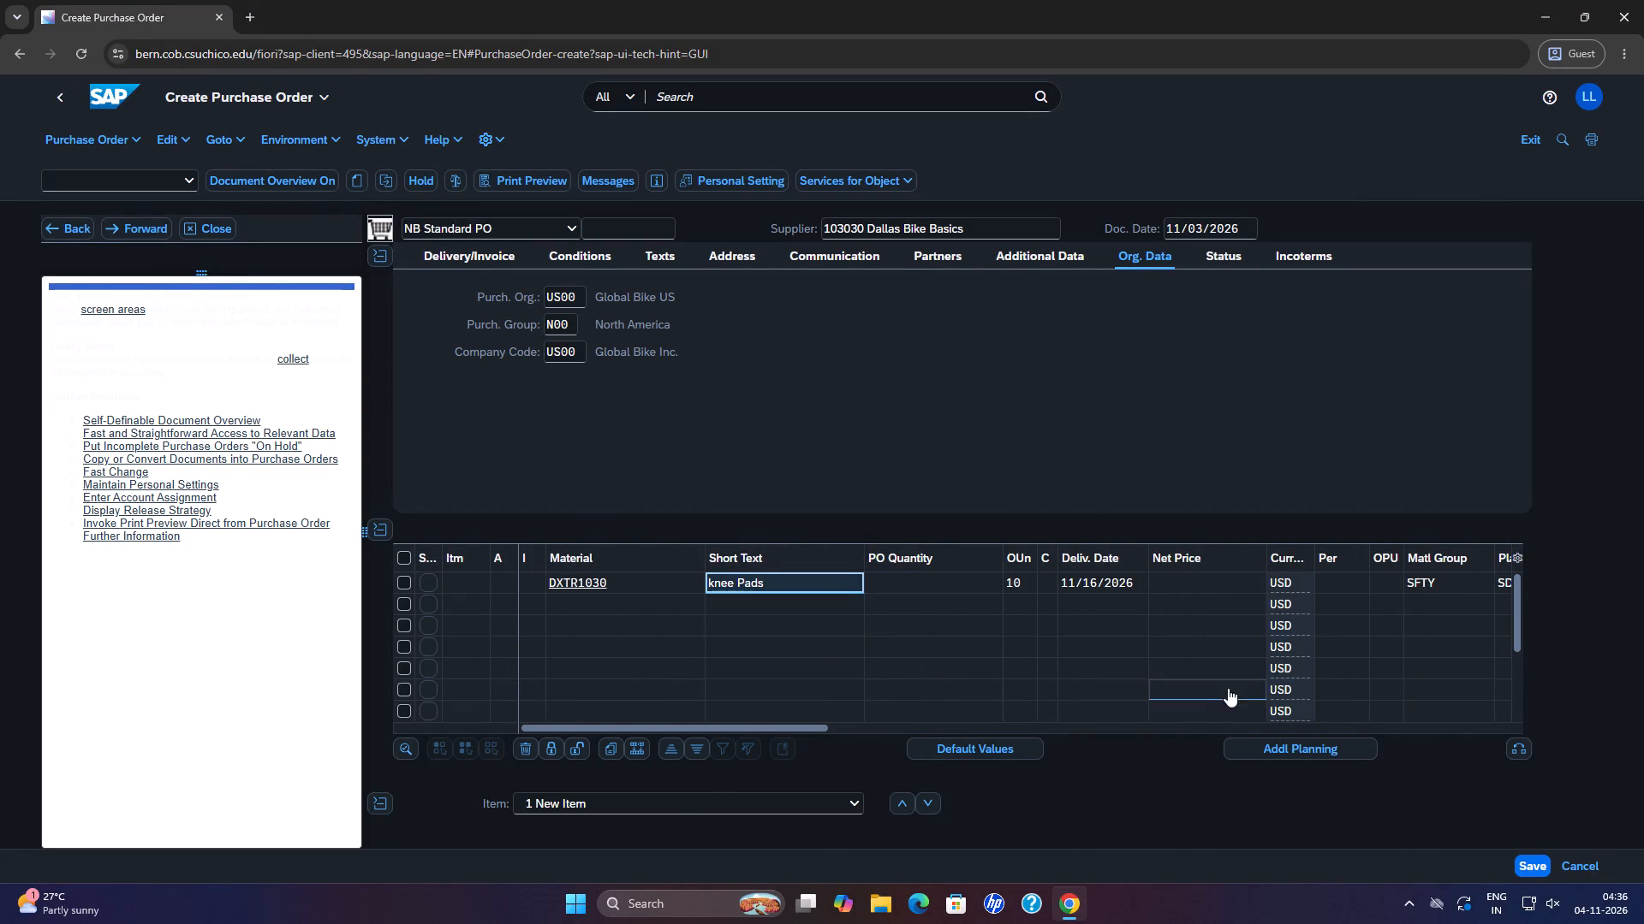
left_click_drag(830, 726, 995, 728)
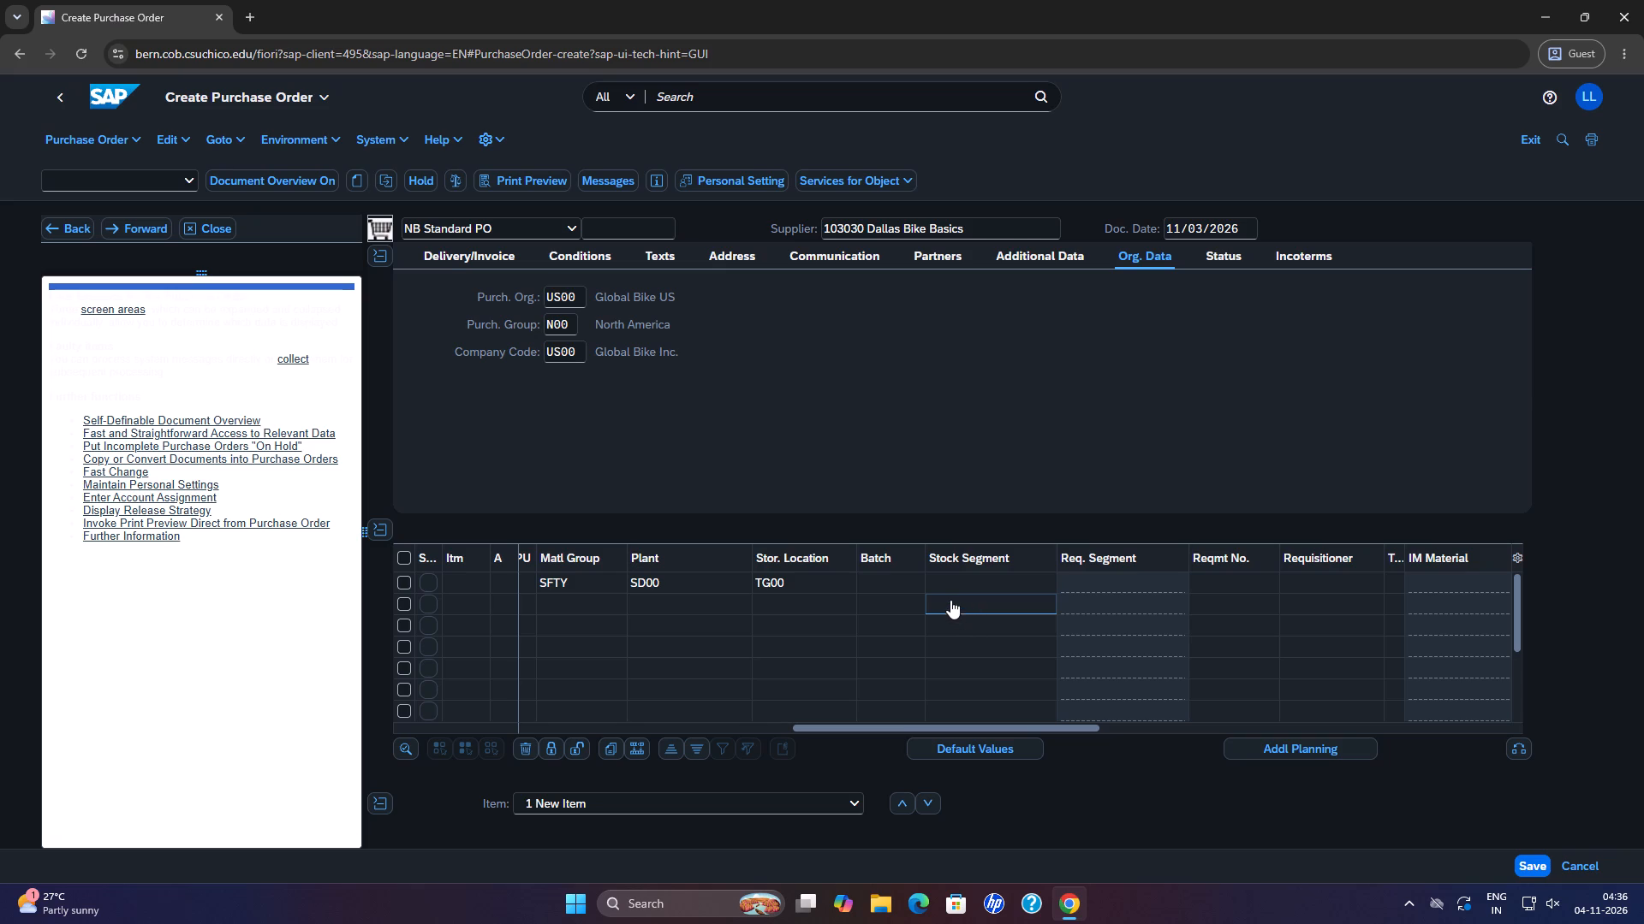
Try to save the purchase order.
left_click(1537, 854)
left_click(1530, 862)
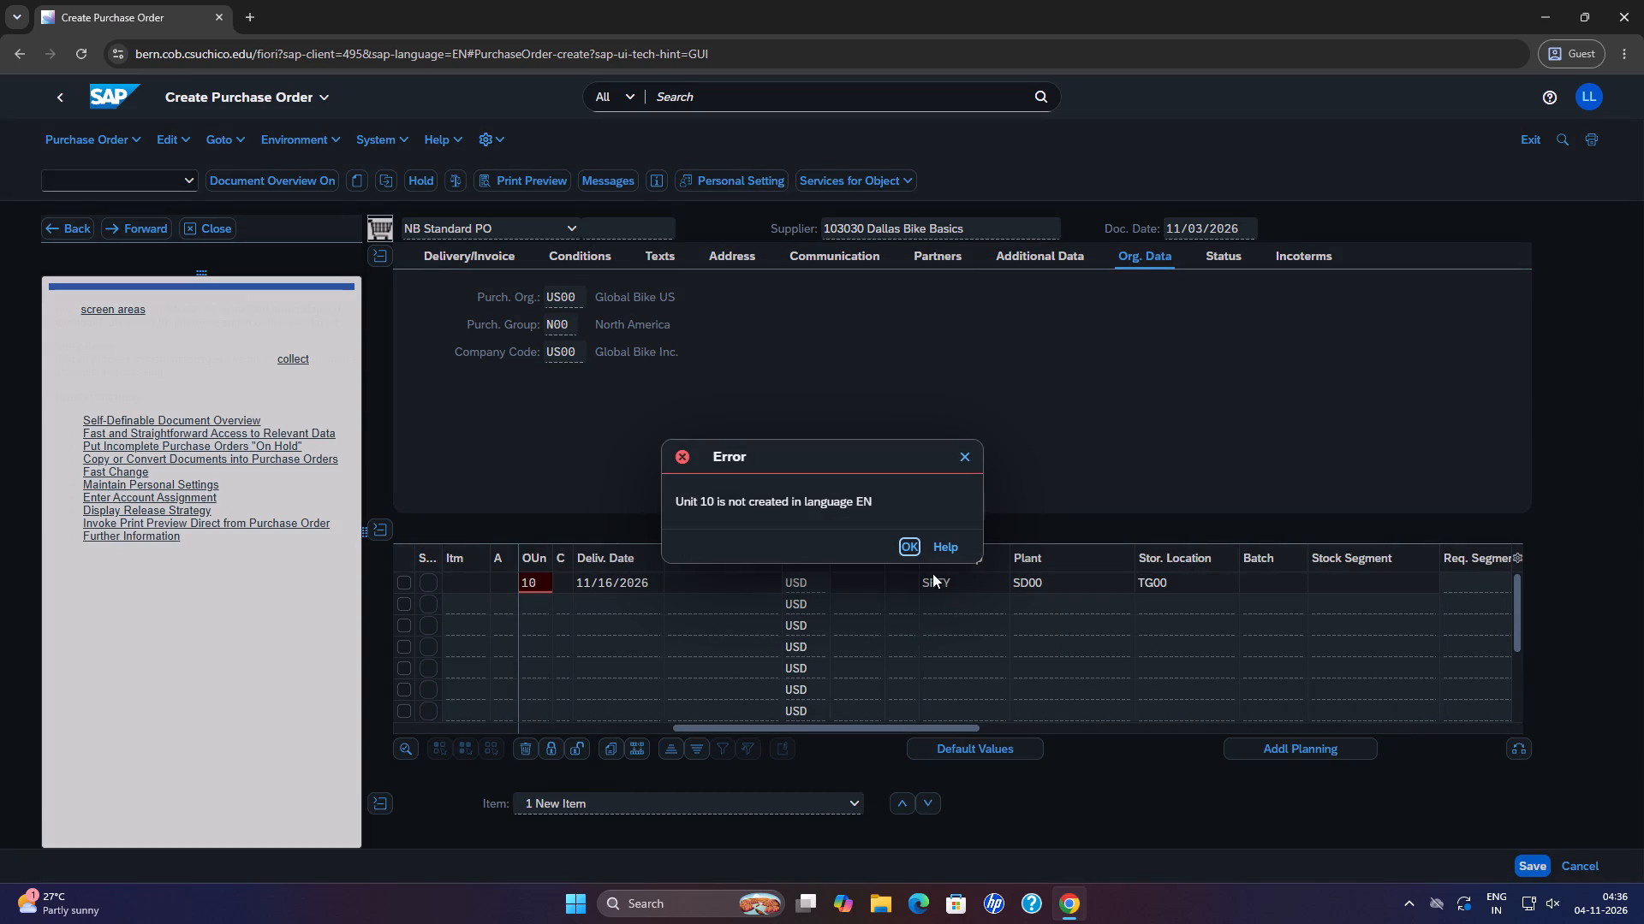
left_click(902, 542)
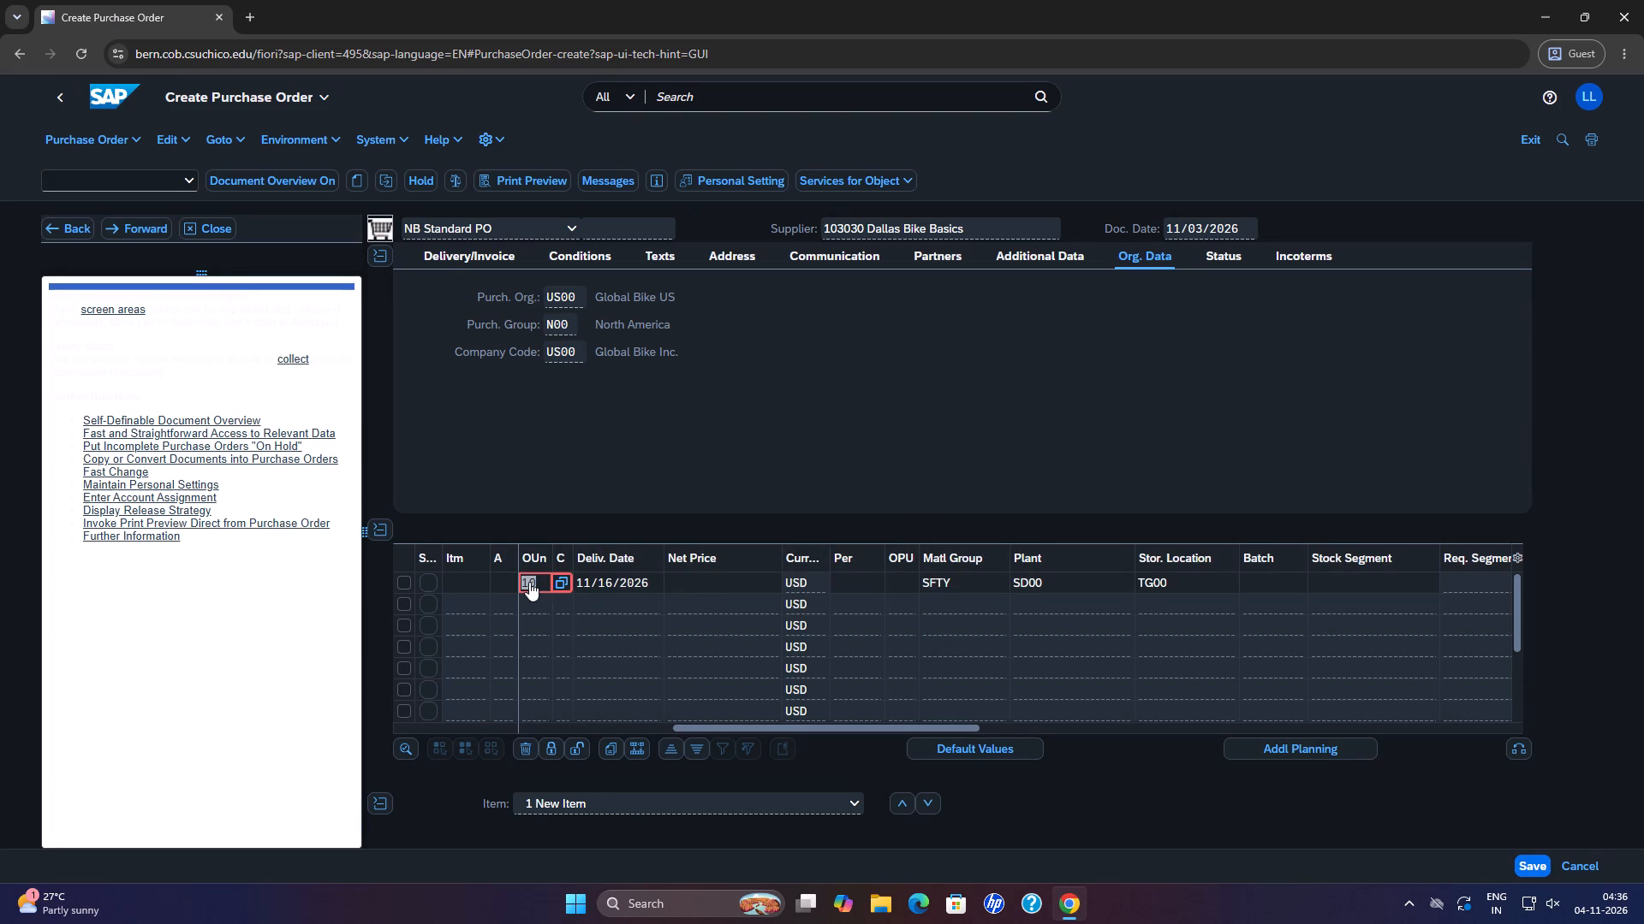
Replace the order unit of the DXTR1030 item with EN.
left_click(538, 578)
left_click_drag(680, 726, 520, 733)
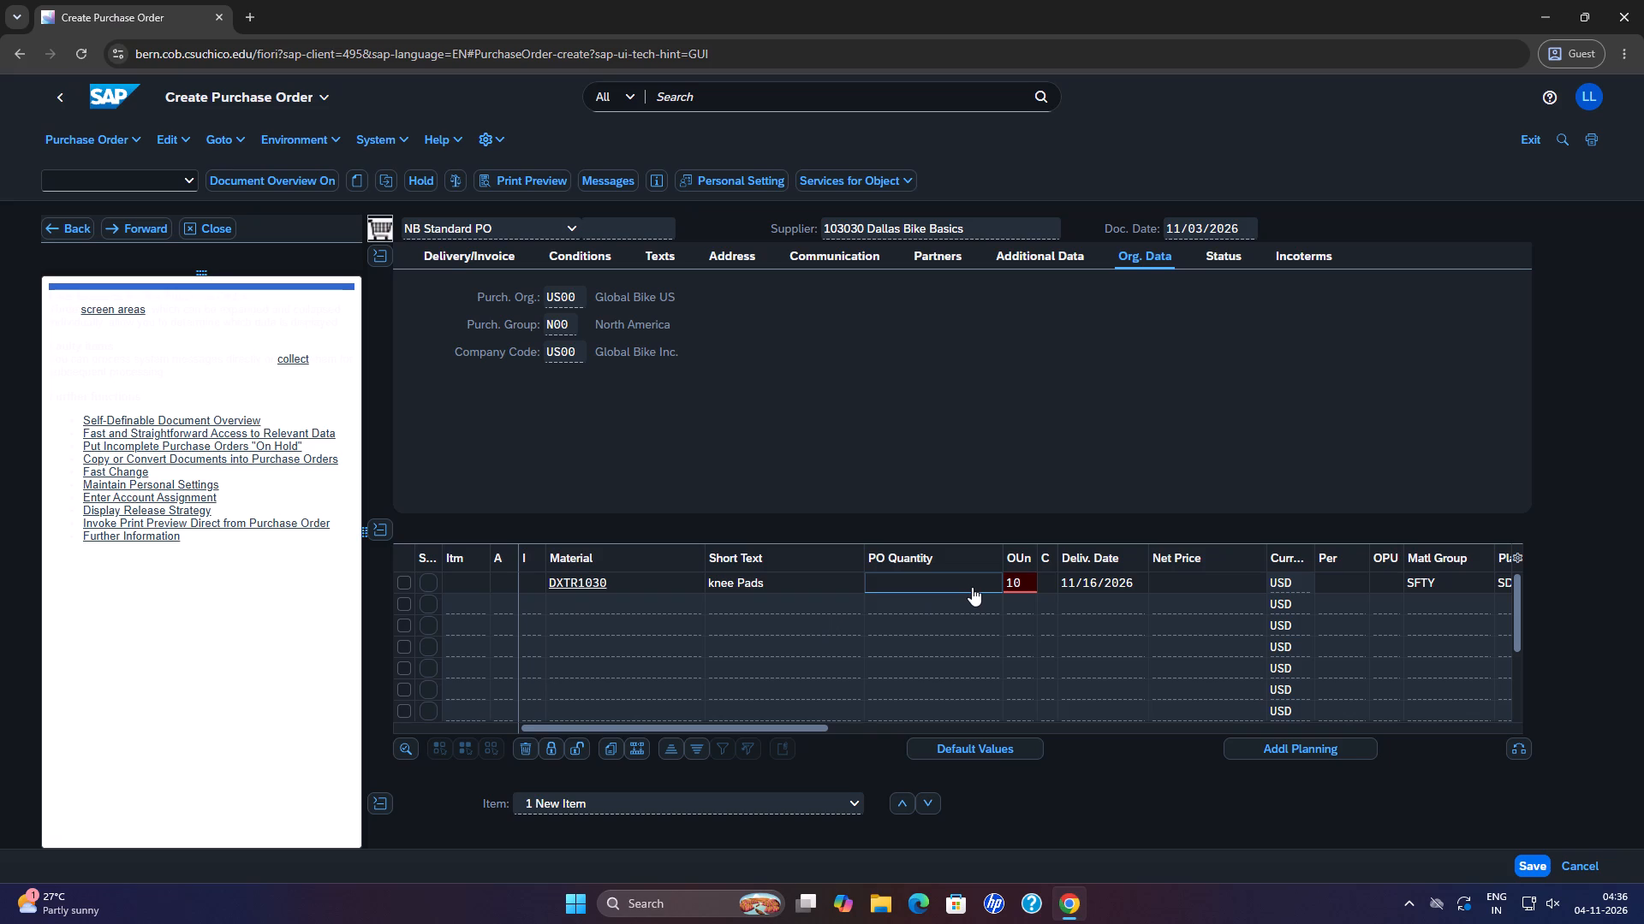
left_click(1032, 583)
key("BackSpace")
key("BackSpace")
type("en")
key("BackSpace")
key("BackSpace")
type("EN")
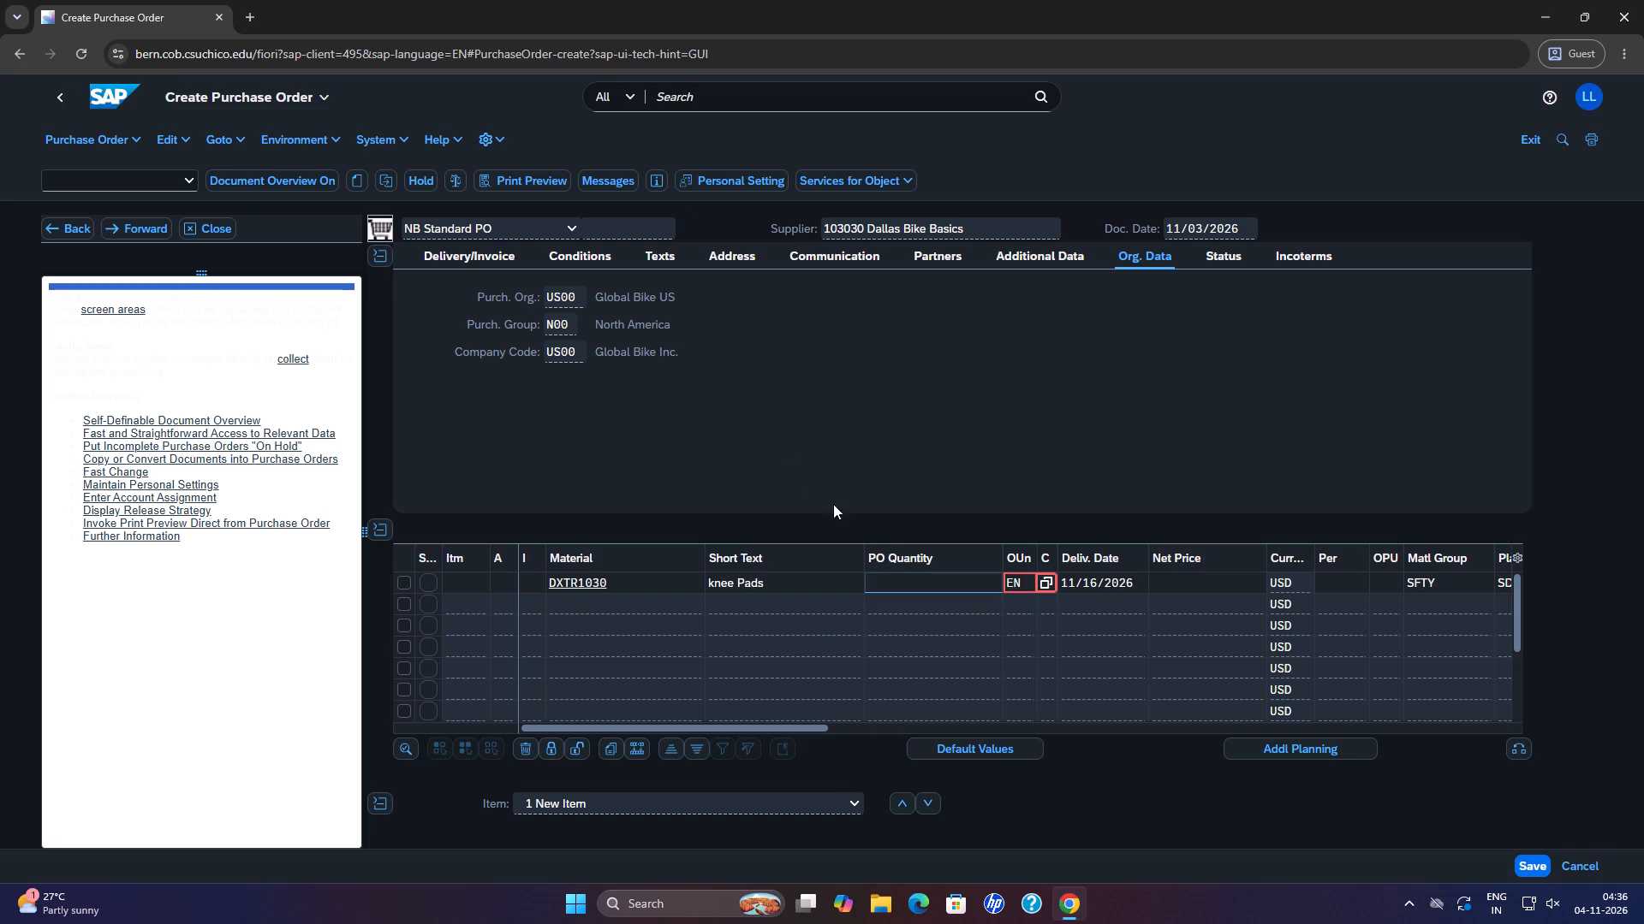
Set the PO quantity of the DXTR1030 item to 10.
left_click(913, 585)
left_click(928, 575)
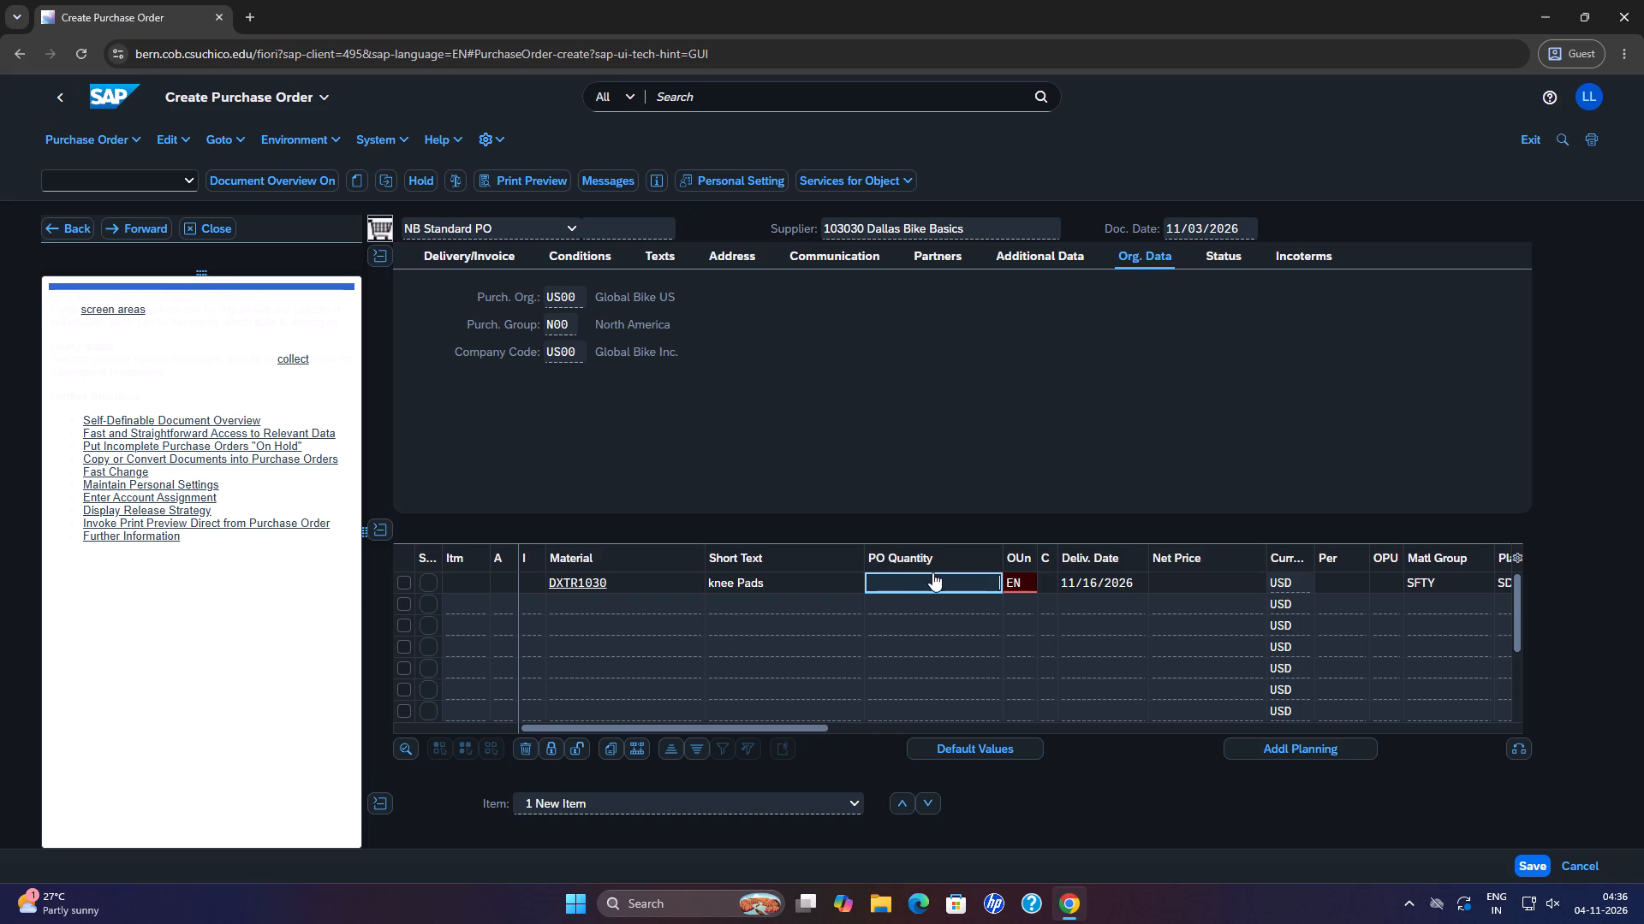
type("10")
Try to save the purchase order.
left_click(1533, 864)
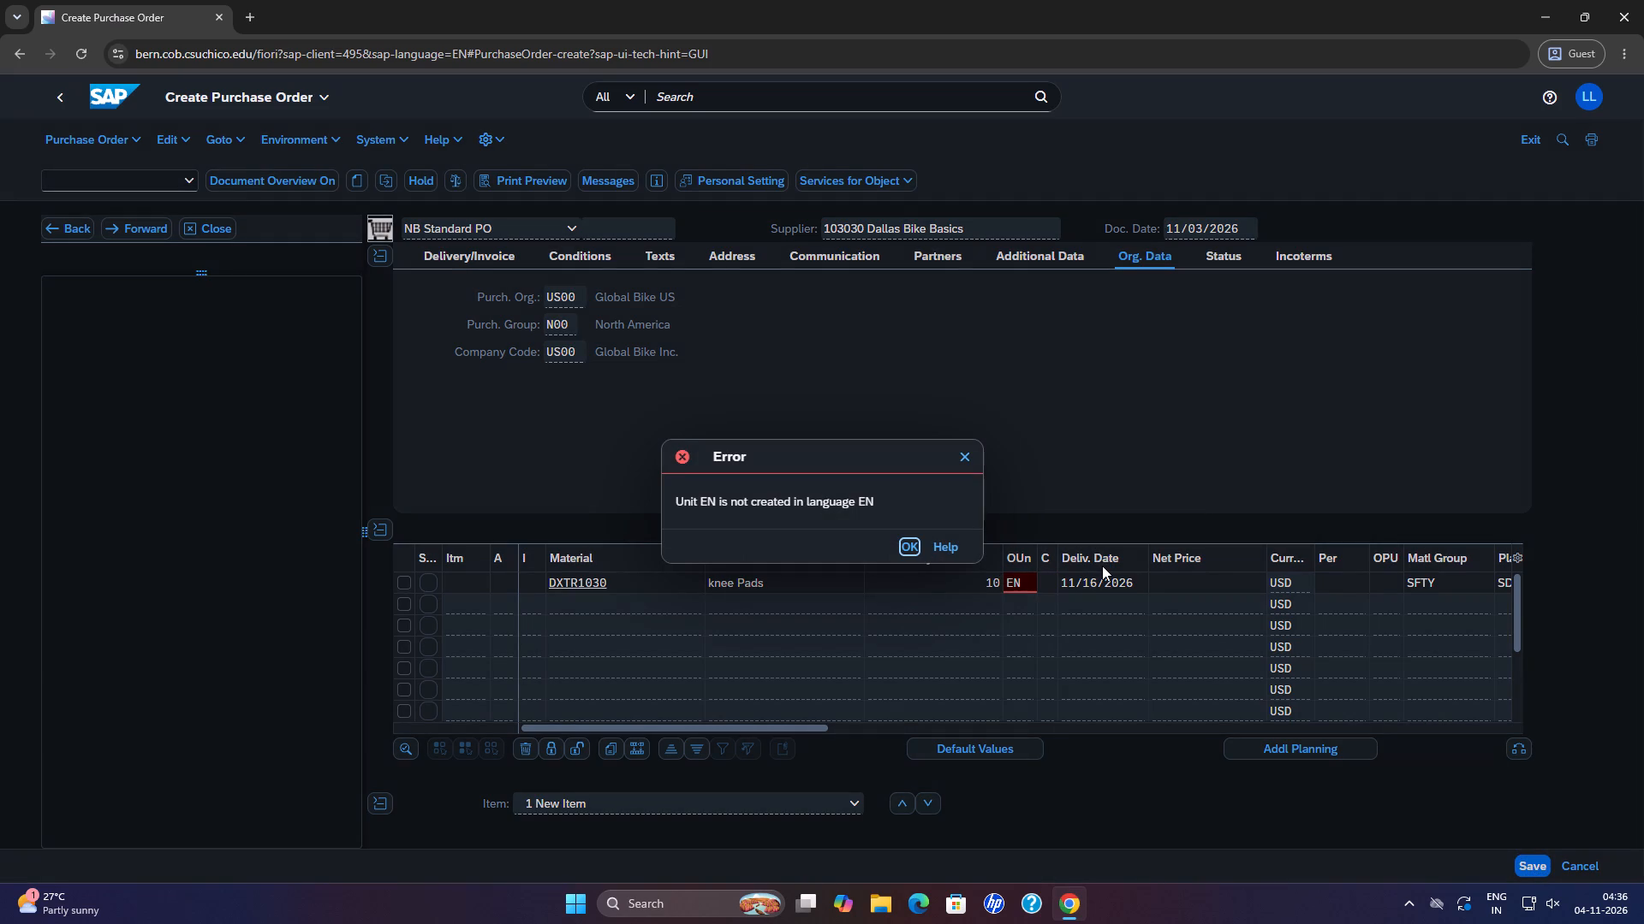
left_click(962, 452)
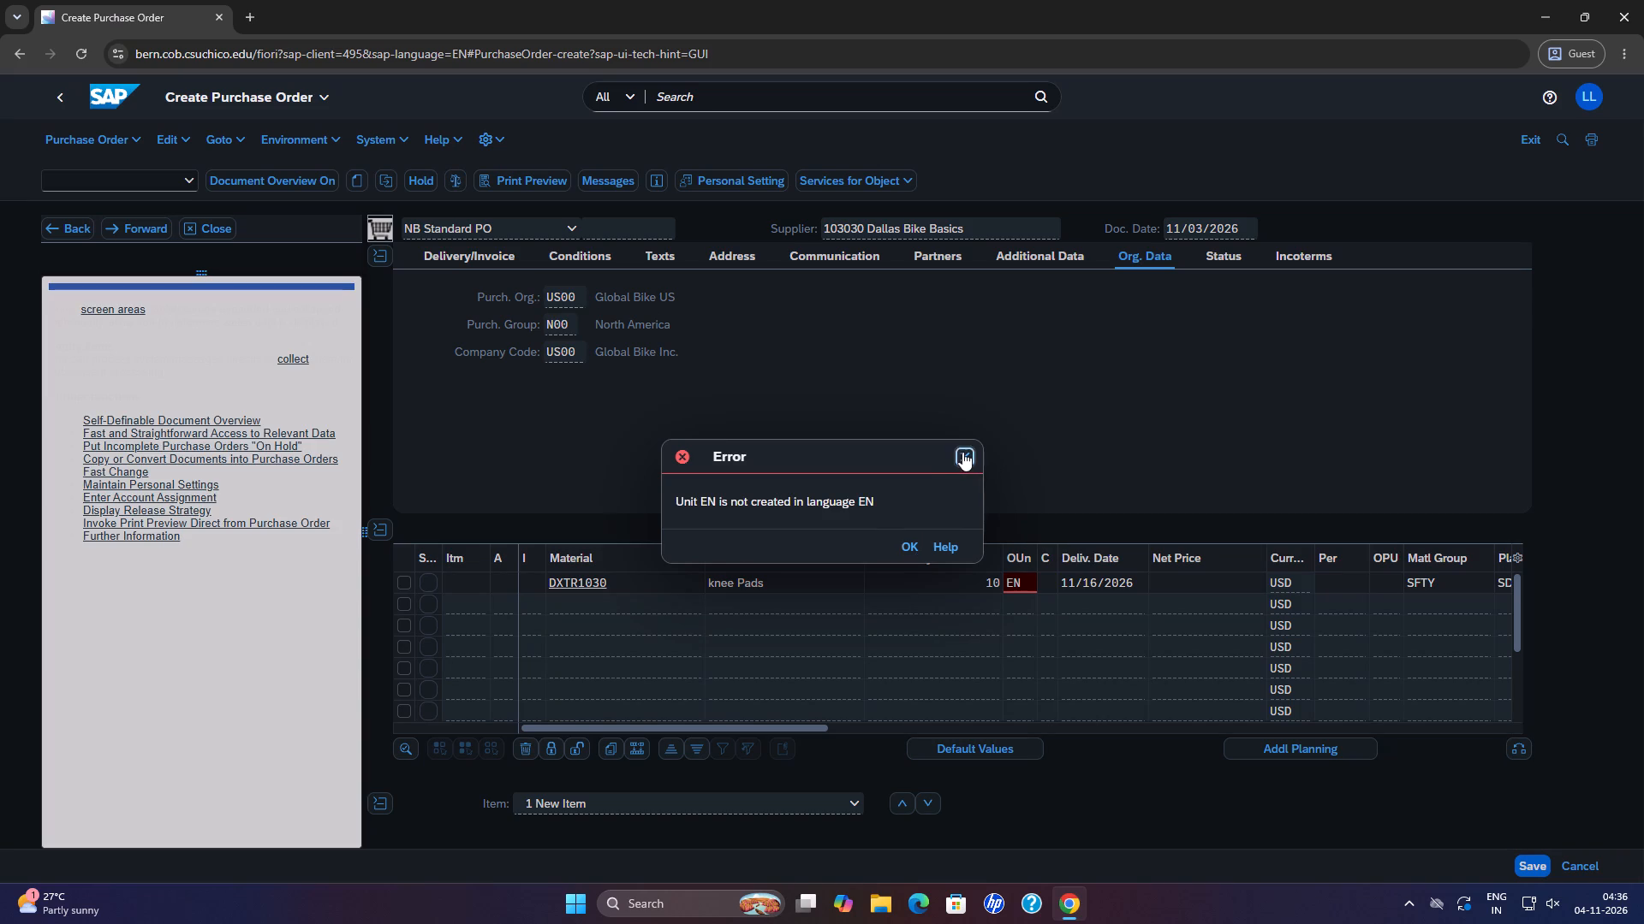
Clear the order unit of the DXTR1030 item.
key("BackSpace")
key("BackSpace")
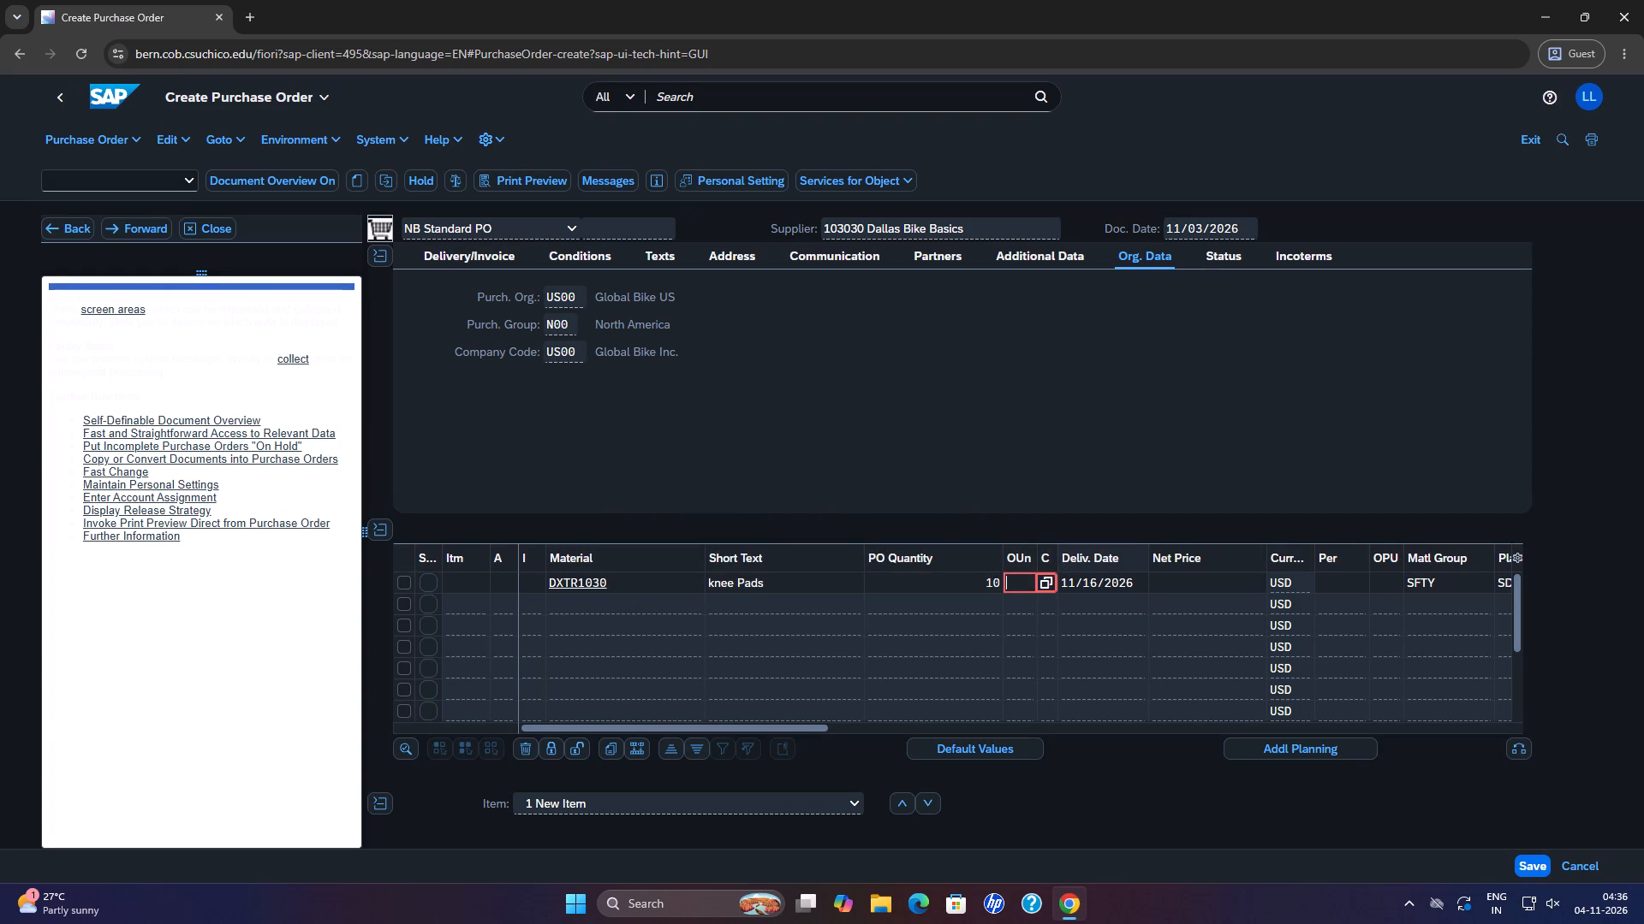
left_click(961, 465)
left_click(945, 416)
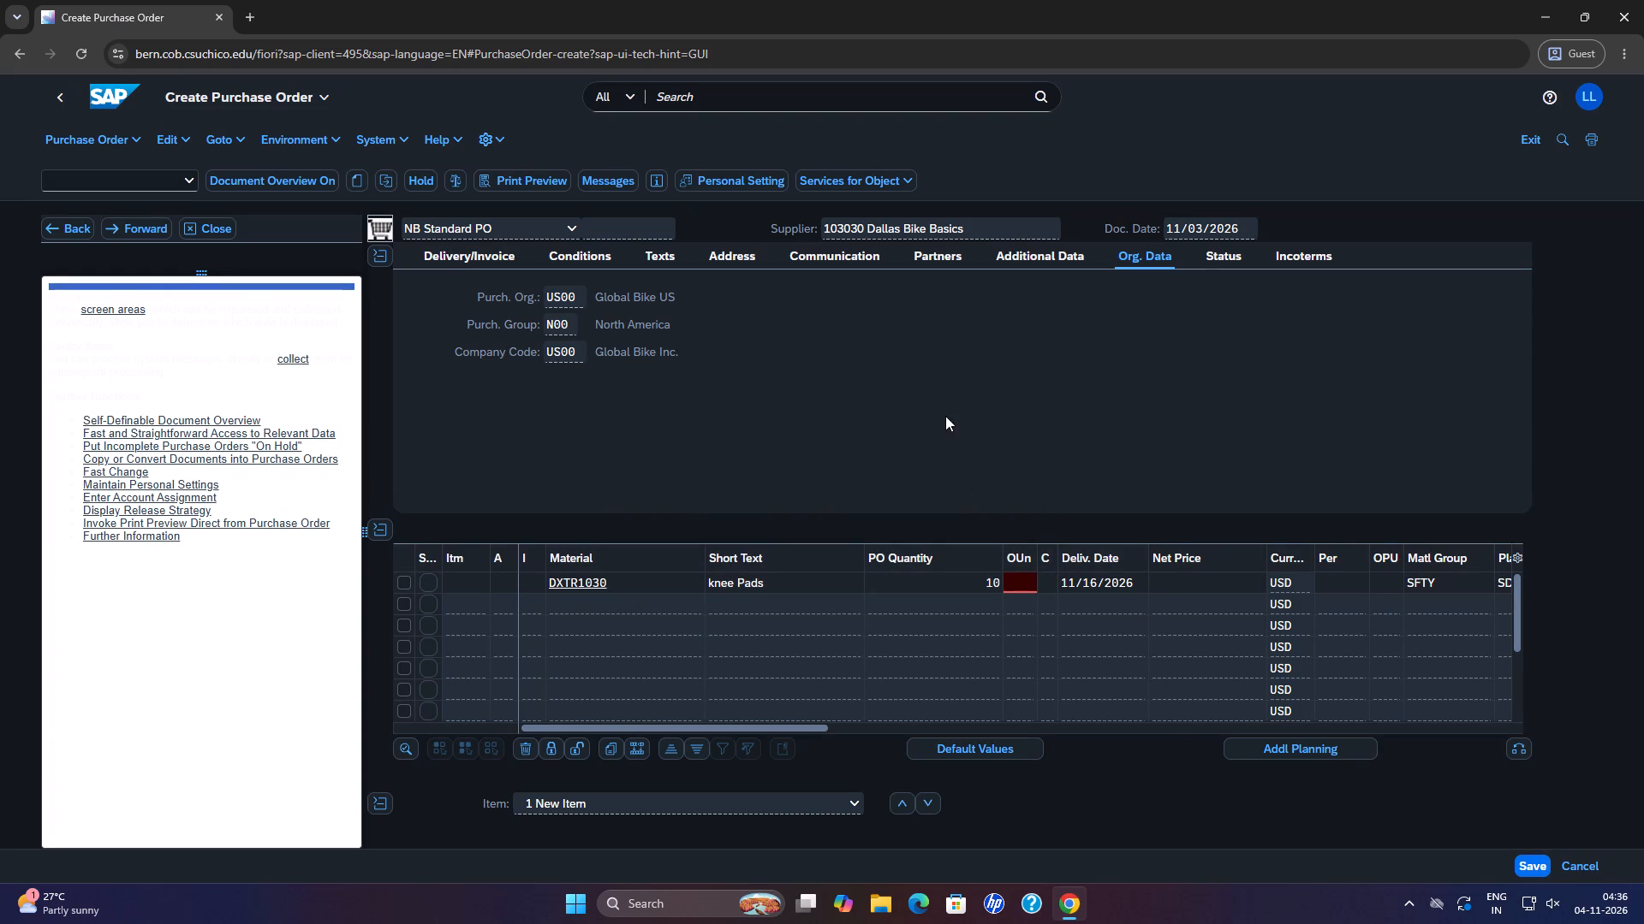
Save the purchase order by putting the document on hold.
left_click(1534, 866)
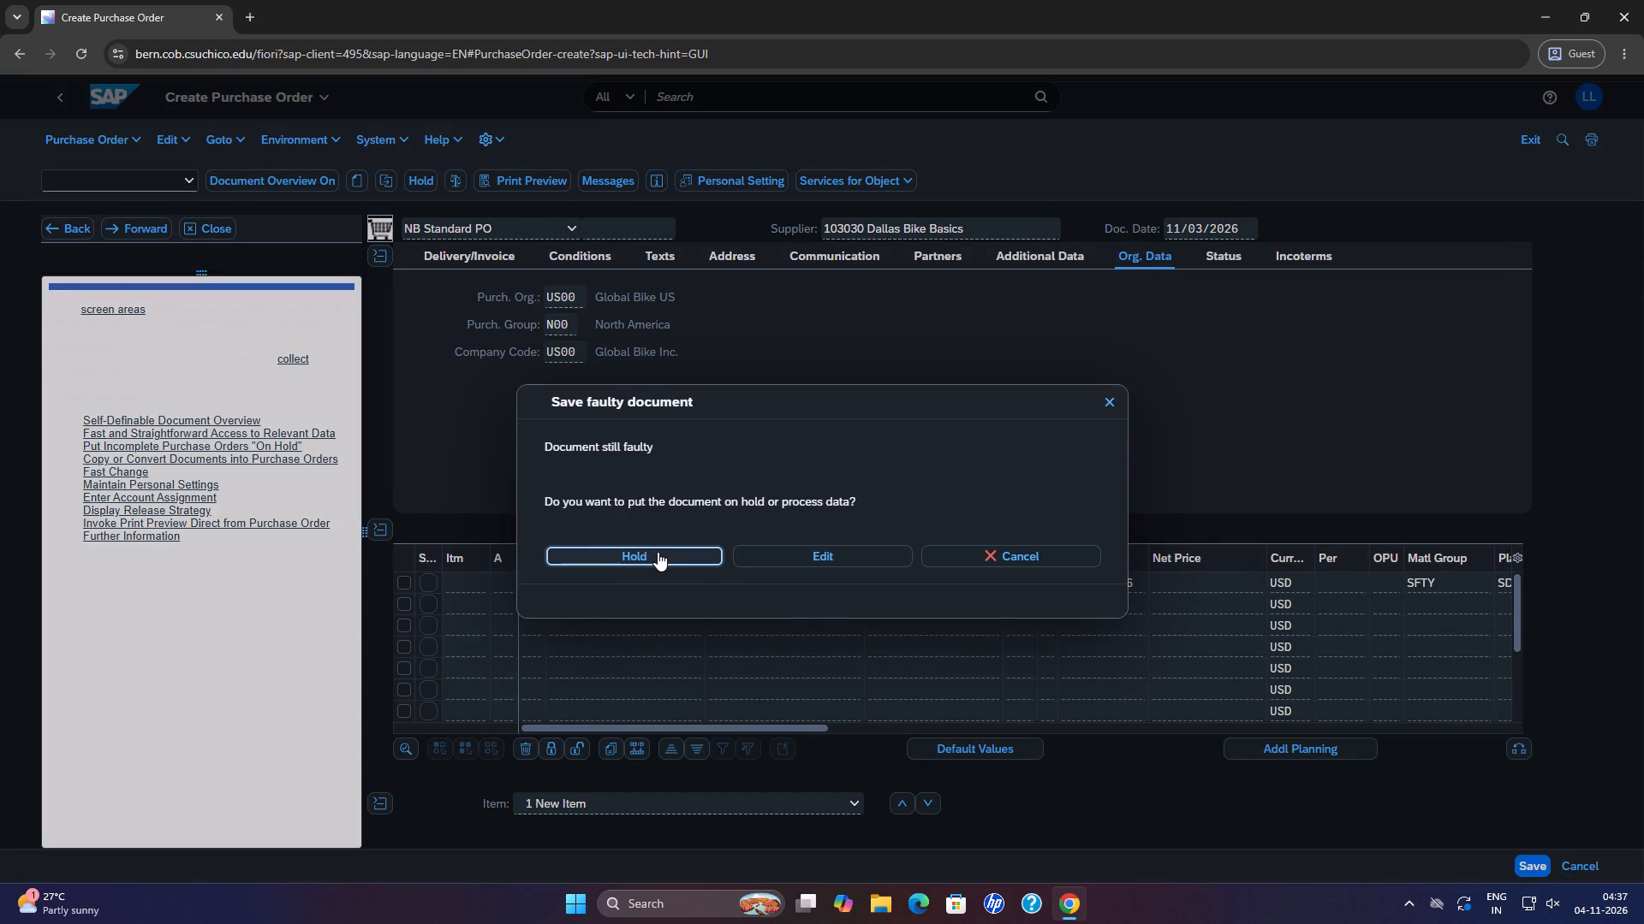
left_click(658, 552)
left_click(817, 554)
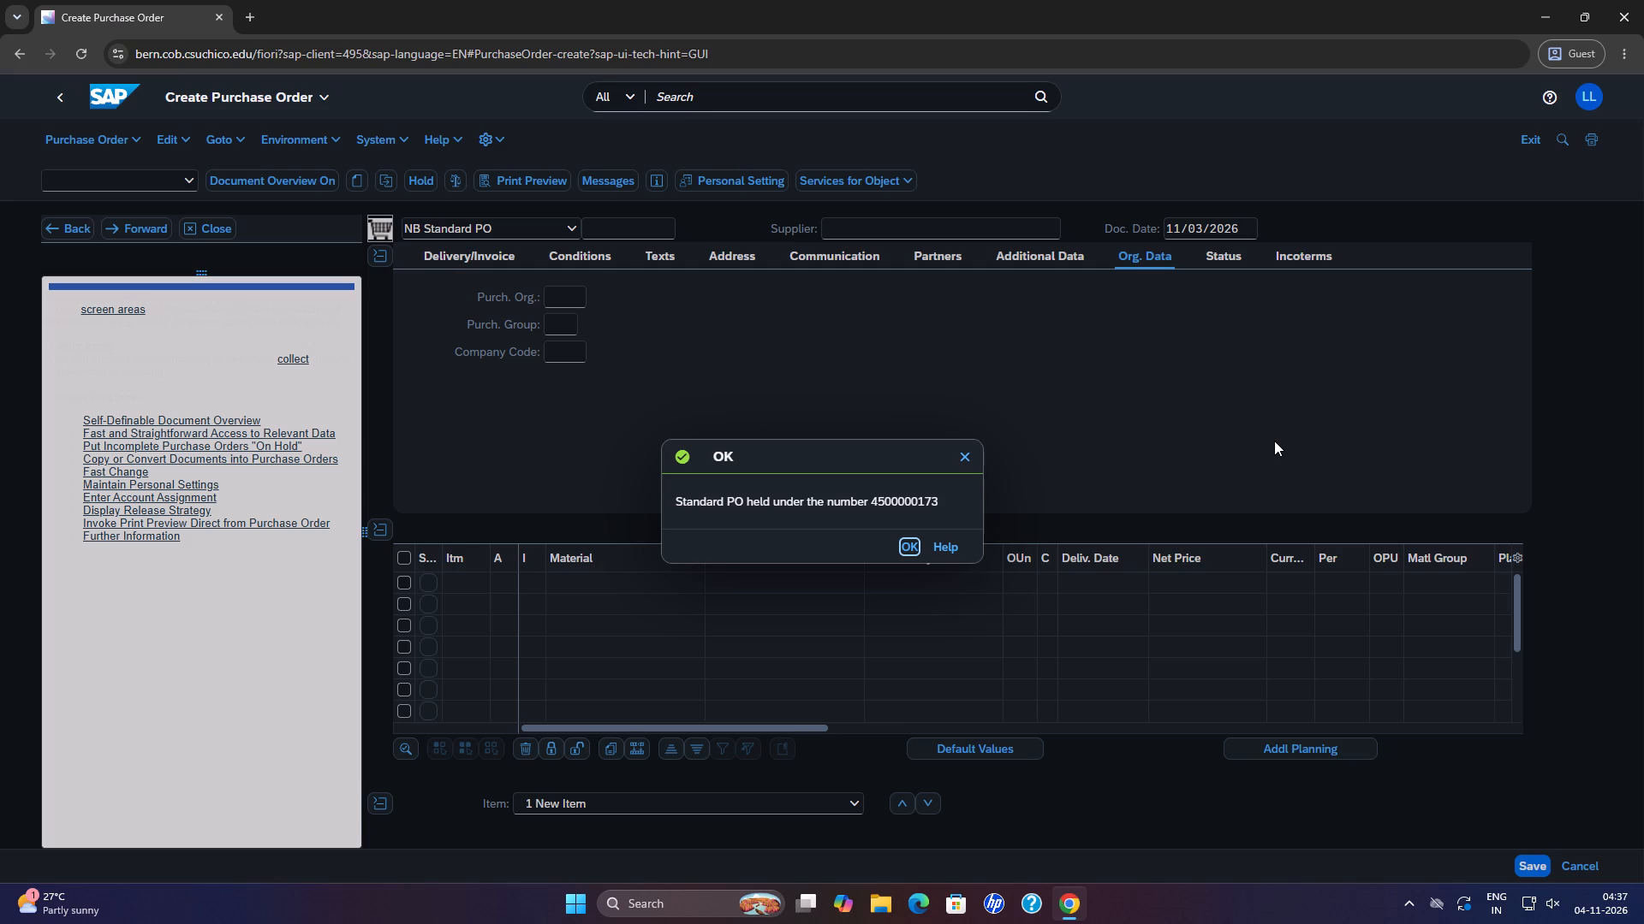
left_click(909, 548)
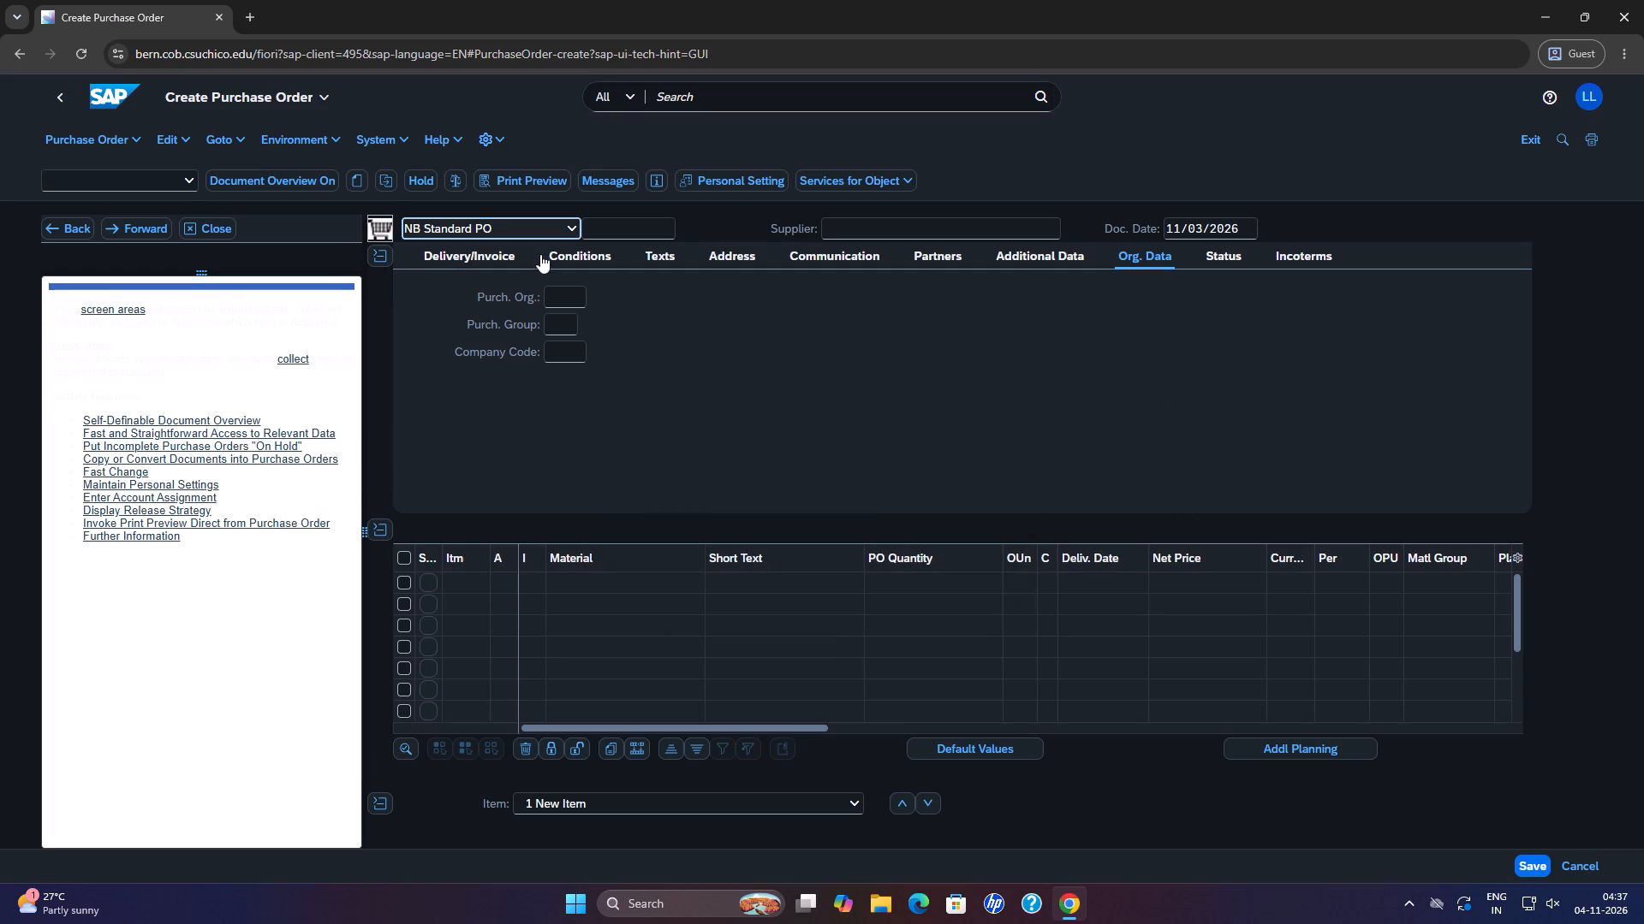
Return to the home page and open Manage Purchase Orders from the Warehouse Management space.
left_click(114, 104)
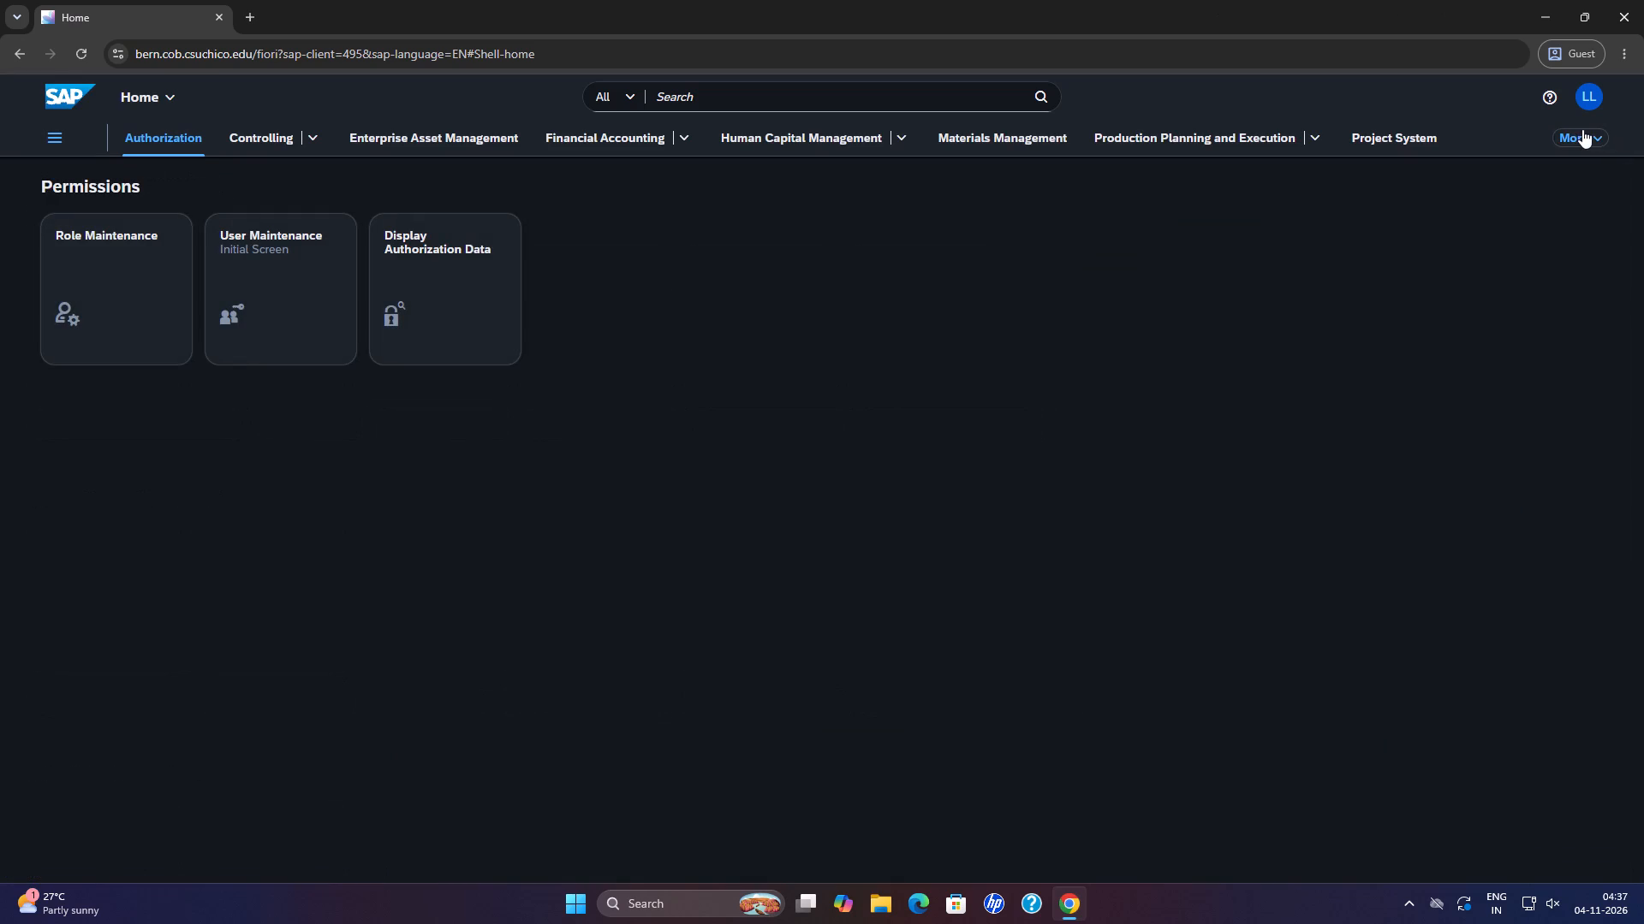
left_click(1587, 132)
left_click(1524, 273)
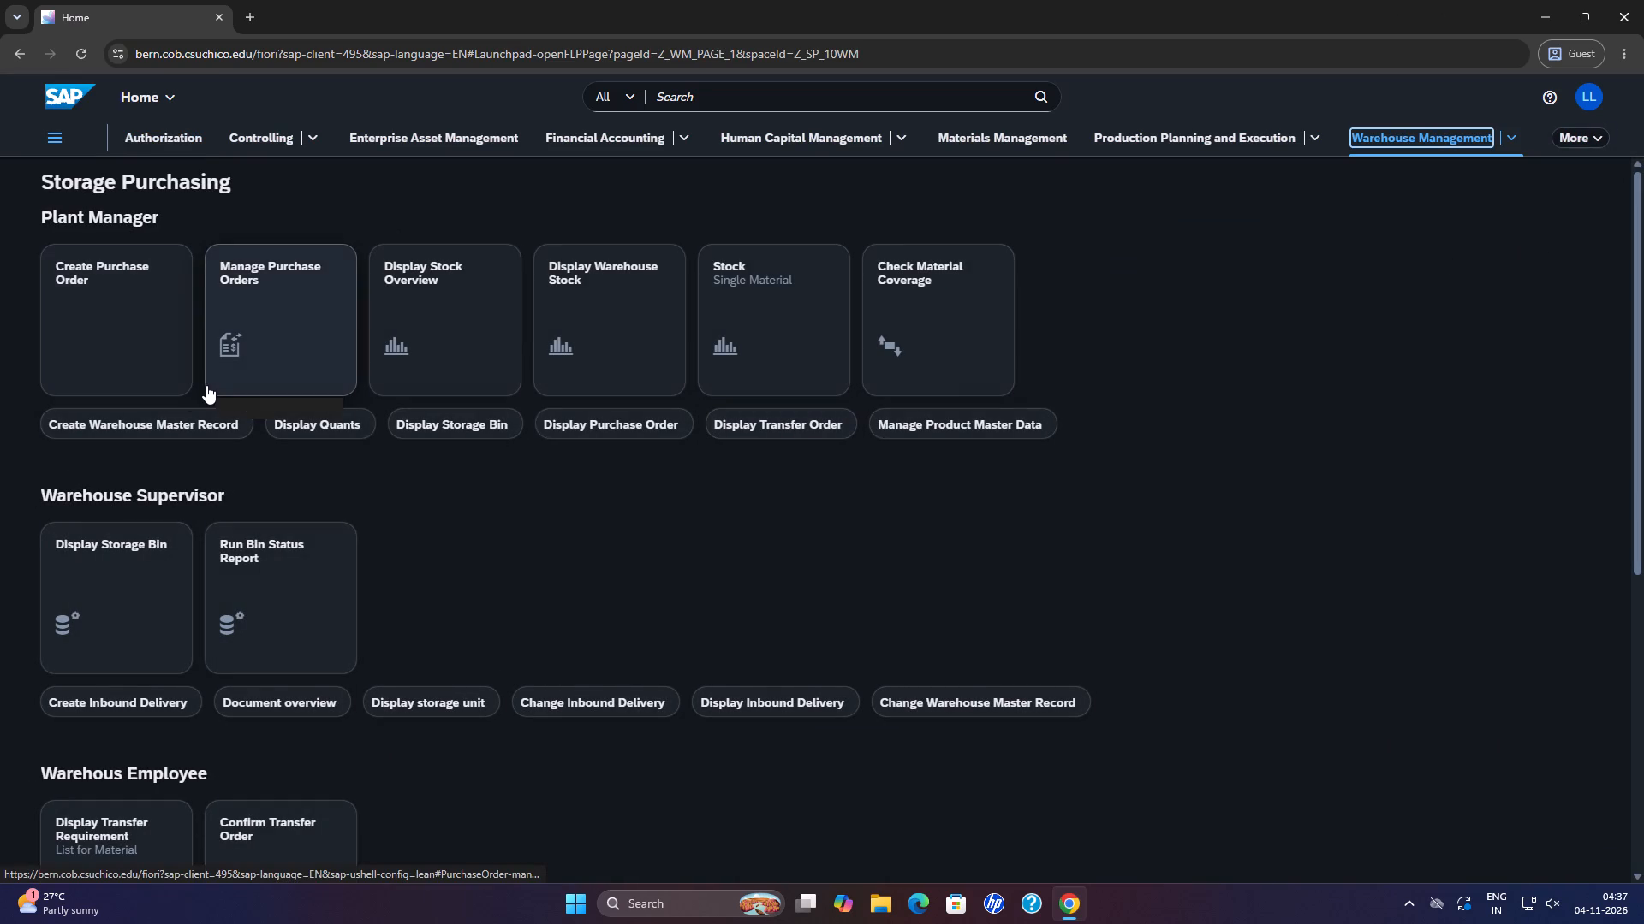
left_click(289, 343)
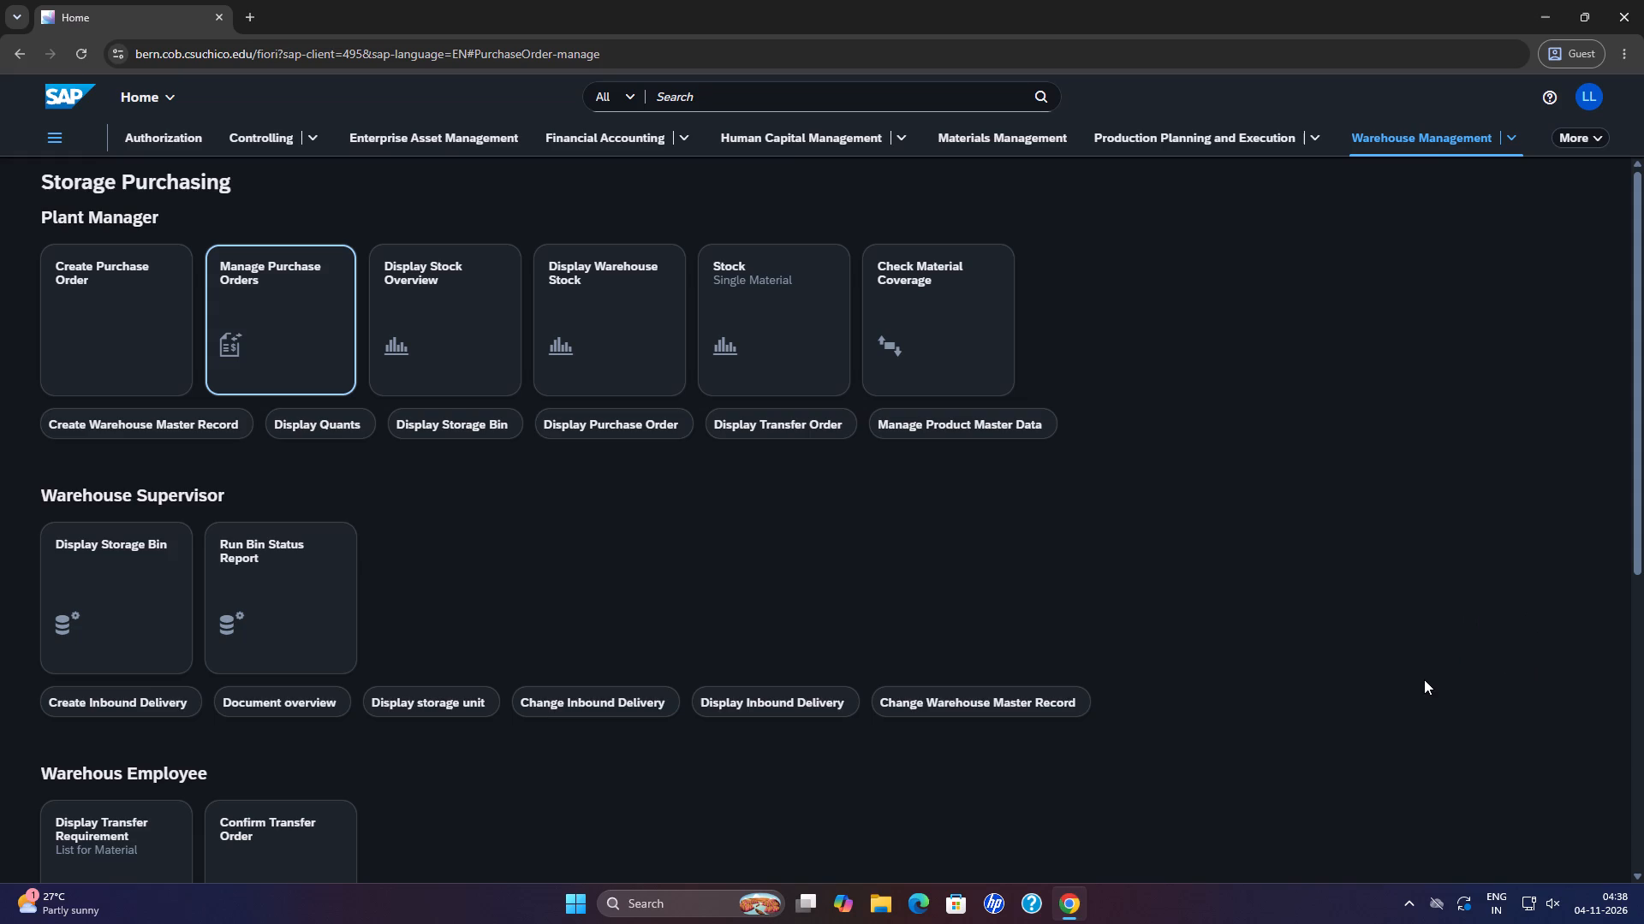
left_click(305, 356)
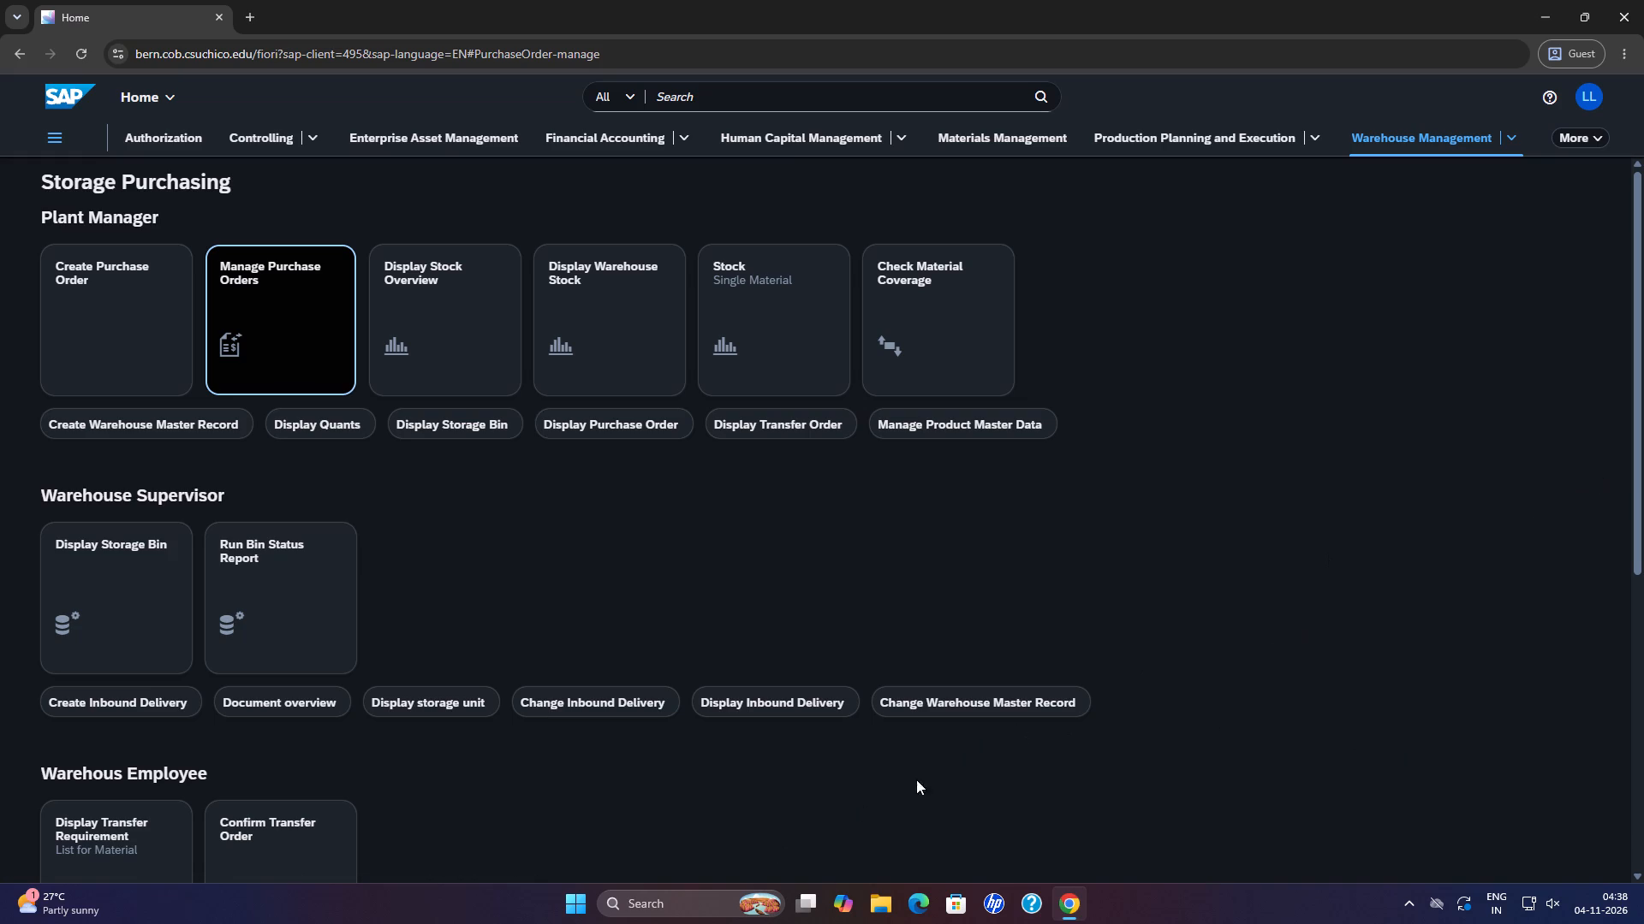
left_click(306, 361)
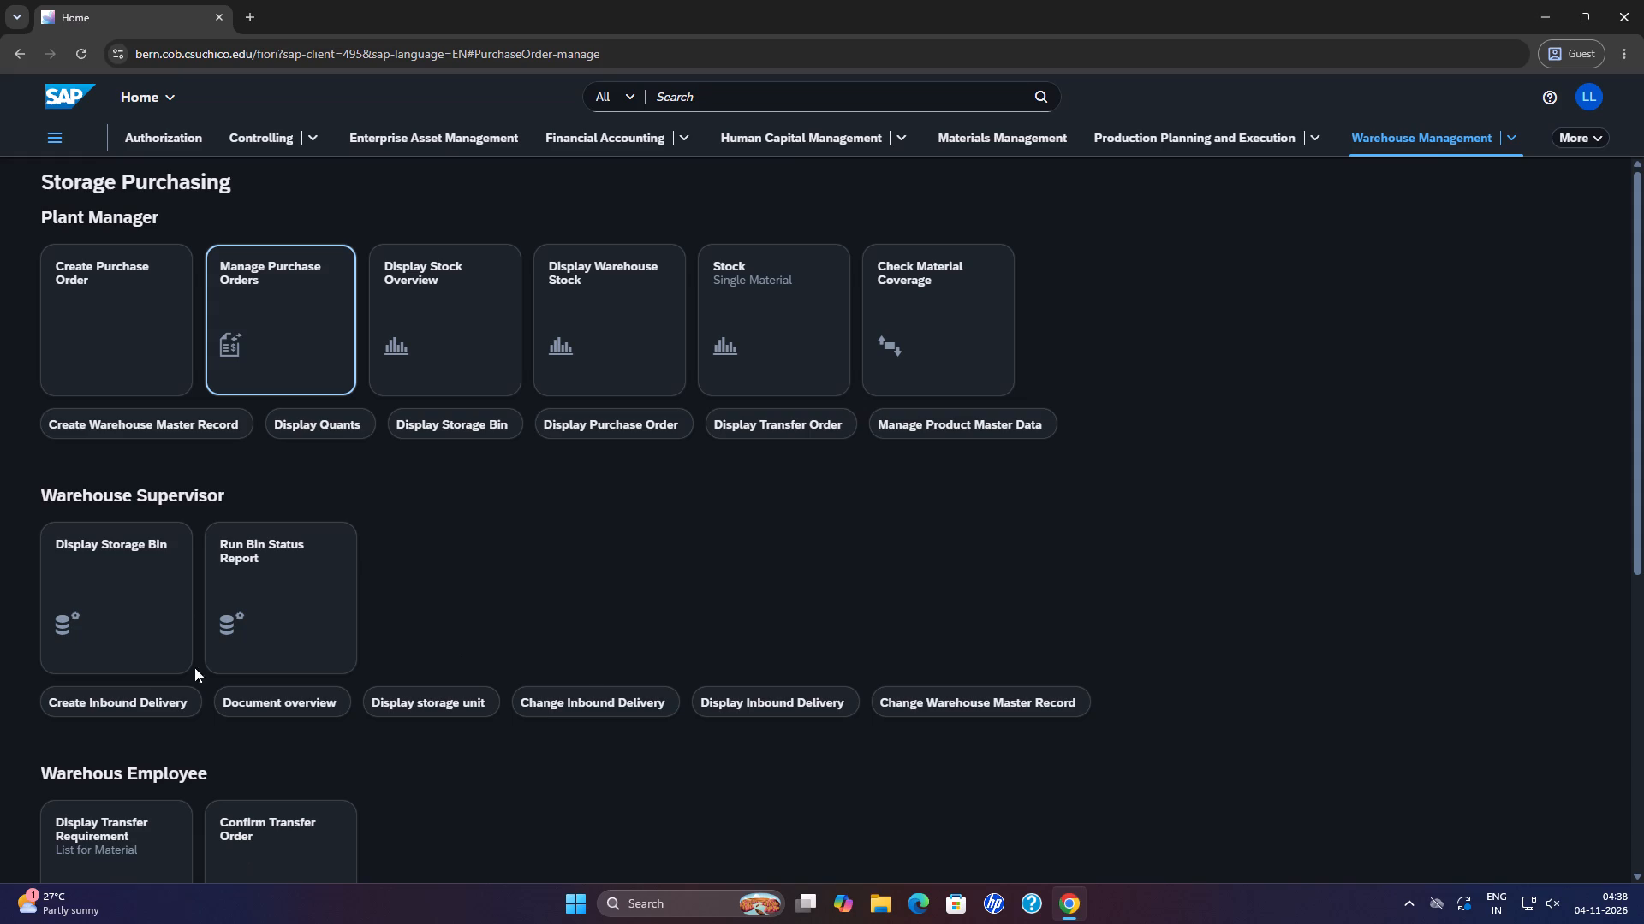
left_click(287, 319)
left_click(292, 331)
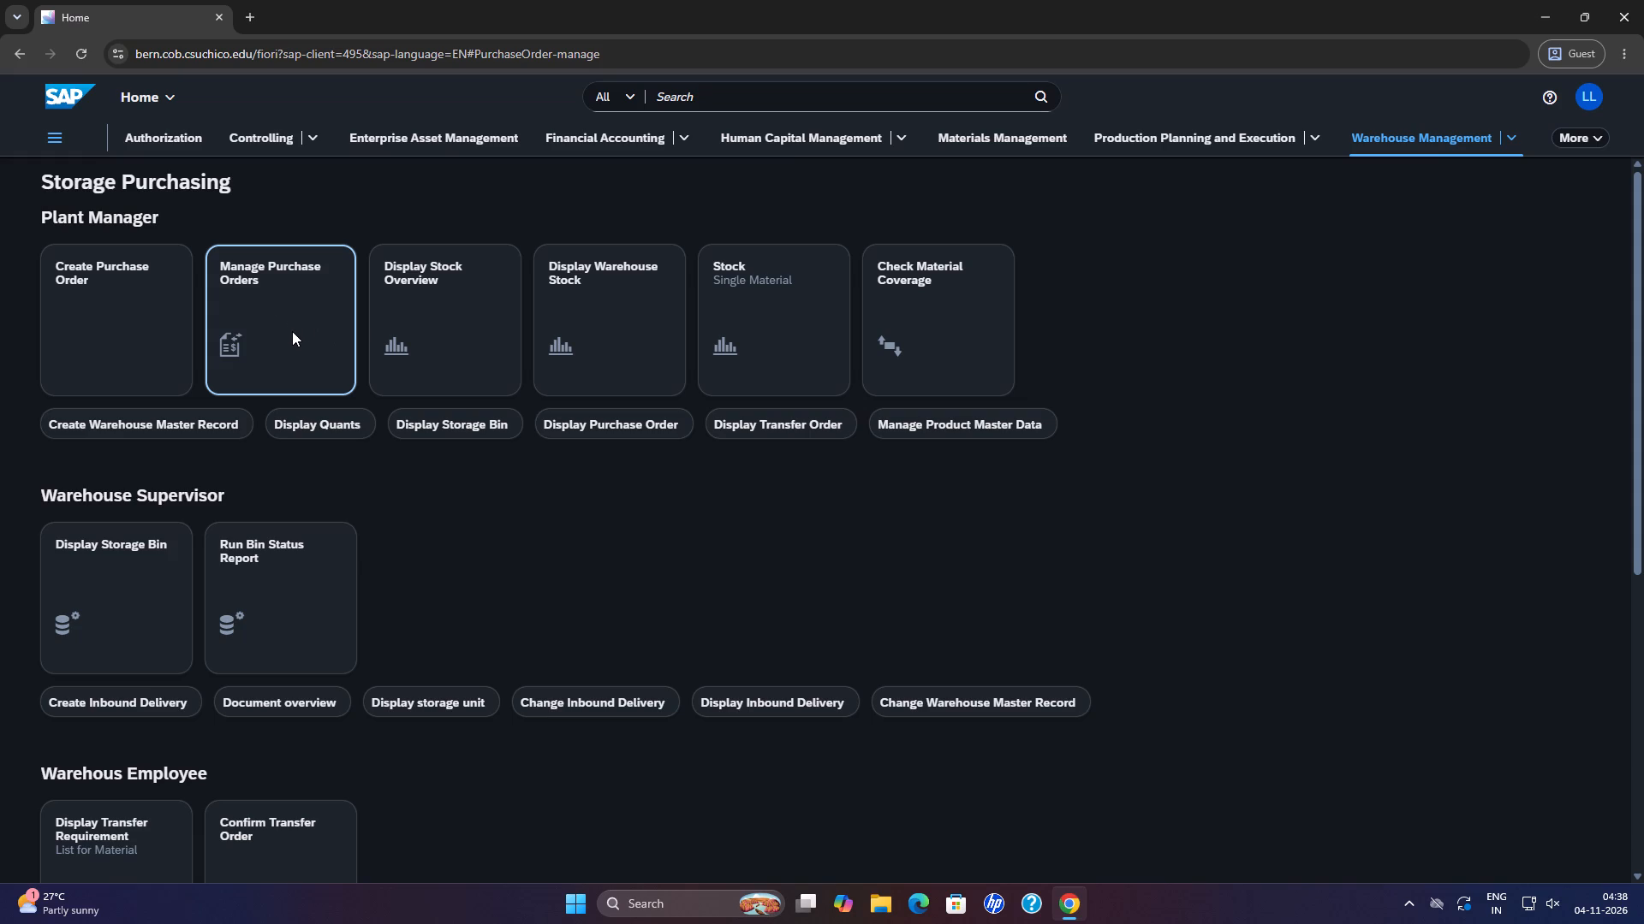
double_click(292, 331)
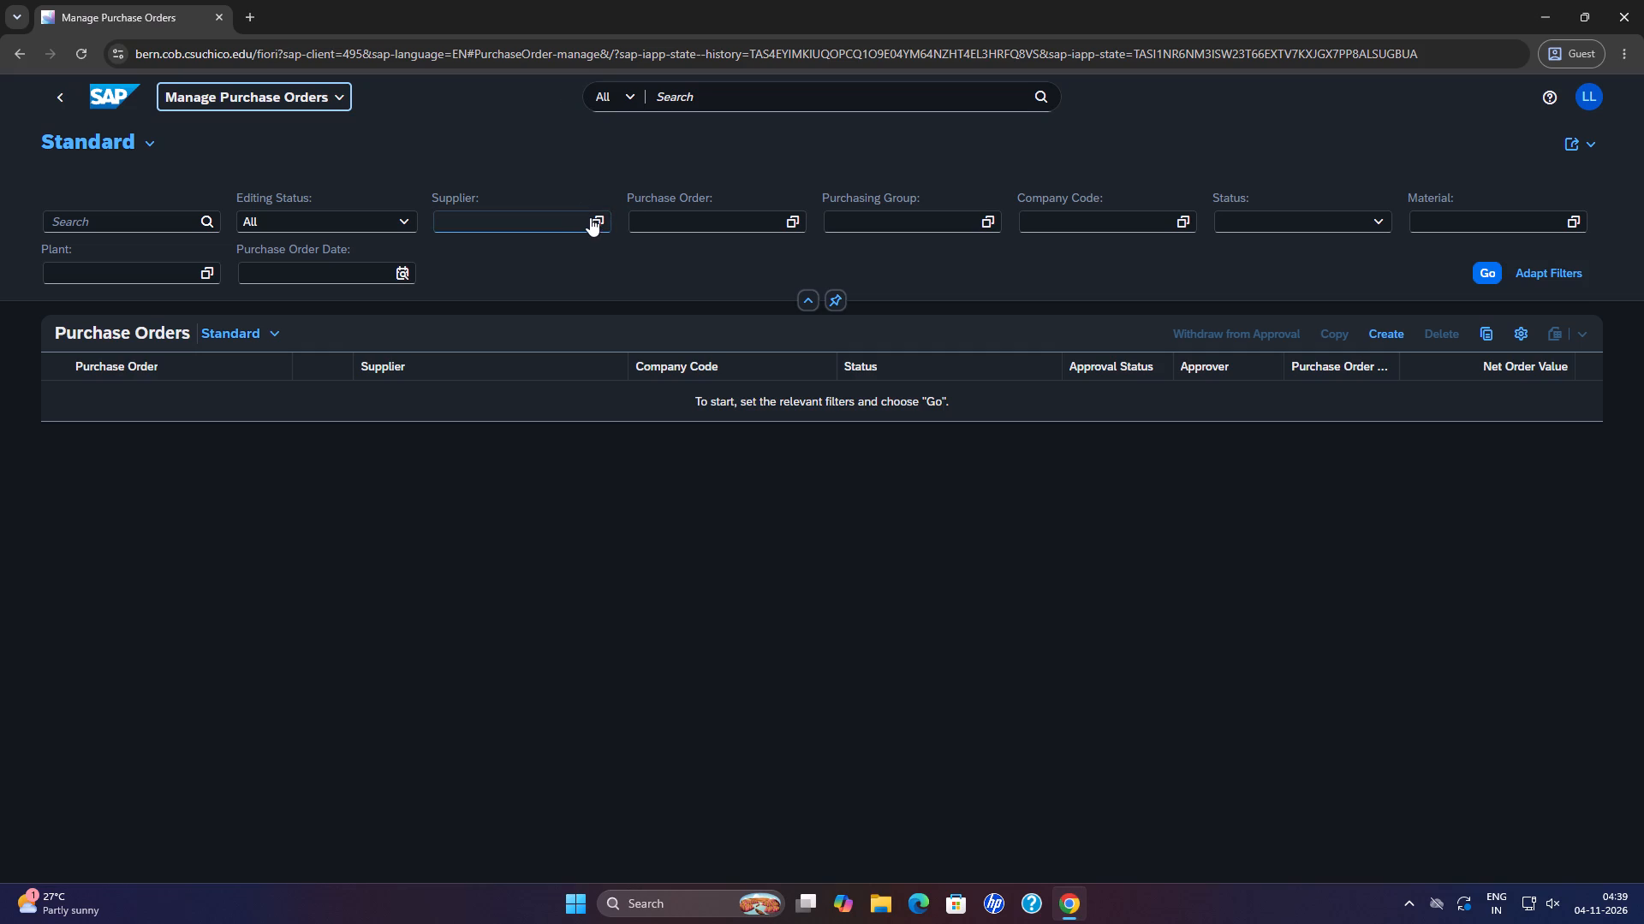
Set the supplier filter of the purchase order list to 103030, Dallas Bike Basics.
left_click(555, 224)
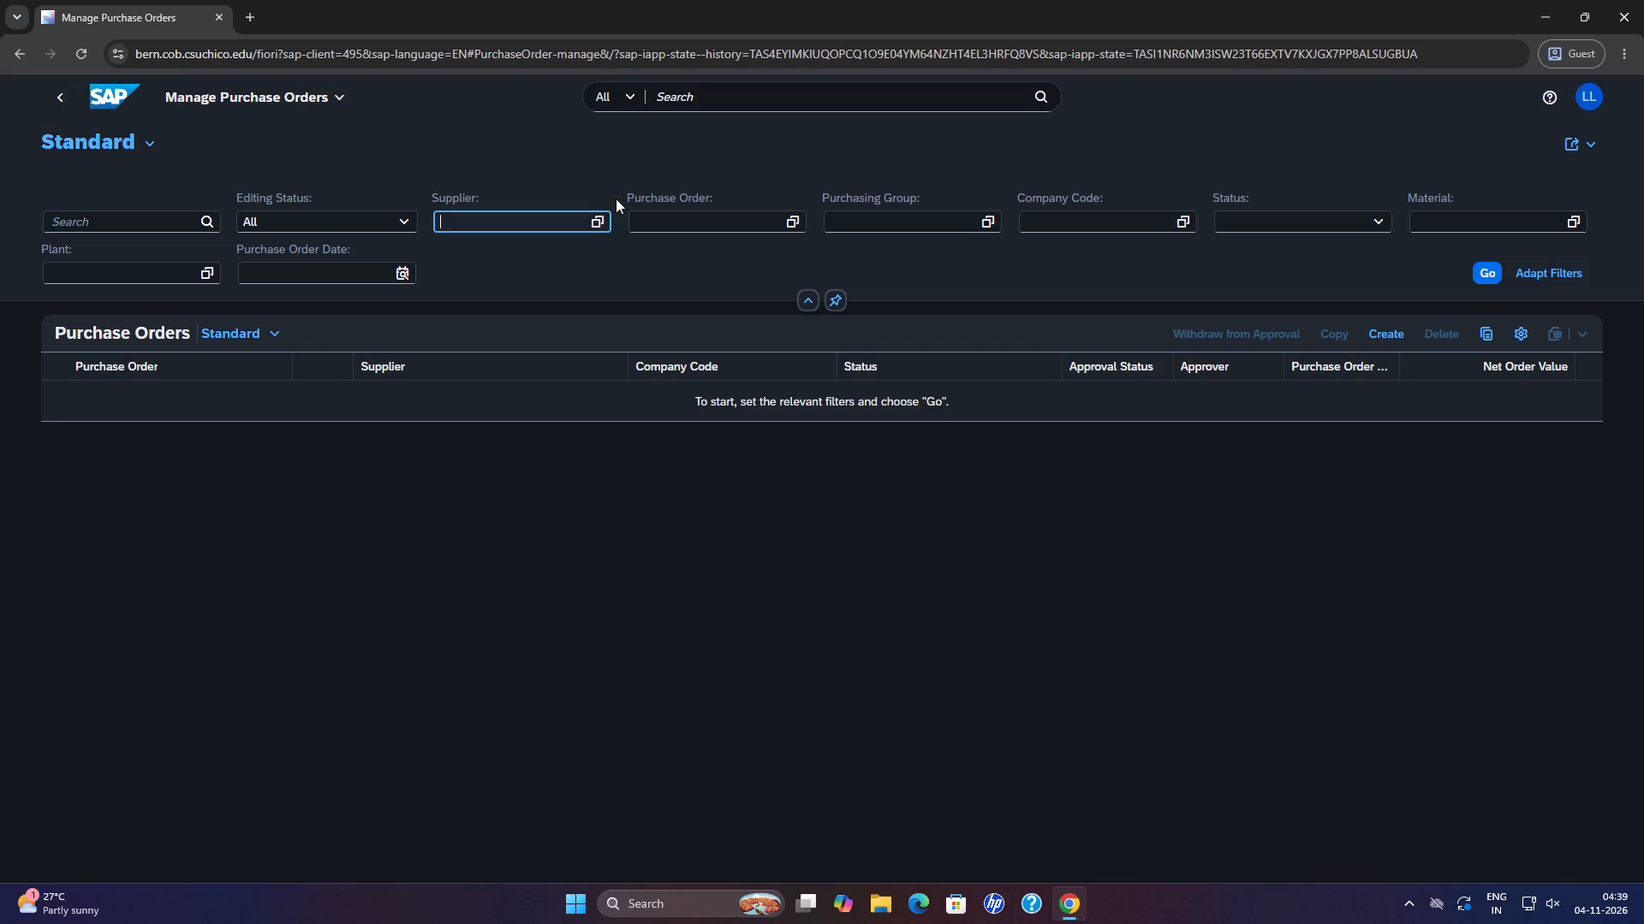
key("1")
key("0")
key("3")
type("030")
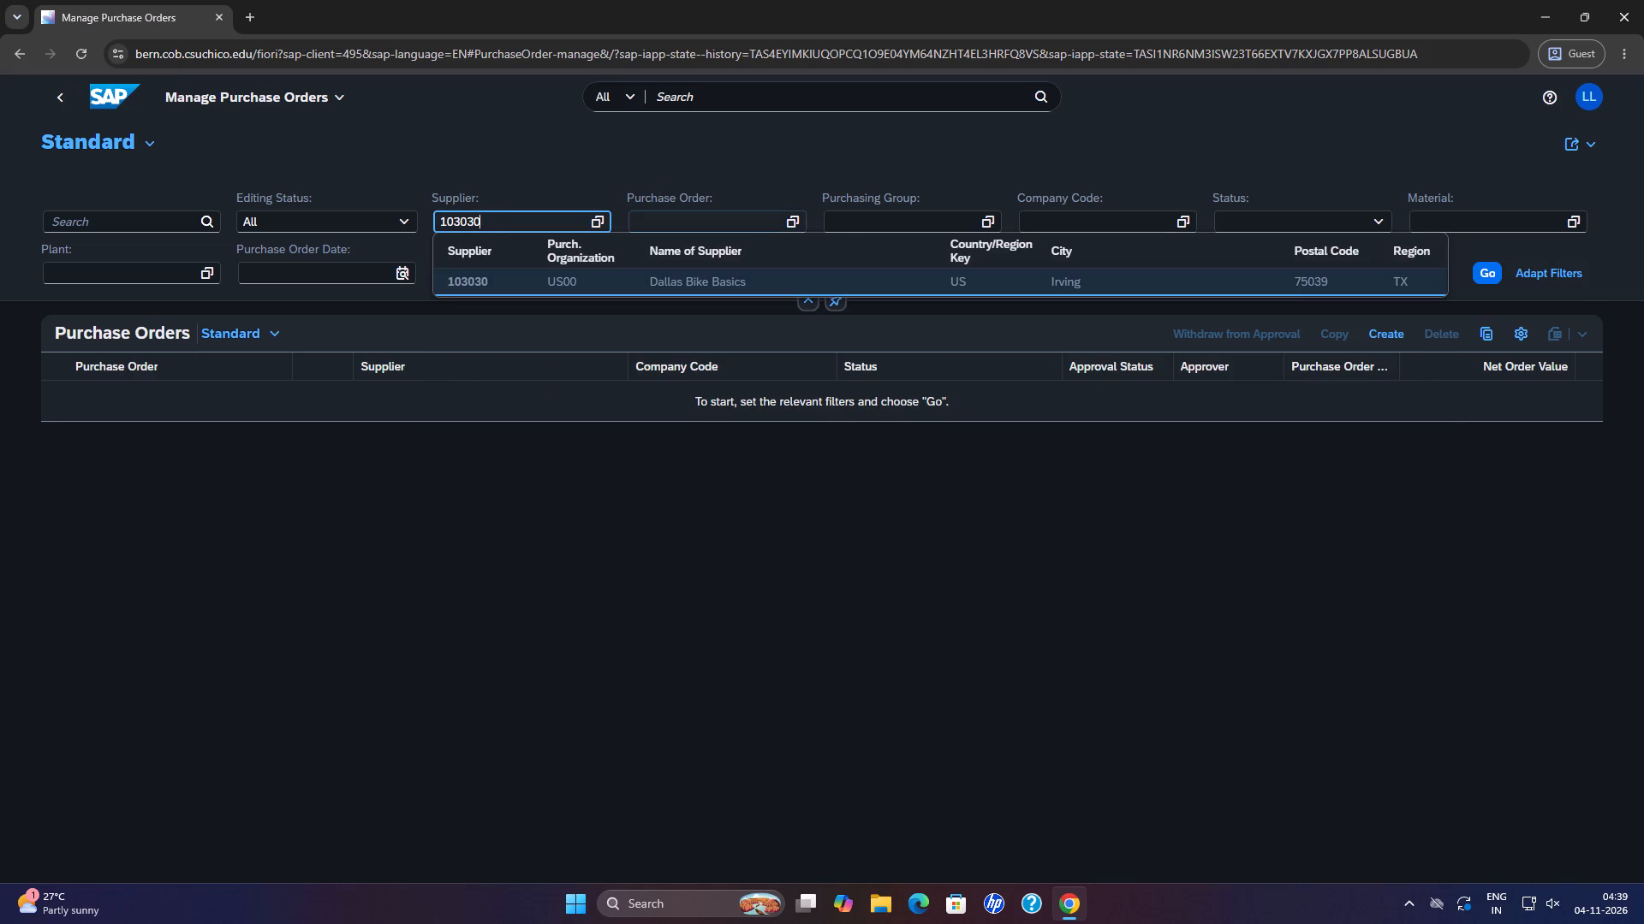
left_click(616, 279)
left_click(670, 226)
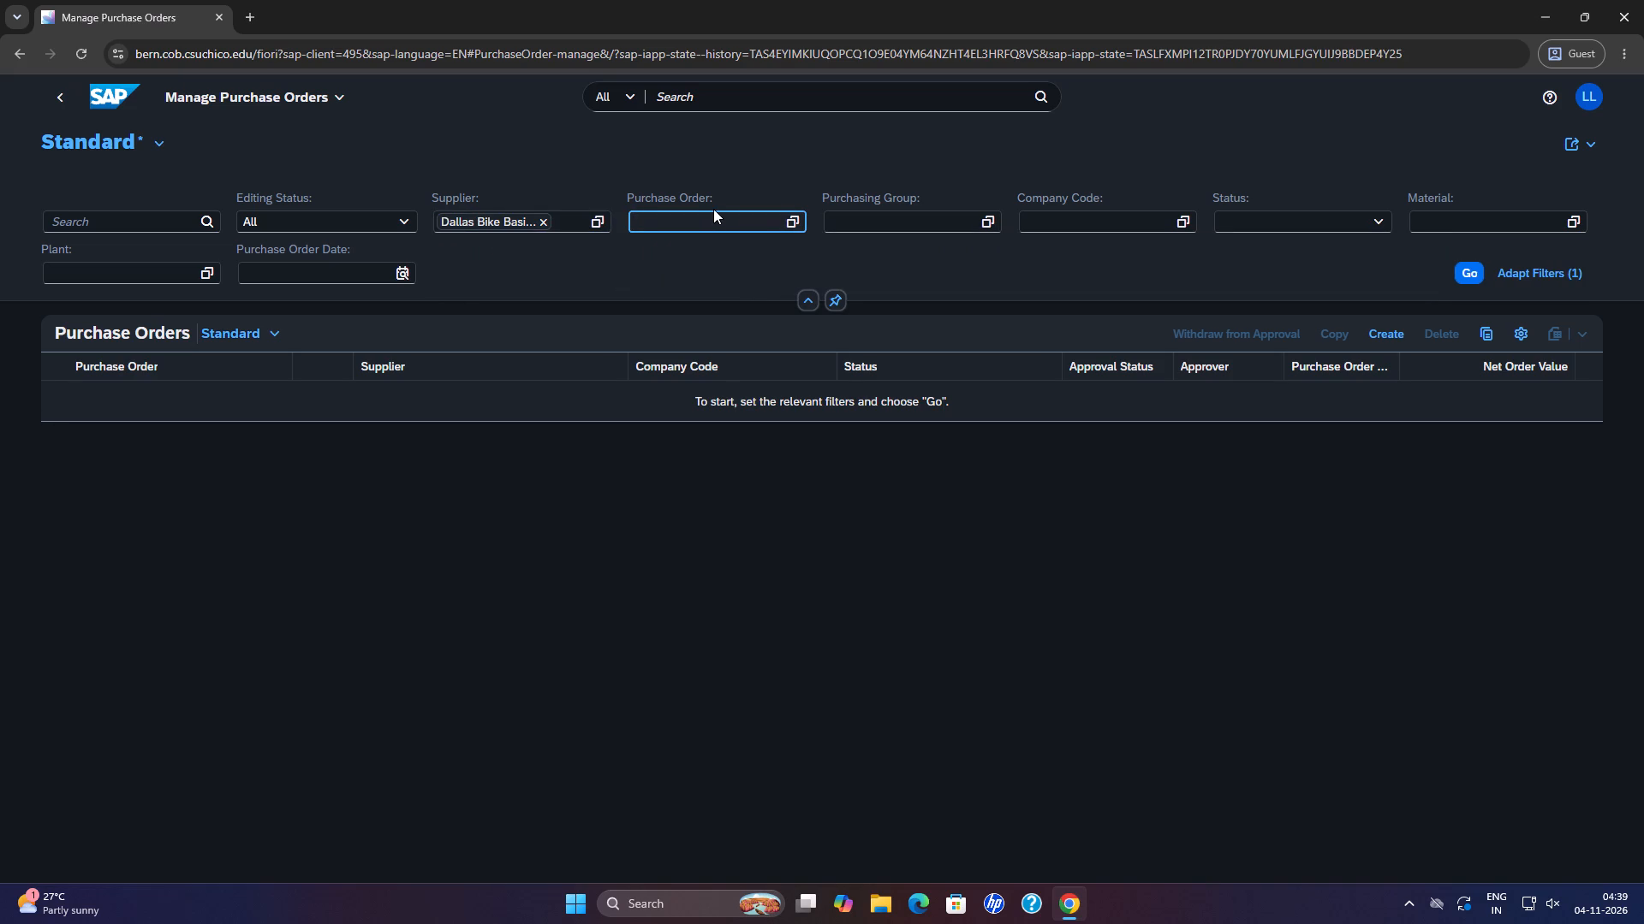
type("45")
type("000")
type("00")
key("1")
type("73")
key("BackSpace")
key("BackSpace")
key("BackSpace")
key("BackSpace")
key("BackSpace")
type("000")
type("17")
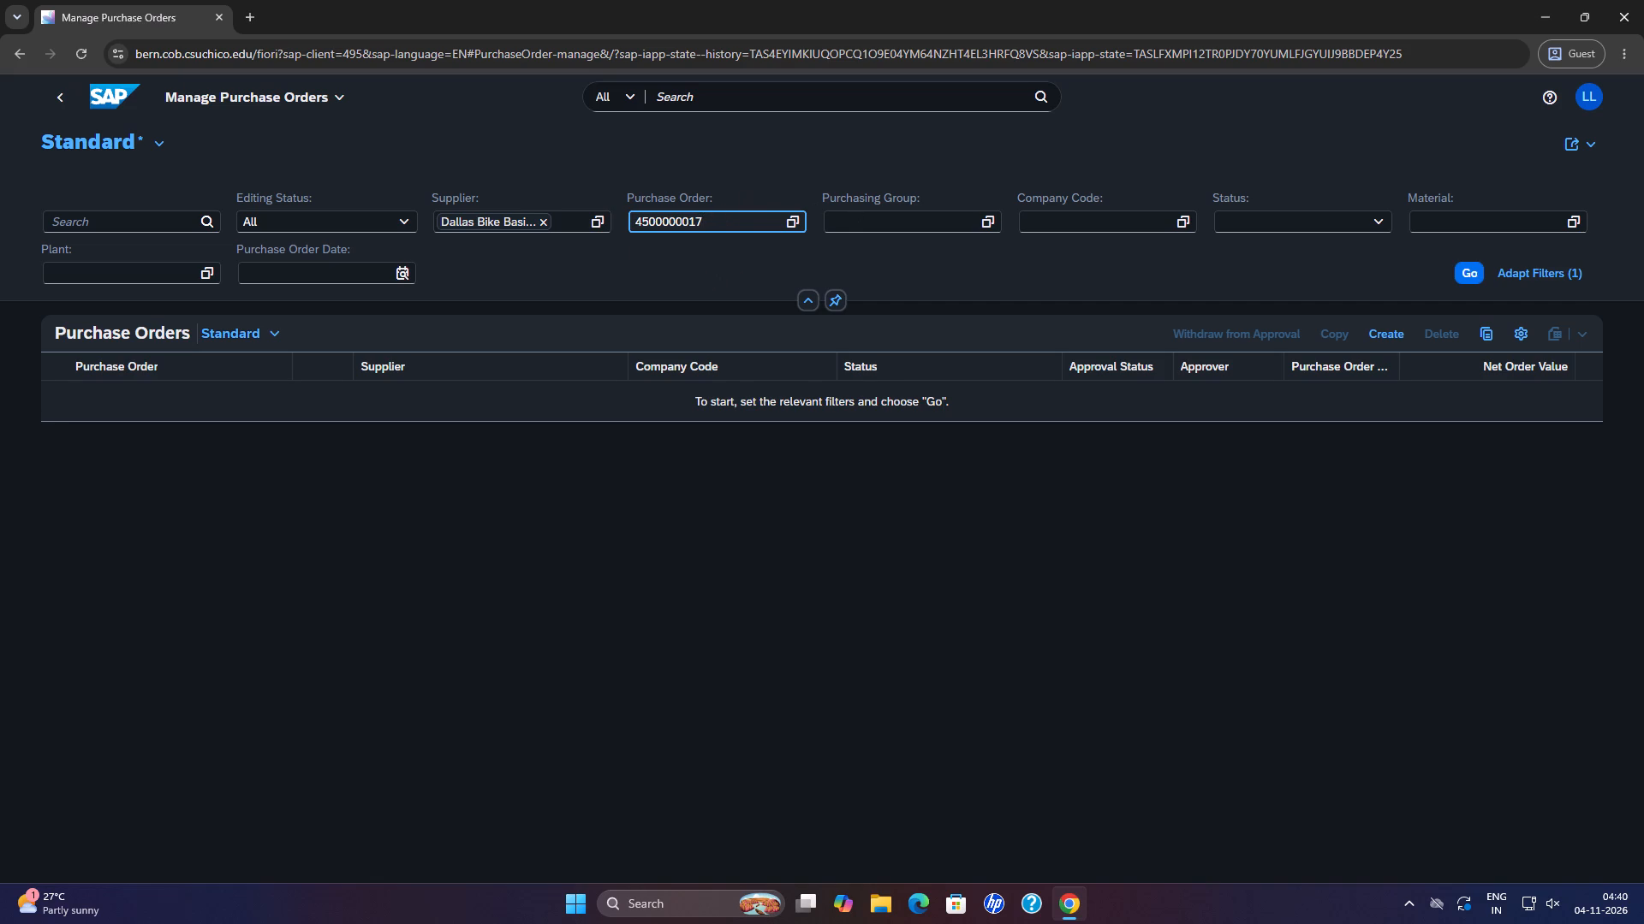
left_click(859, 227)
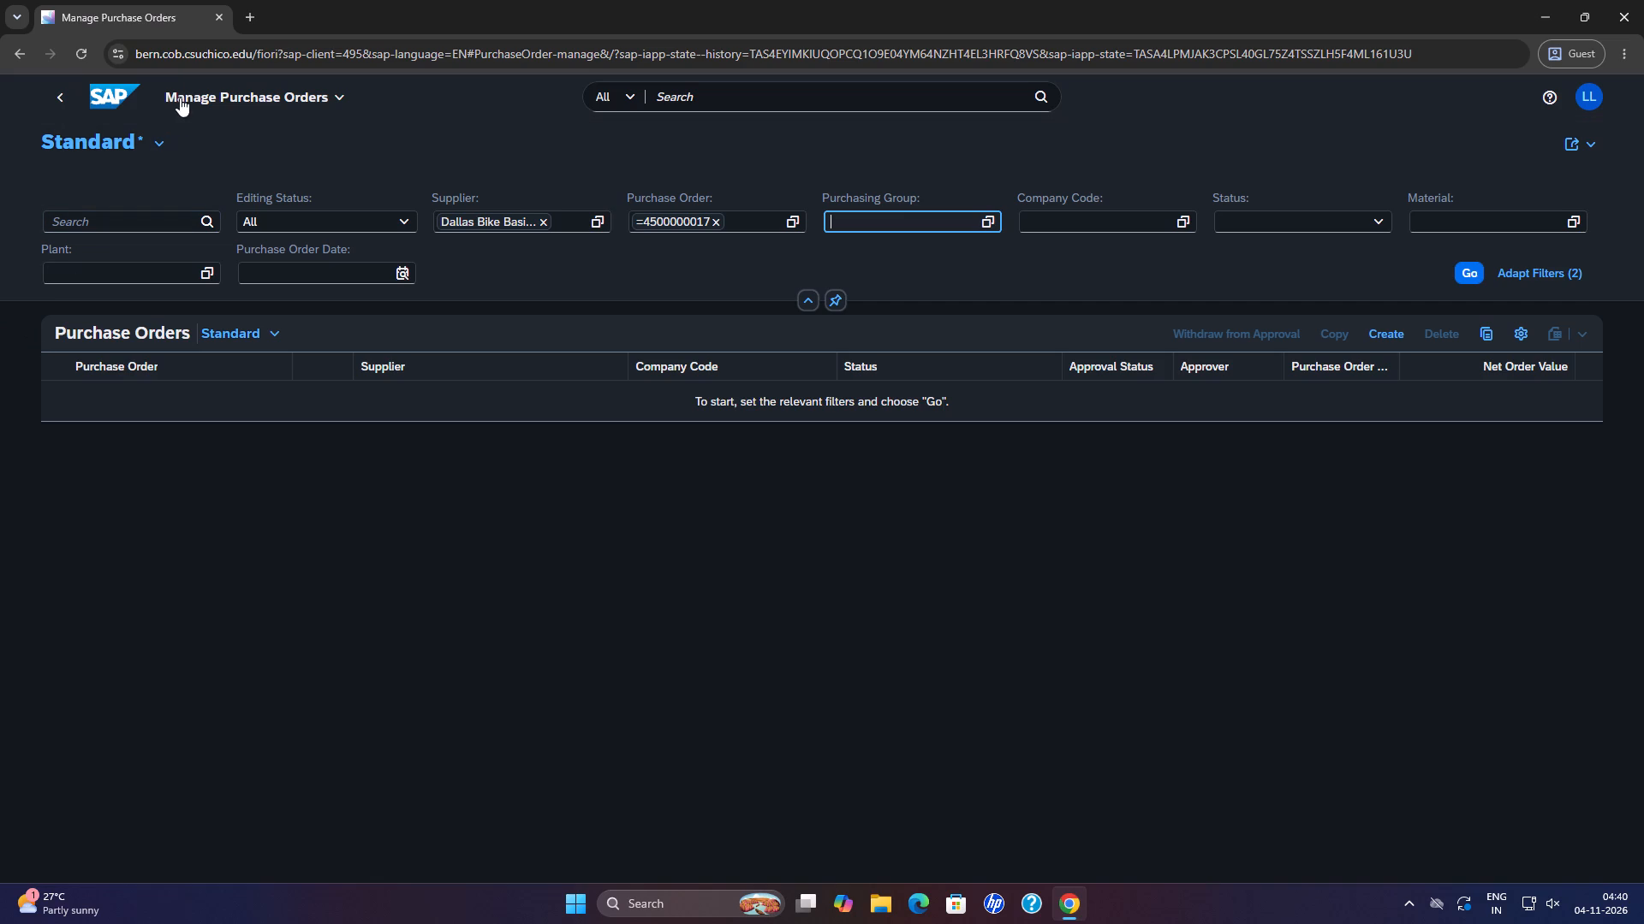
Return to the home page and open the Warehouse Management space.
left_click(111, 104)
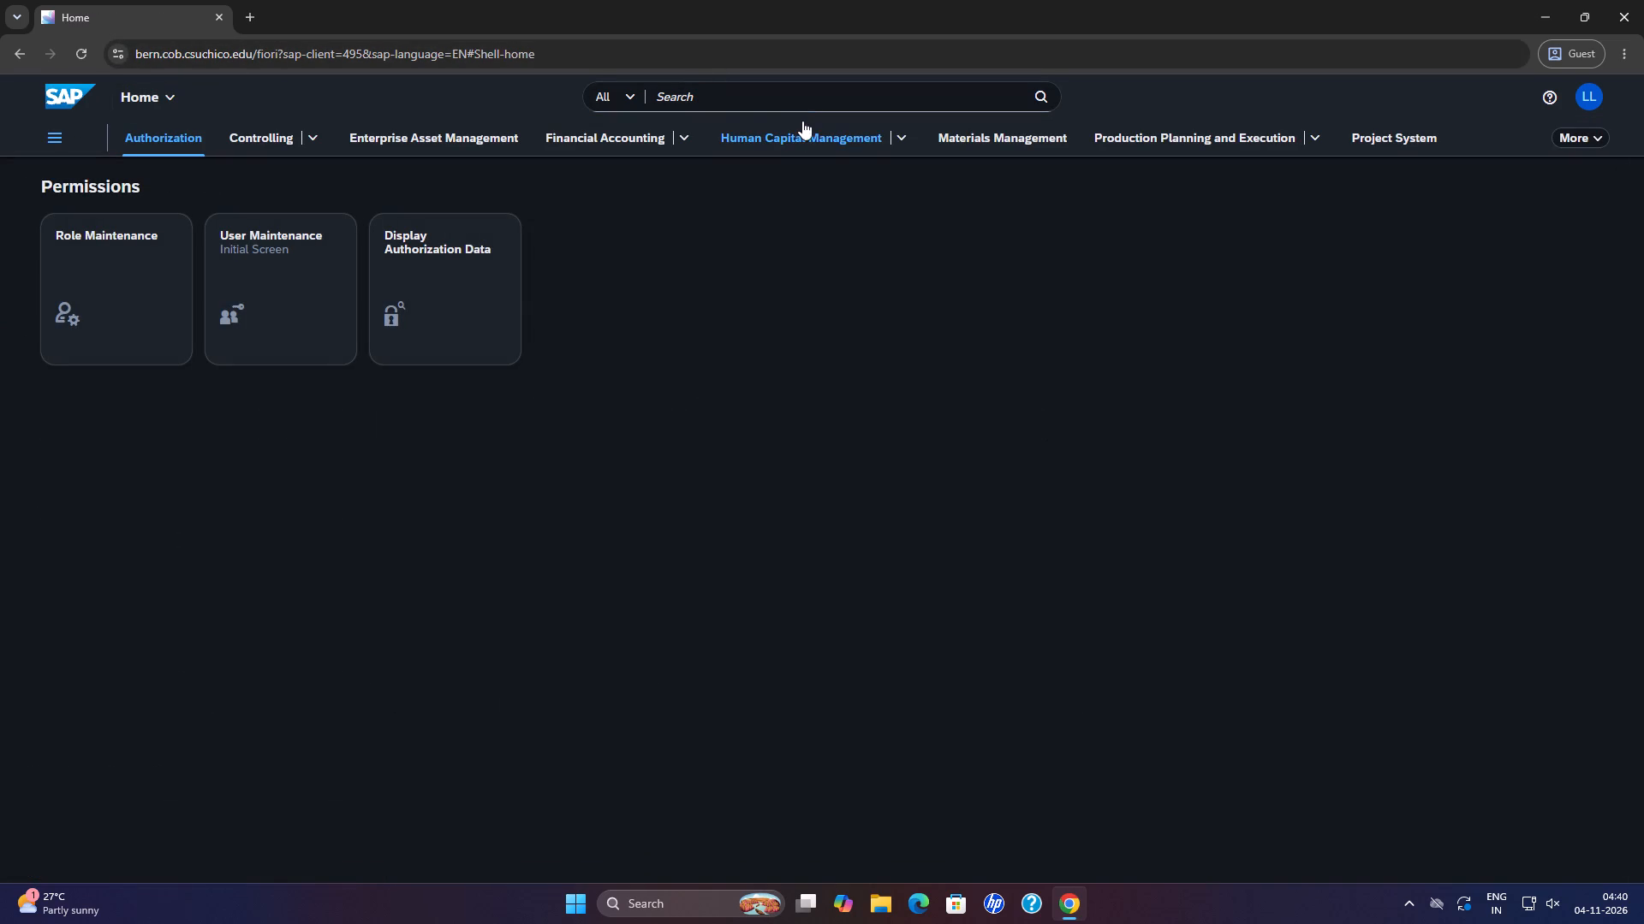
left_click(1599, 137)
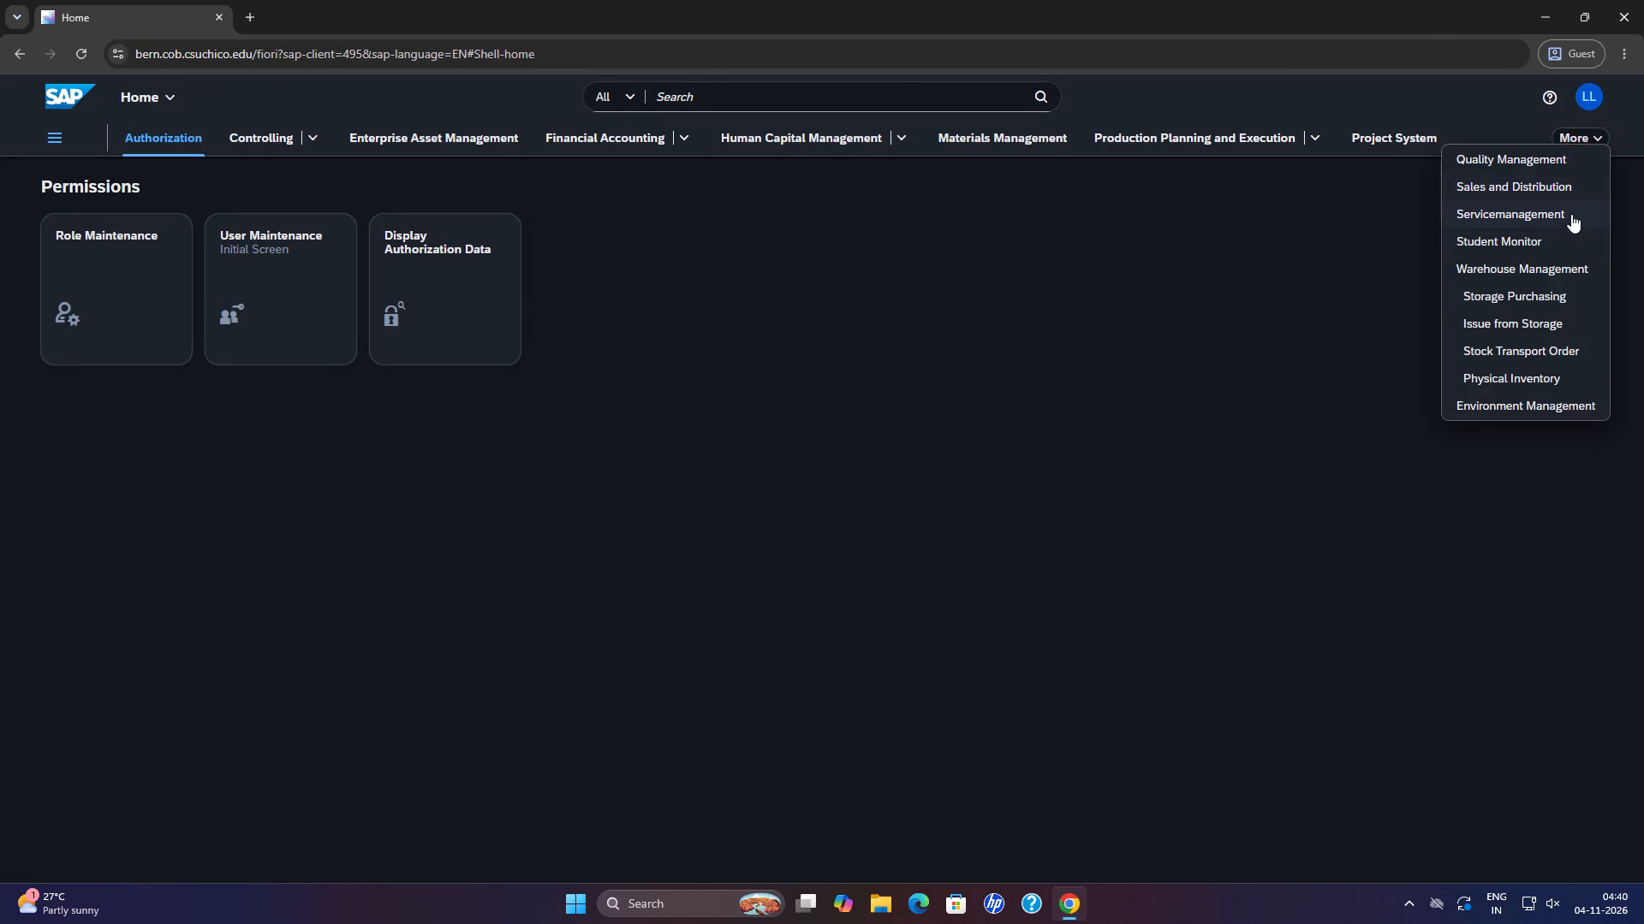
left_click(1541, 268)
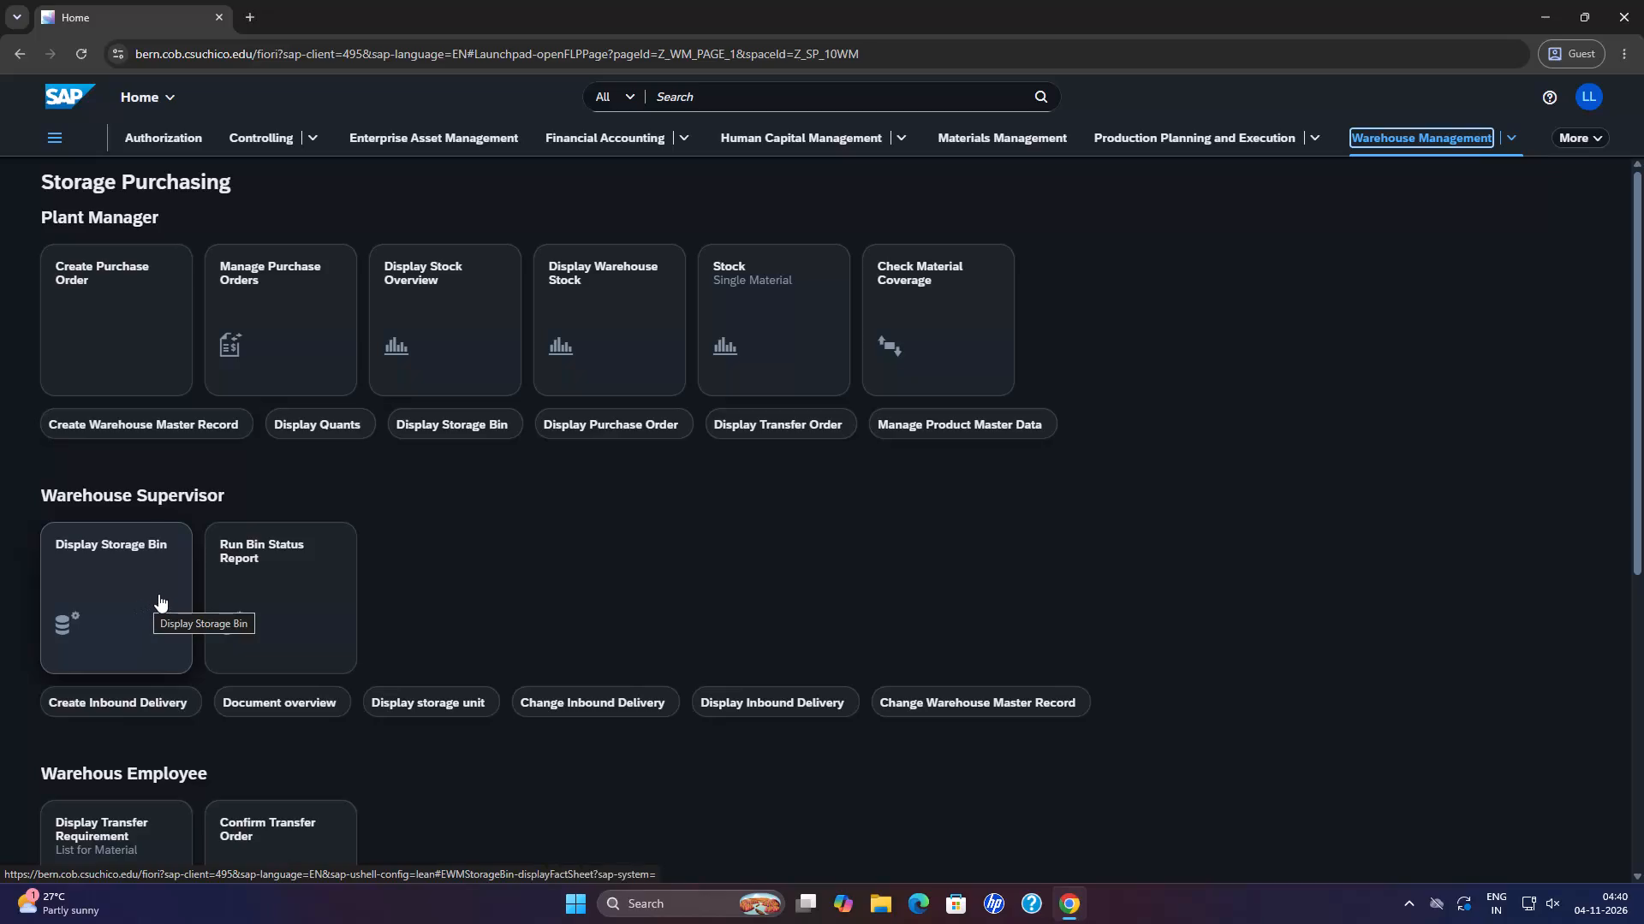
Open Display Stock Overview from the Plant Manager apps under Storage Purchasing.
scroll(155, 586, "down", 1)
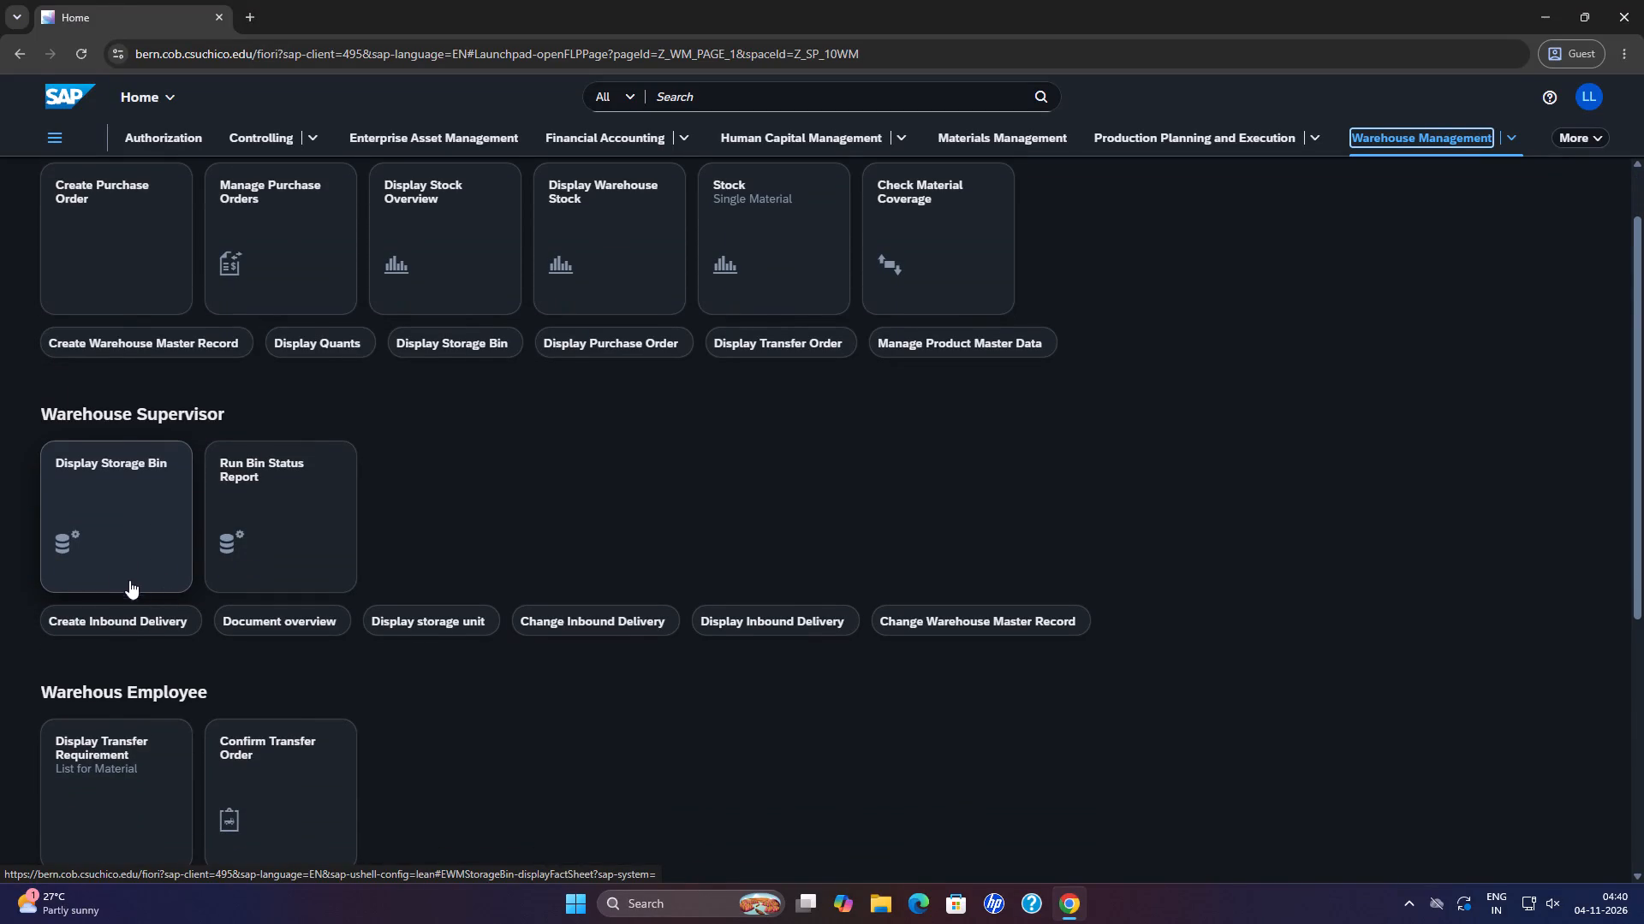
scroll(125, 563, "down", 5)
scroll(130, 536, "up", 9)
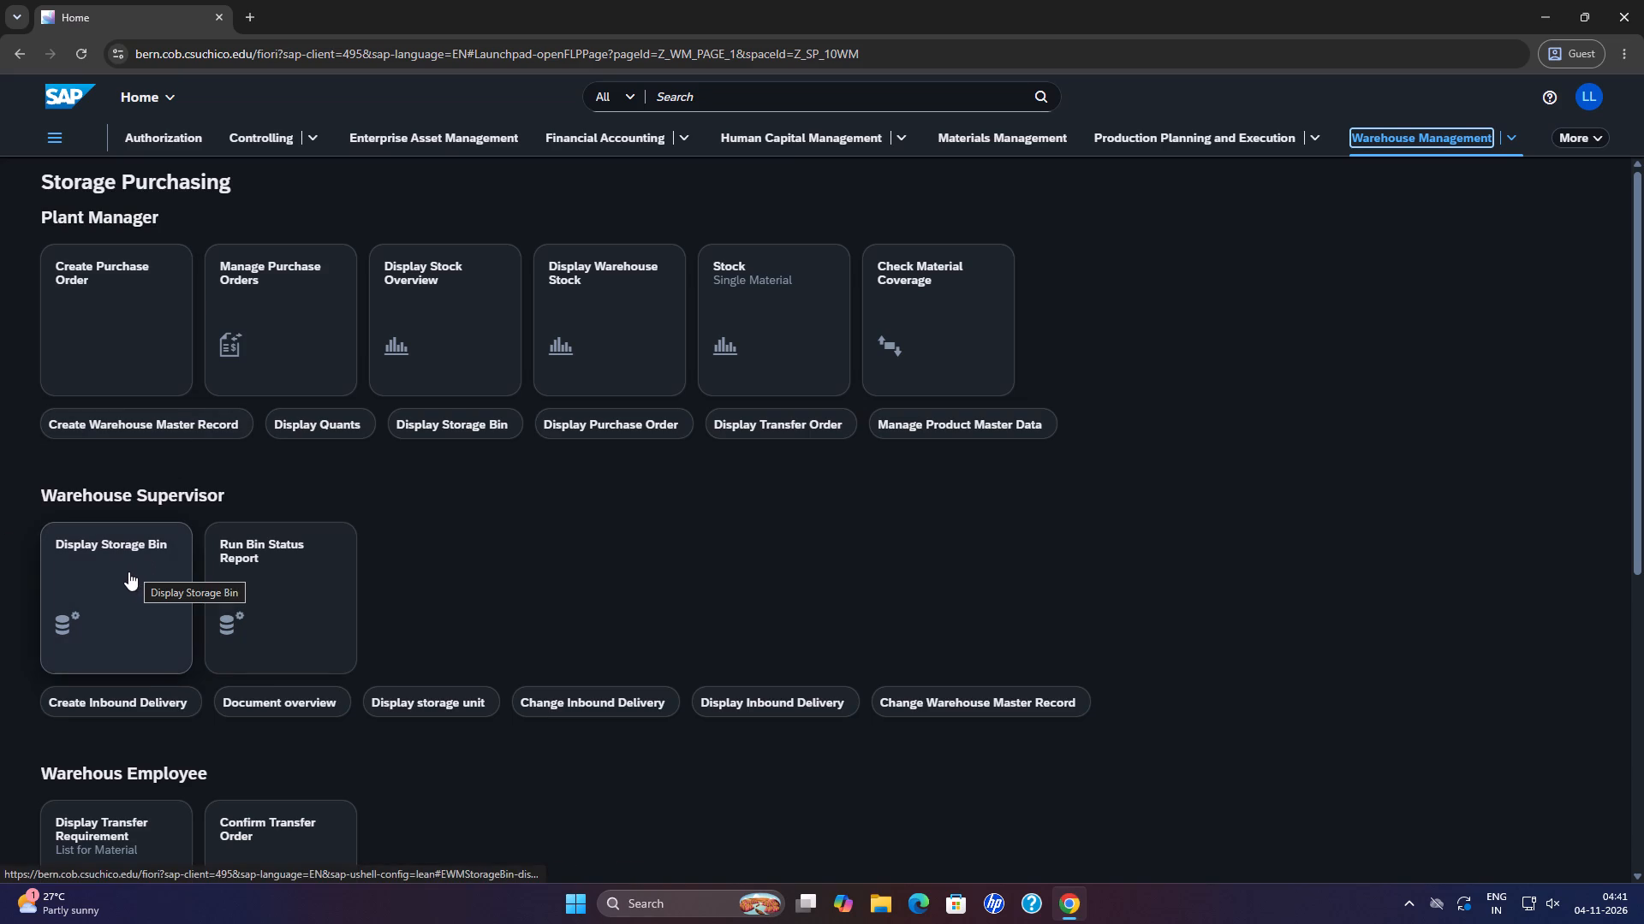
left_click(479, 314)
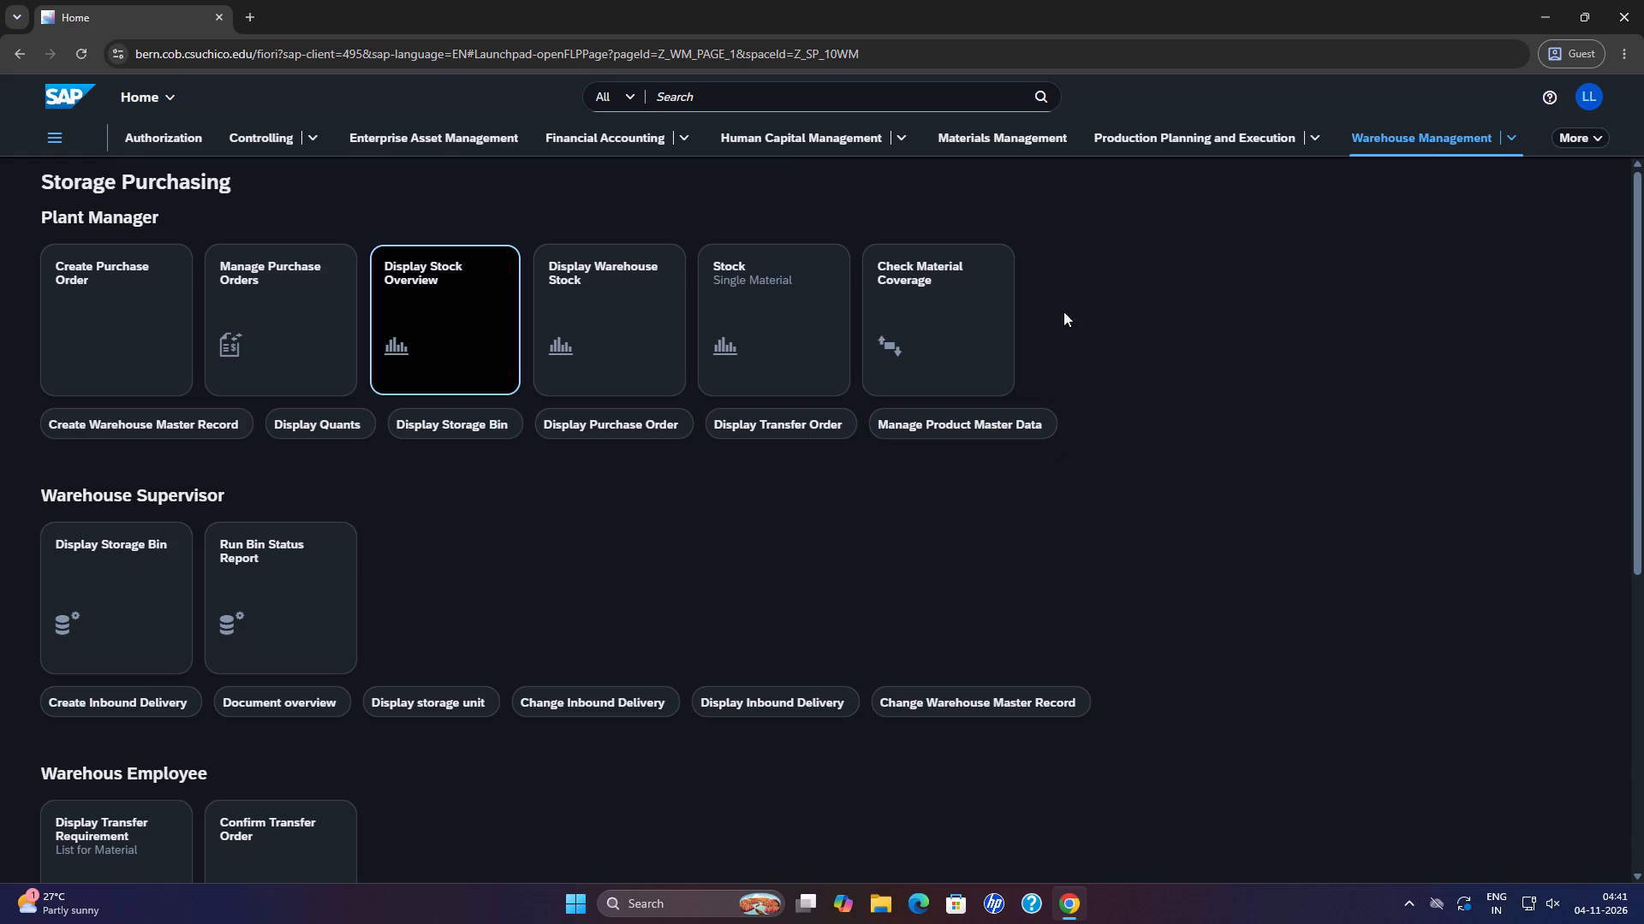
left_click(435, 331)
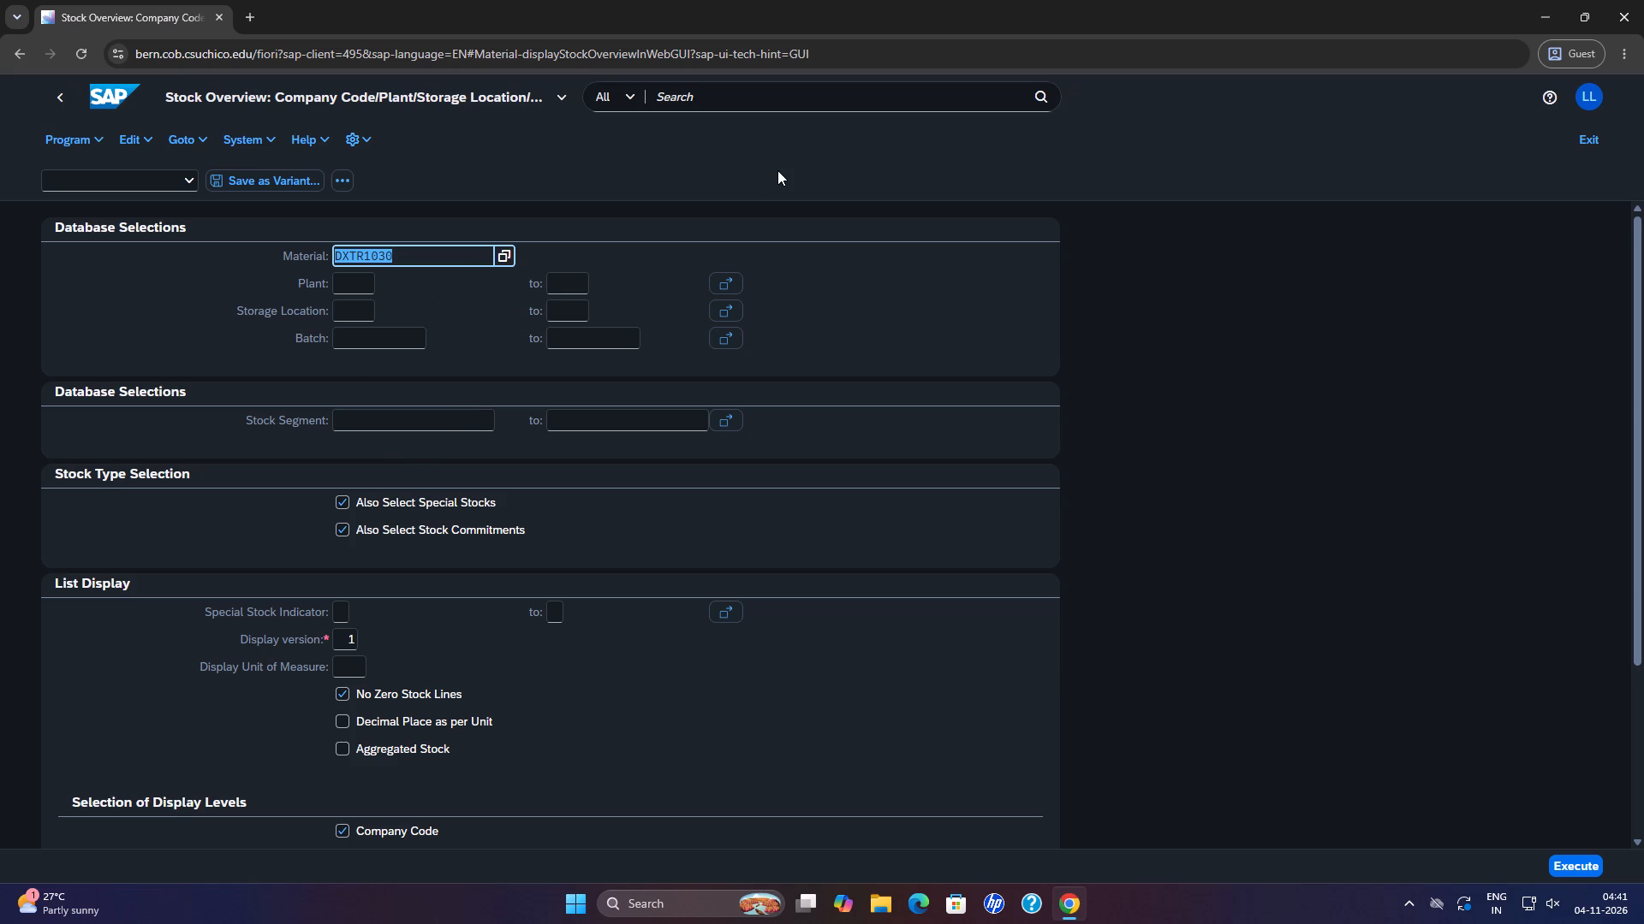
Set the stock overview's material to KPAD1030, Knee Pads.
key("k")
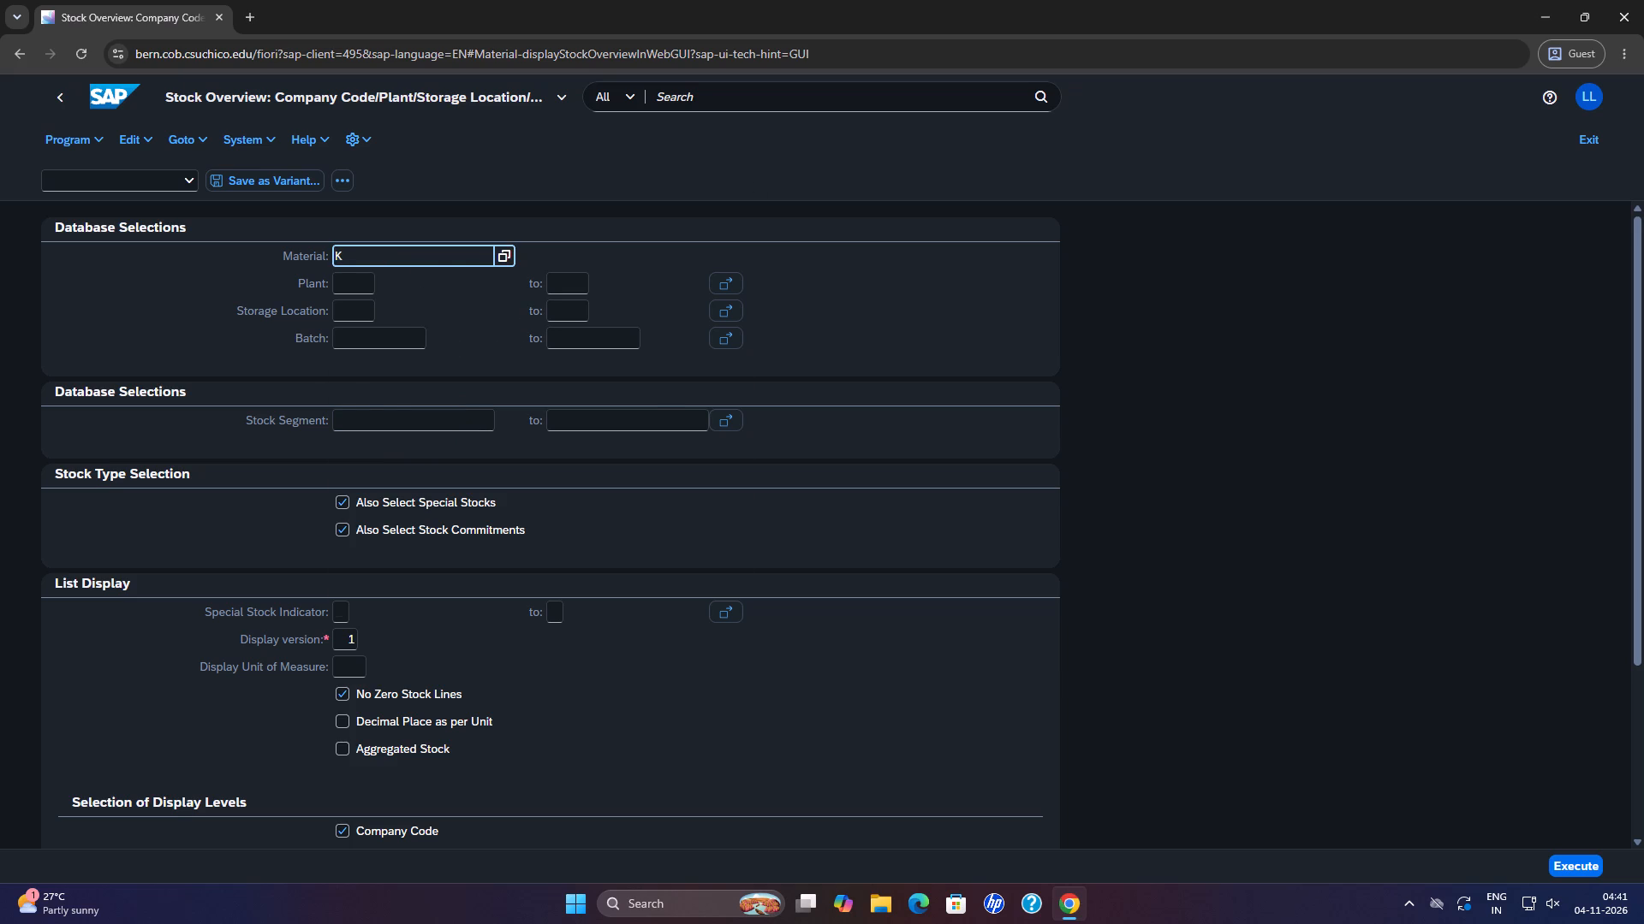
key("p")
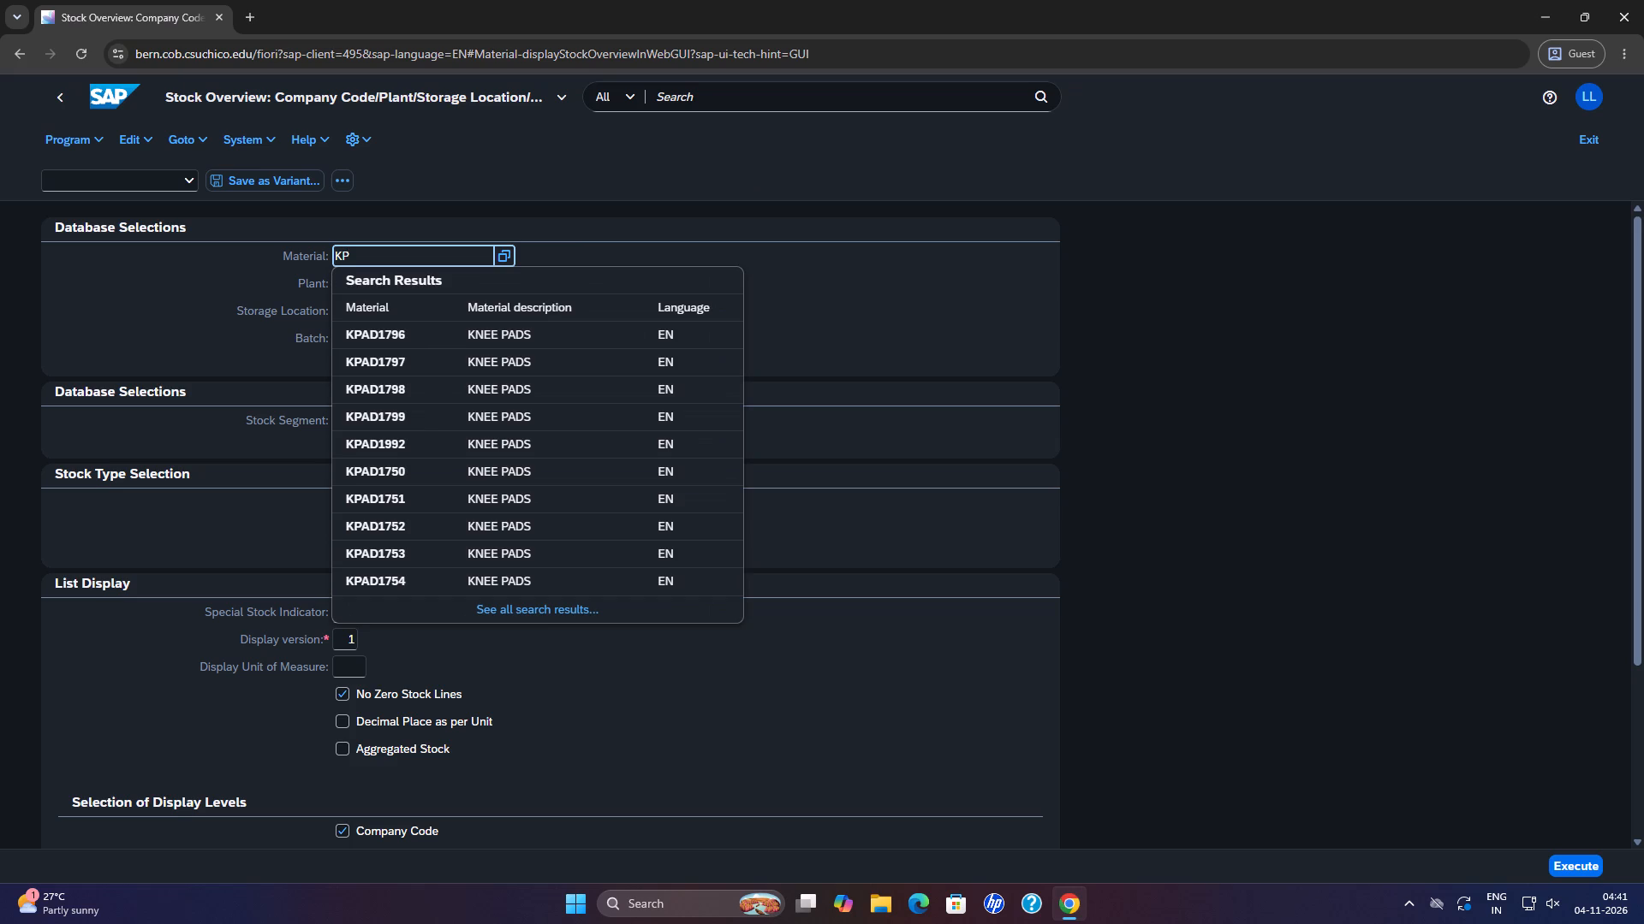
key("a")
key("d")
type("1030")
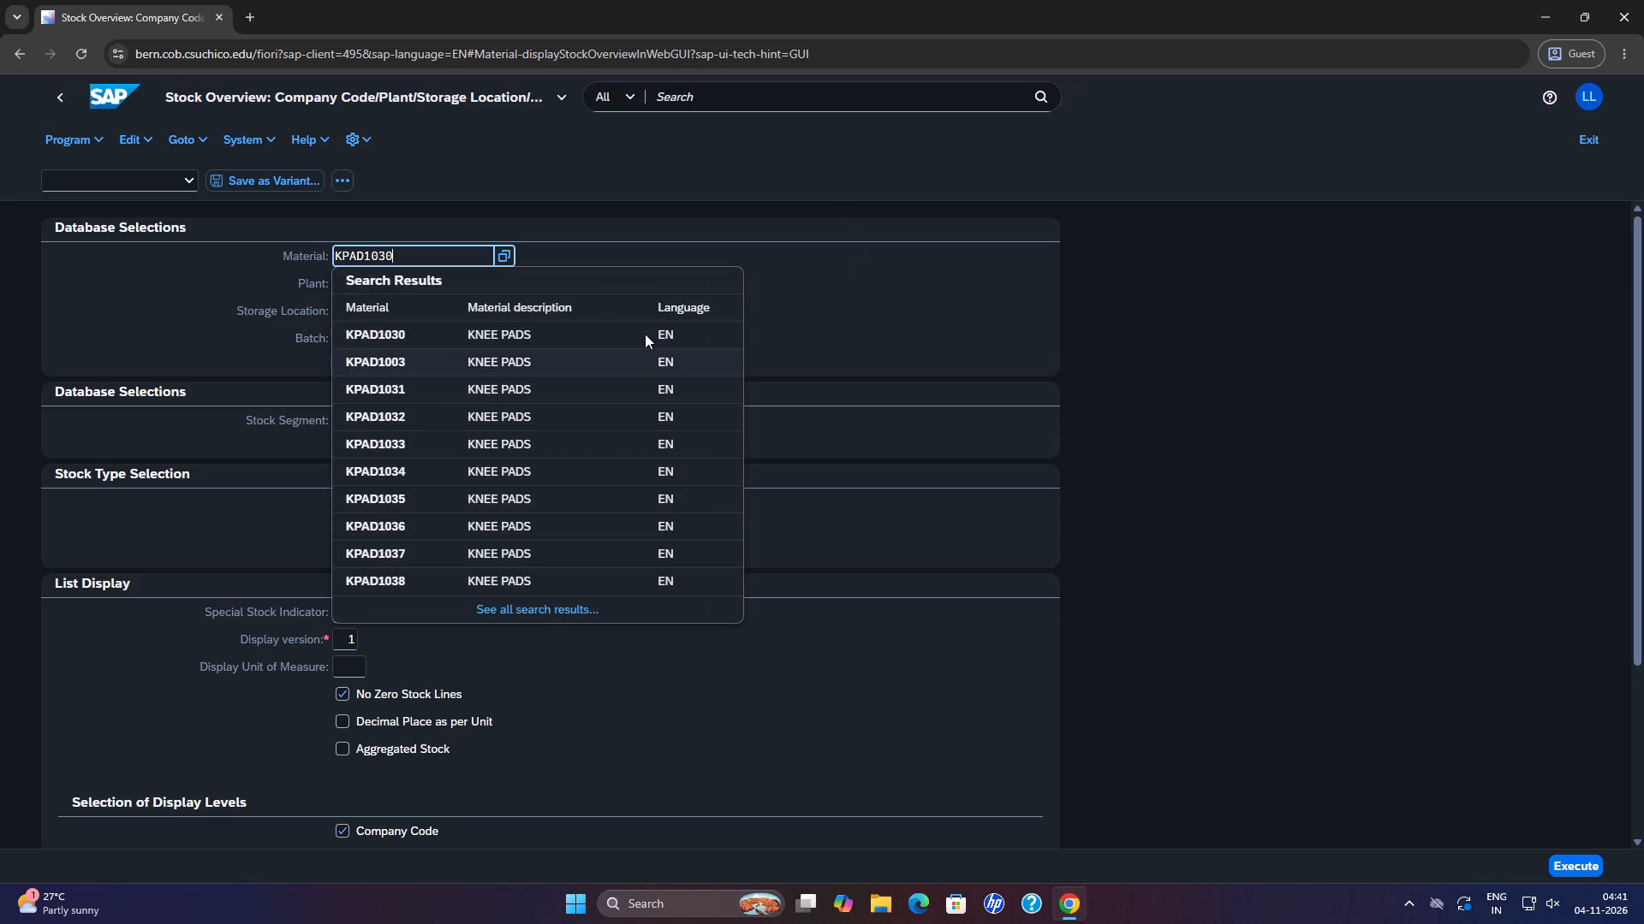
left_click(644, 335)
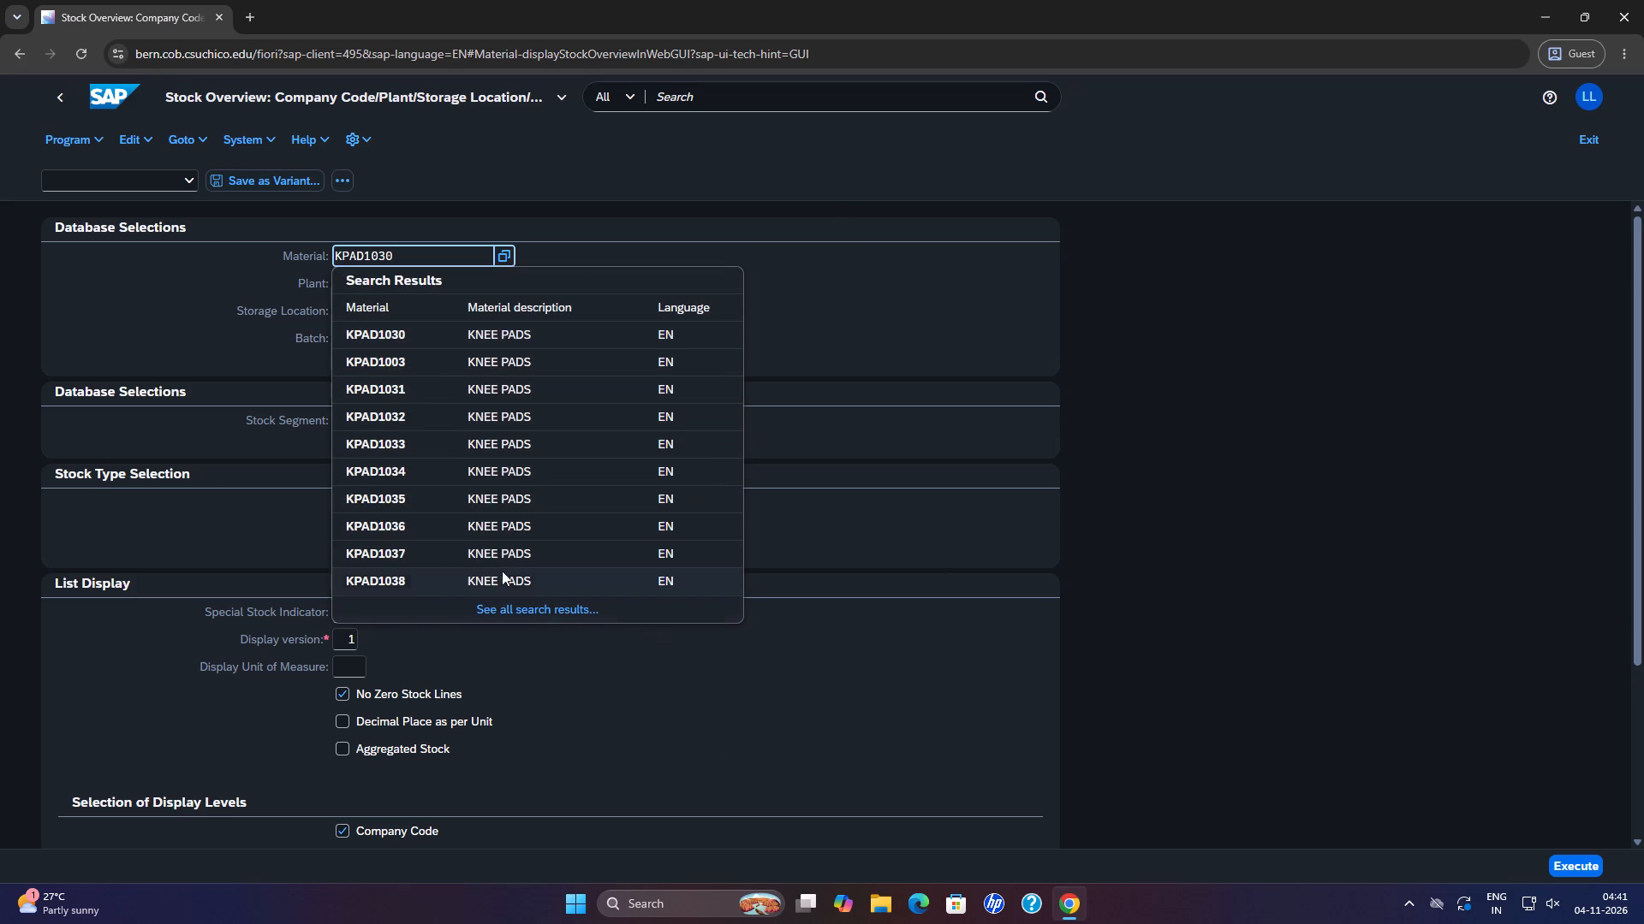
left_click(397, 332)
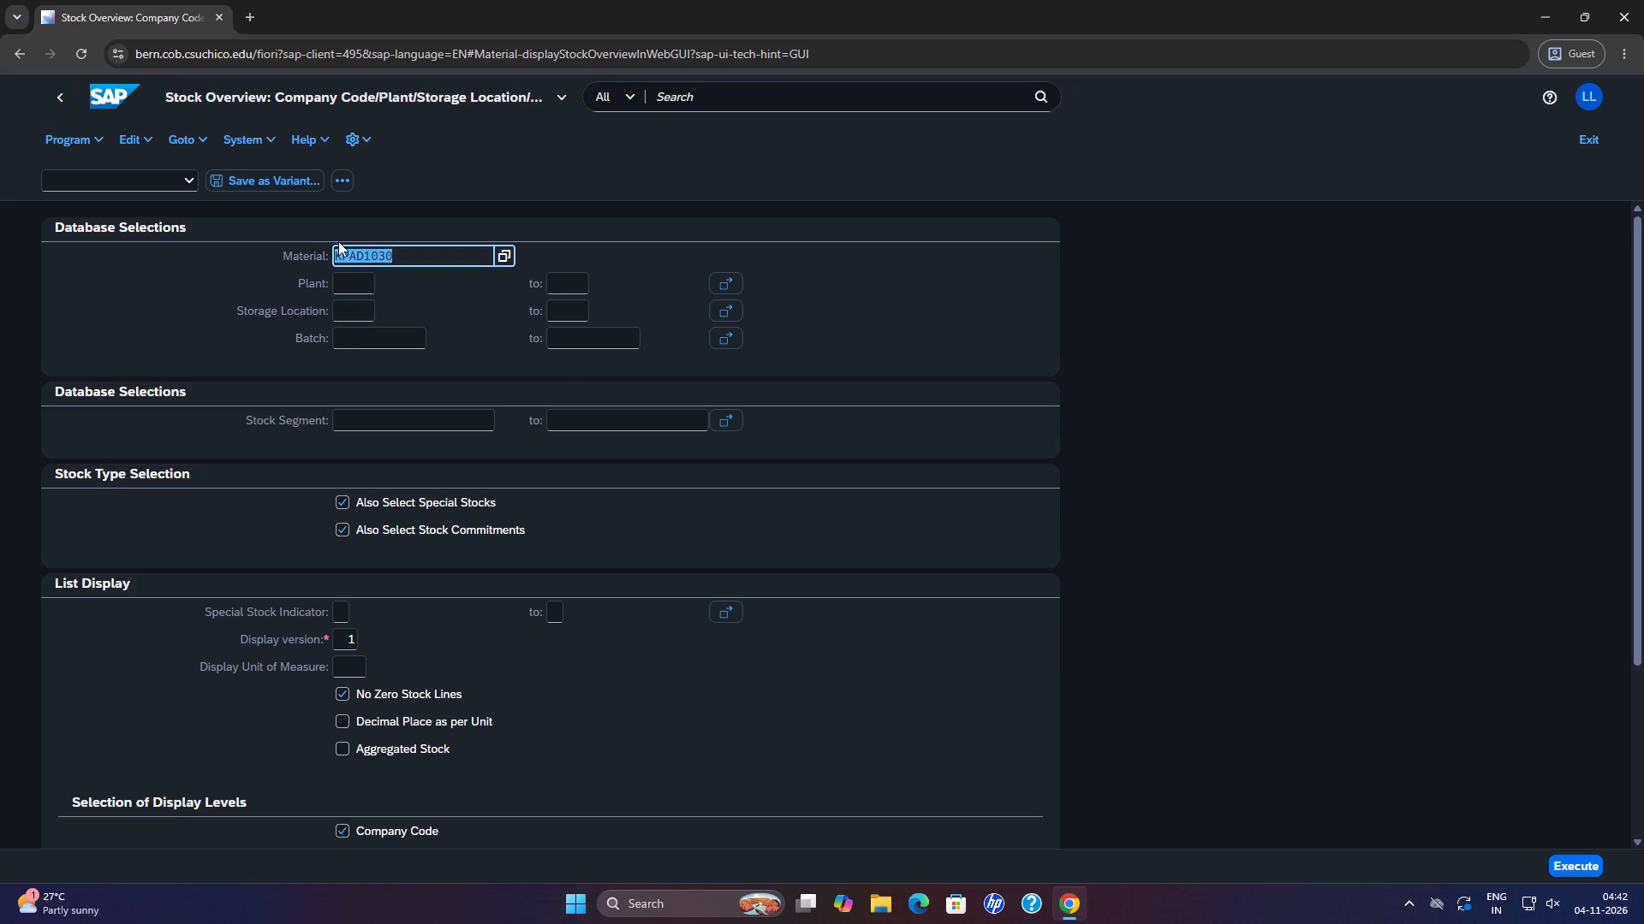
Restrict the stock overview to plant SD00, the San Diego distribution center, and execute the report.
left_click(351, 283)
left_click(379, 281)
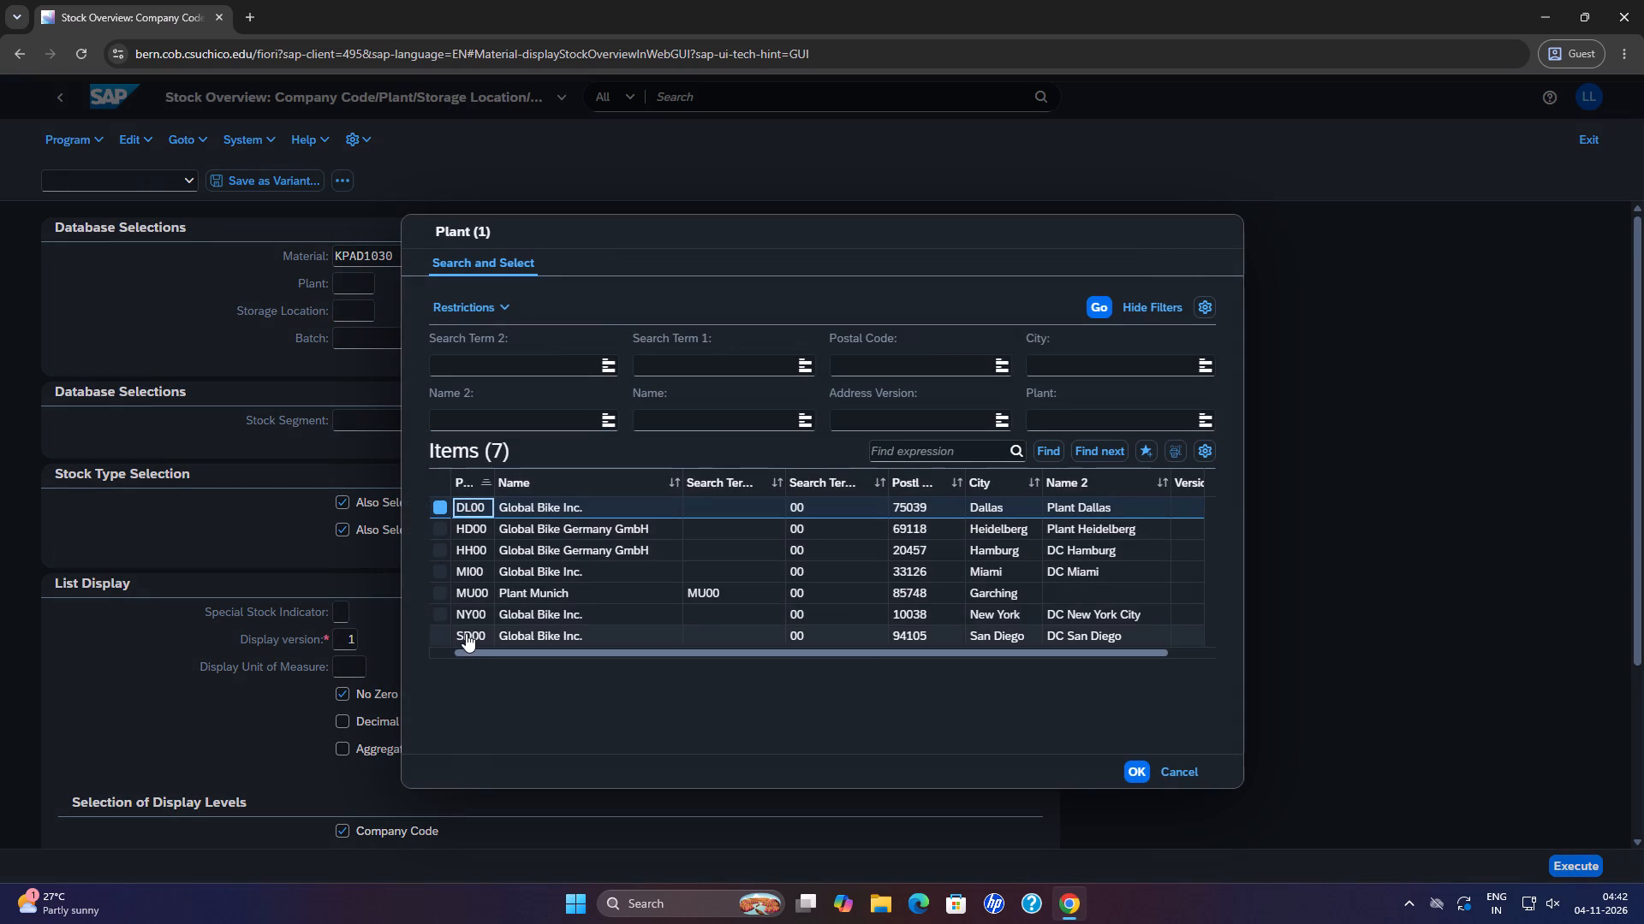
left_click(465, 633)
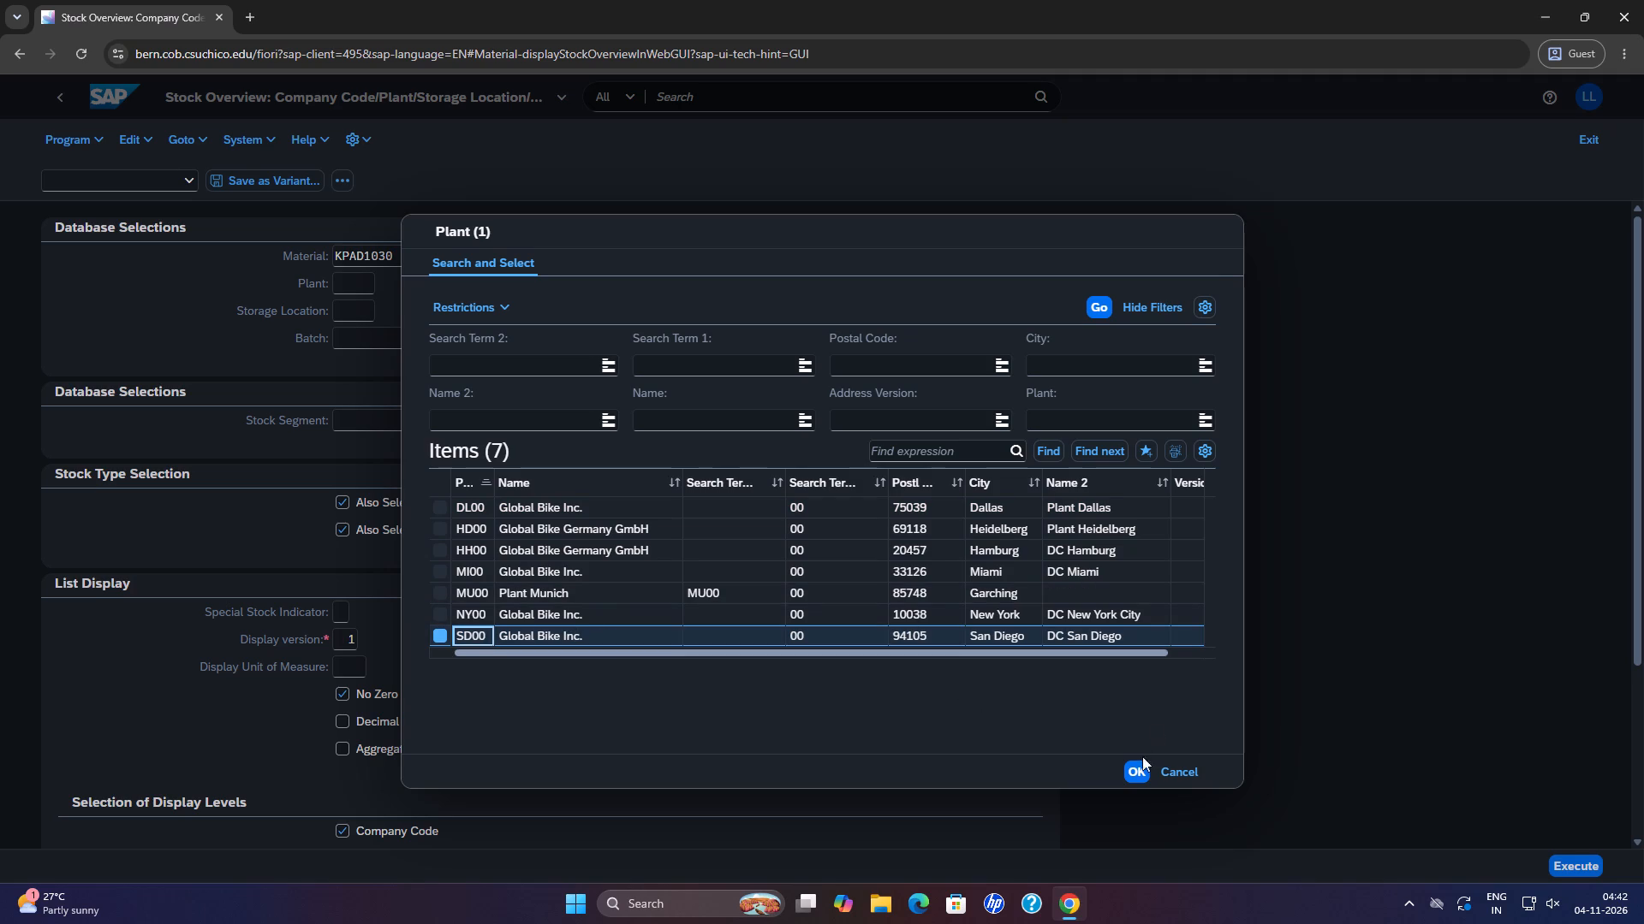
left_click(1138, 771)
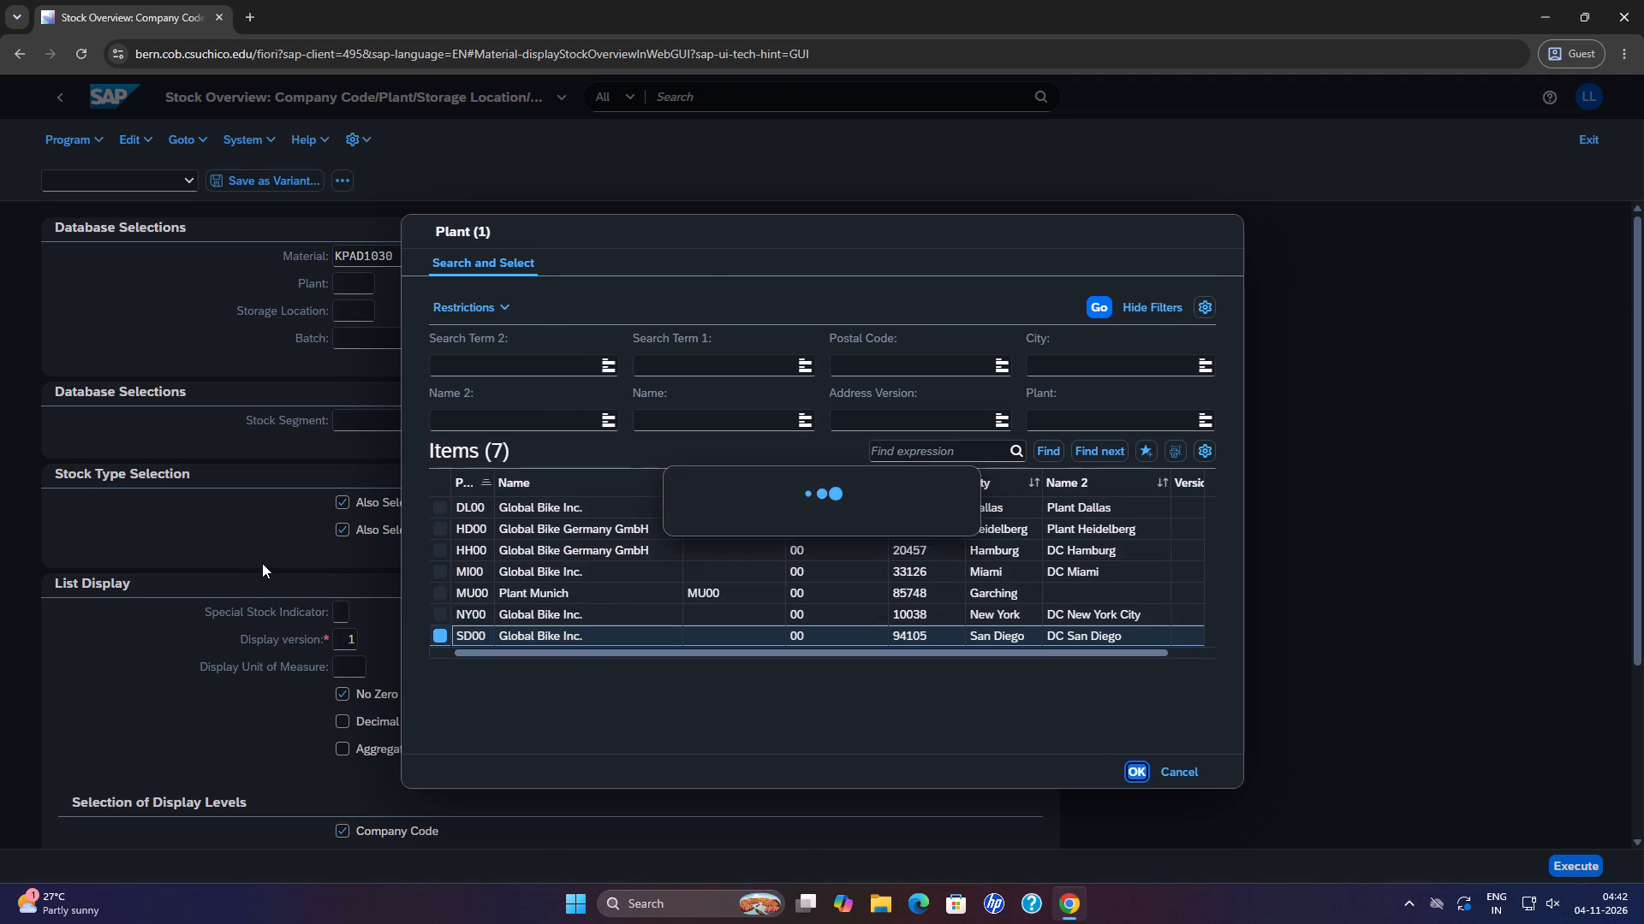
scroll(644, 452, "down", 5)
scroll(901, 443, "down", 3)
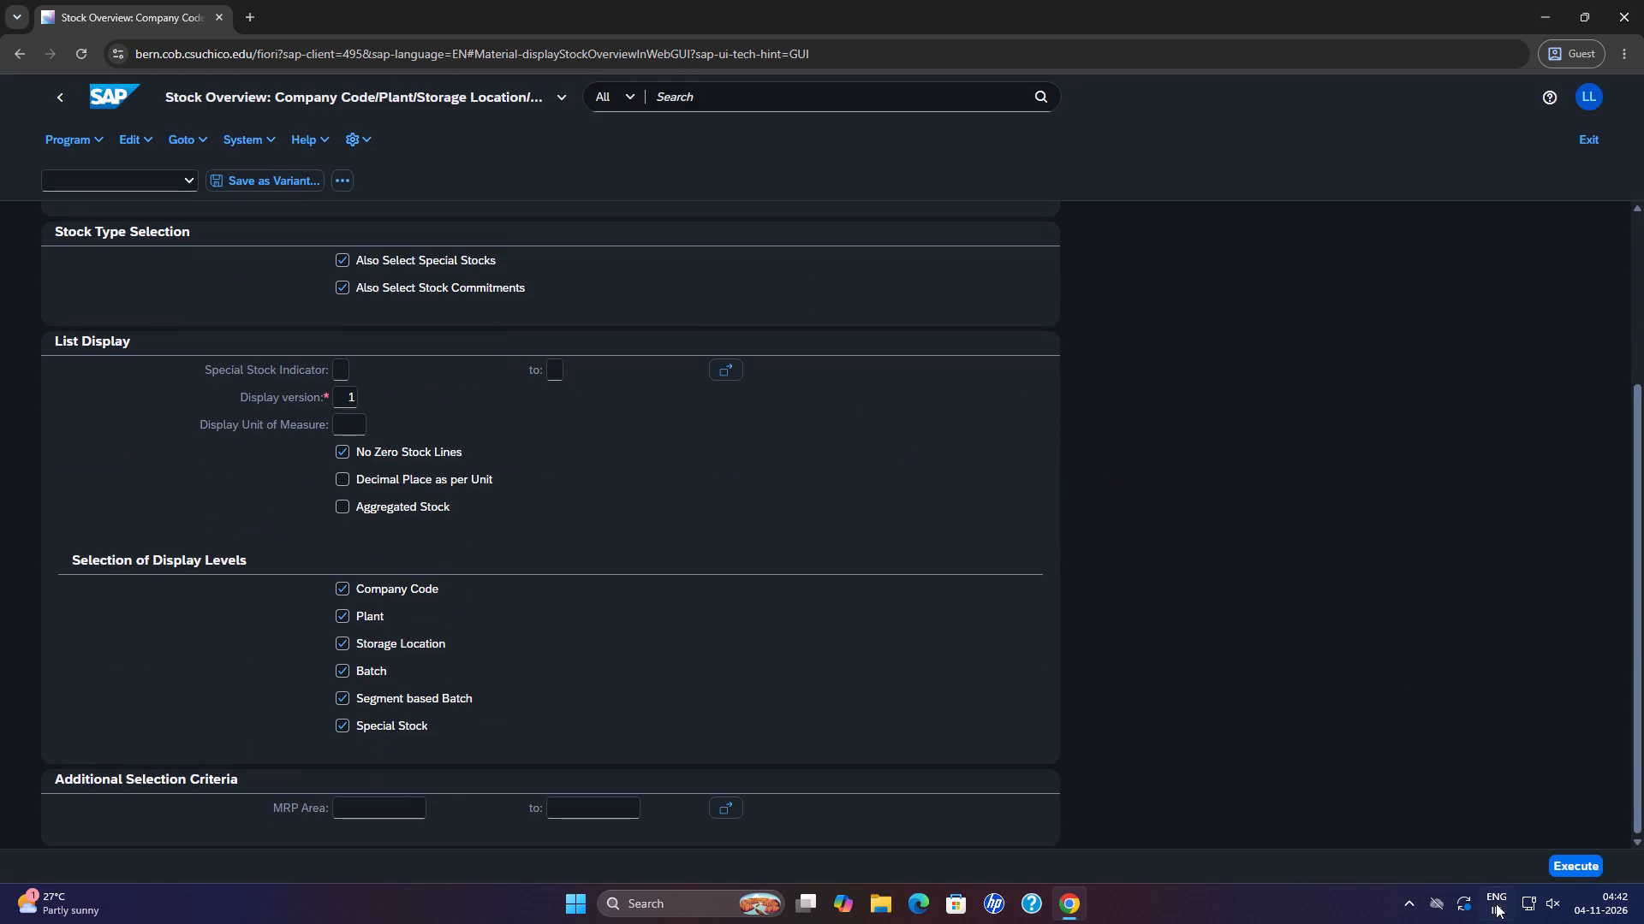
left_click(1589, 862)
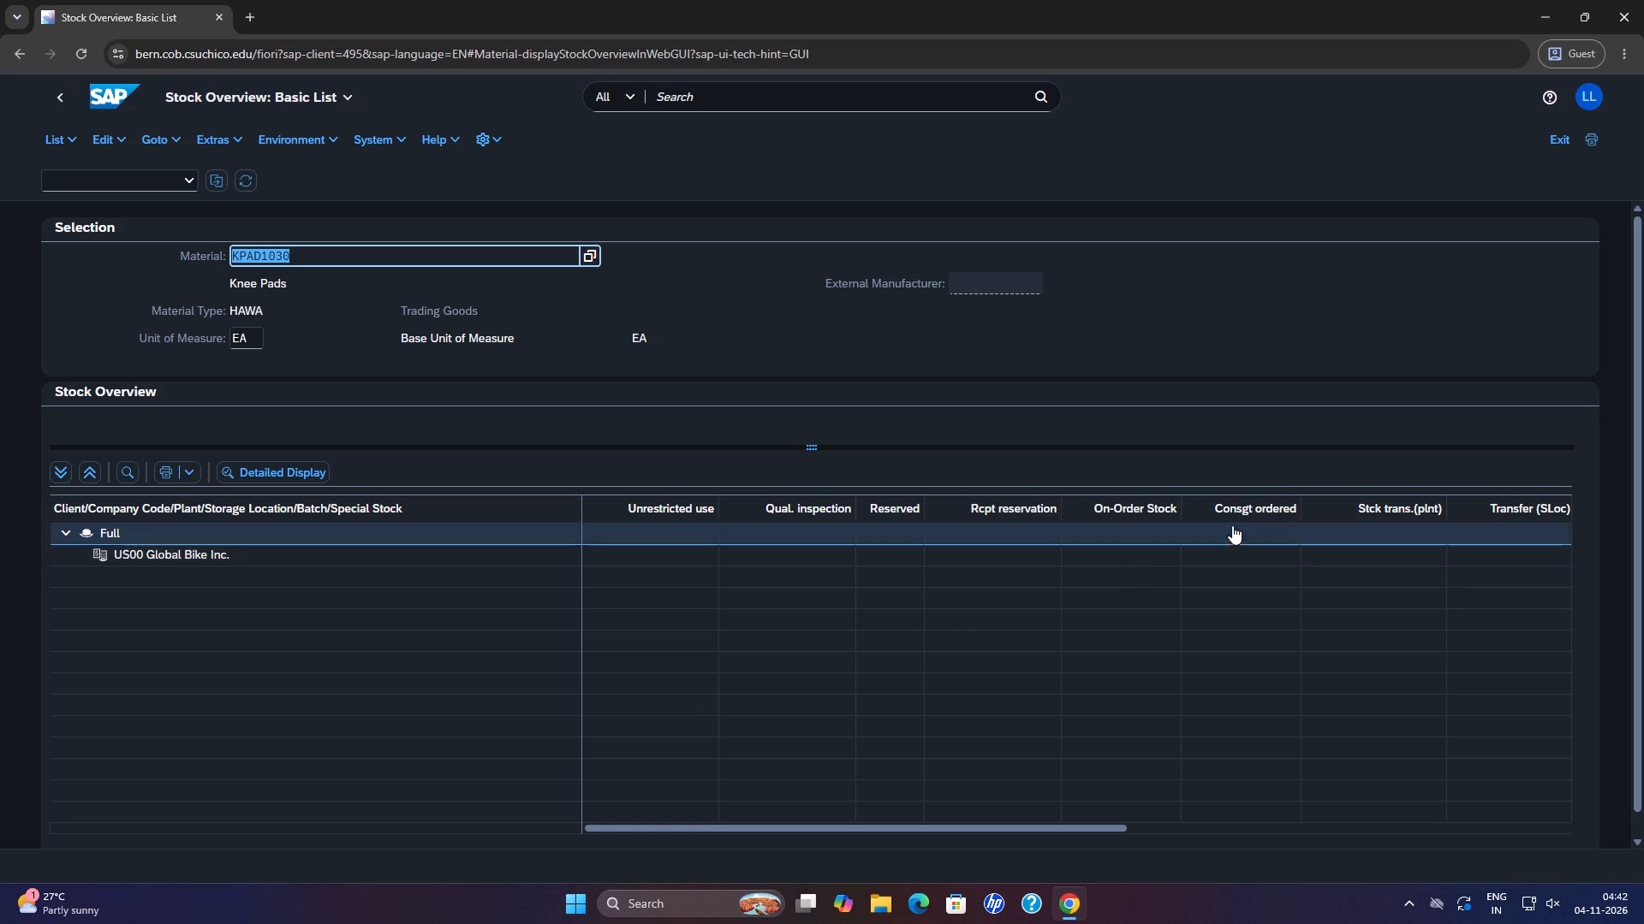
Examine the stock overview's quantity columns for material KPAD1030 across their full width.
scroll(1142, 738, "down", 9)
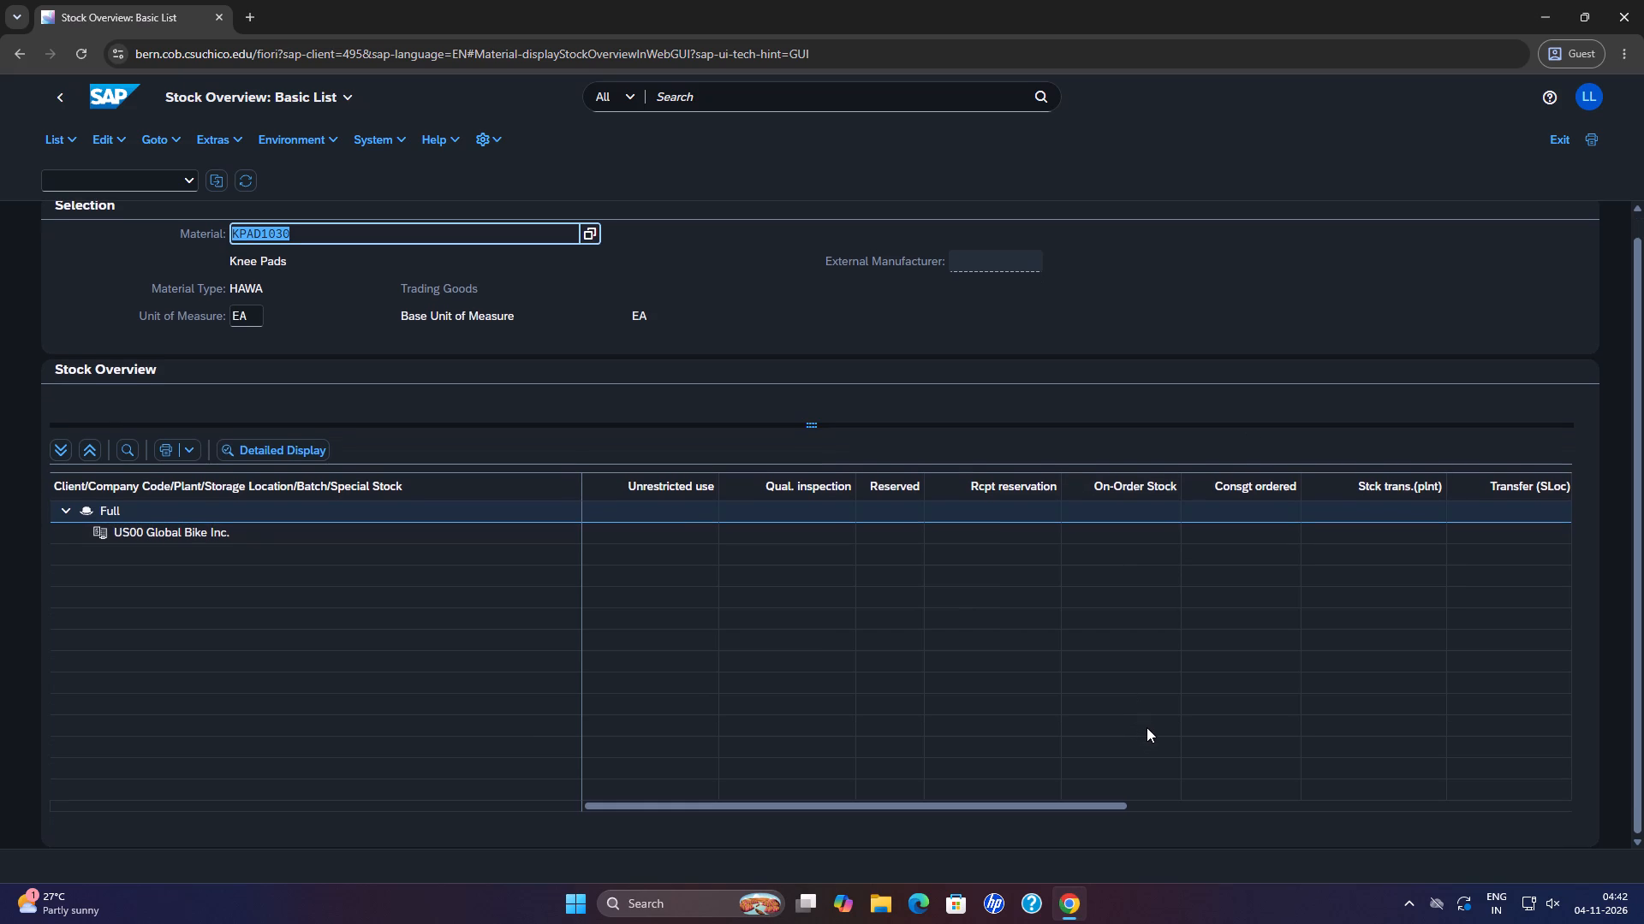
scroll(1146, 726, "up", 5)
scroll(1146, 726, "down", 3)
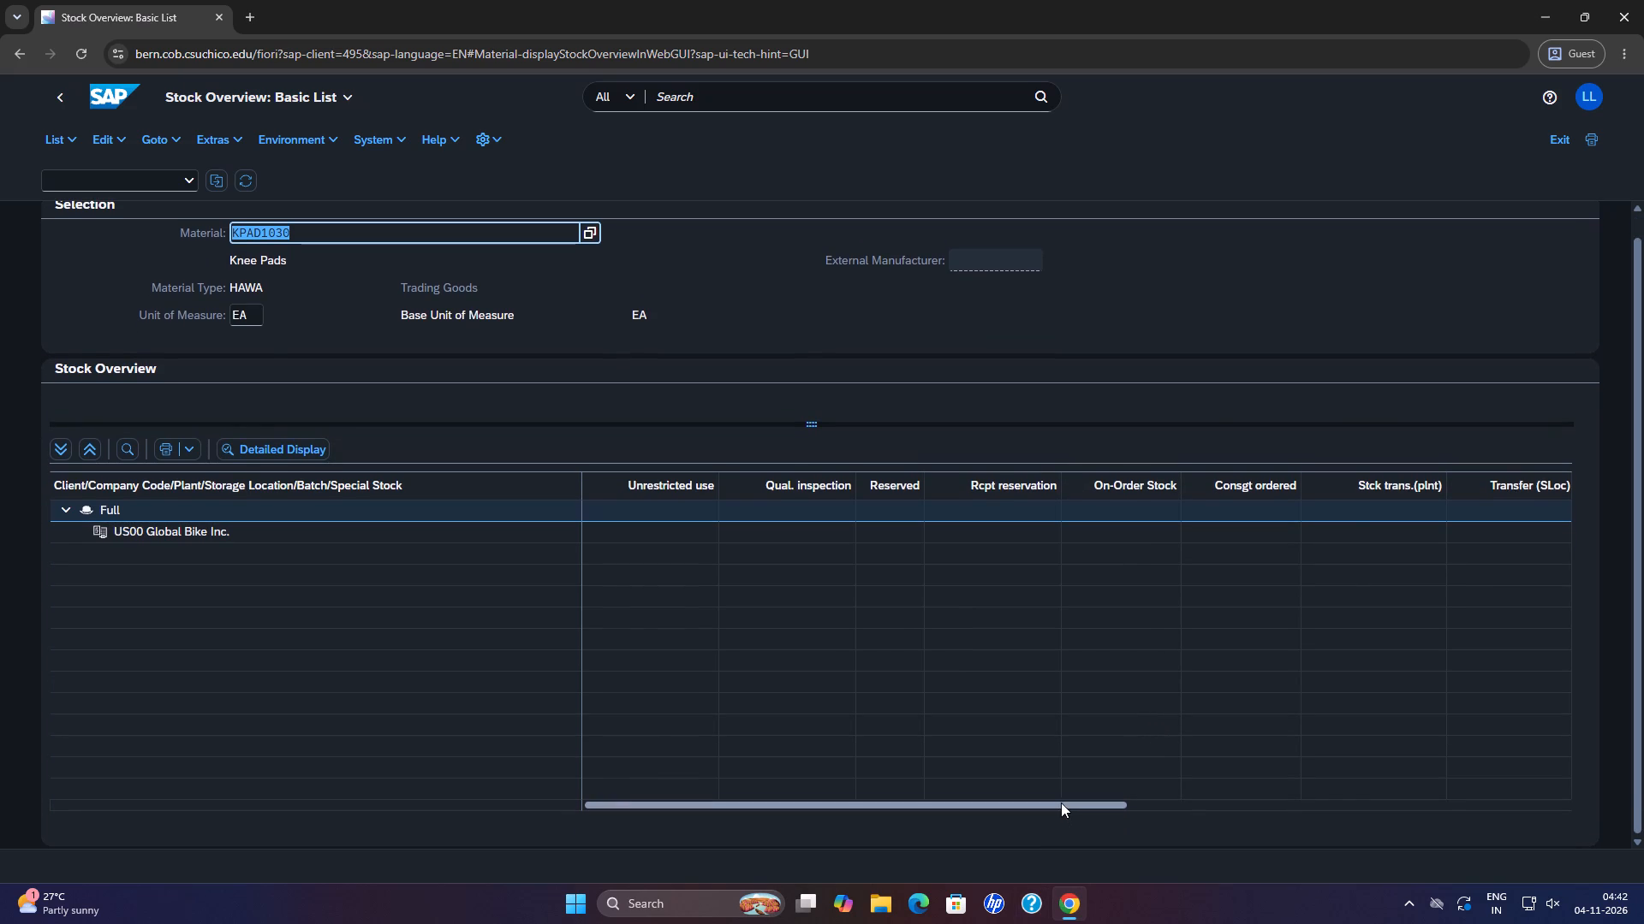
left_click_drag(1061, 803, 1167, 676)
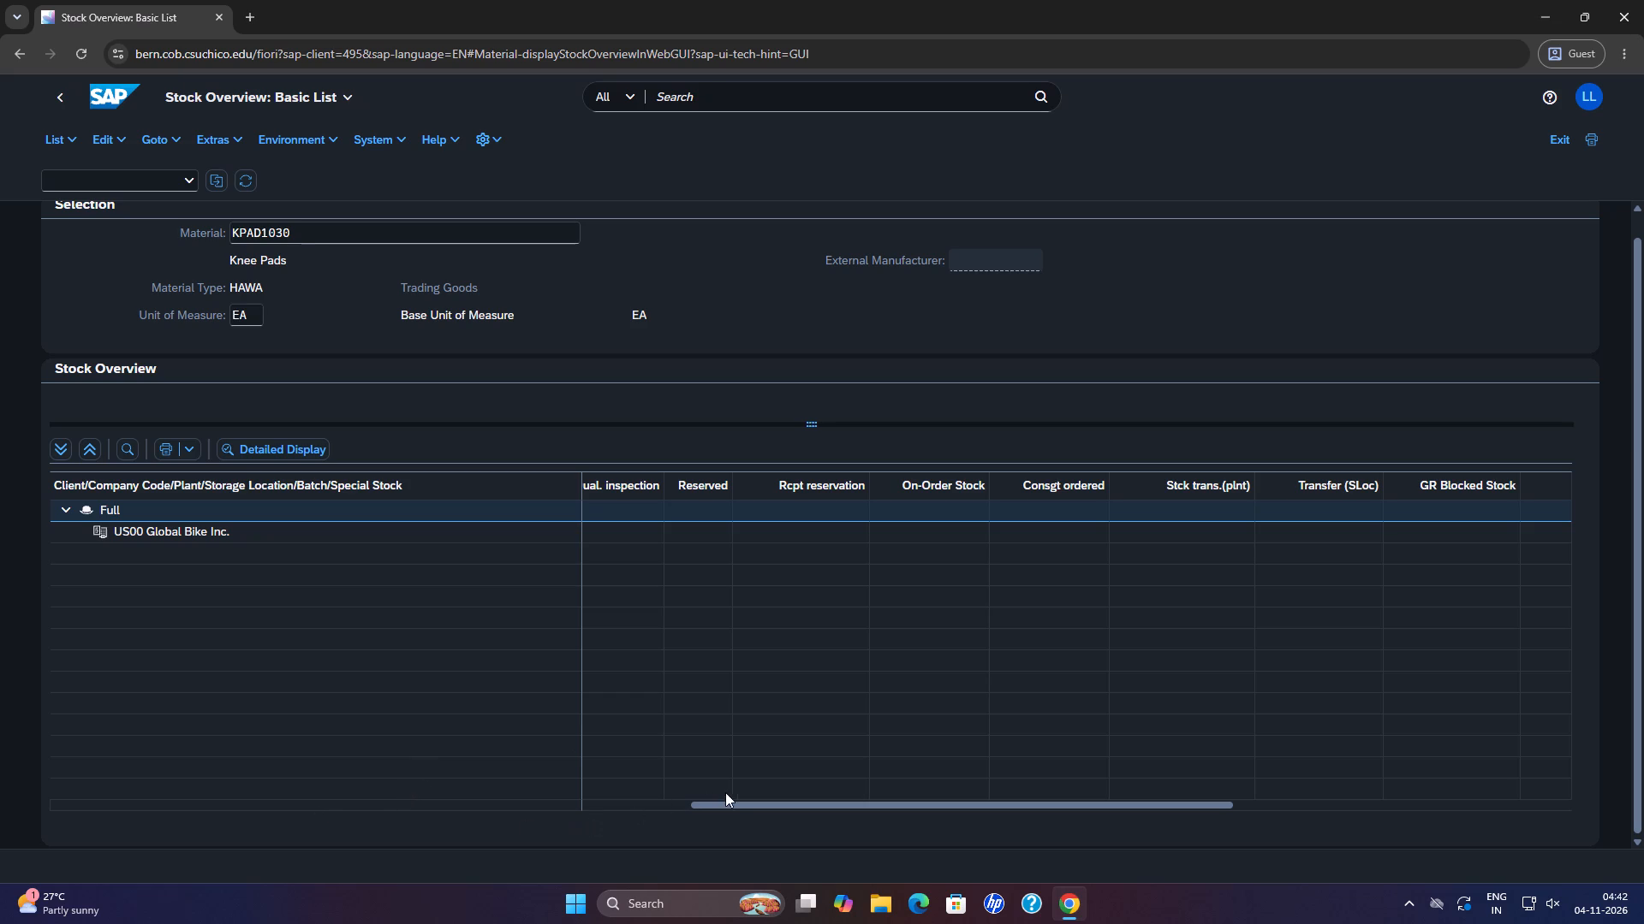
left_click_drag(737, 807, 600, 846)
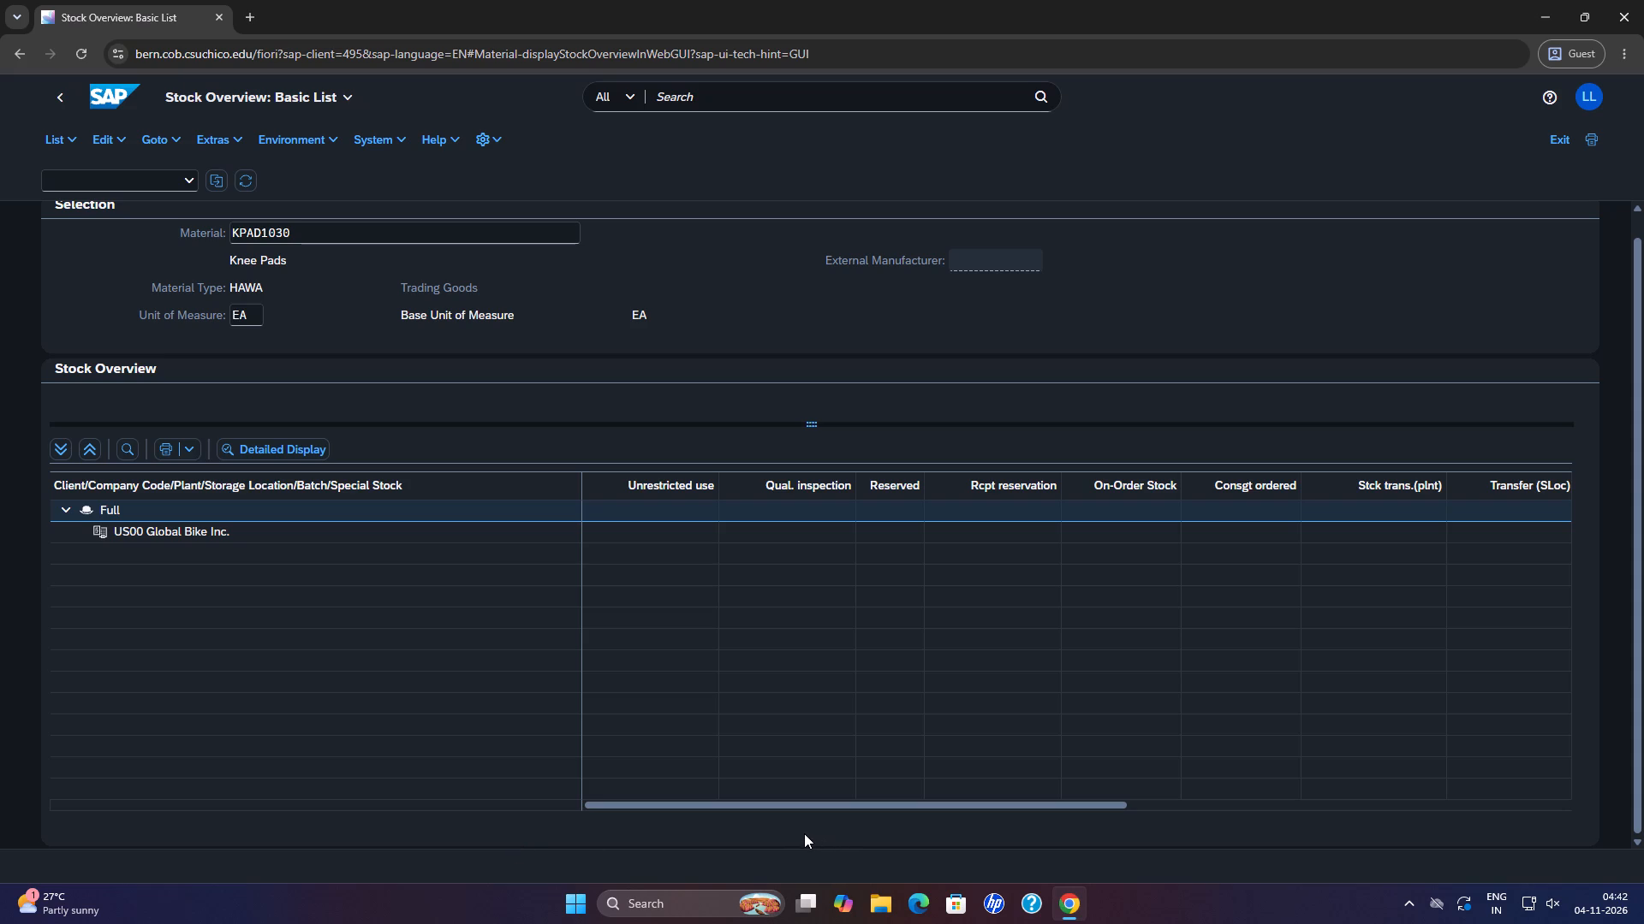
scroll(394, 529, "up", 3)
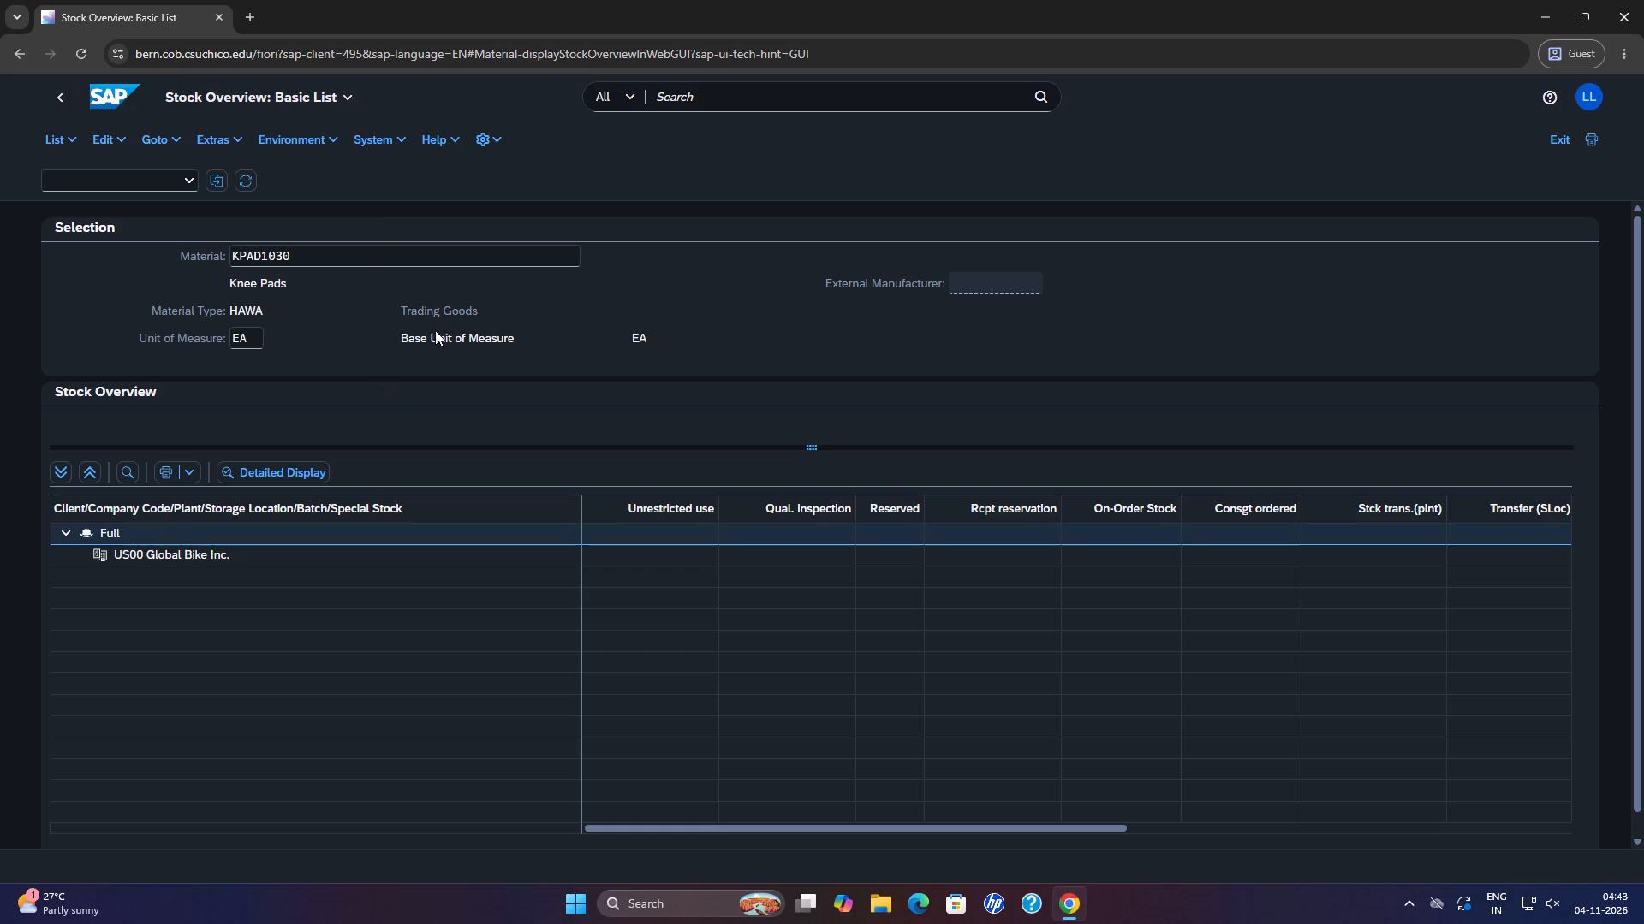
Go back to the selection criteria, rerun the stock overview for KPAD1030 in plant SD00, and review its quantity columns.
left_click(58, 101)
scroll(495, 335, "down", 4)
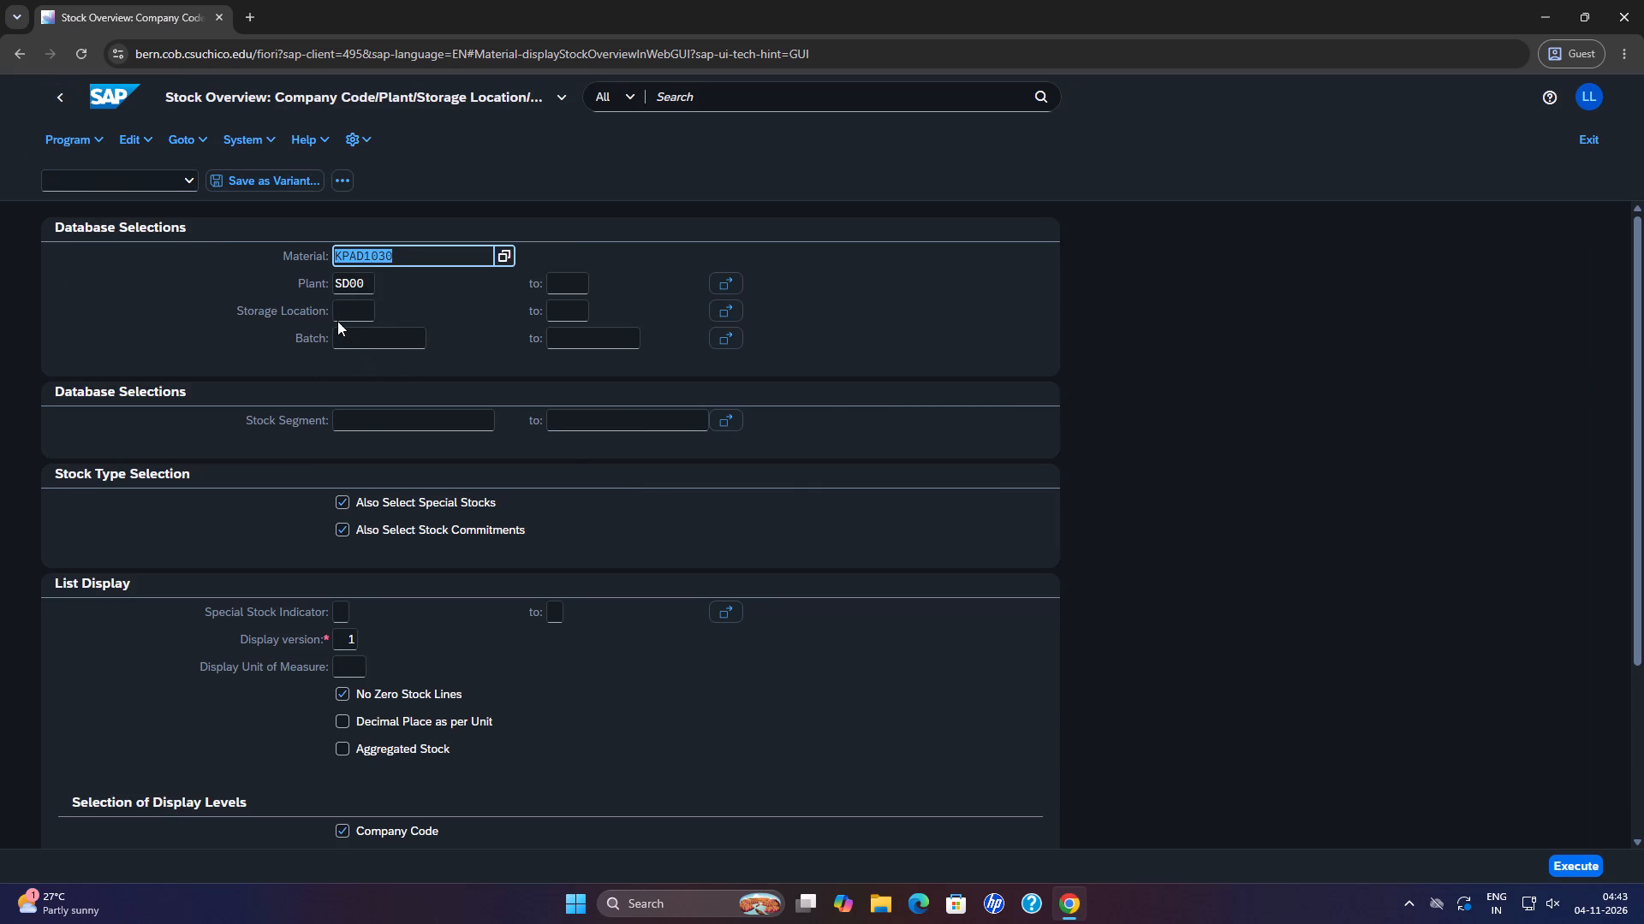
left_click(337, 318)
left_click(468, 352)
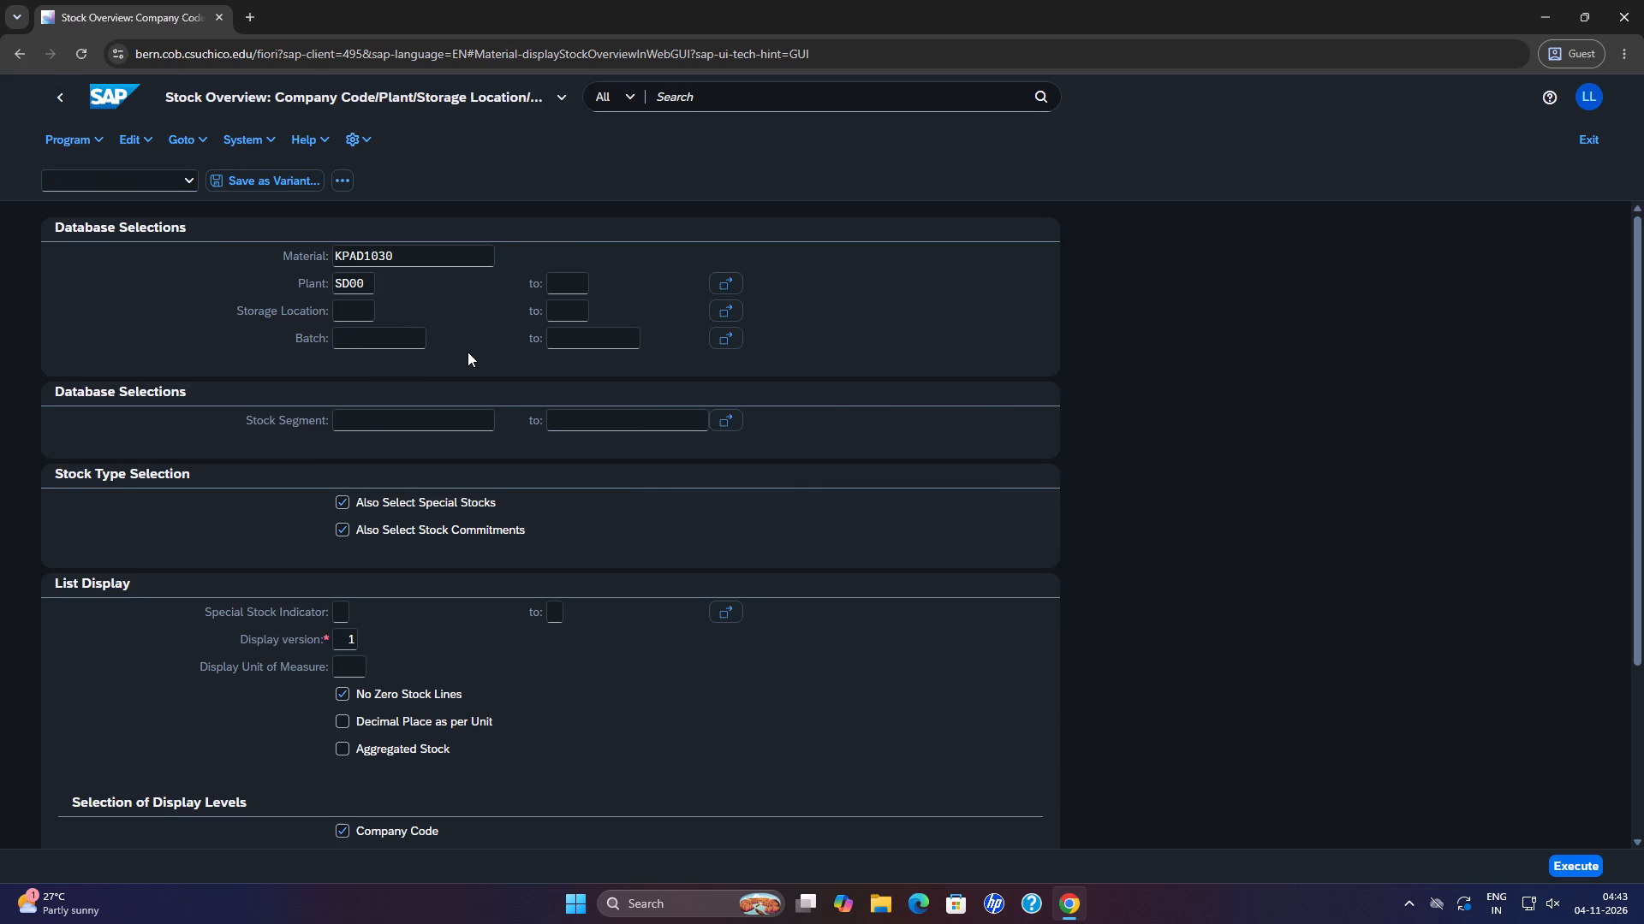
scroll(468, 352, "down", 7)
scroll(470, 352, "up", 4)
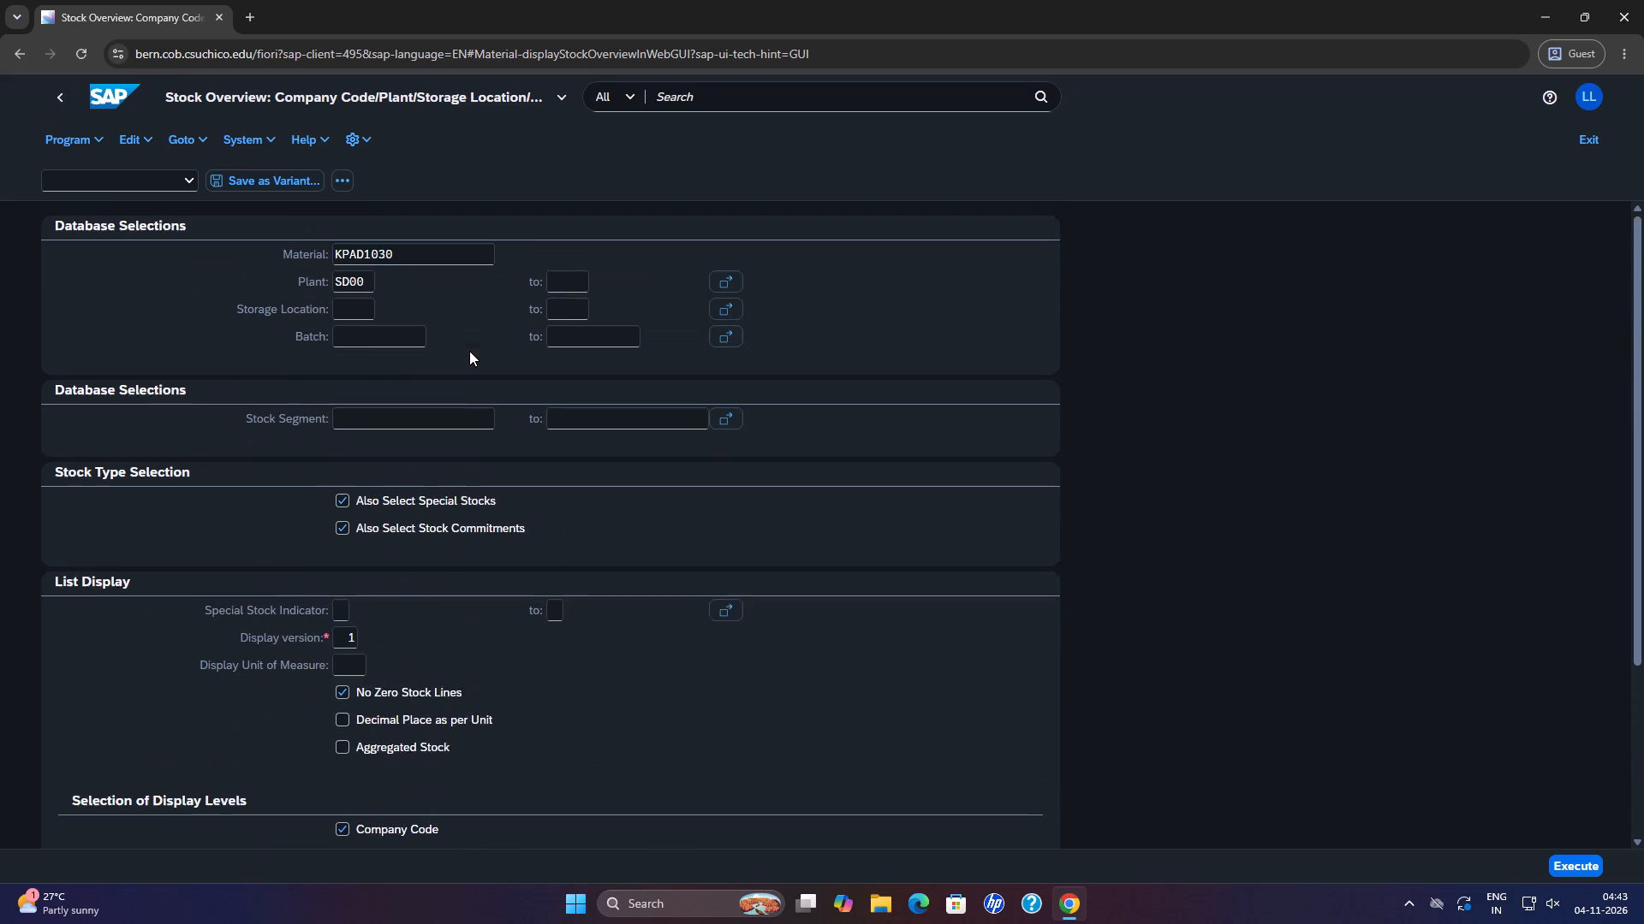
scroll(469, 351, "up", 3)
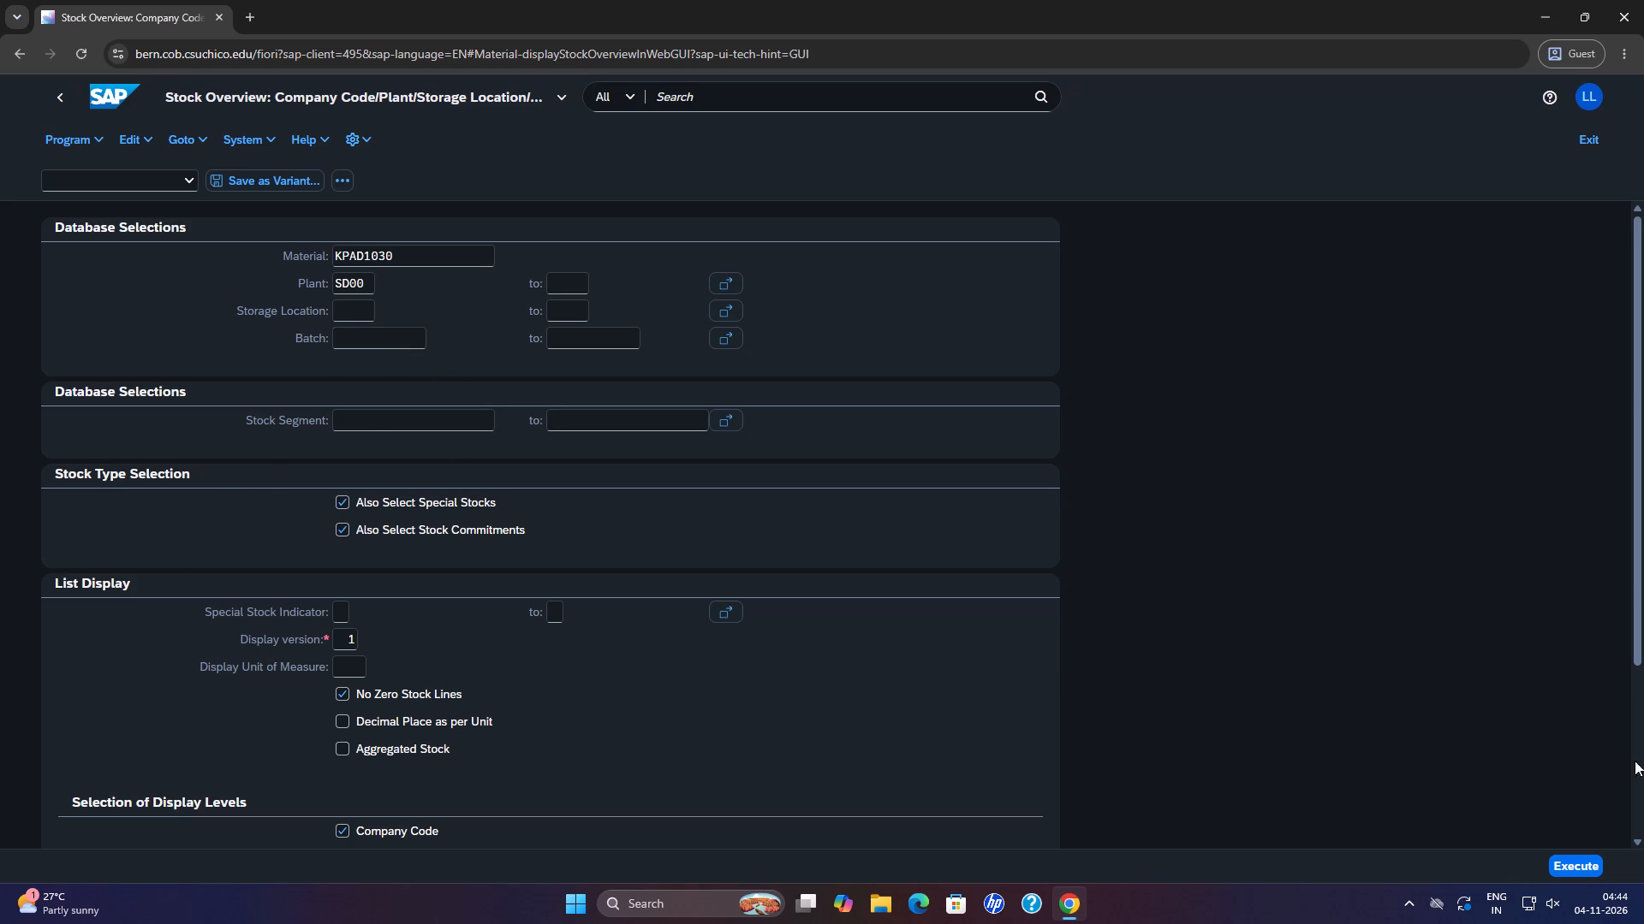
left_click(1572, 868)
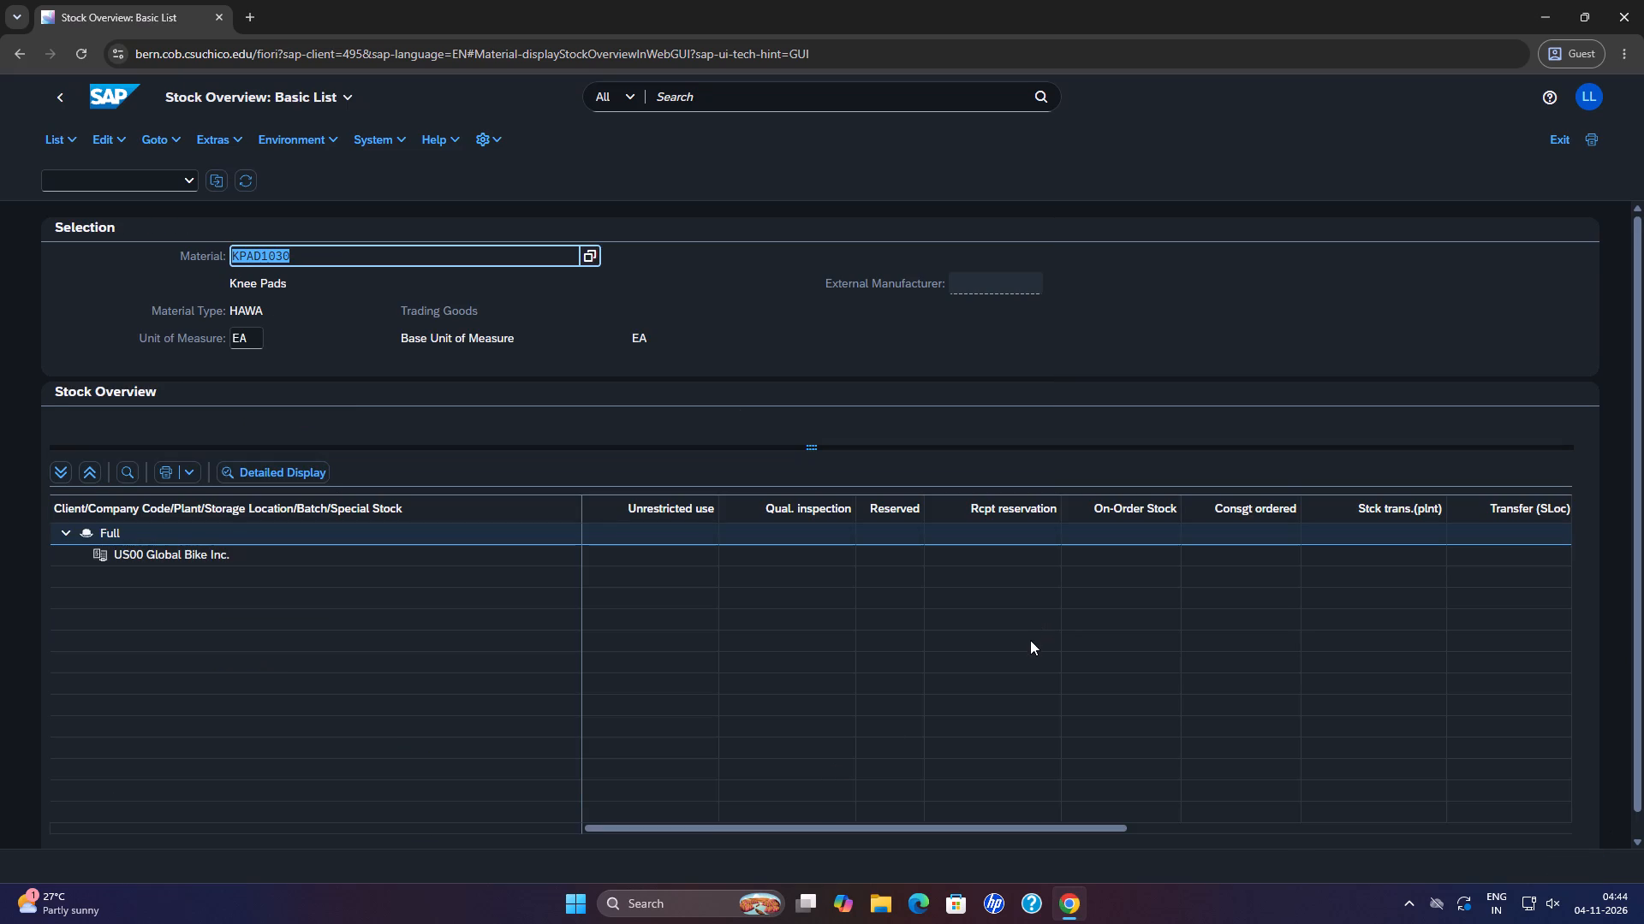
left_click_drag(1035, 828, 1051, 831)
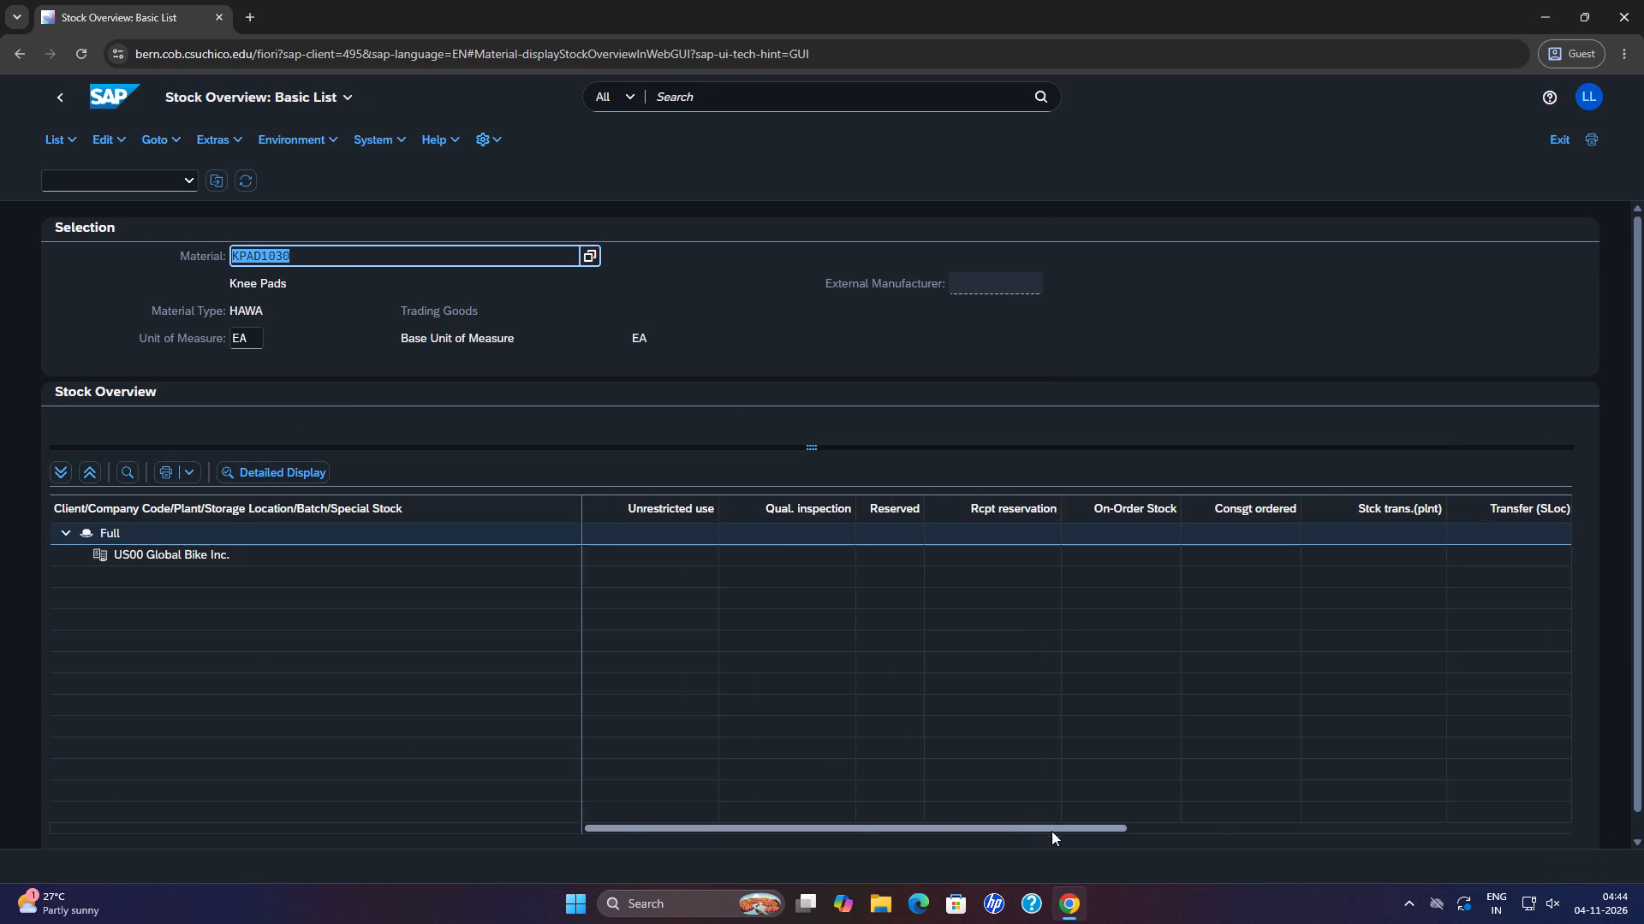
left_click_drag(1051, 831, 643, 920)
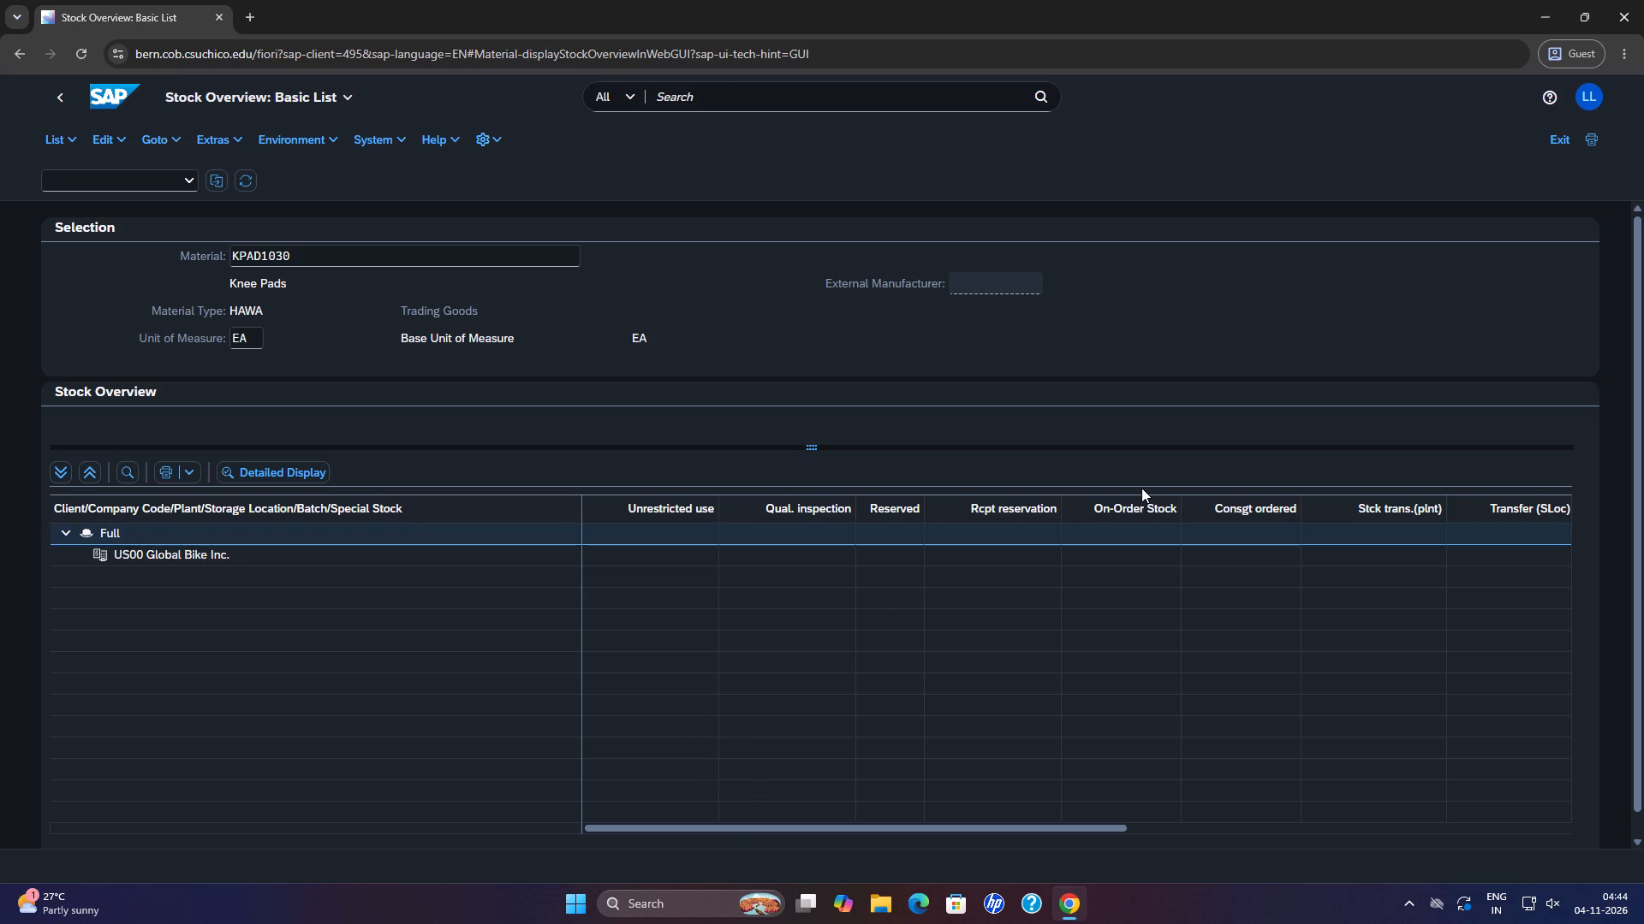
Reopen Display Stock Overview from the Warehouse Management space and execute it for KPAD1030 in plant SD00.
left_click(116, 87)
left_click(1589, 129)
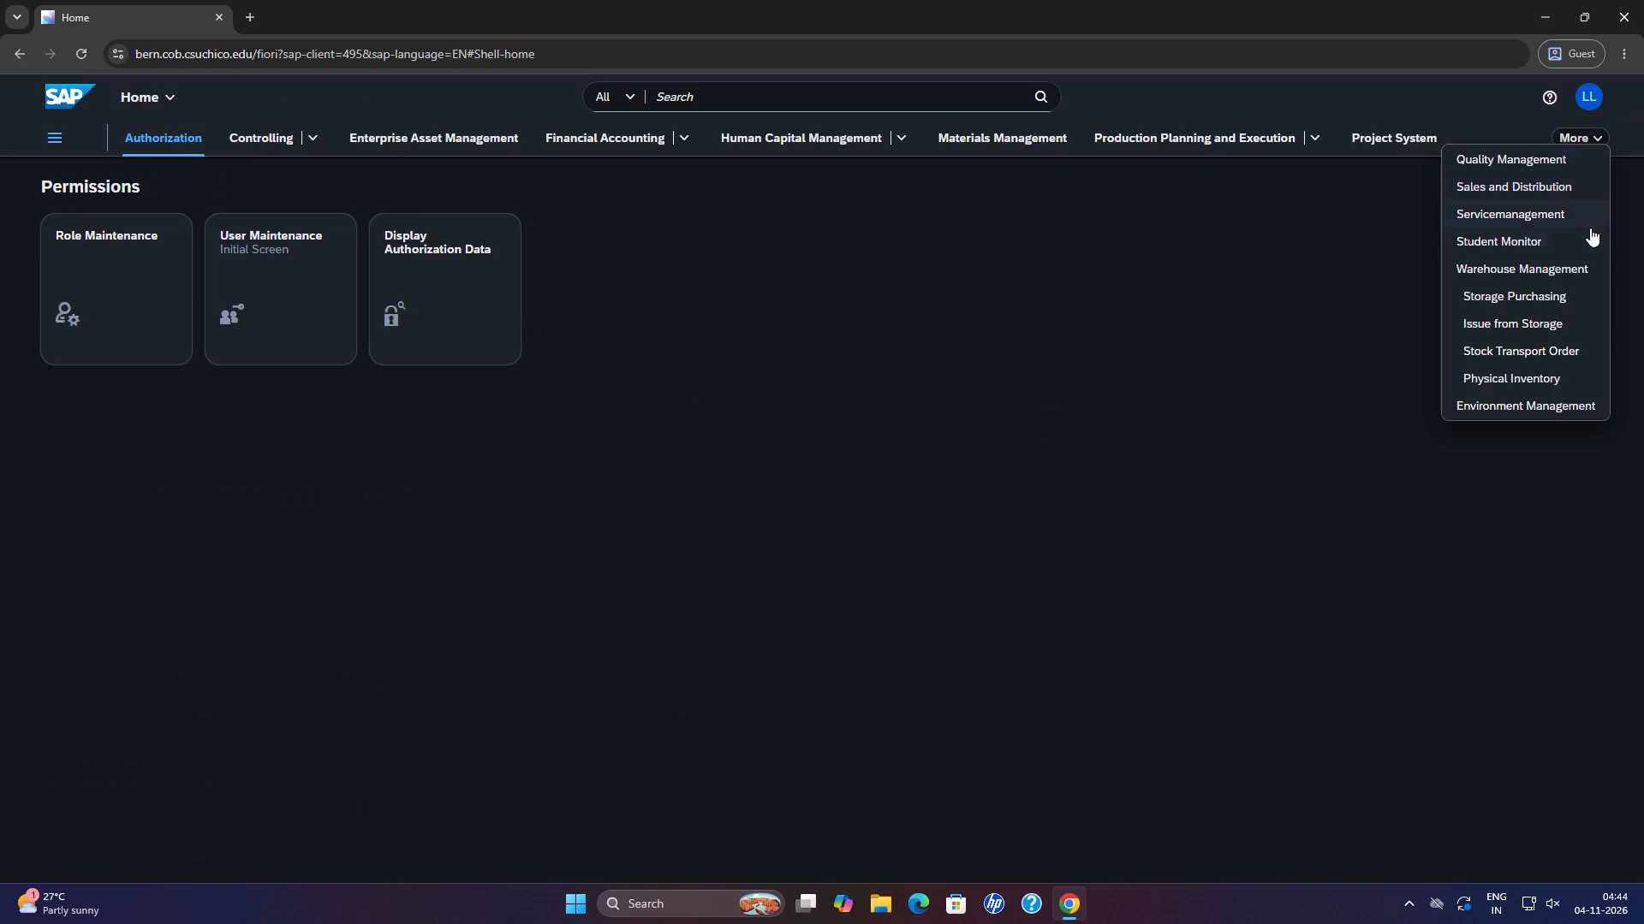
left_click(1566, 264)
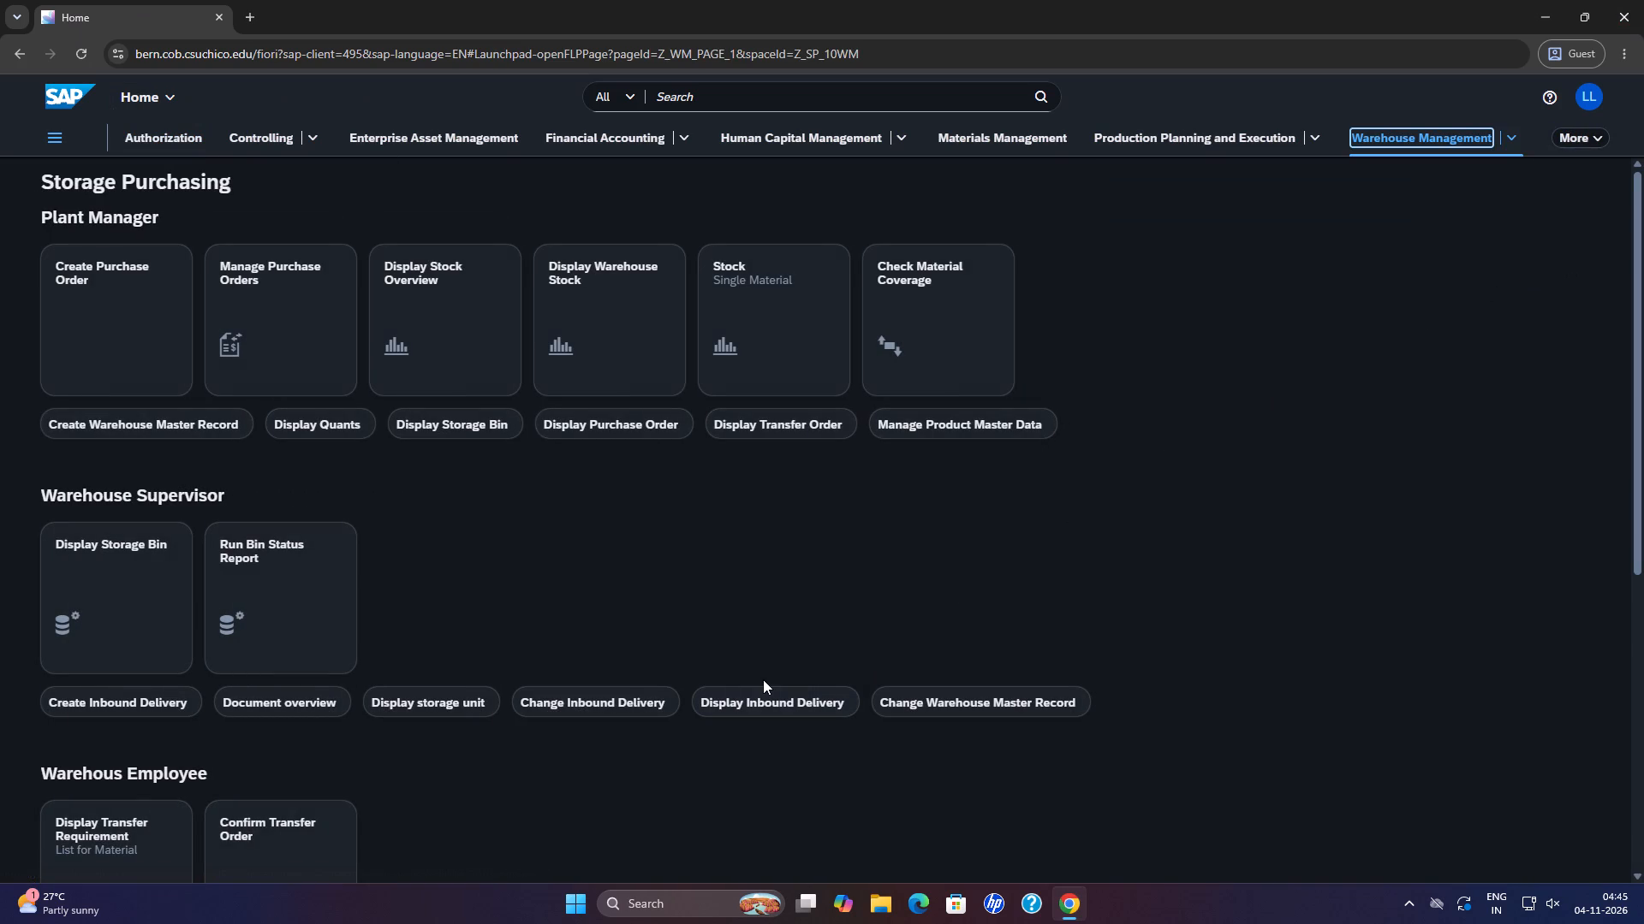
left_click(463, 342)
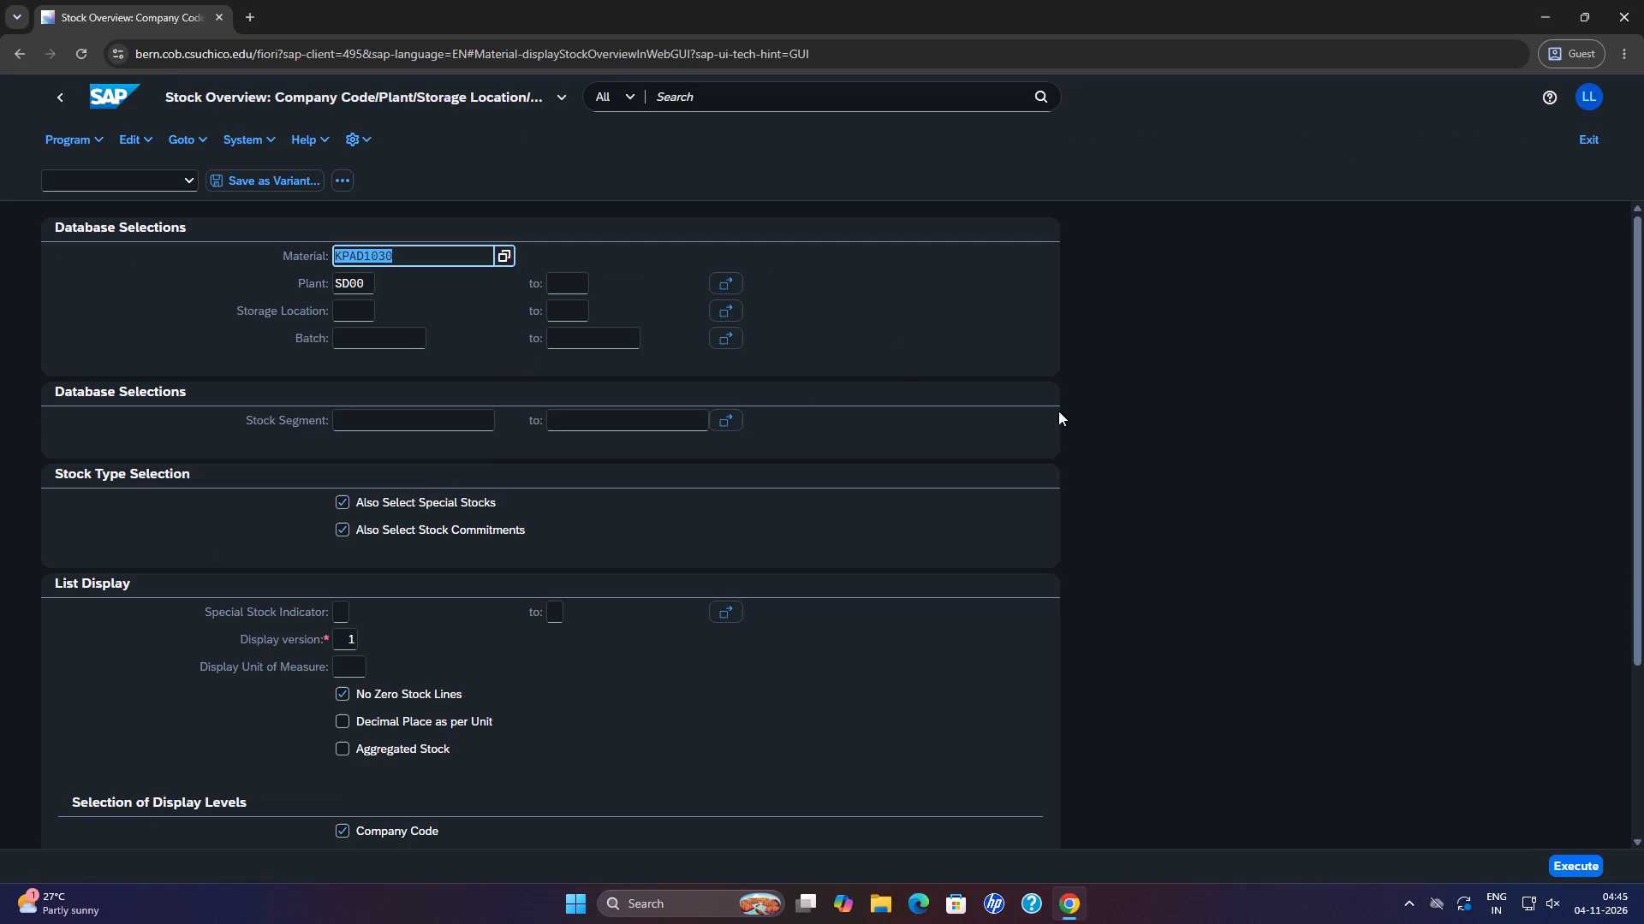
left_click(1576, 874)
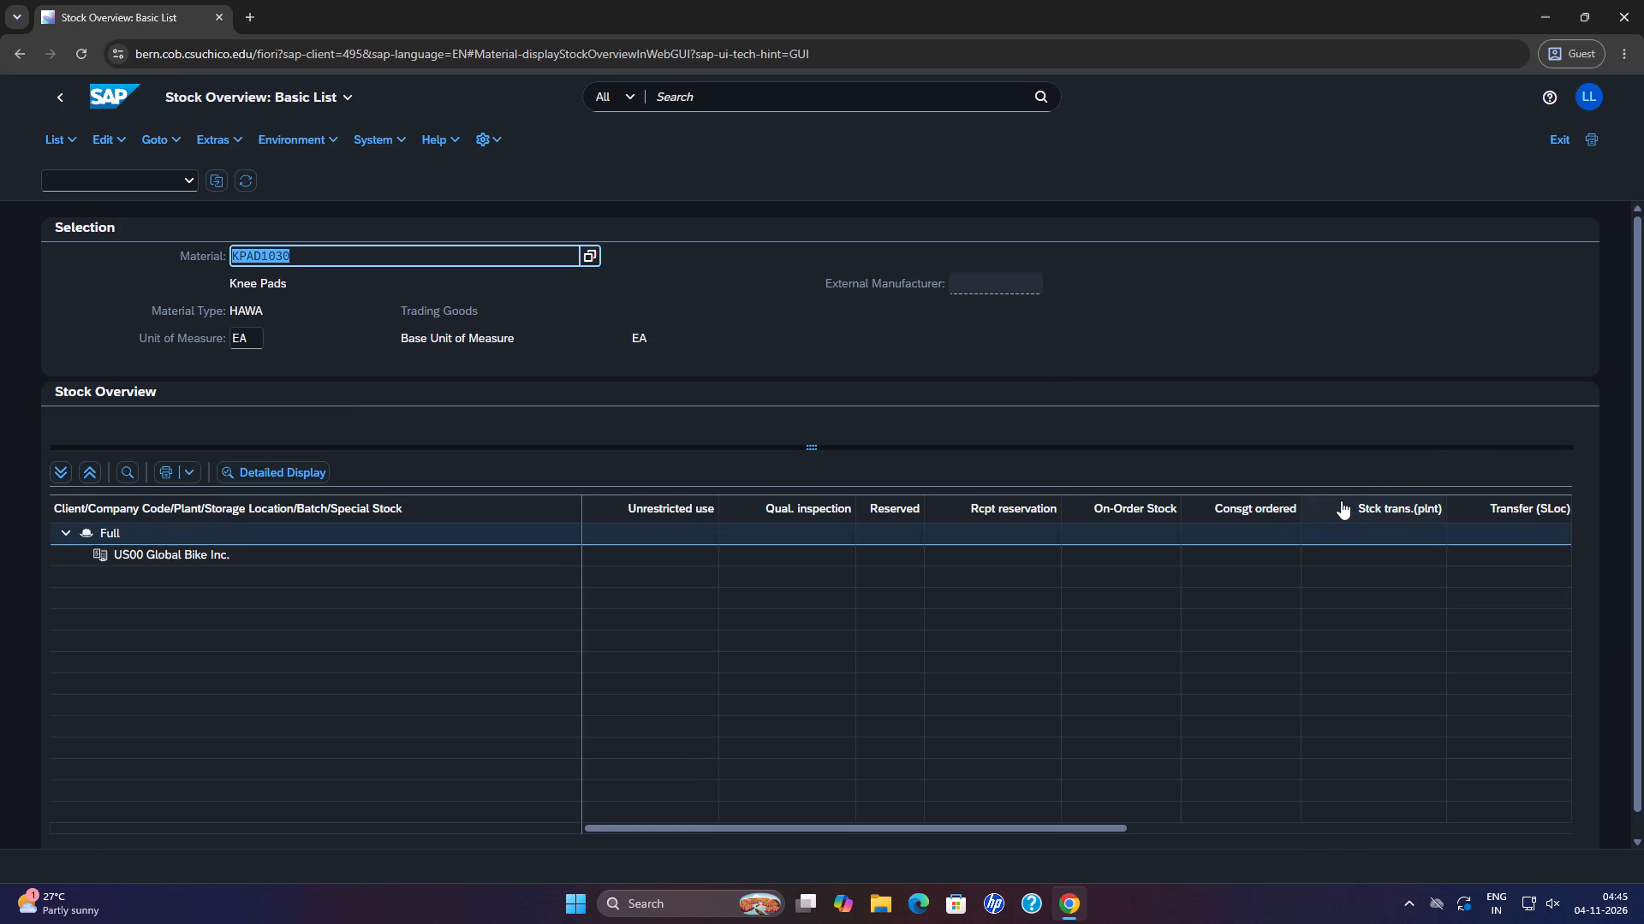
Return to the home page and open Manage Purchase Orders from the Warehouse Management space.
left_click(112, 106)
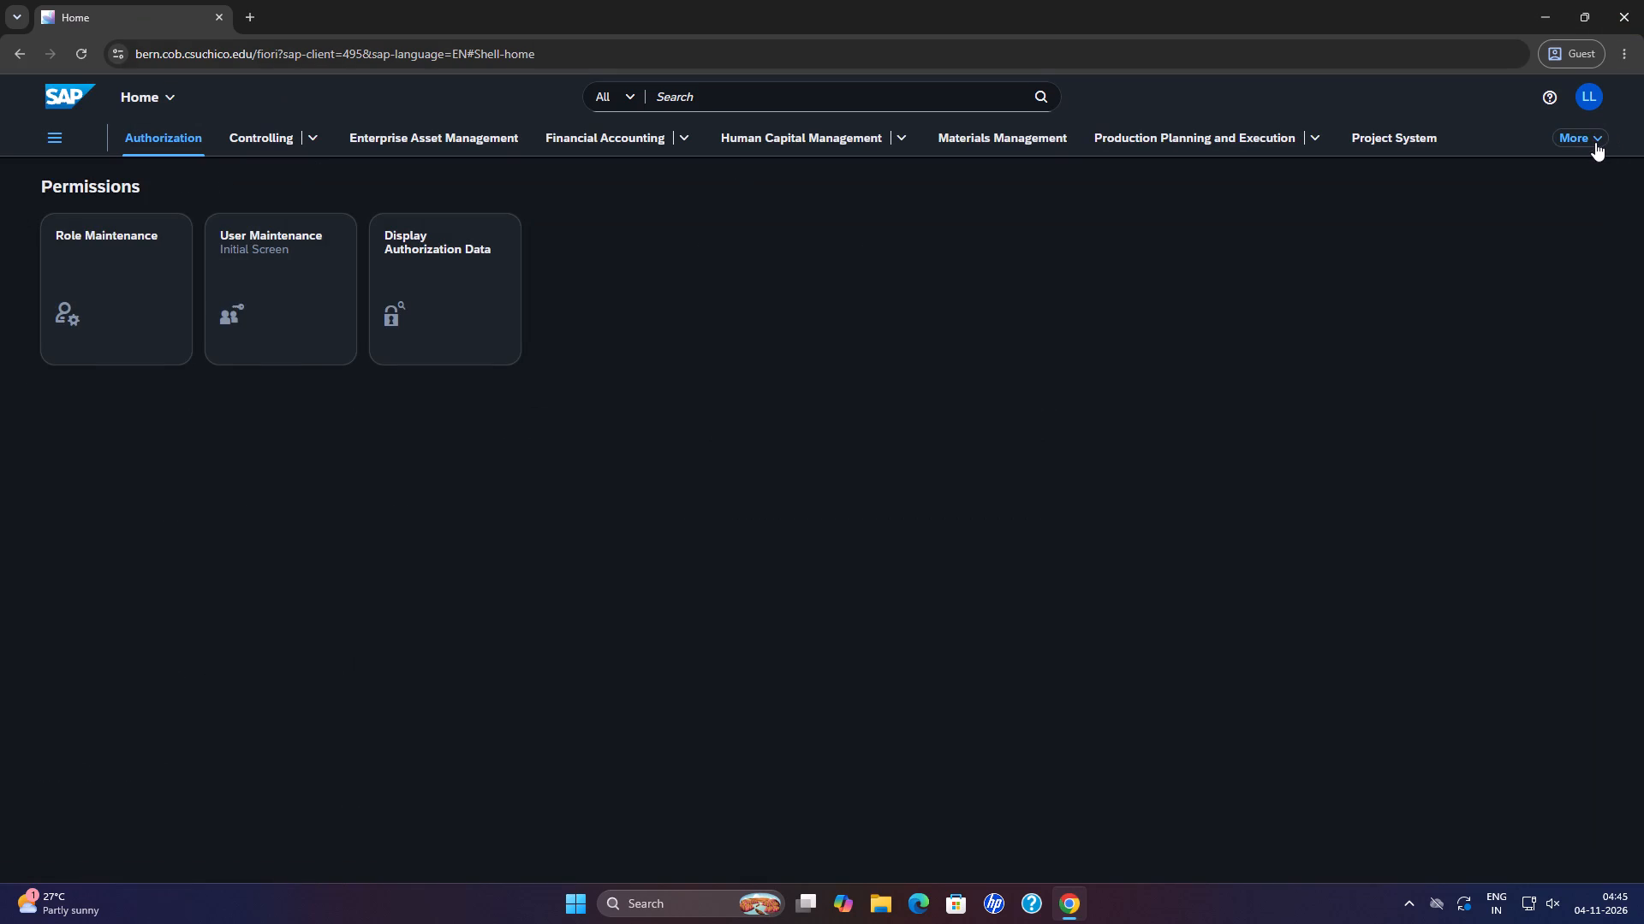
left_click(1595, 142)
left_click(1564, 269)
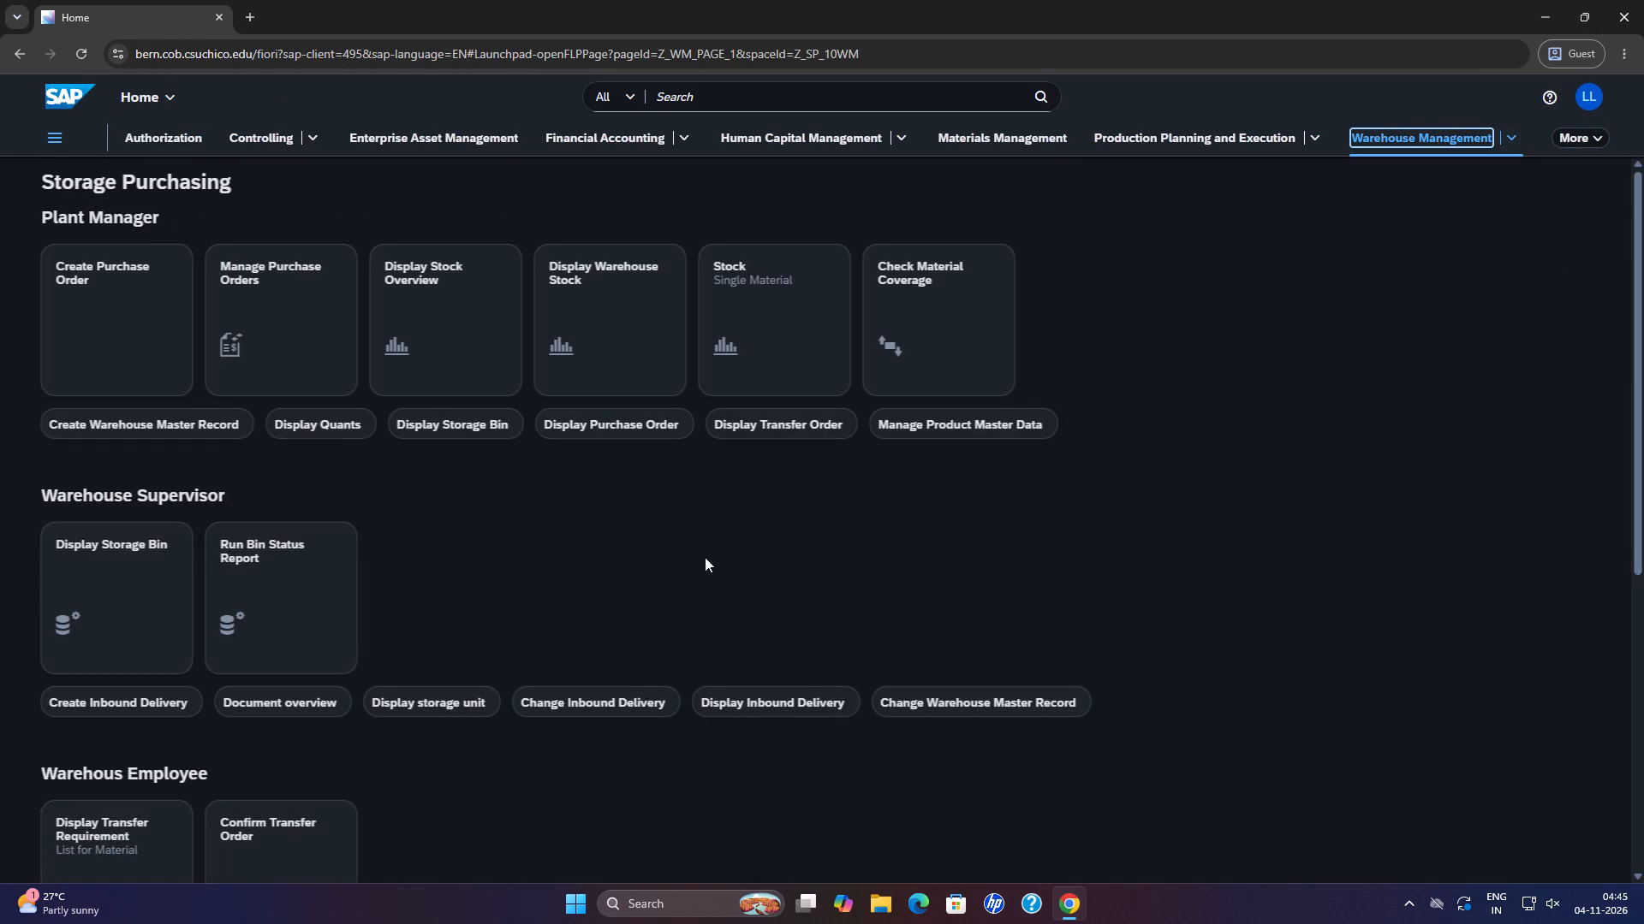
left_click(305, 358)
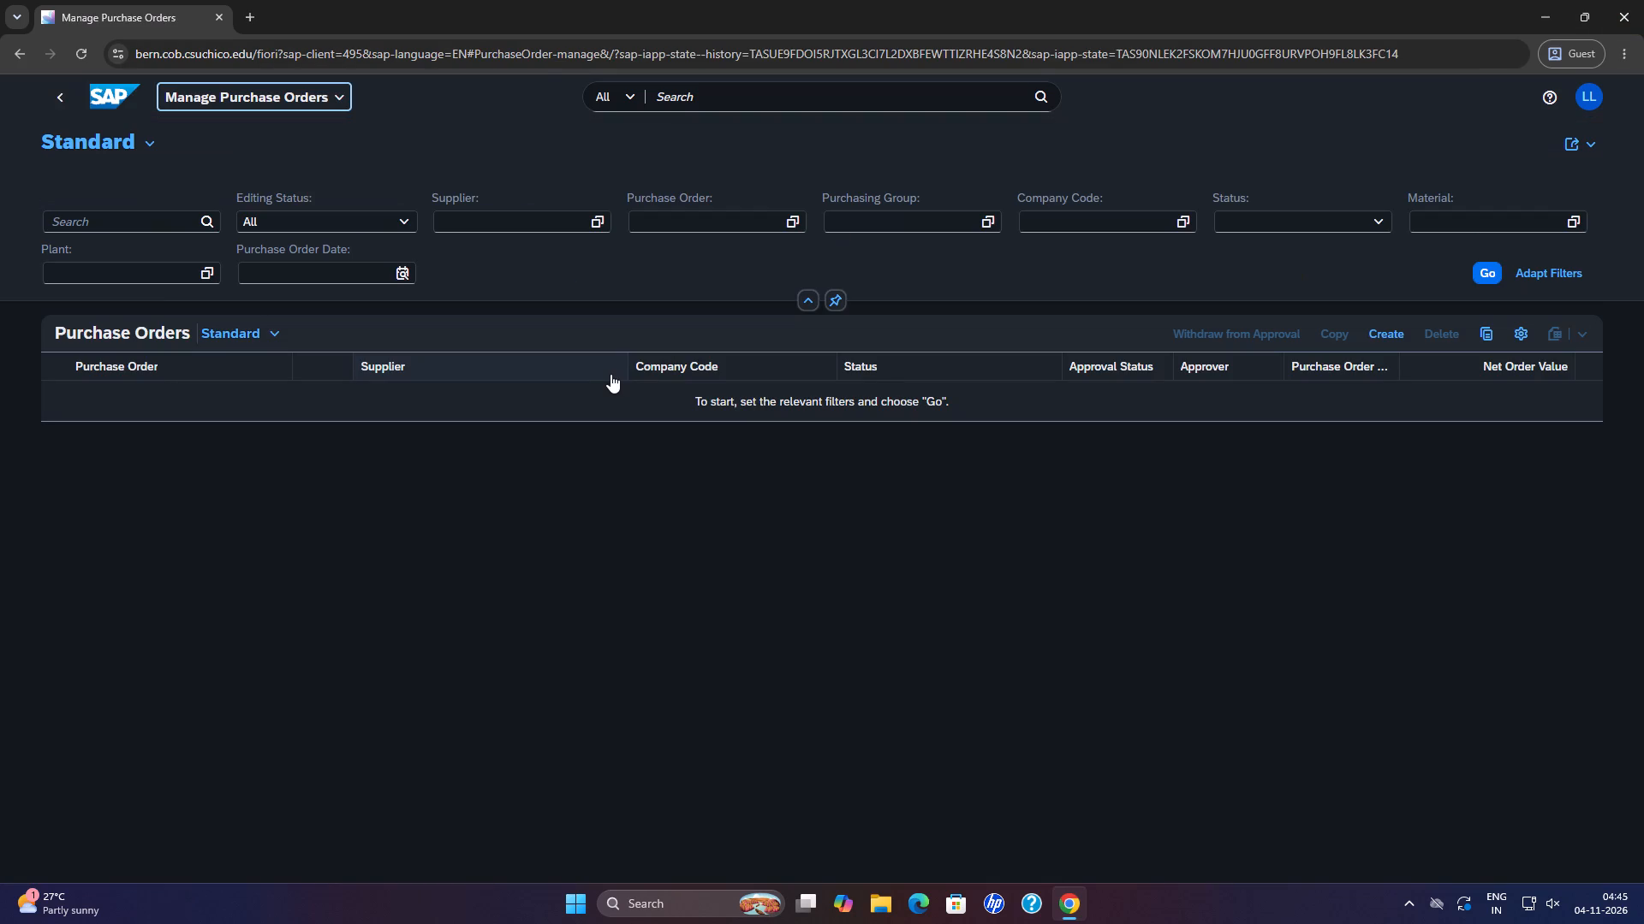
left_click(516, 235)
left_click(552, 220)
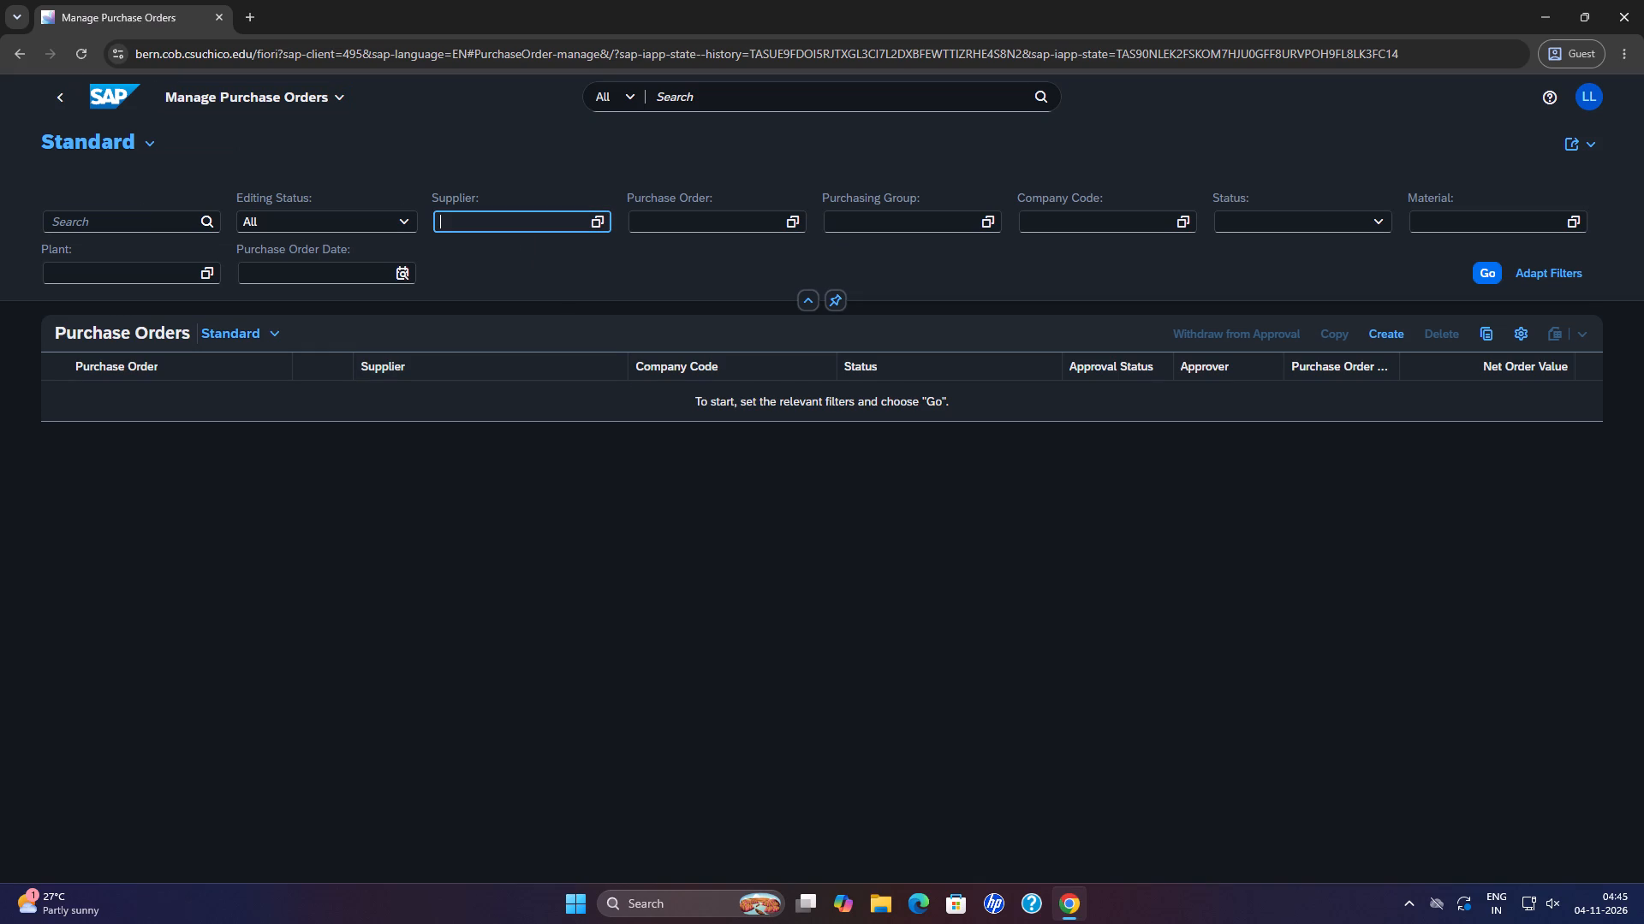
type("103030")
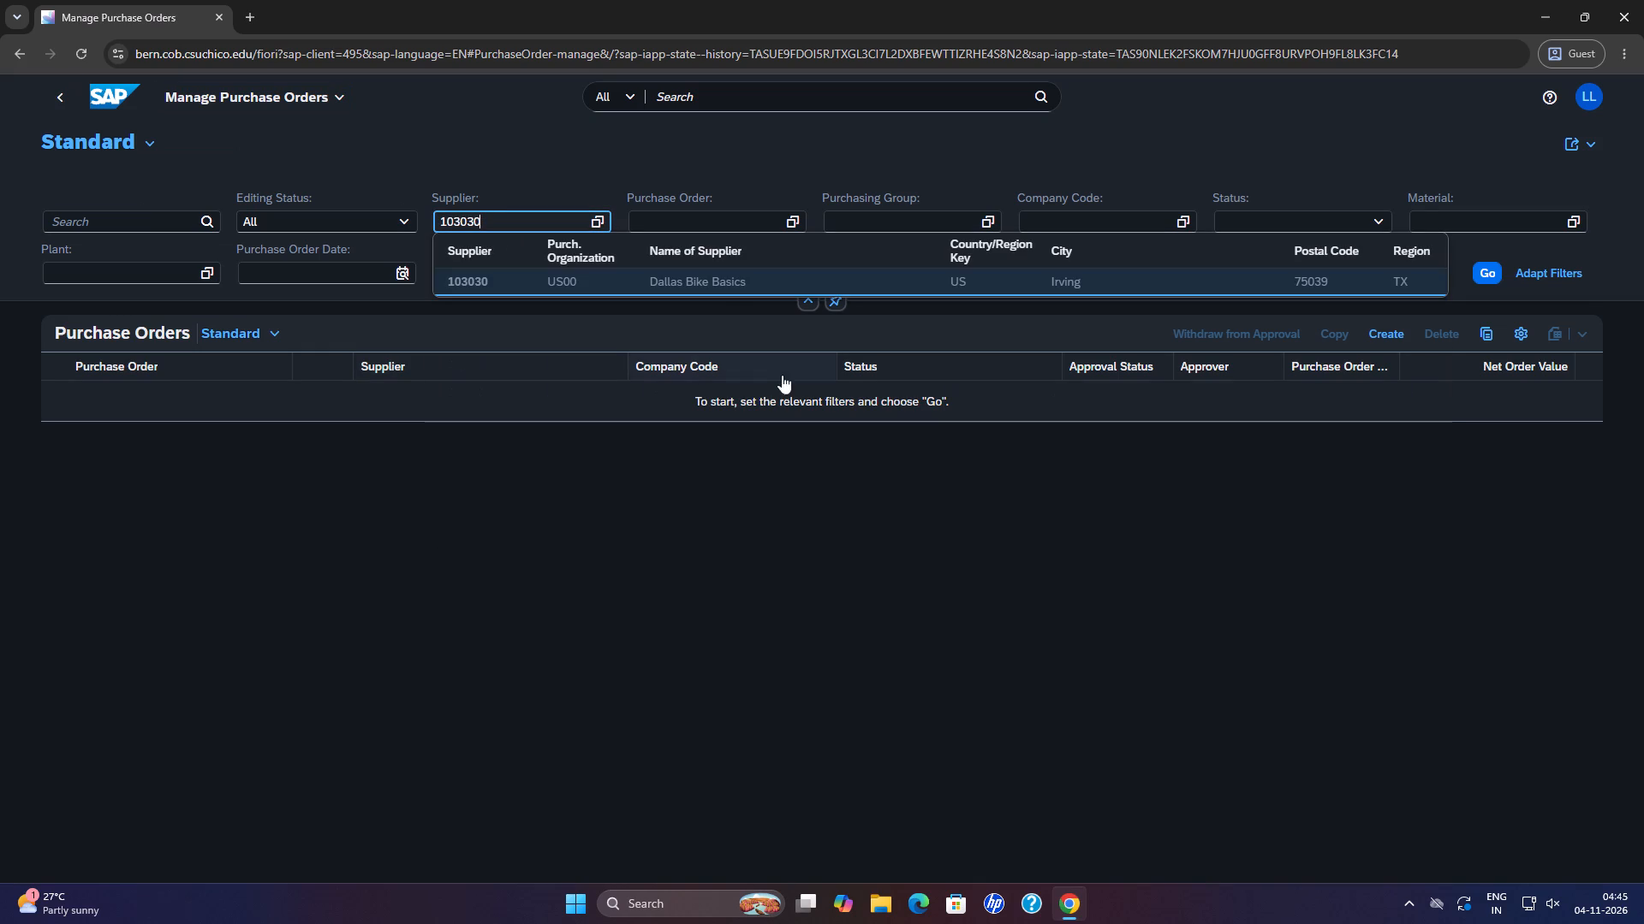
left_click(728, 216)
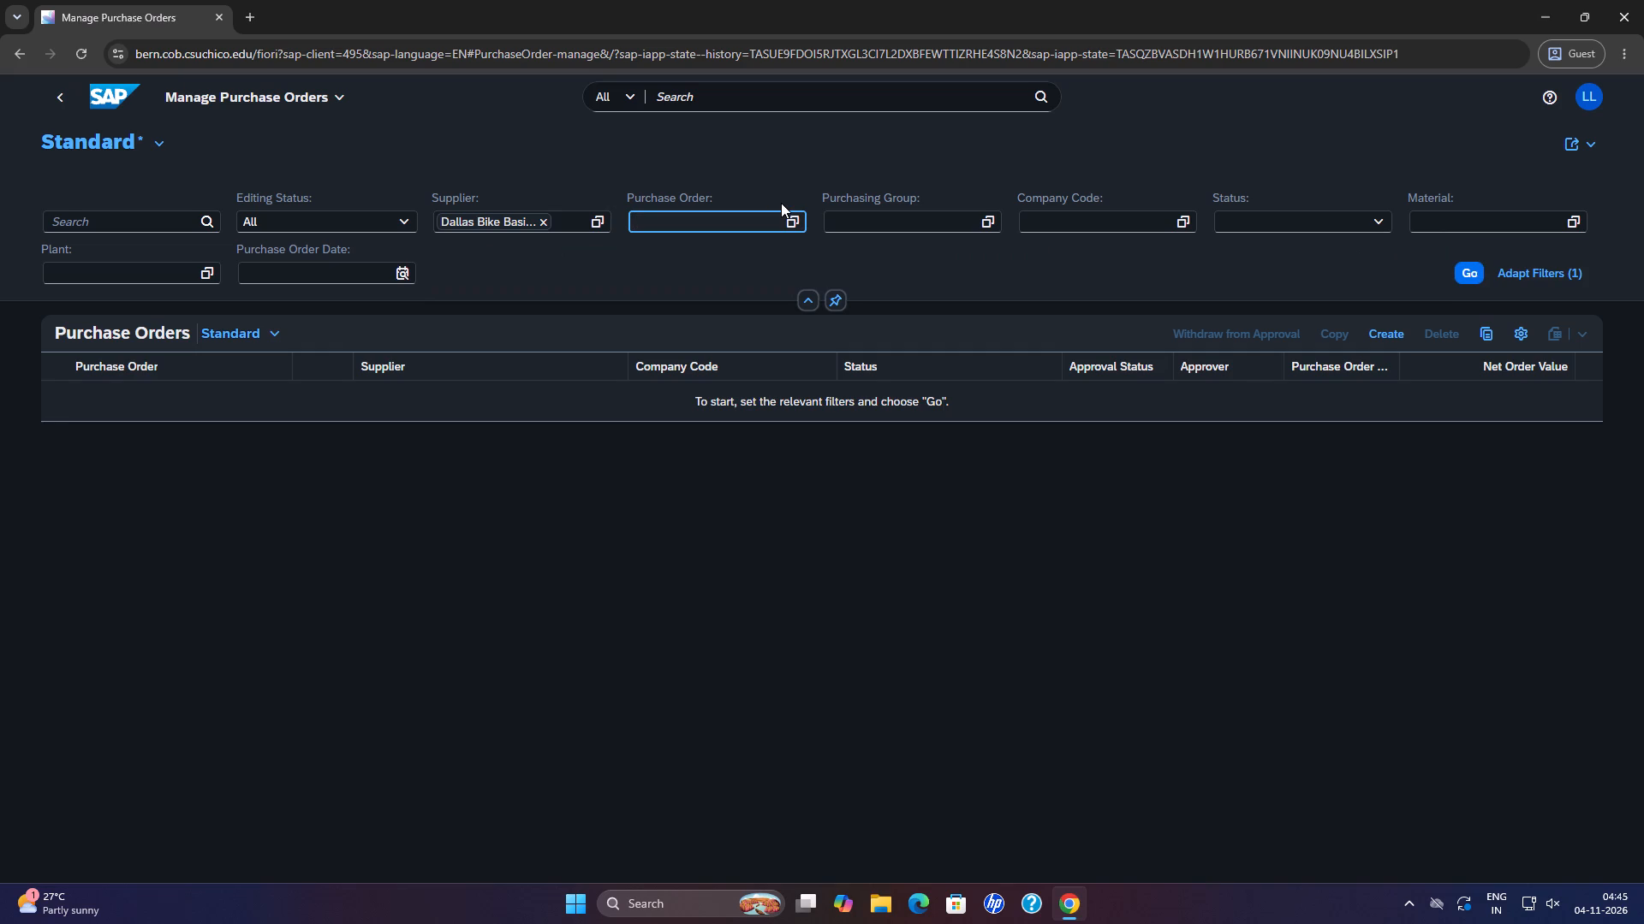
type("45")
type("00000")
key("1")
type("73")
left_click(1469, 264)
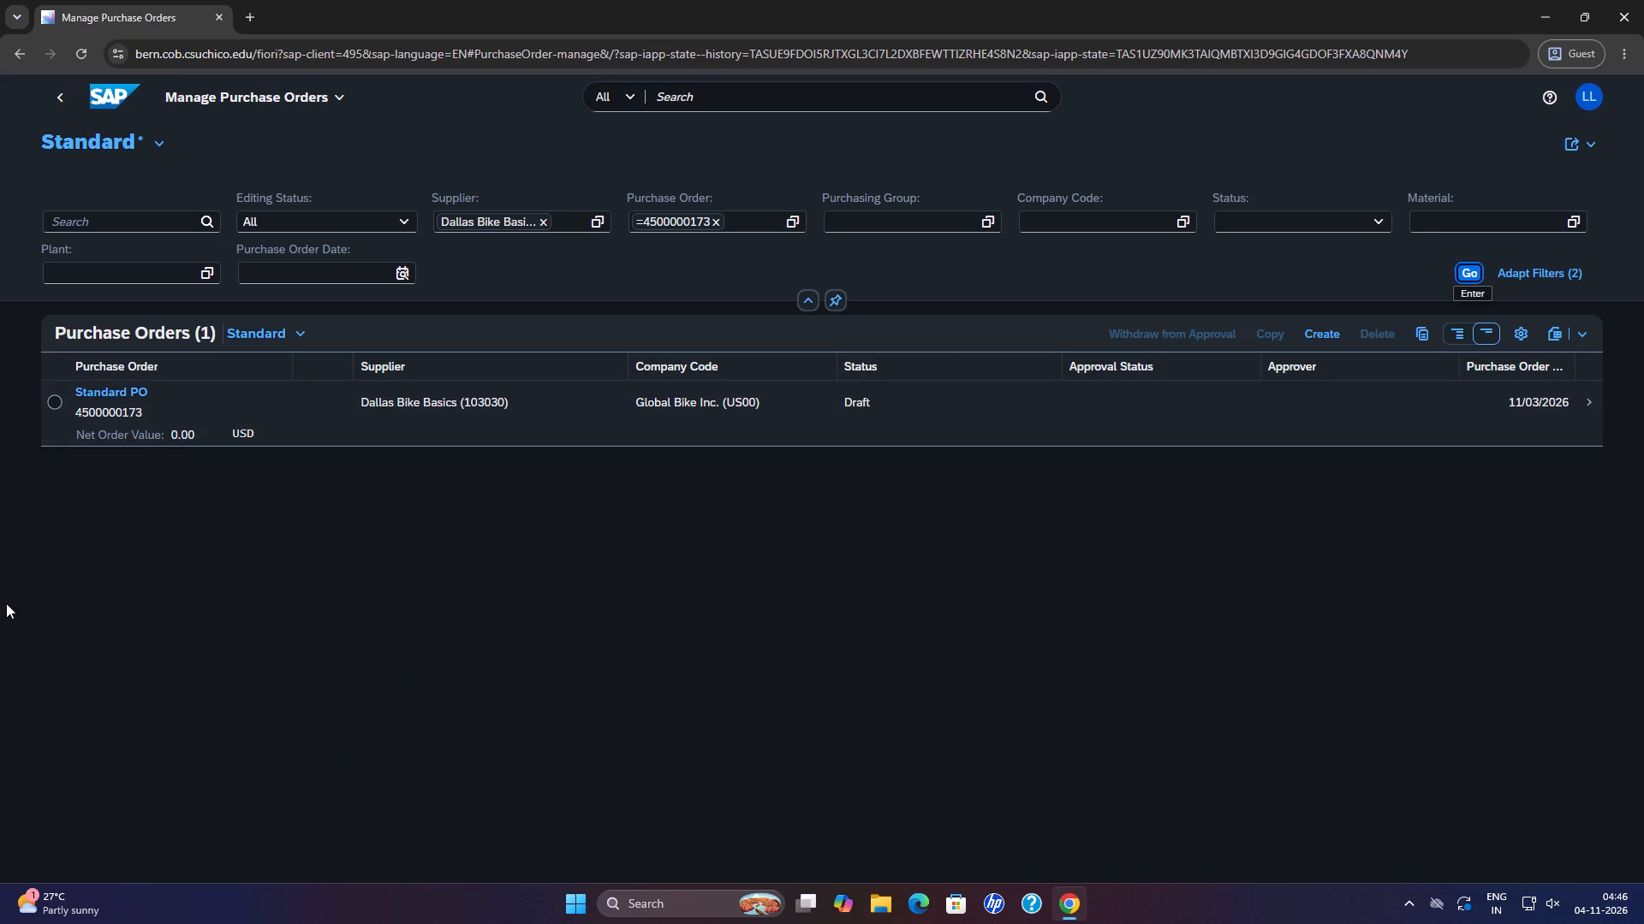
Open Display Stock Overview from the Warehouse Management space and execute it for KPAD1030 in plant SD00.
left_click(114, 100)
left_click(1591, 143)
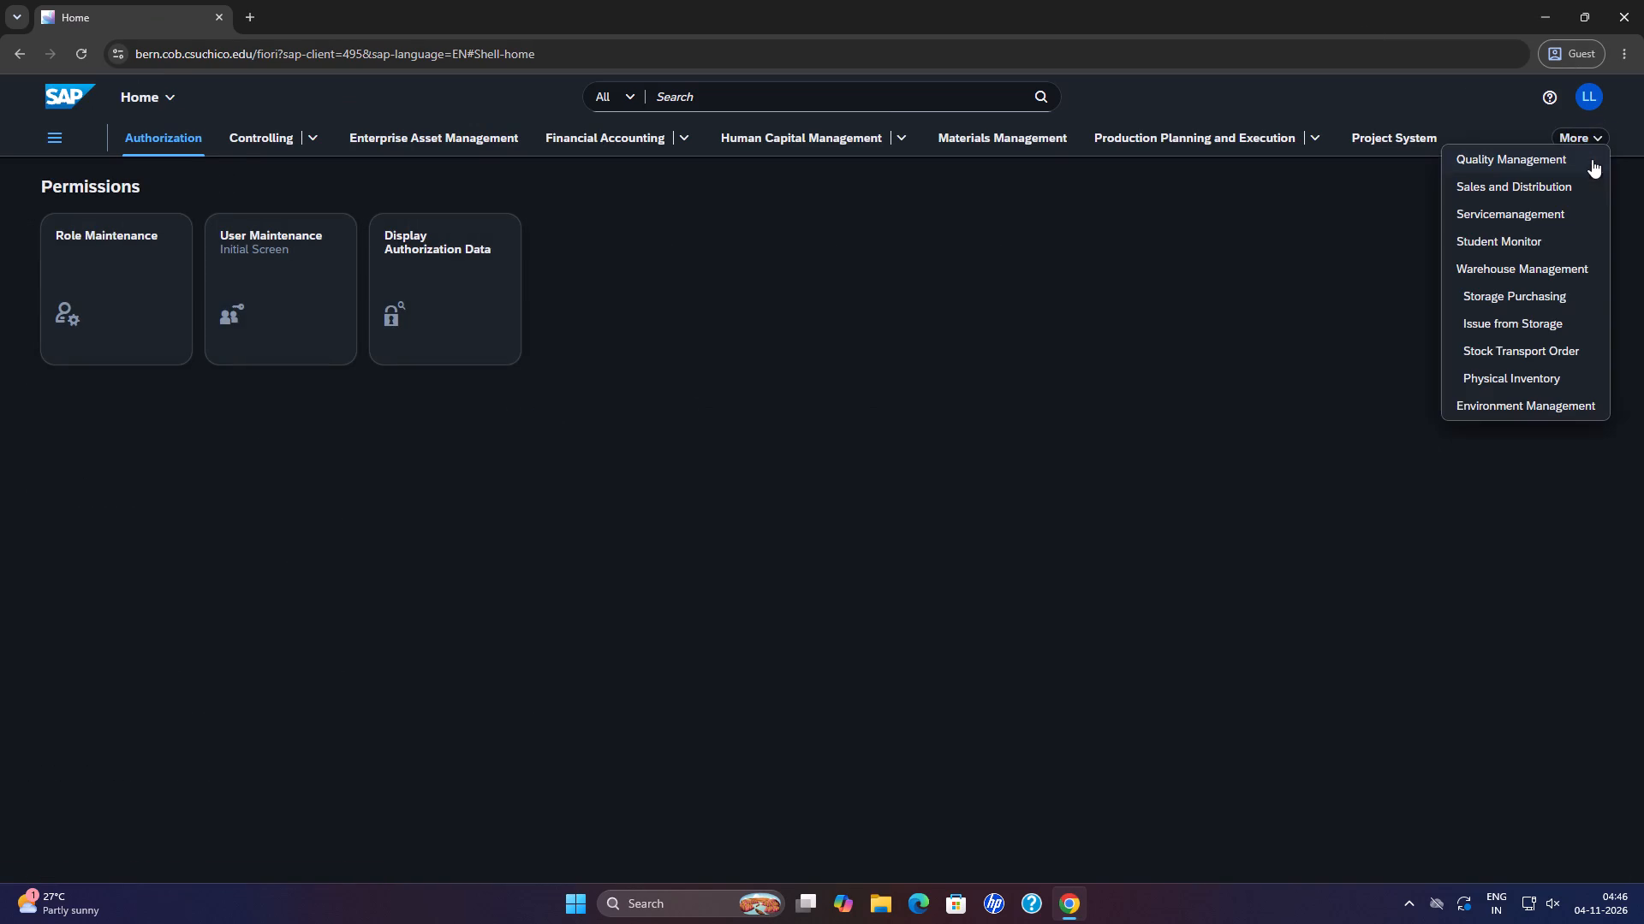
left_click(1579, 269)
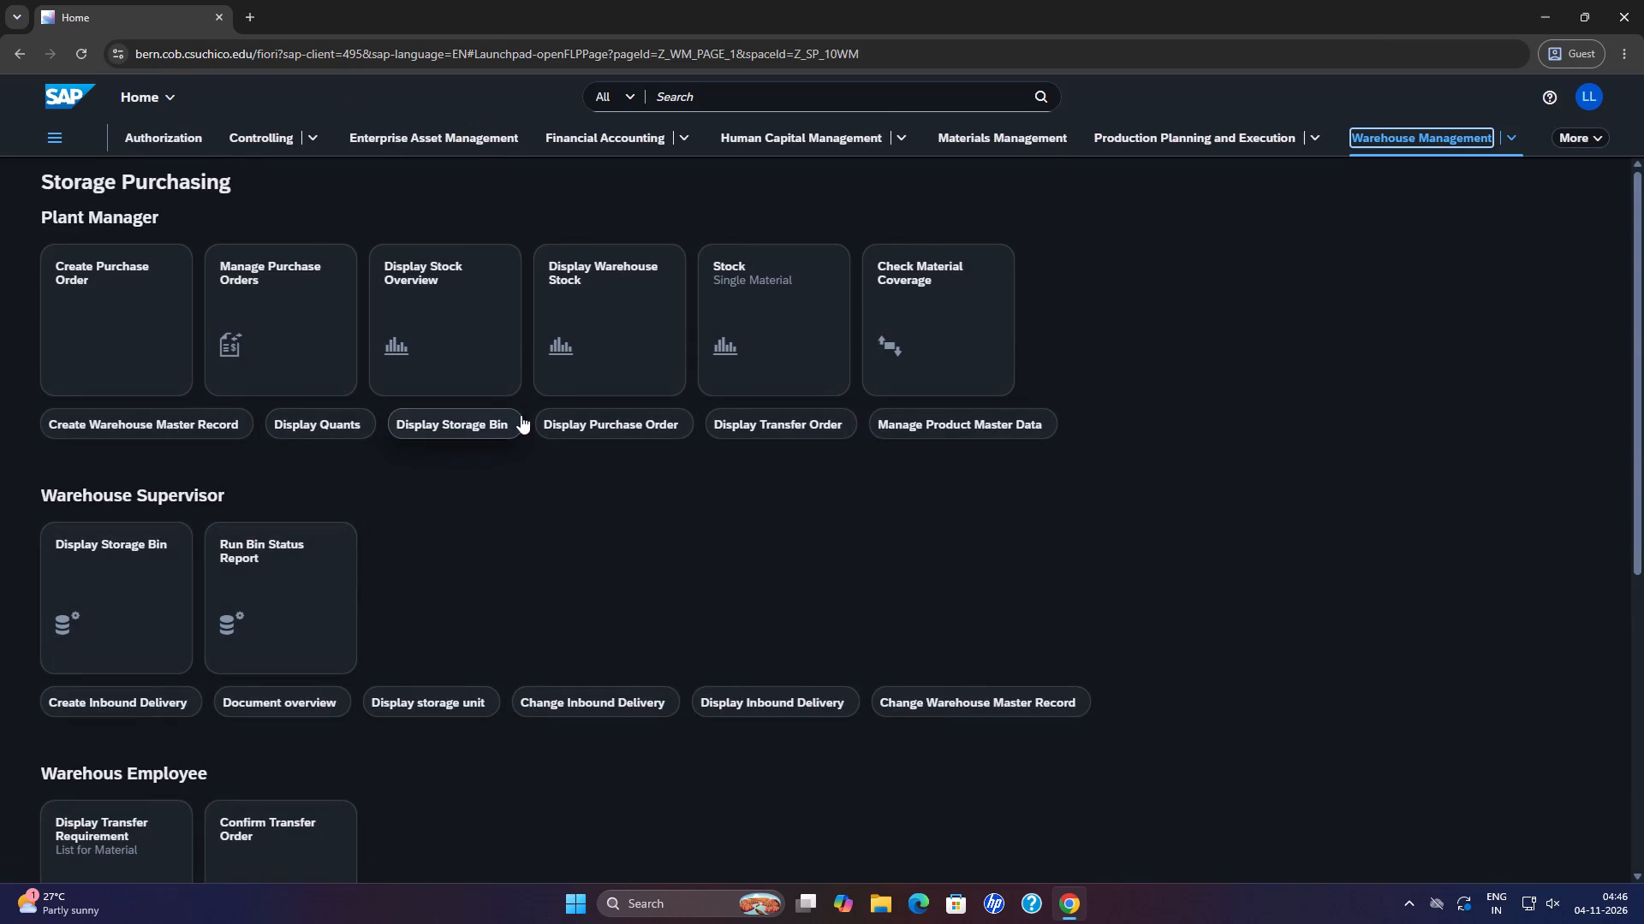
left_click(485, 336)
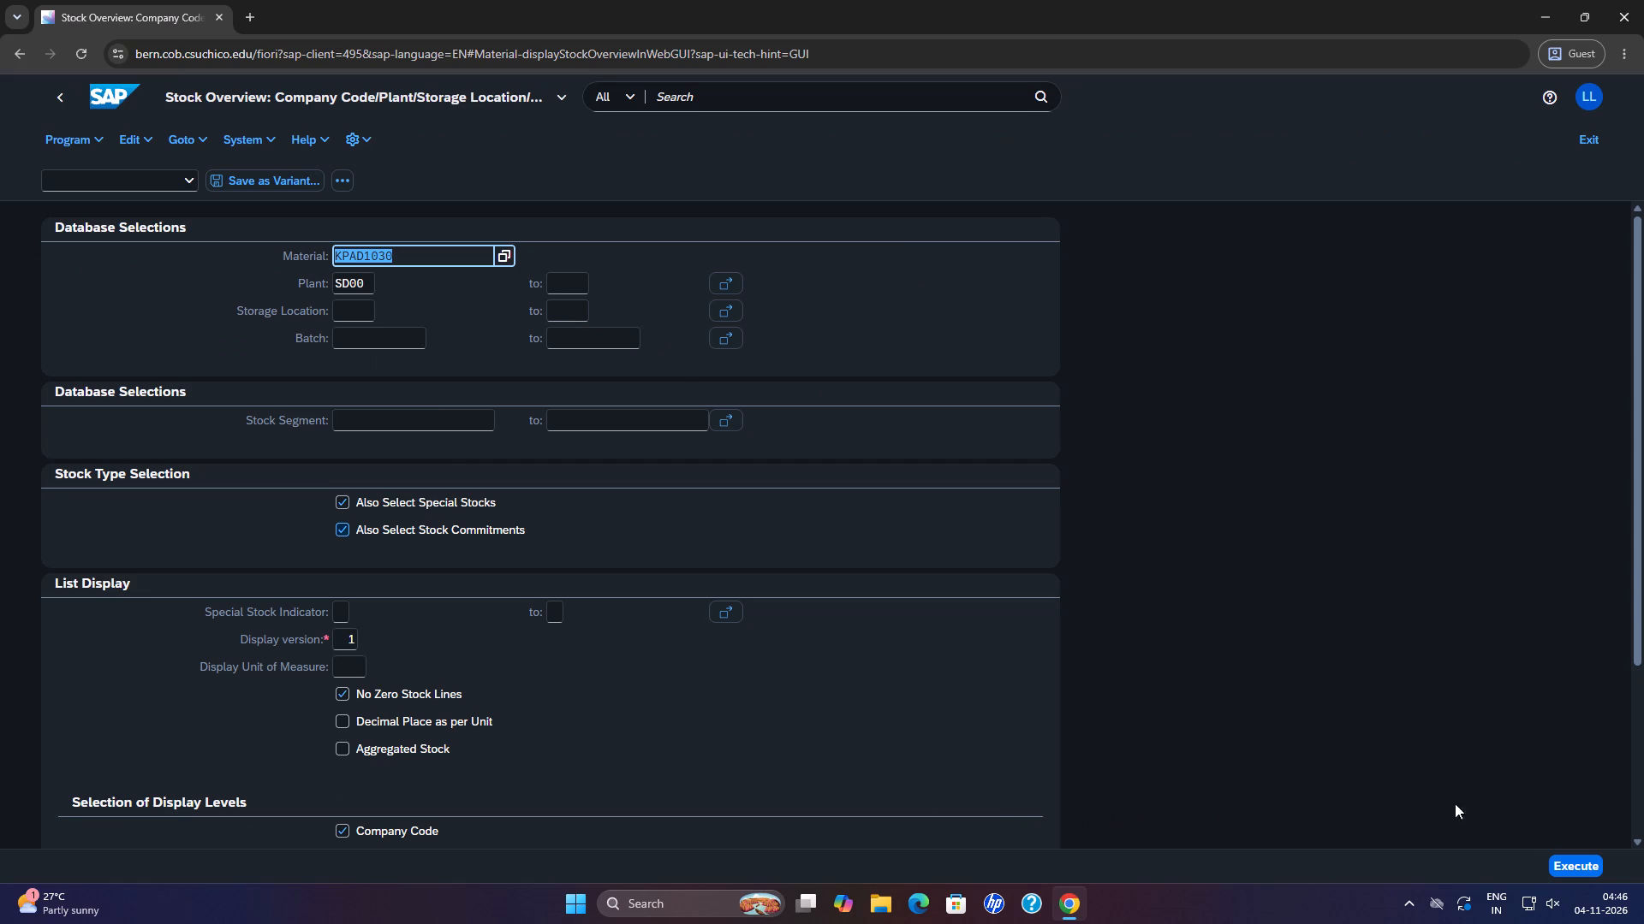
left_click(1581, 858)
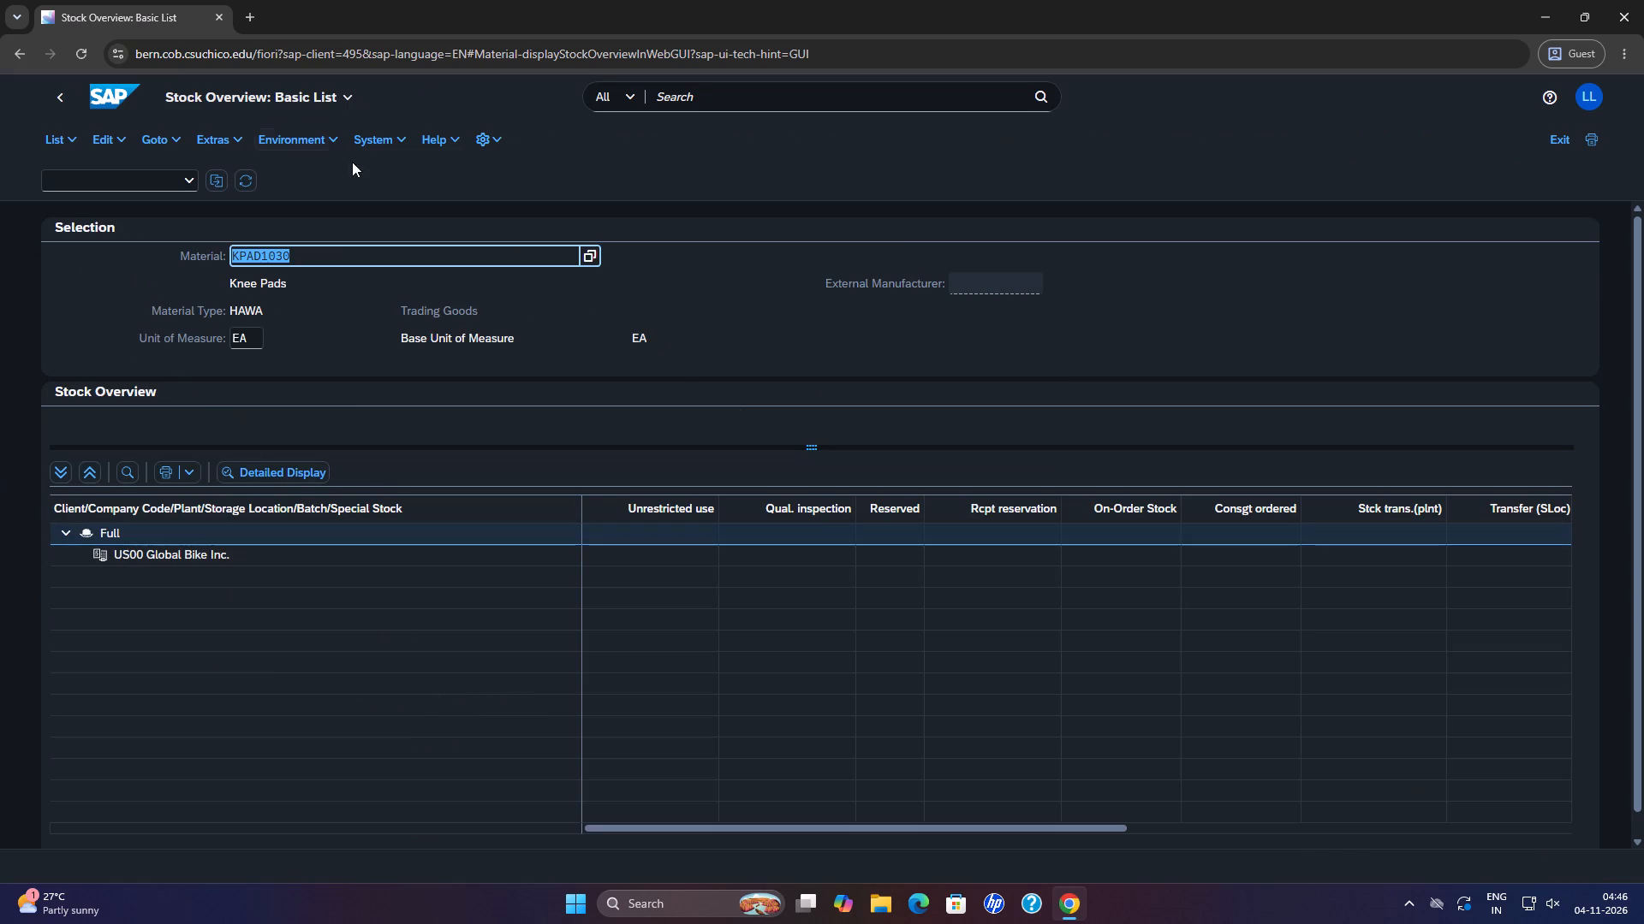
Examine the material type and unit of measure details in the stock overview's selection header for KPAD1030.
left_click_drag(239, 306, 278, 311)
left_click(277, 311)
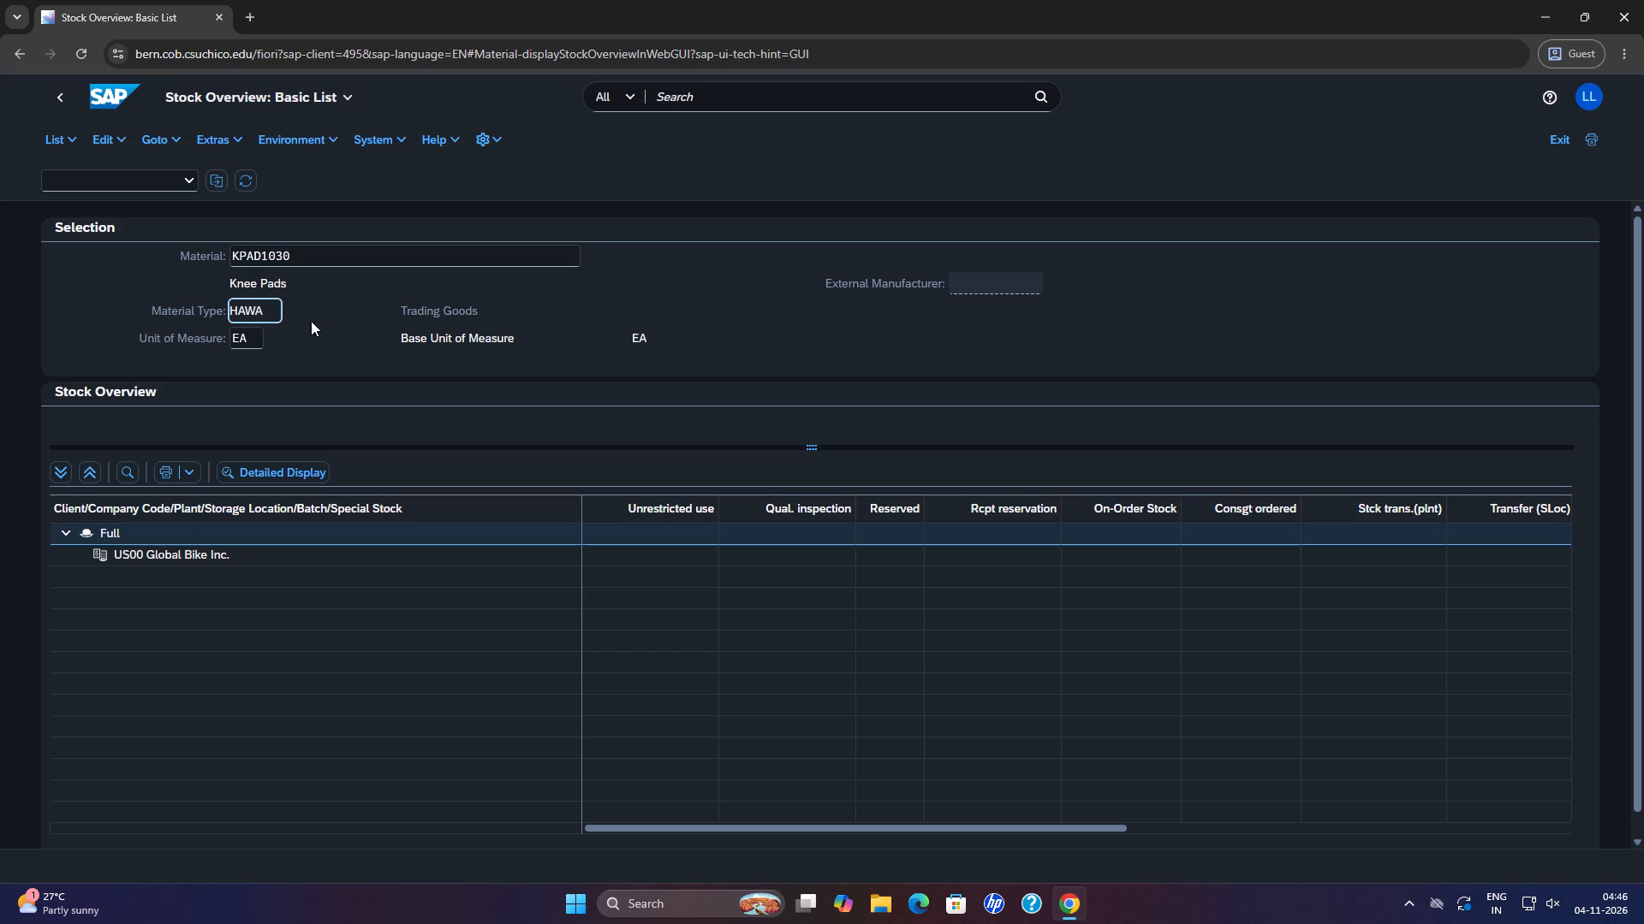
left_click(348, 344)
left_click(245, 335)
left_click(250, 314)
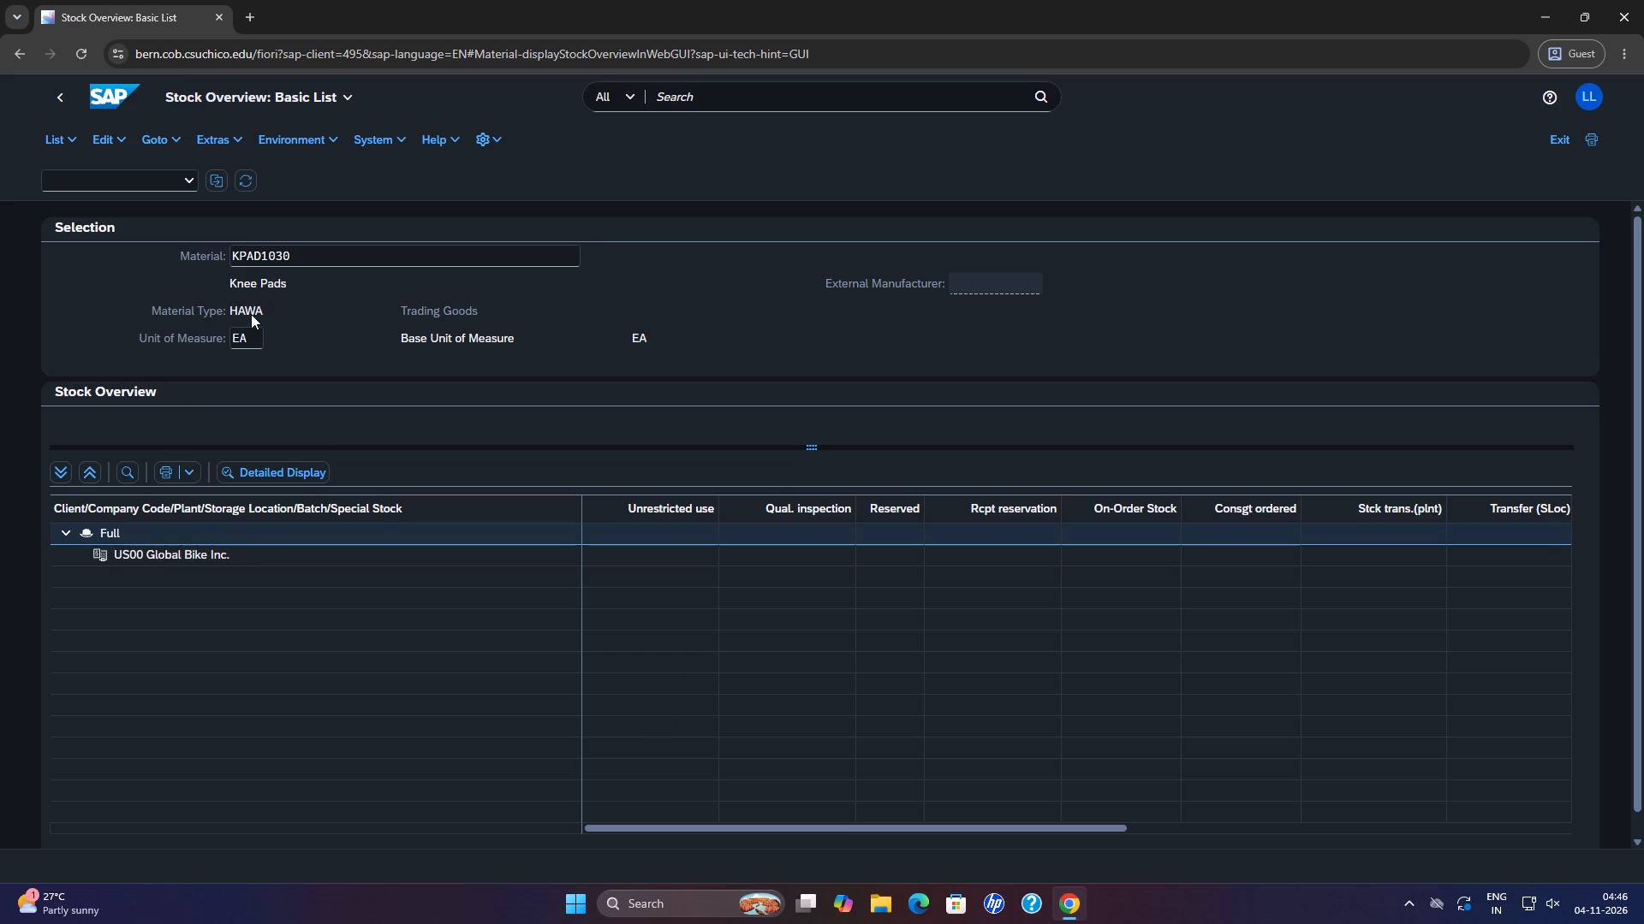
left_click(263, 310)
double_click(267, 311)
left_click(260, 309)
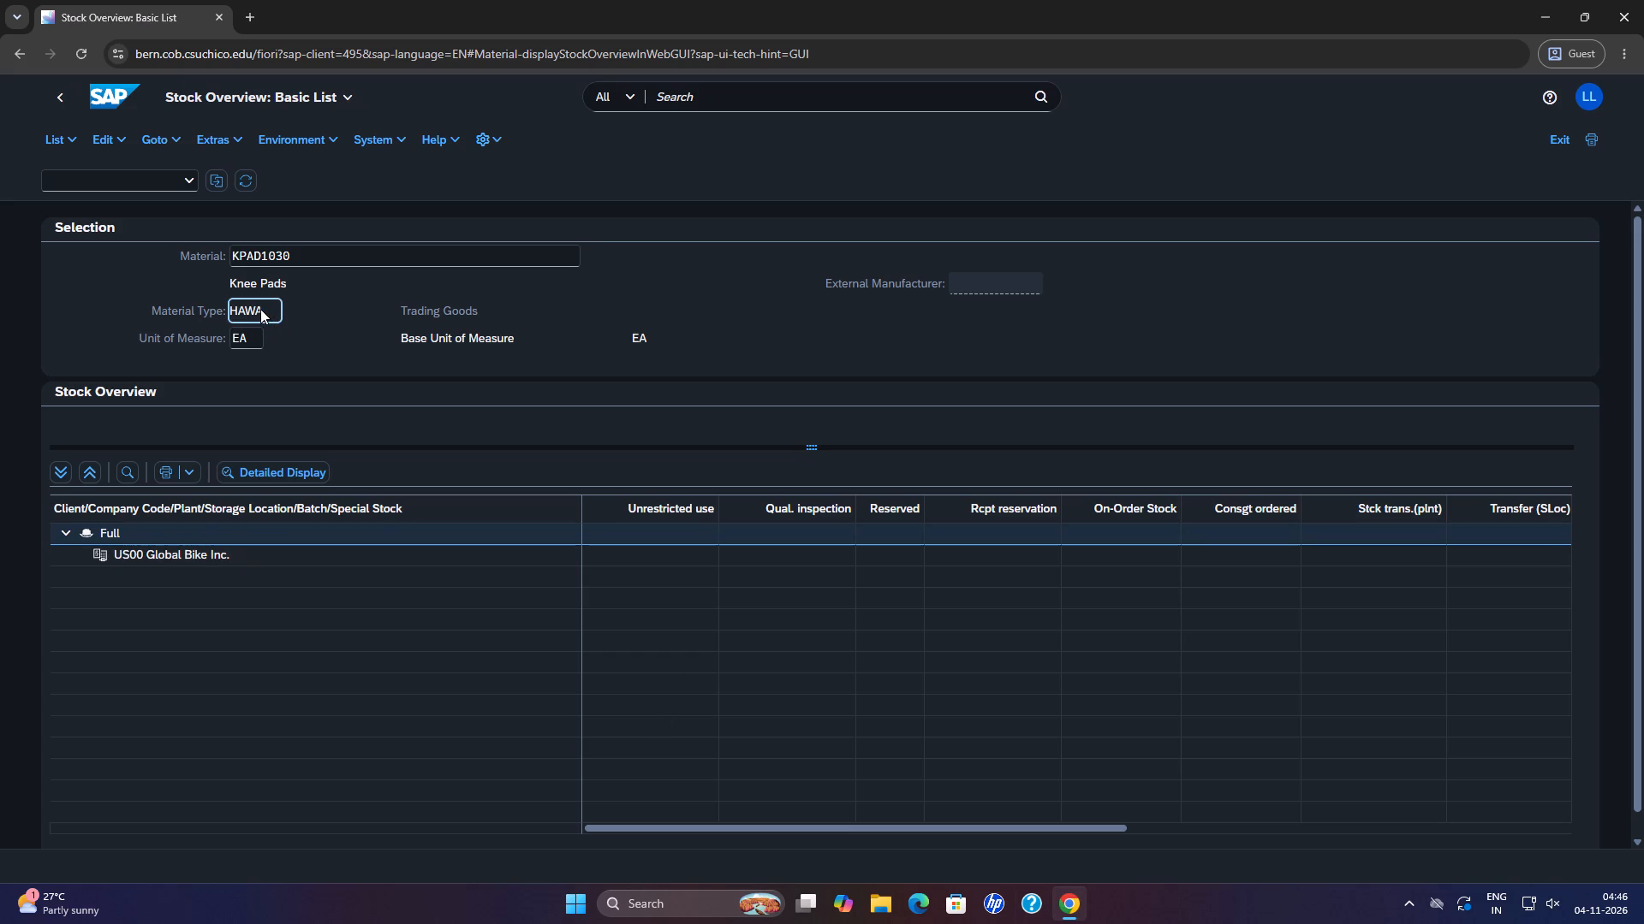
left_click(258, 306)
left_click(321, 357)
Open Display Warehouse Stock from the Warehouse Management space and run it for material KPAD1030 in plant SD00.
left_click(104, 84)
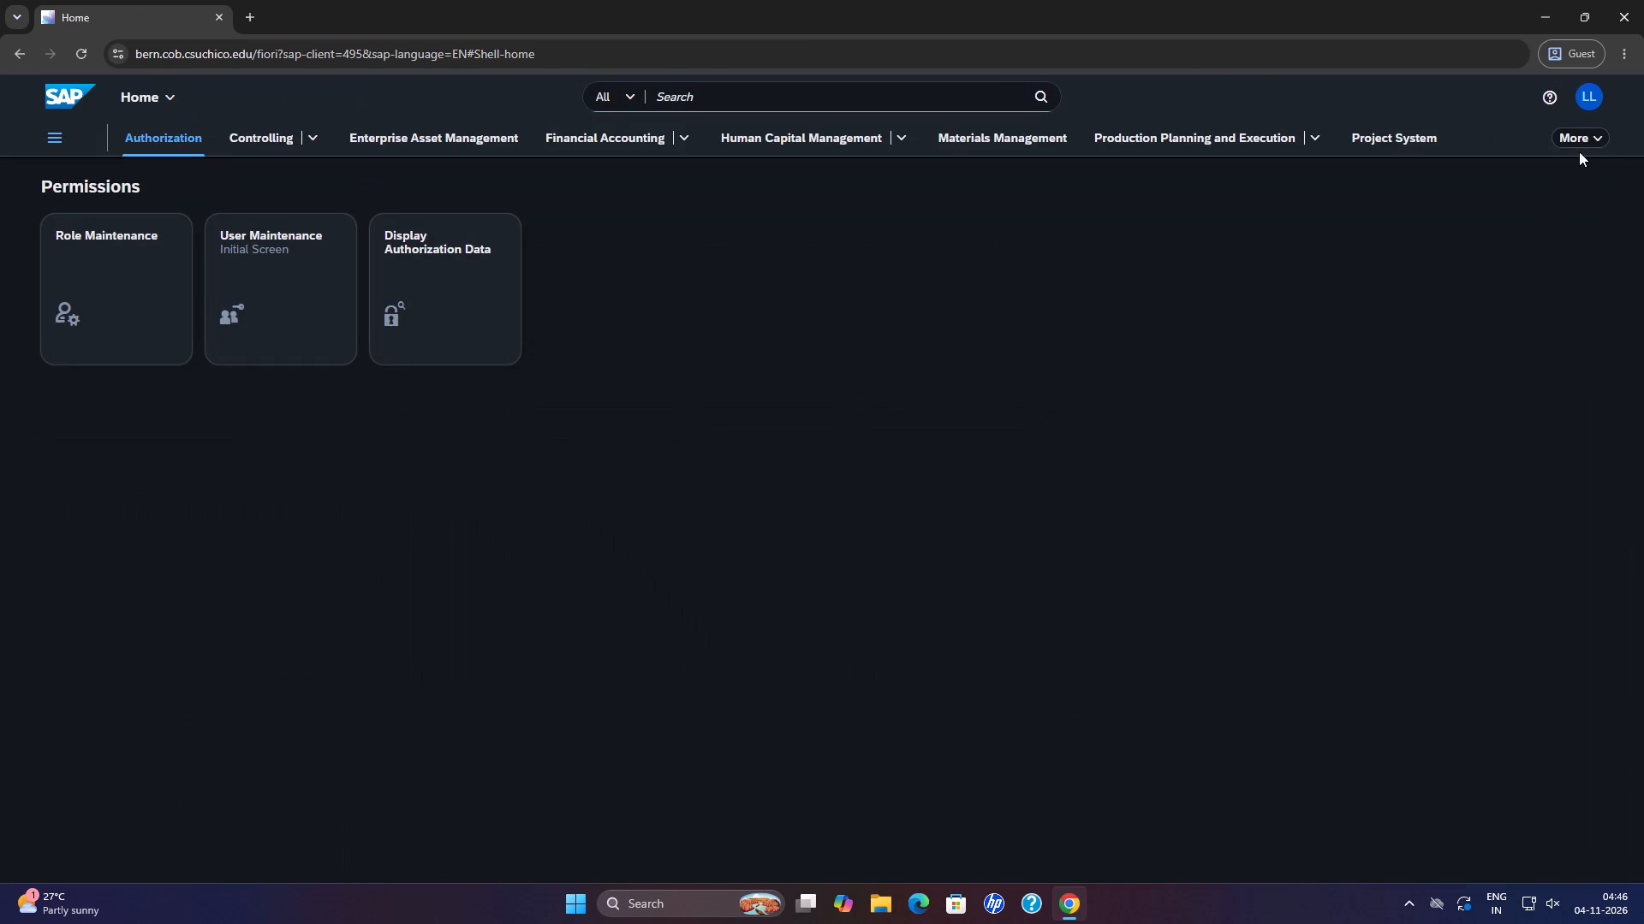
left_click(1593, 134)
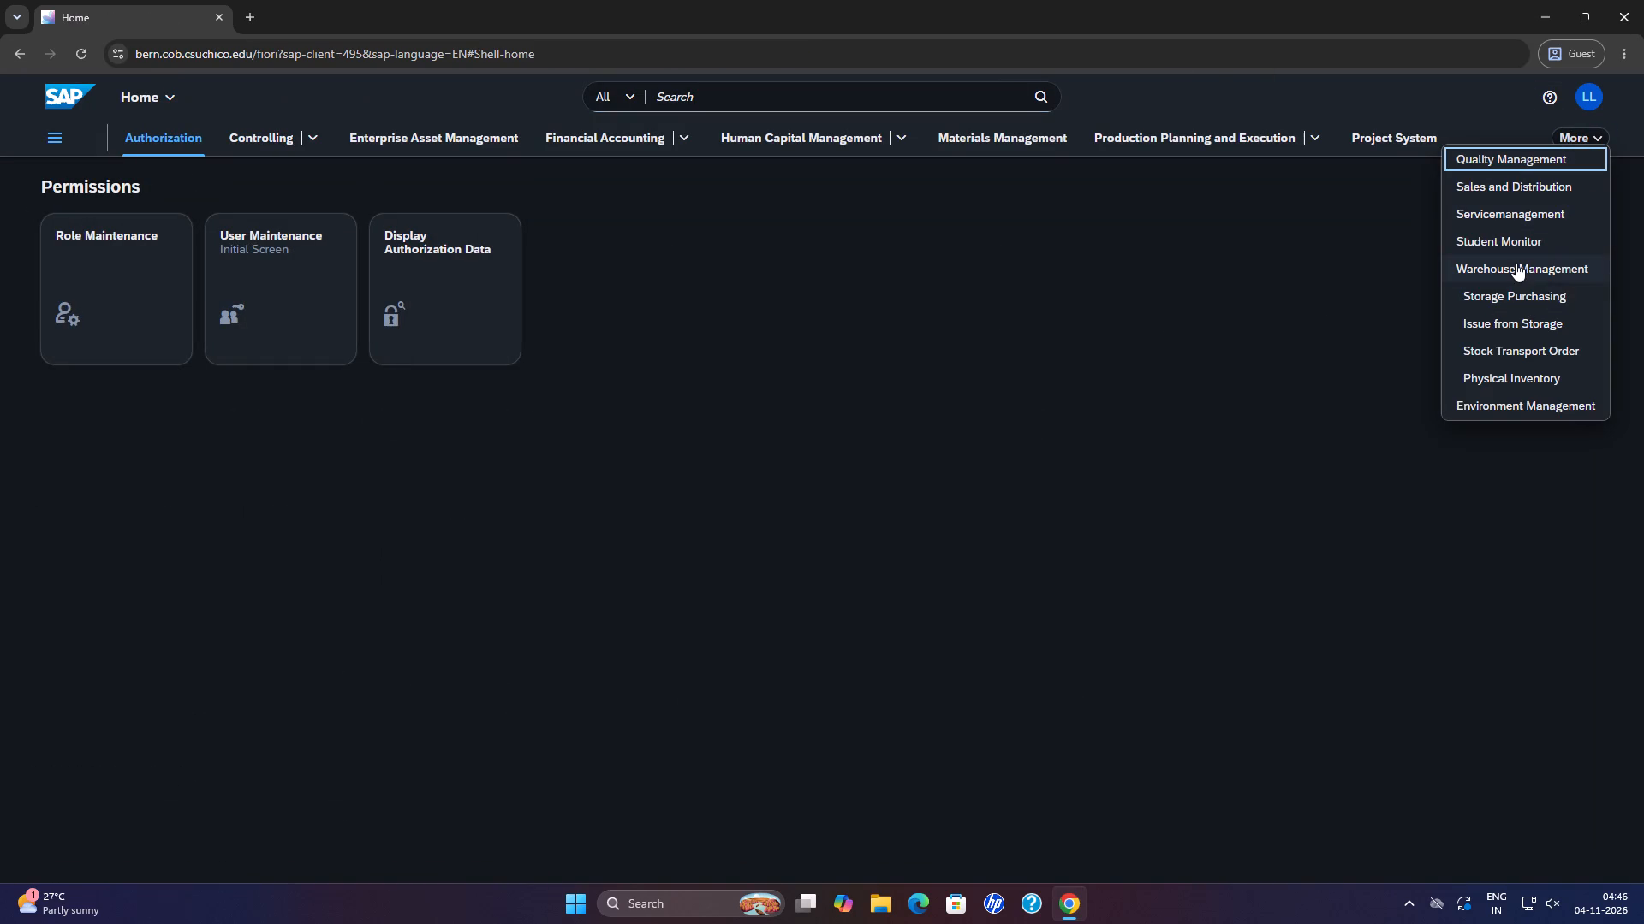
left_click(1516, 263)
left_click(628, 320)
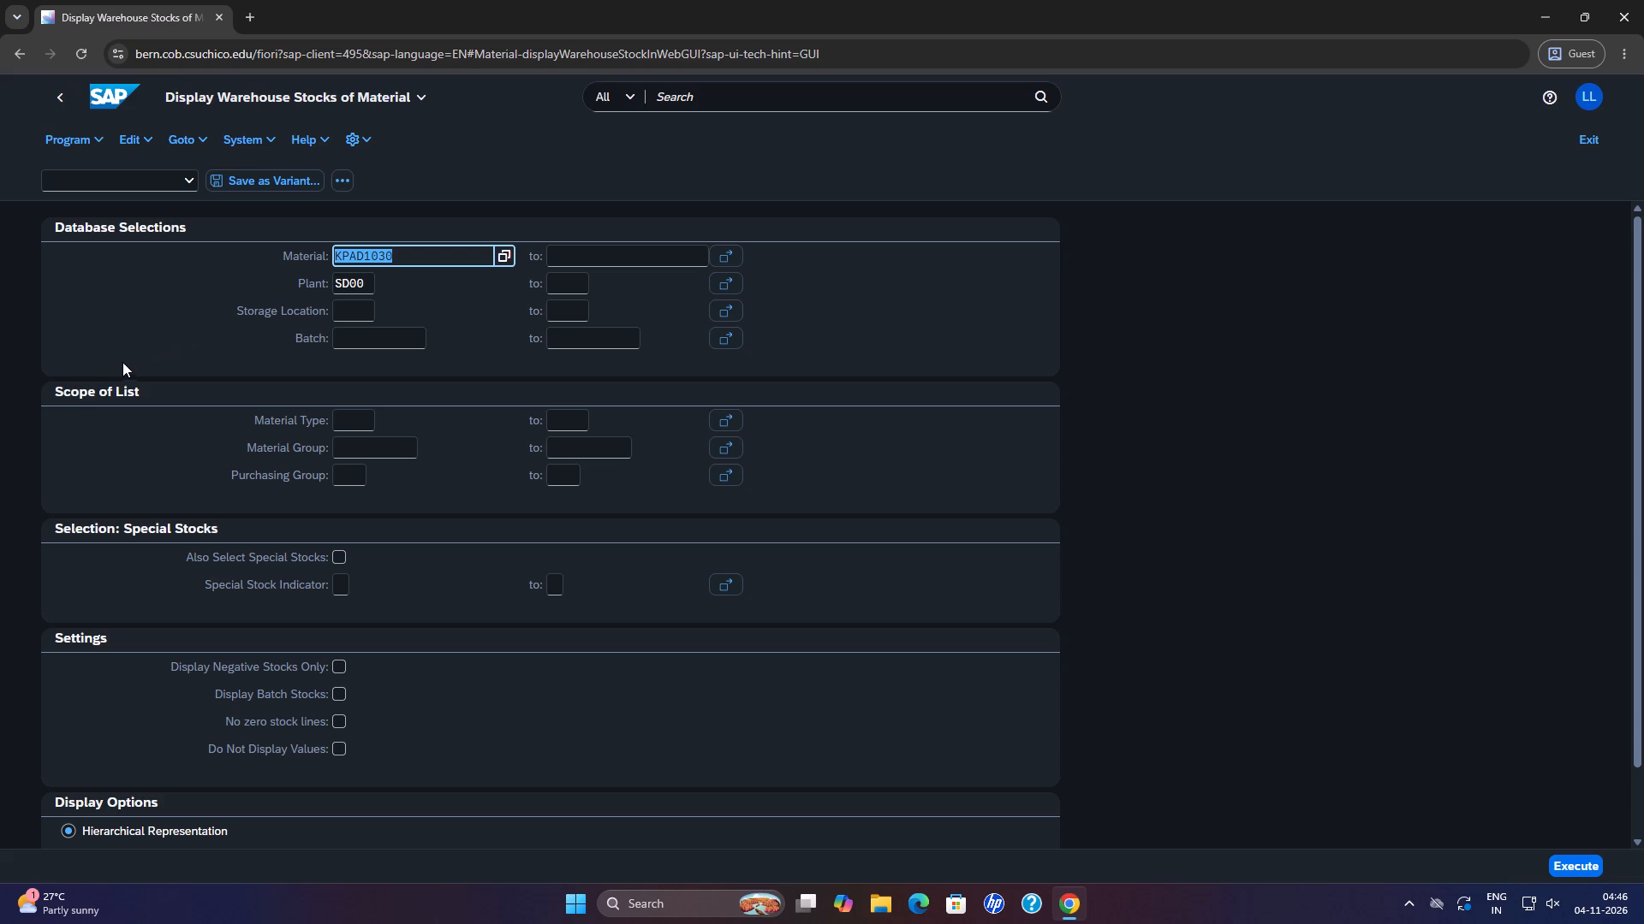
left_click(1573, 862)
left_click(1553, 868)
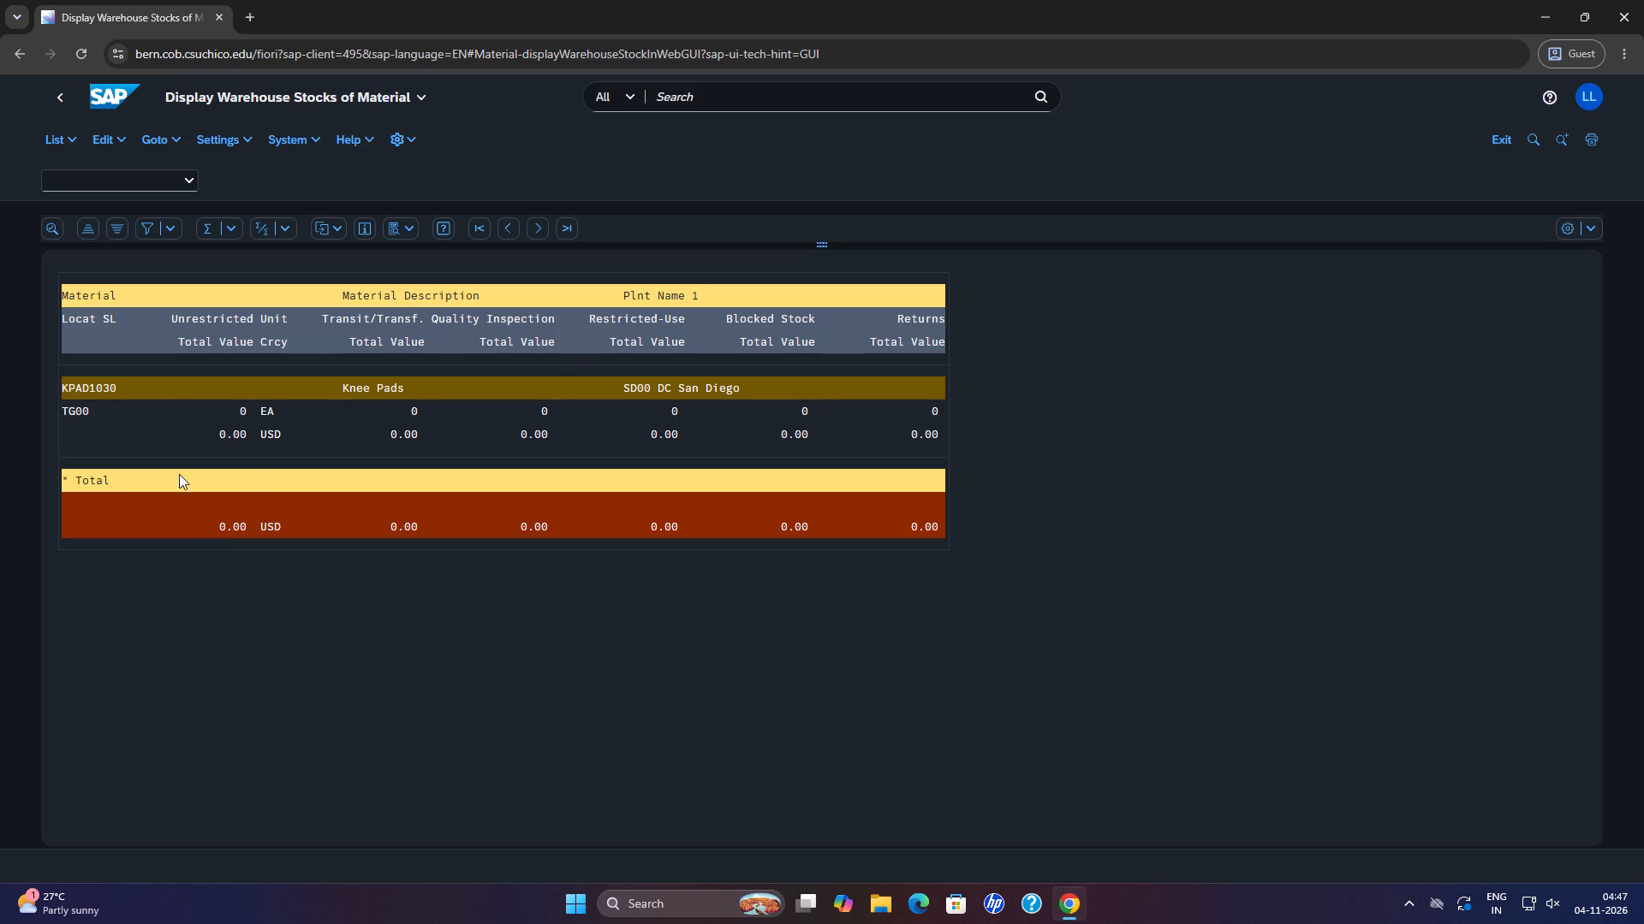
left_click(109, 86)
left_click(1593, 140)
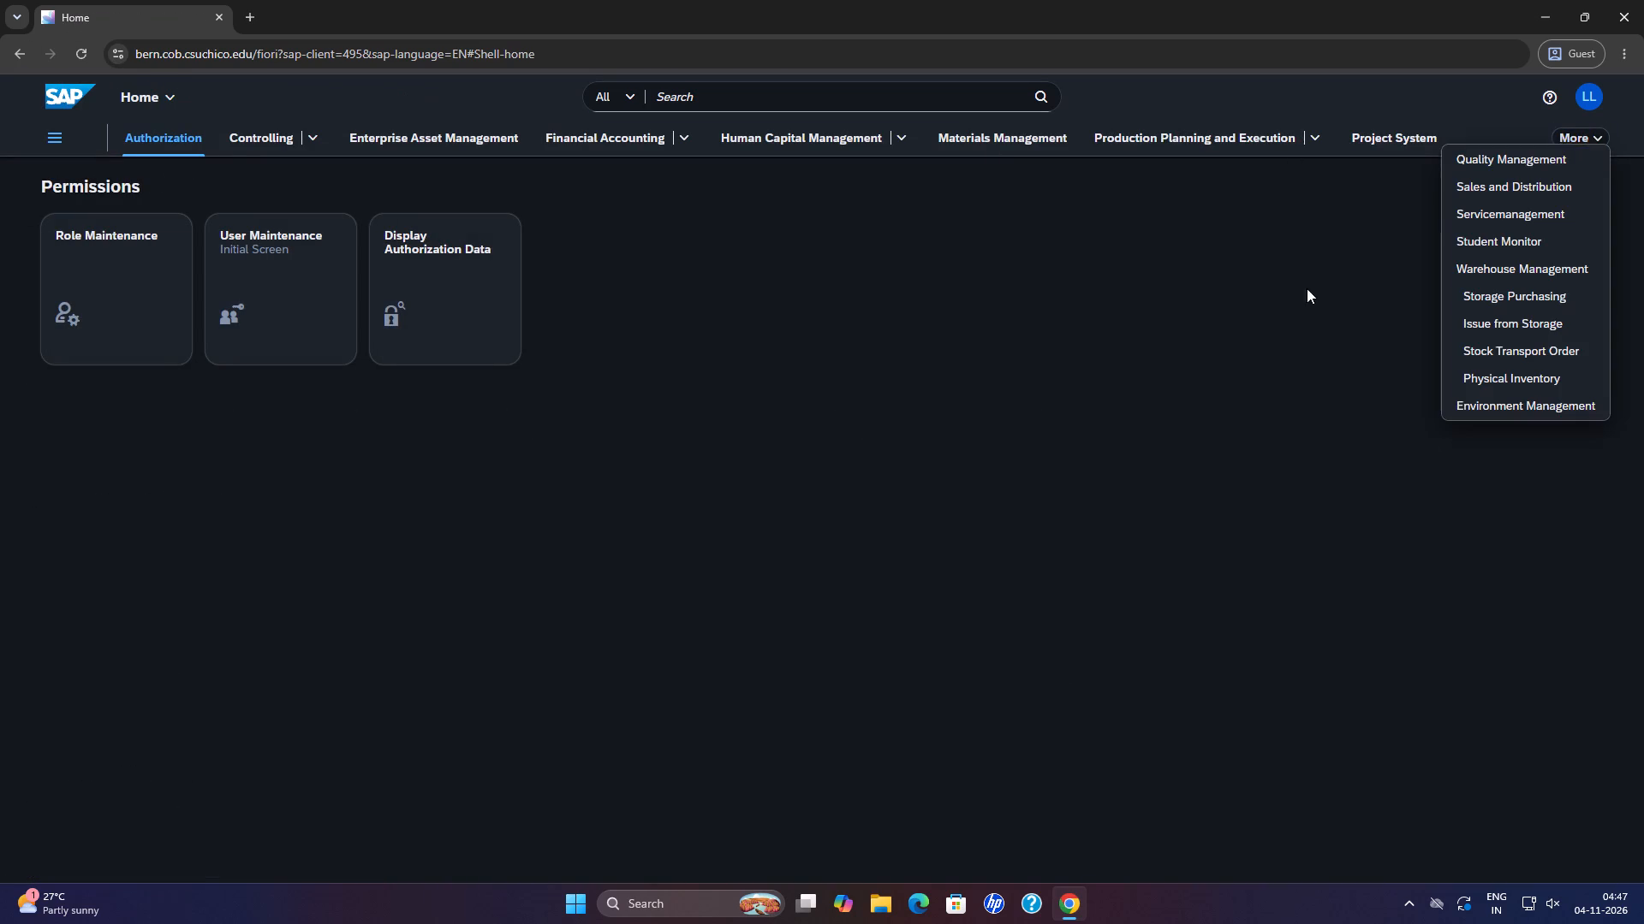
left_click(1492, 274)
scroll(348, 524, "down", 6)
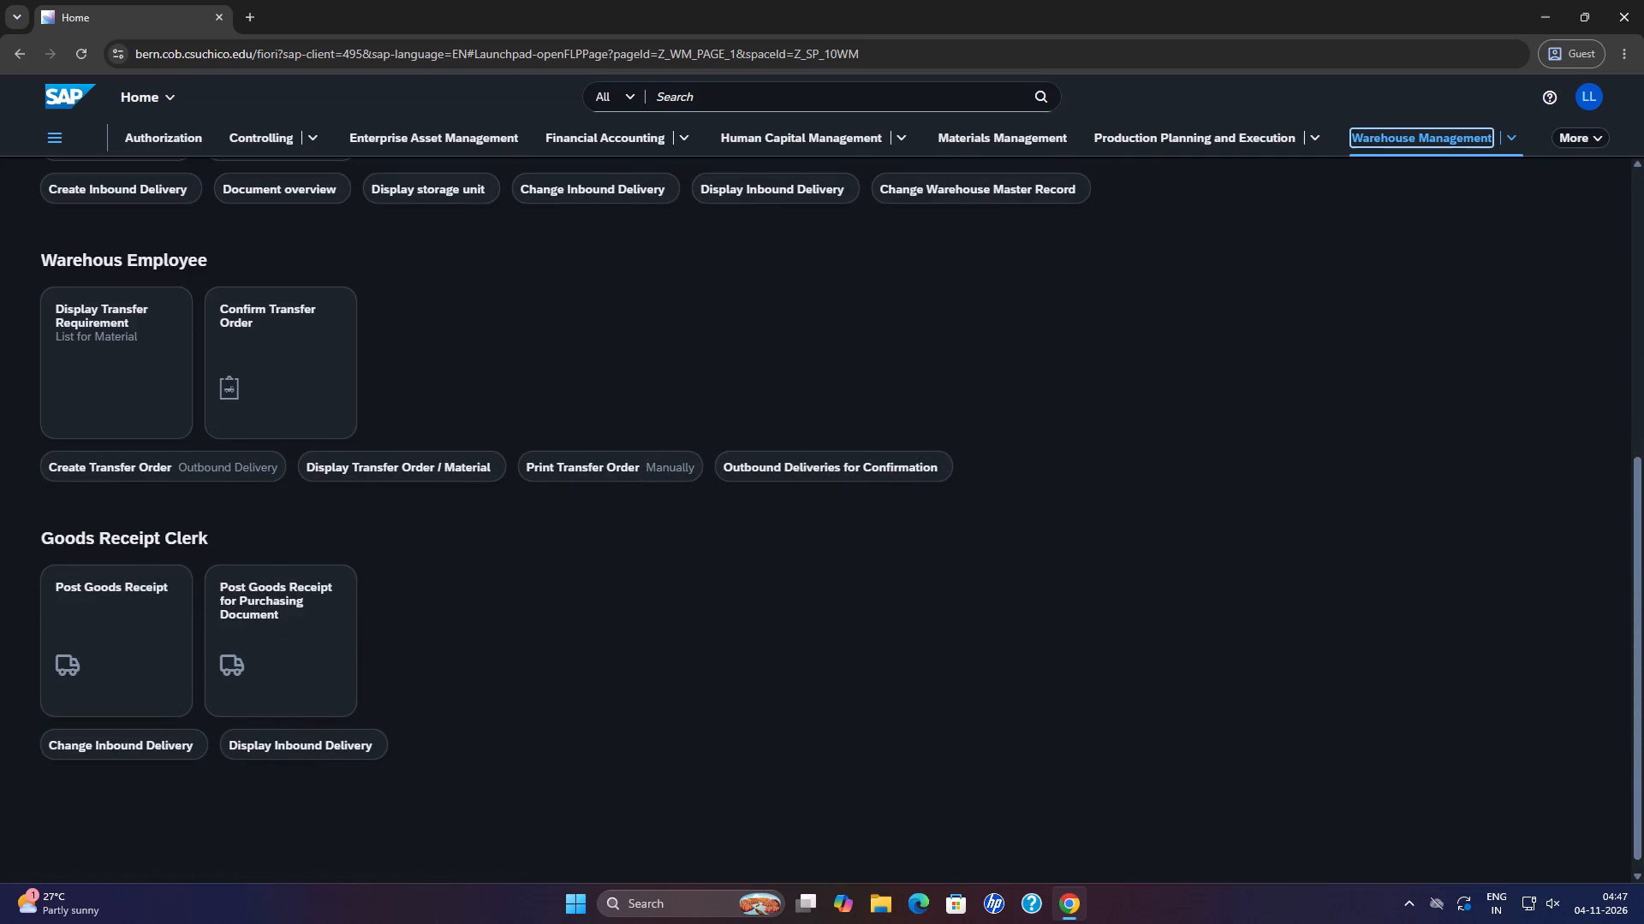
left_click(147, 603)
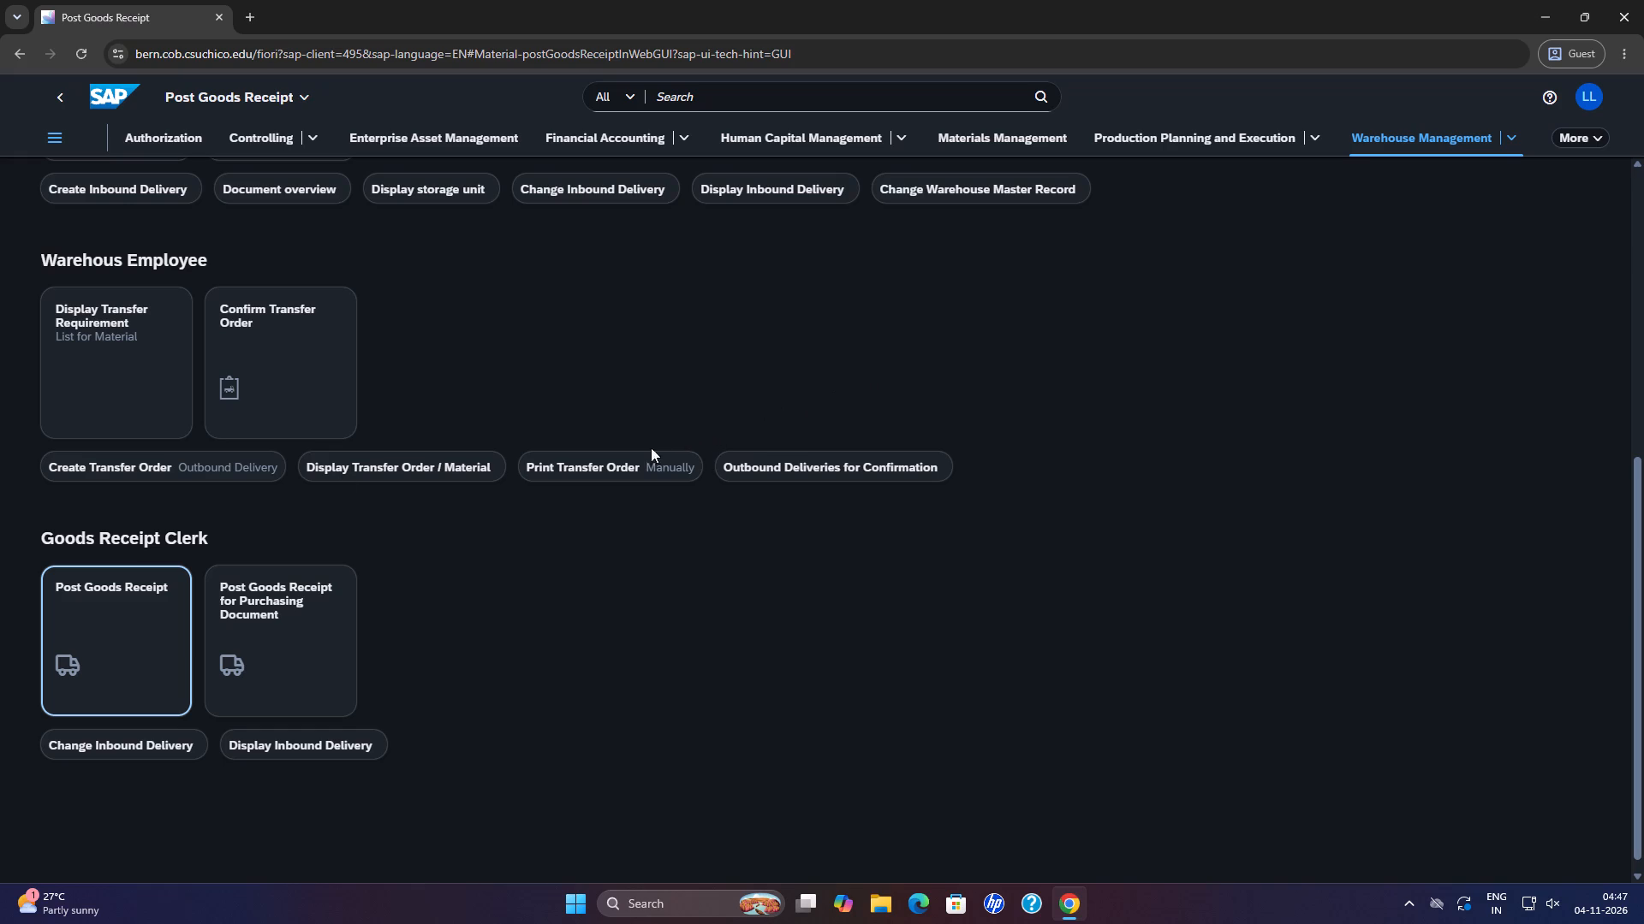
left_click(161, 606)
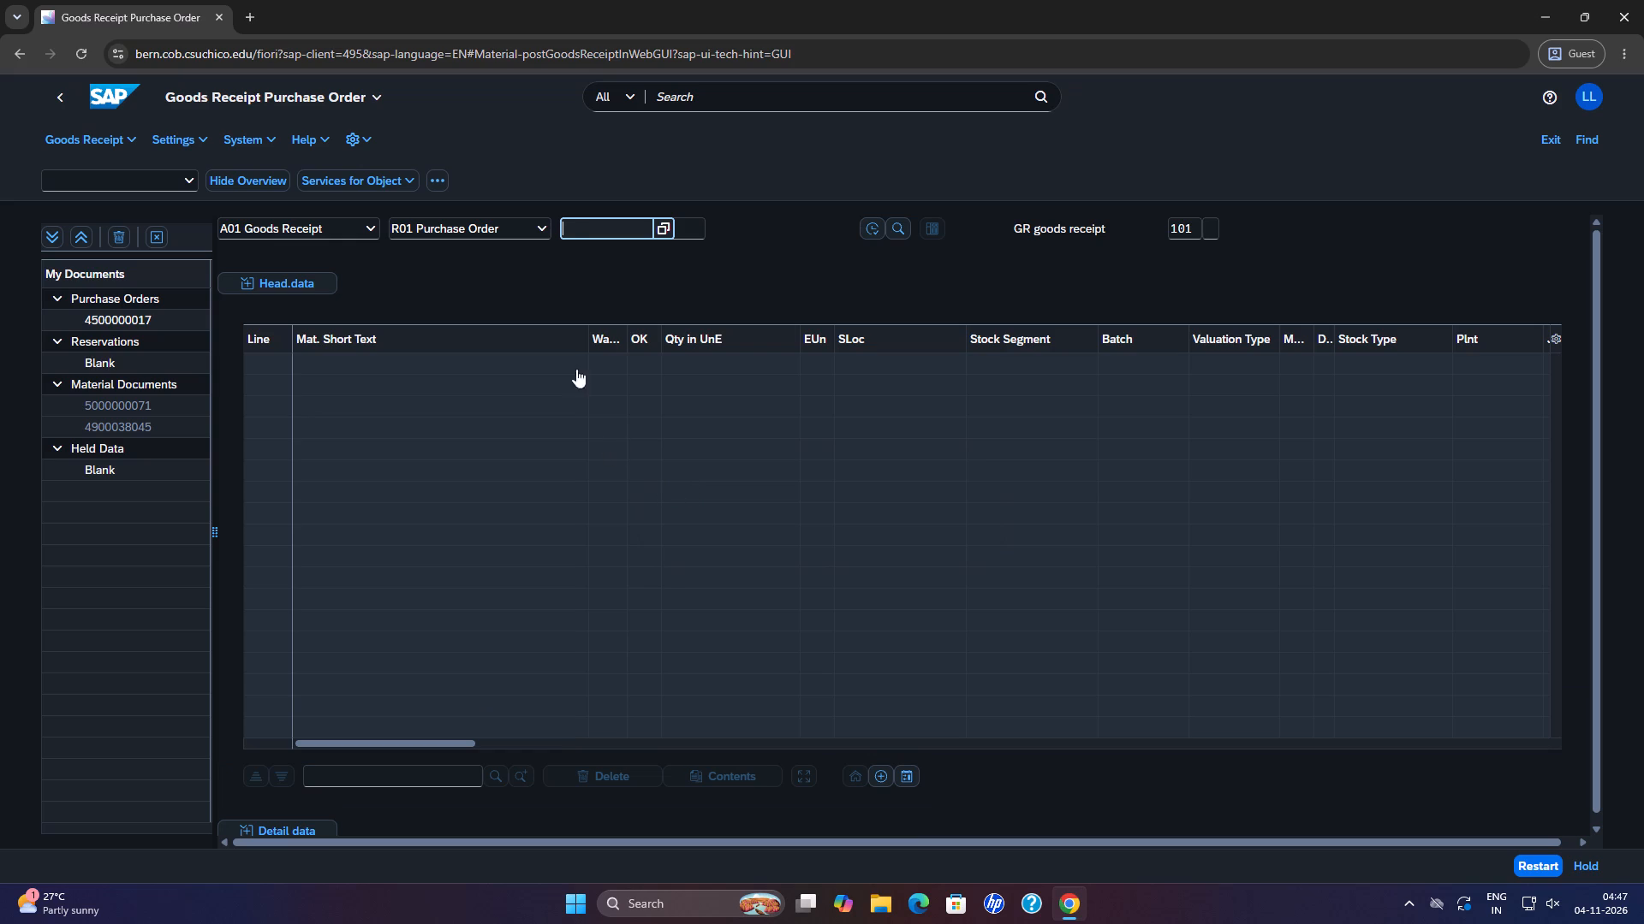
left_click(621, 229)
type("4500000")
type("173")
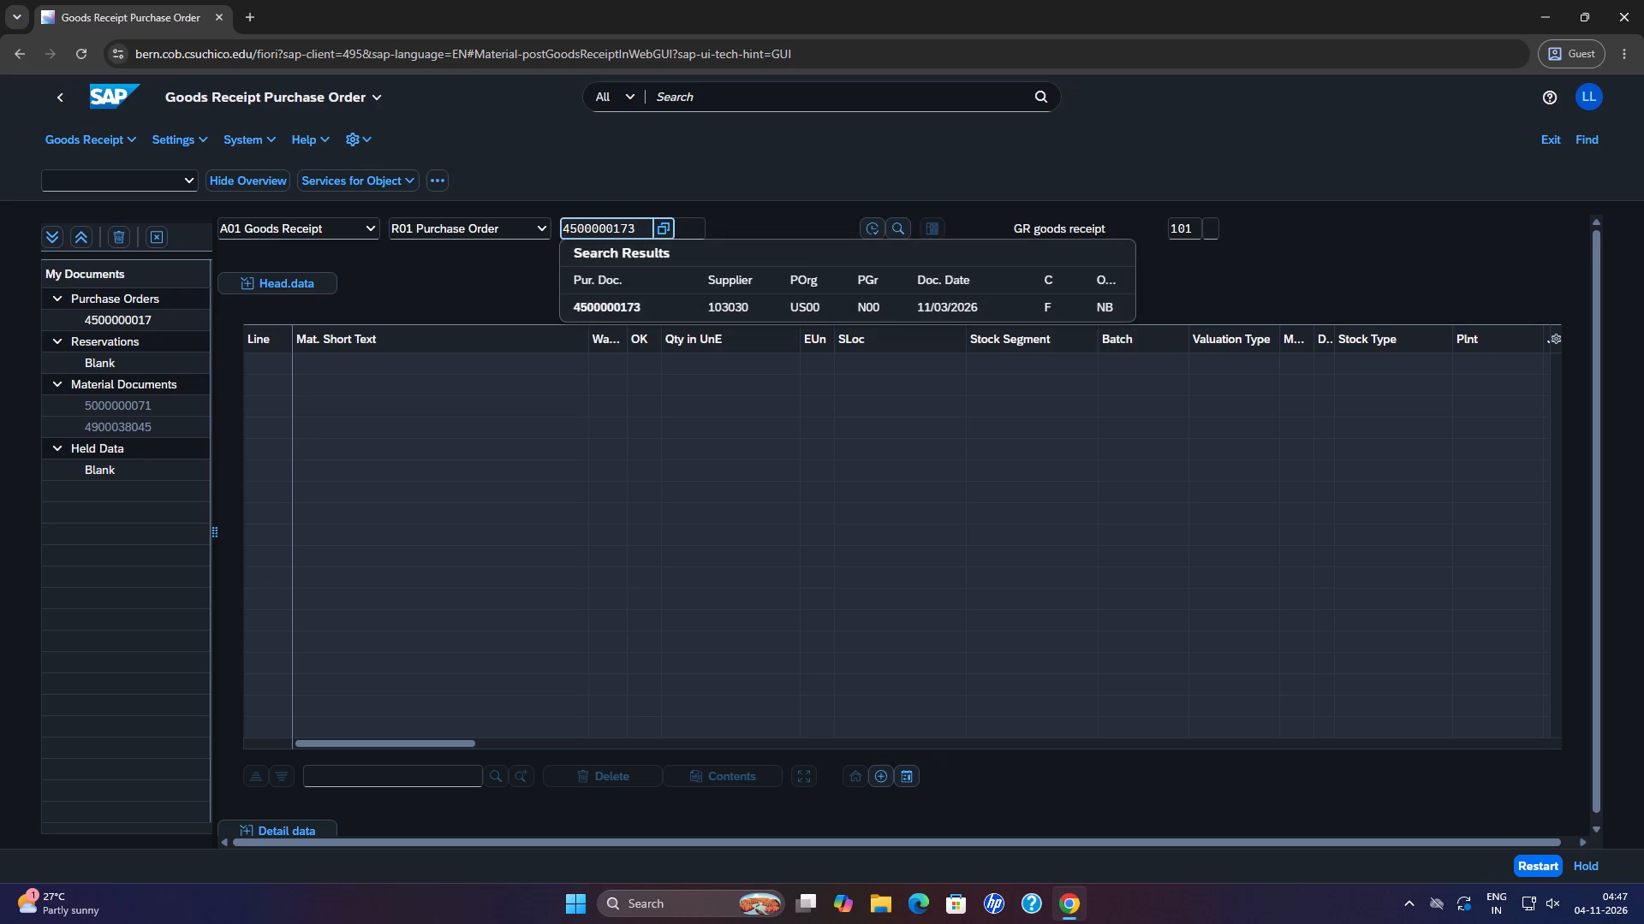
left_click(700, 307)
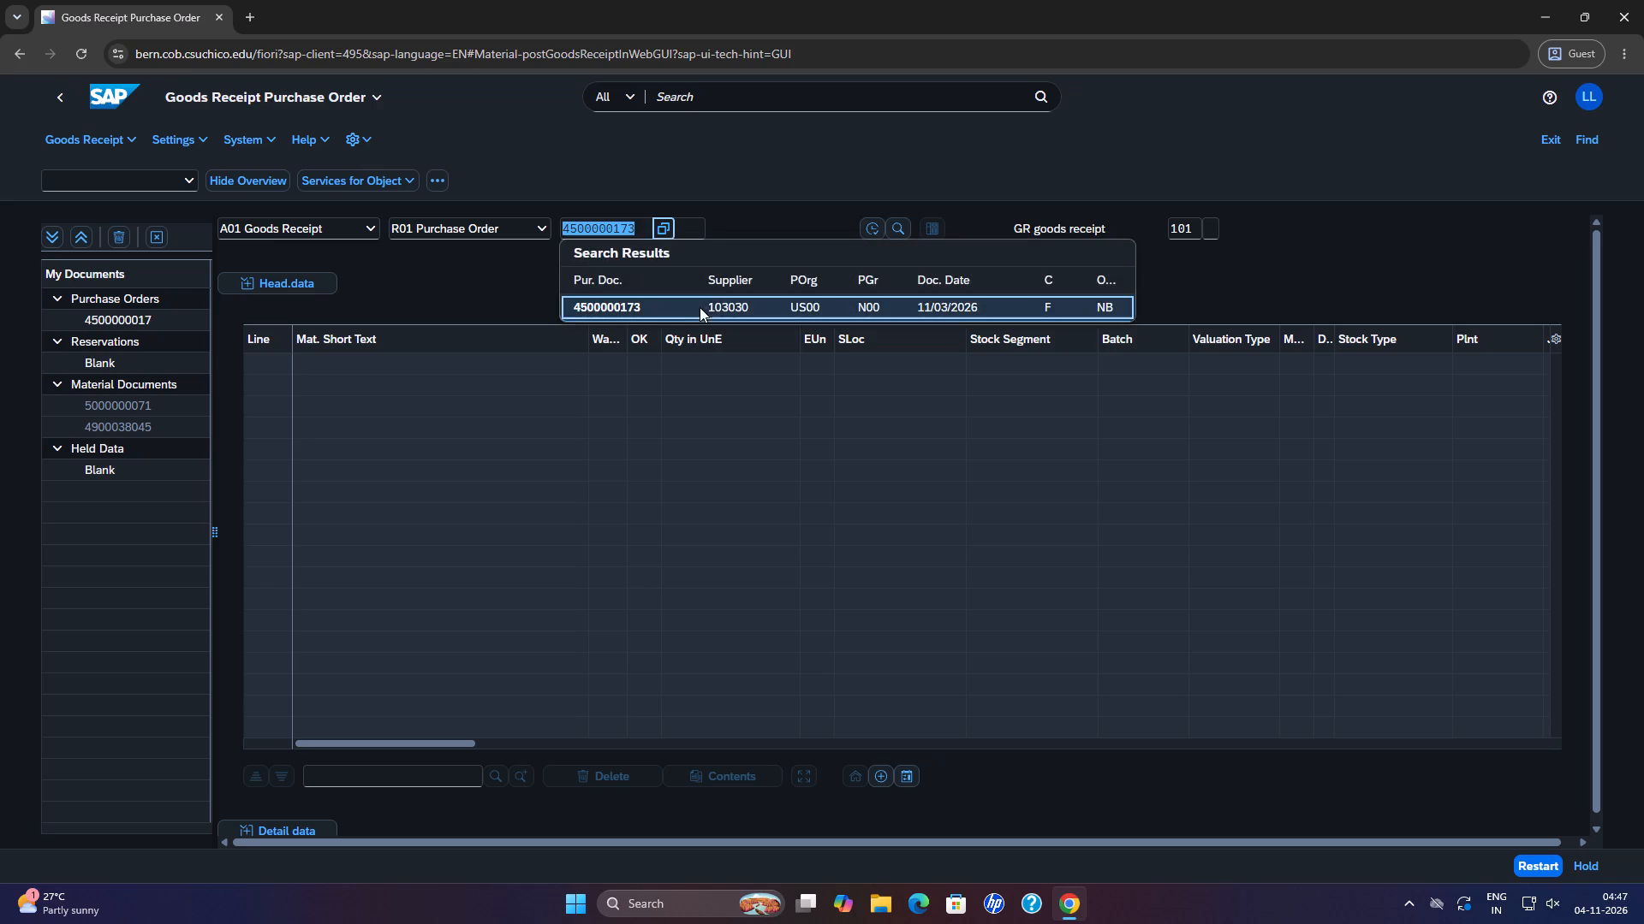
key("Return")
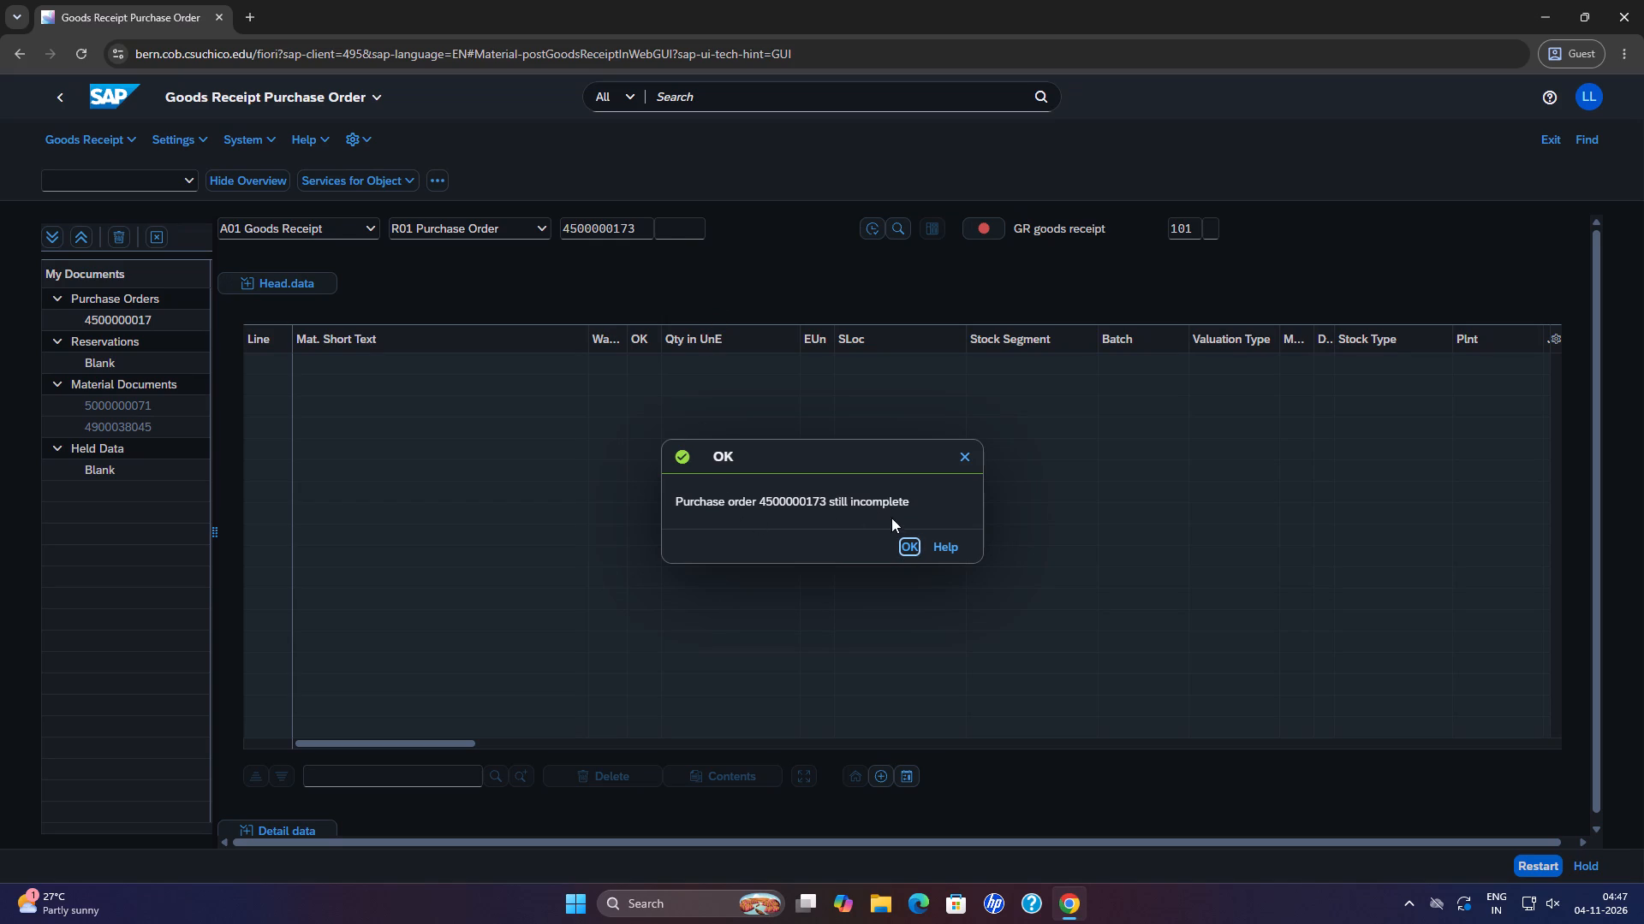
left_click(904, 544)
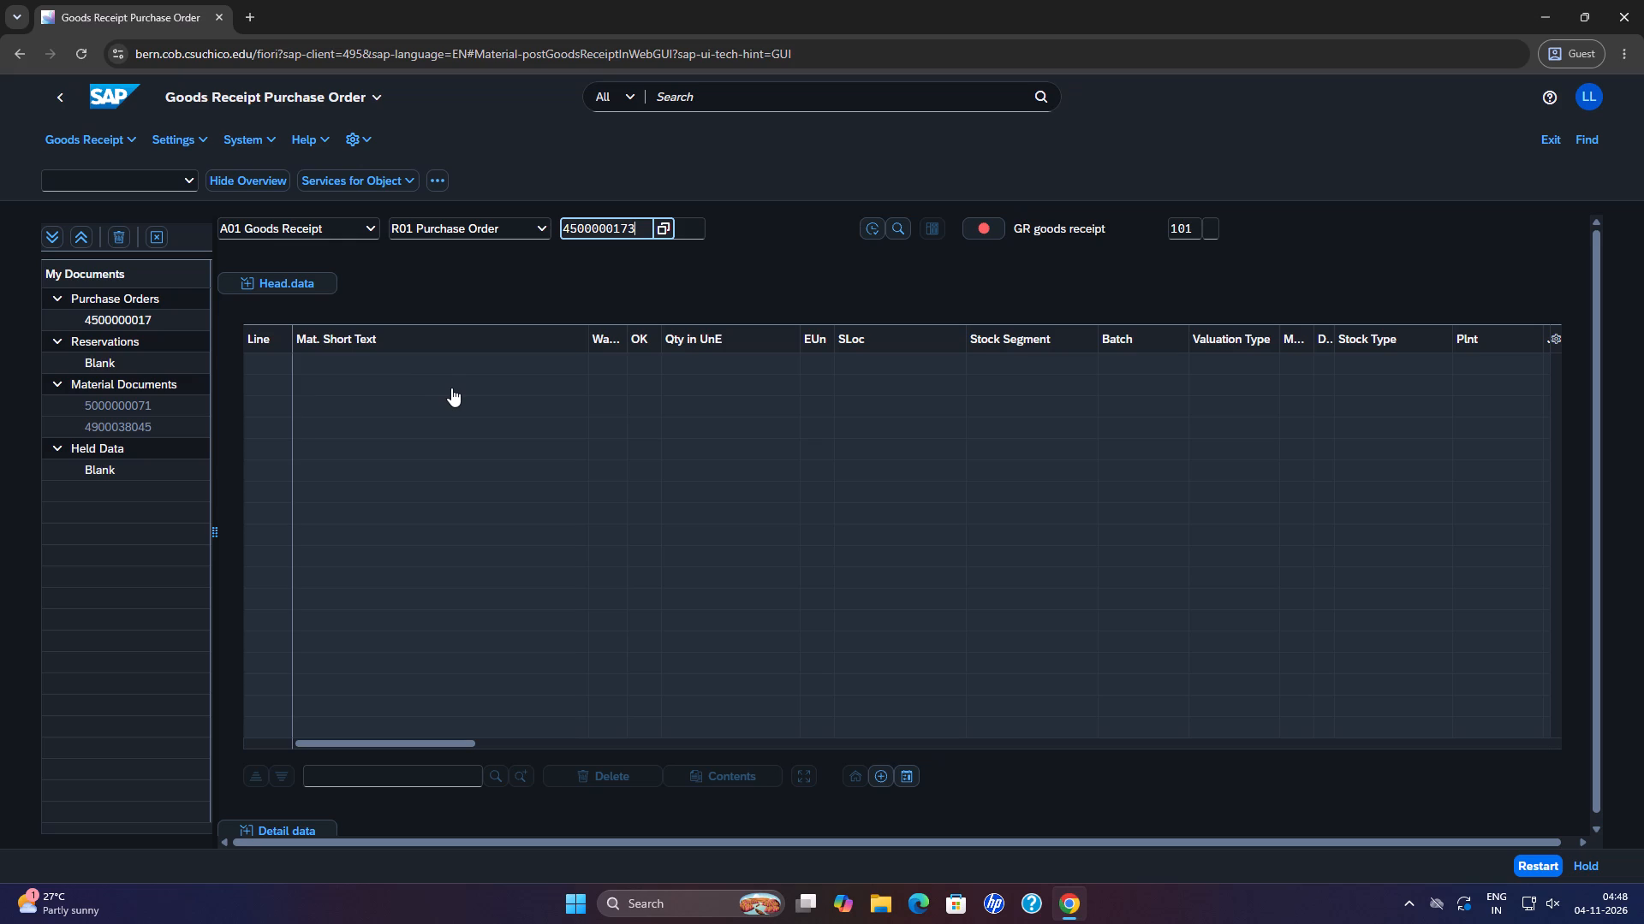
Open Display Stock Overview from the Warehouse Management space and execute it for material KPAD1030 in plant SD00.
left_click(105, 99)
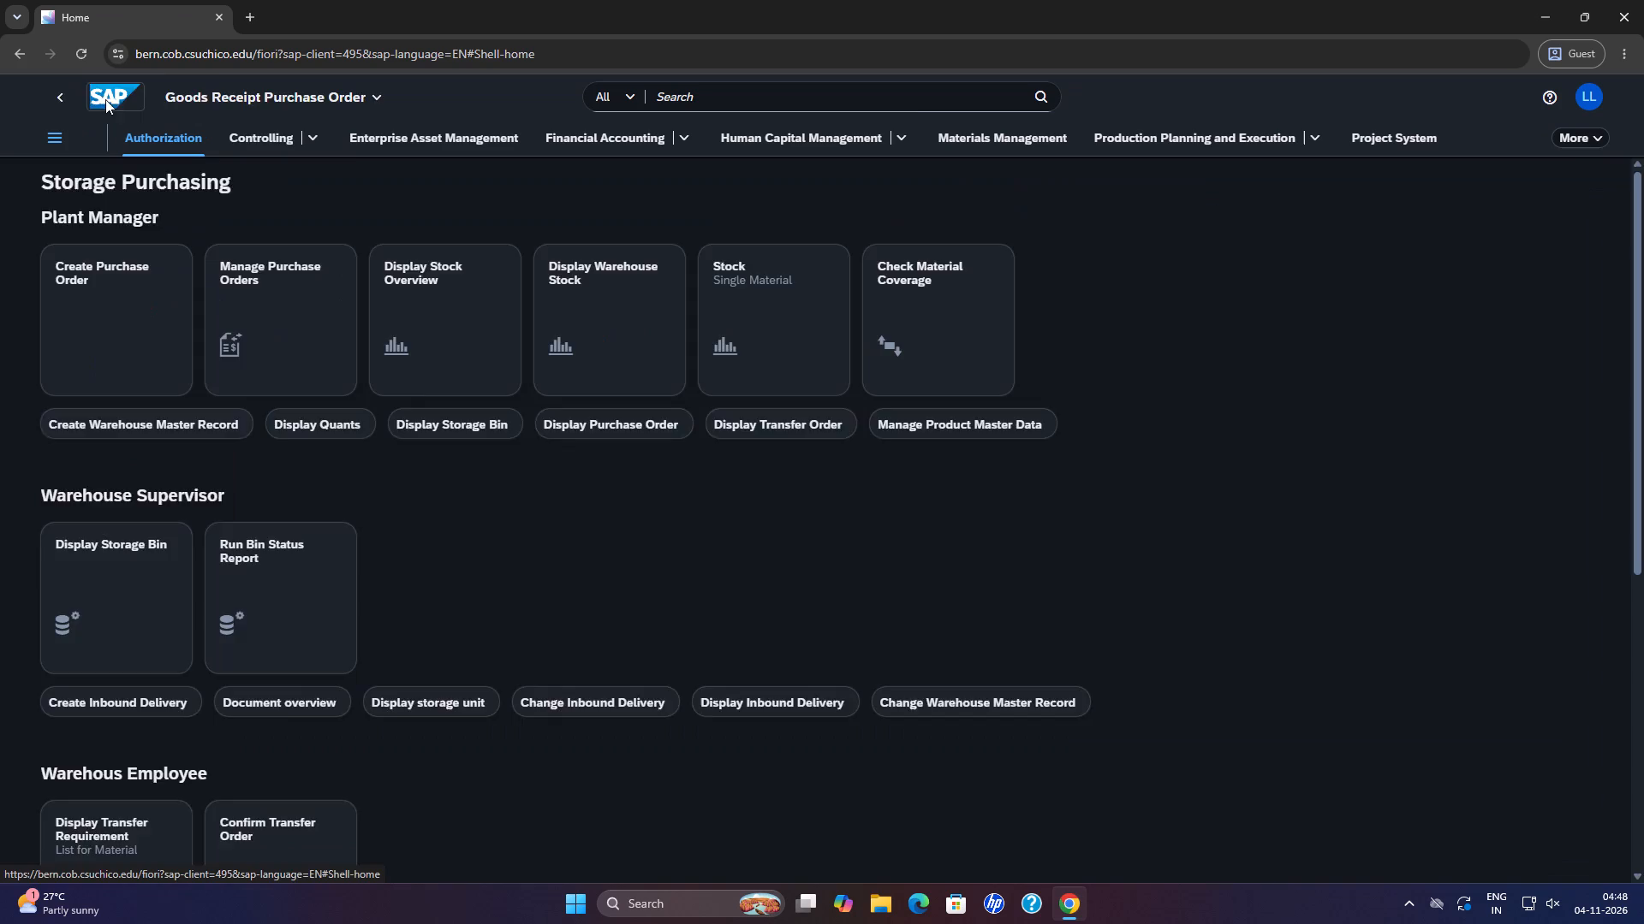
left_click(1604, 129)
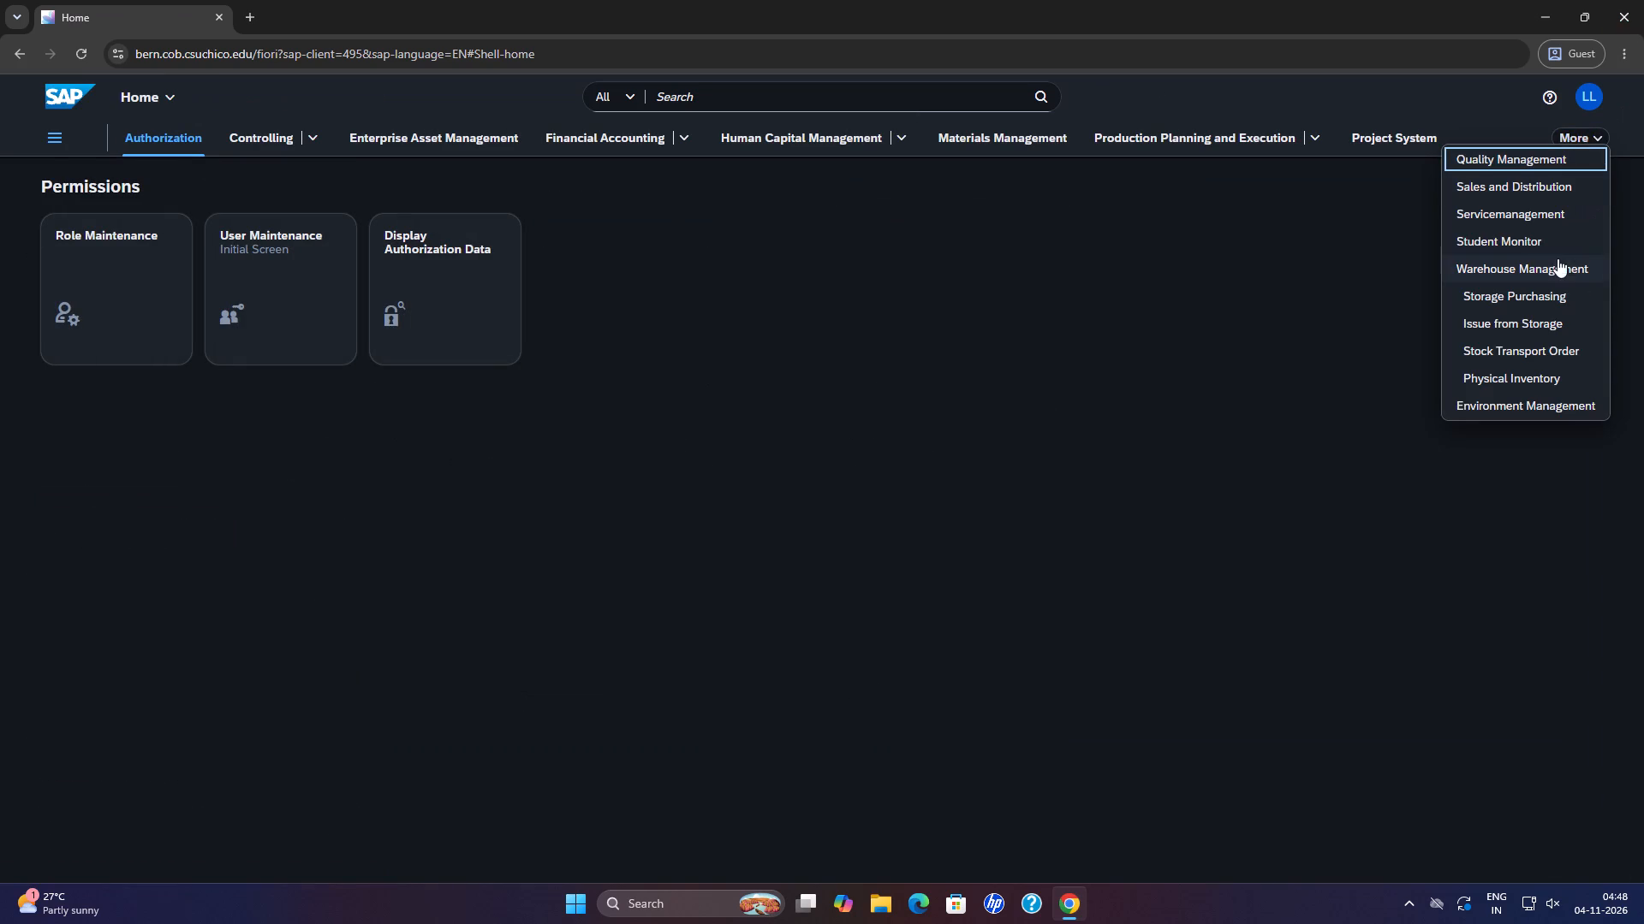
left_click(1555, 264)
scroll(782, 832, "up", 5)
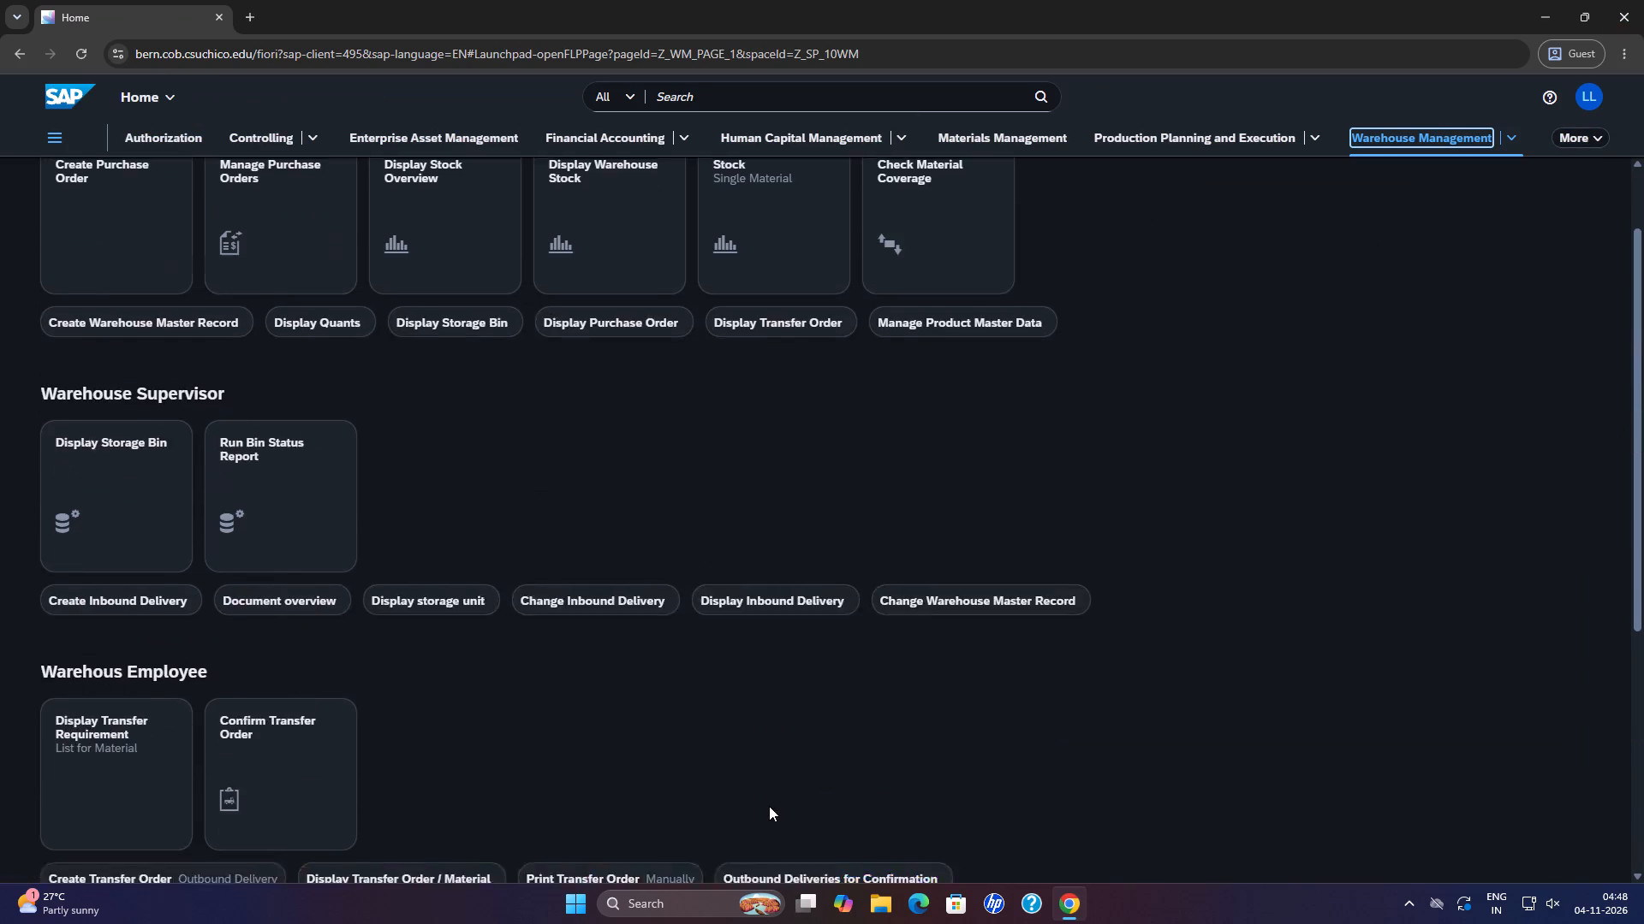
scroll(769, 806, "up", 4)
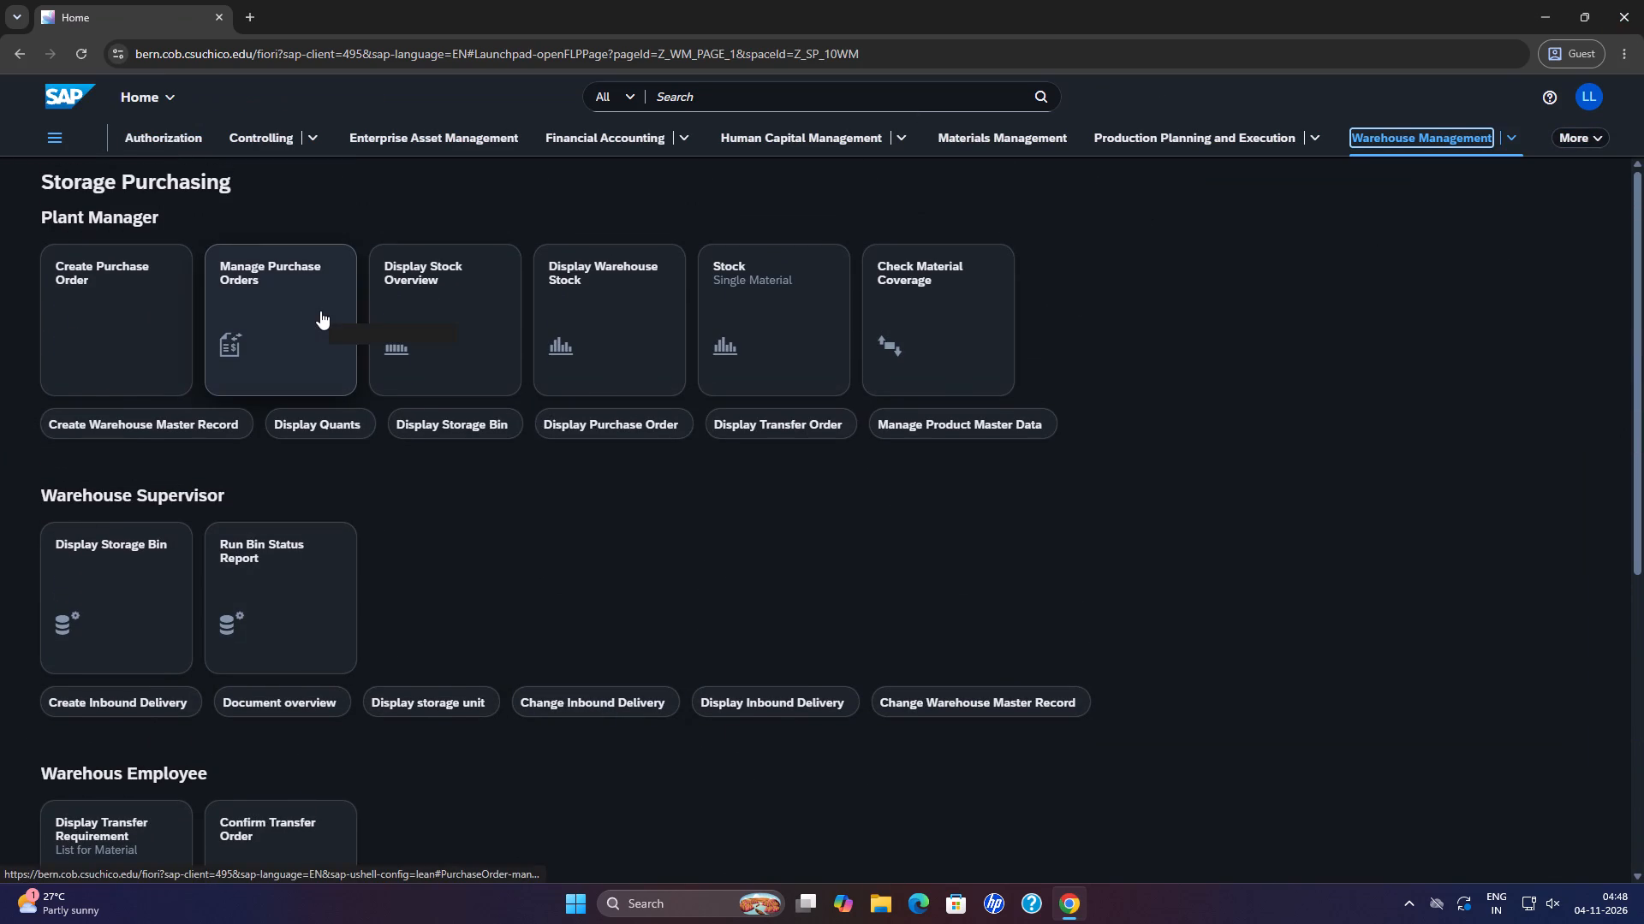
left_click(469, 311)
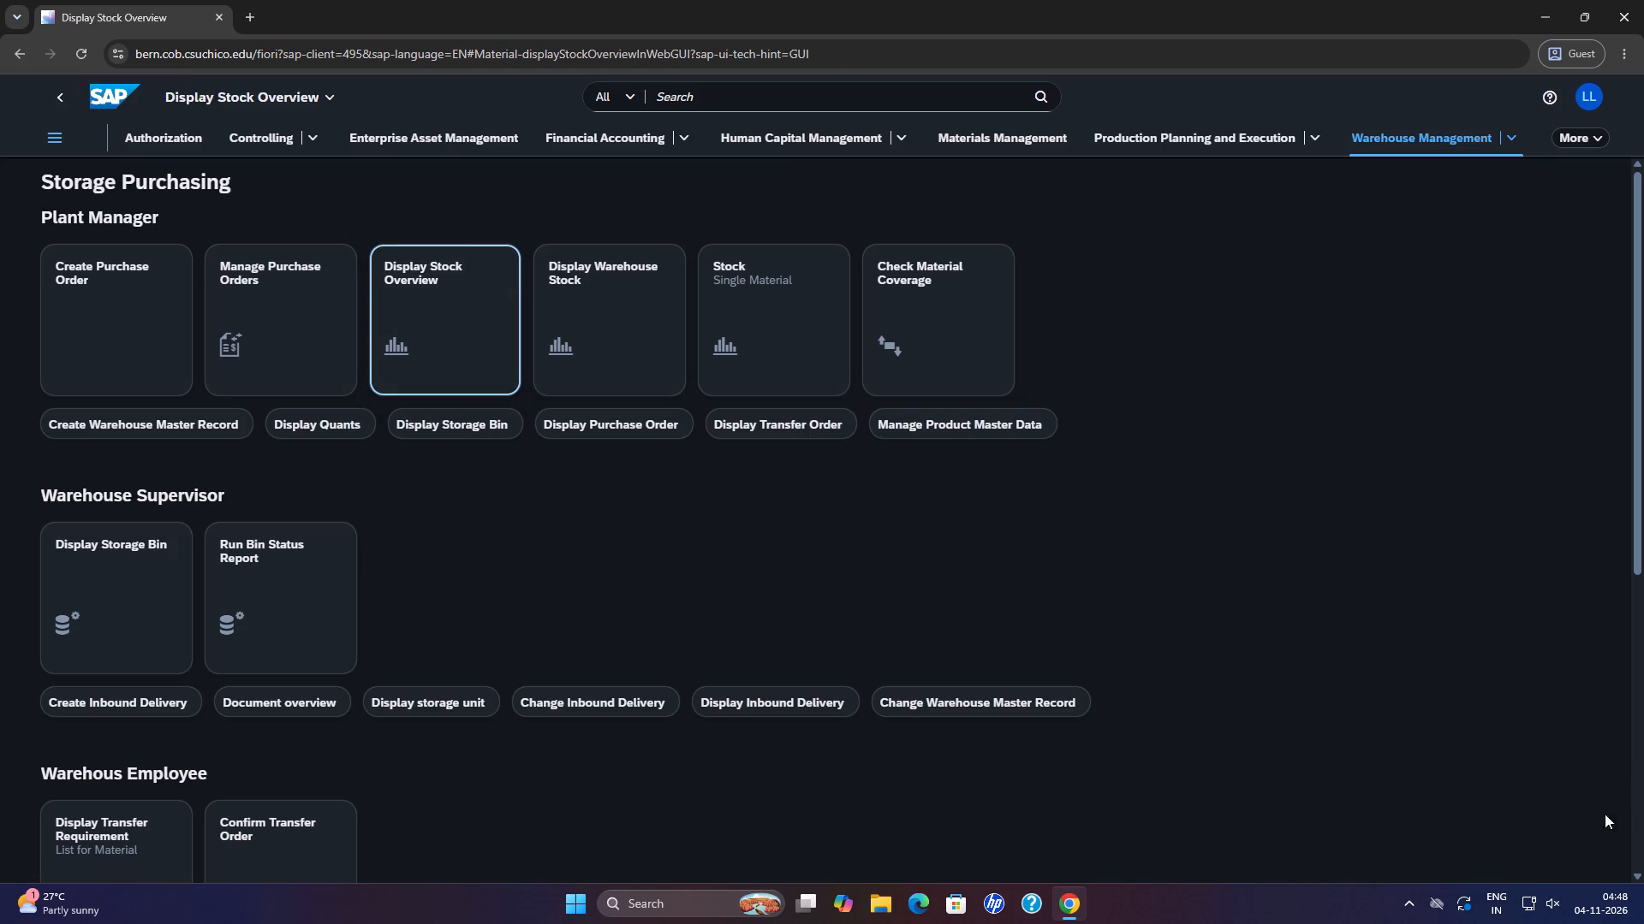
left_click(1581, 862)
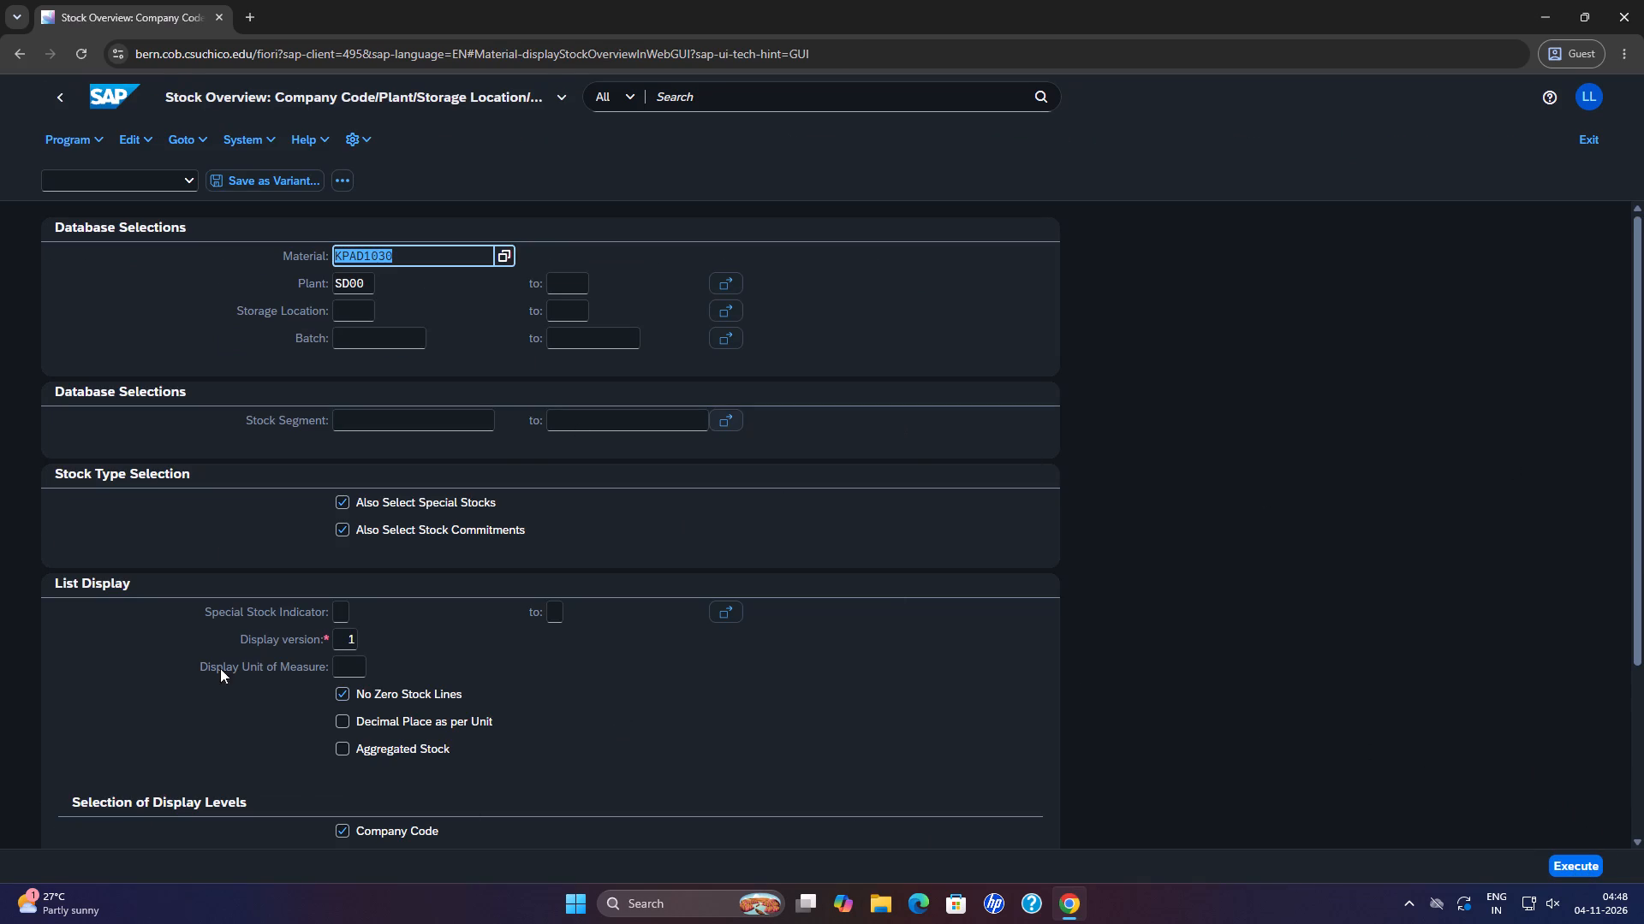
left_click(1581, 869)
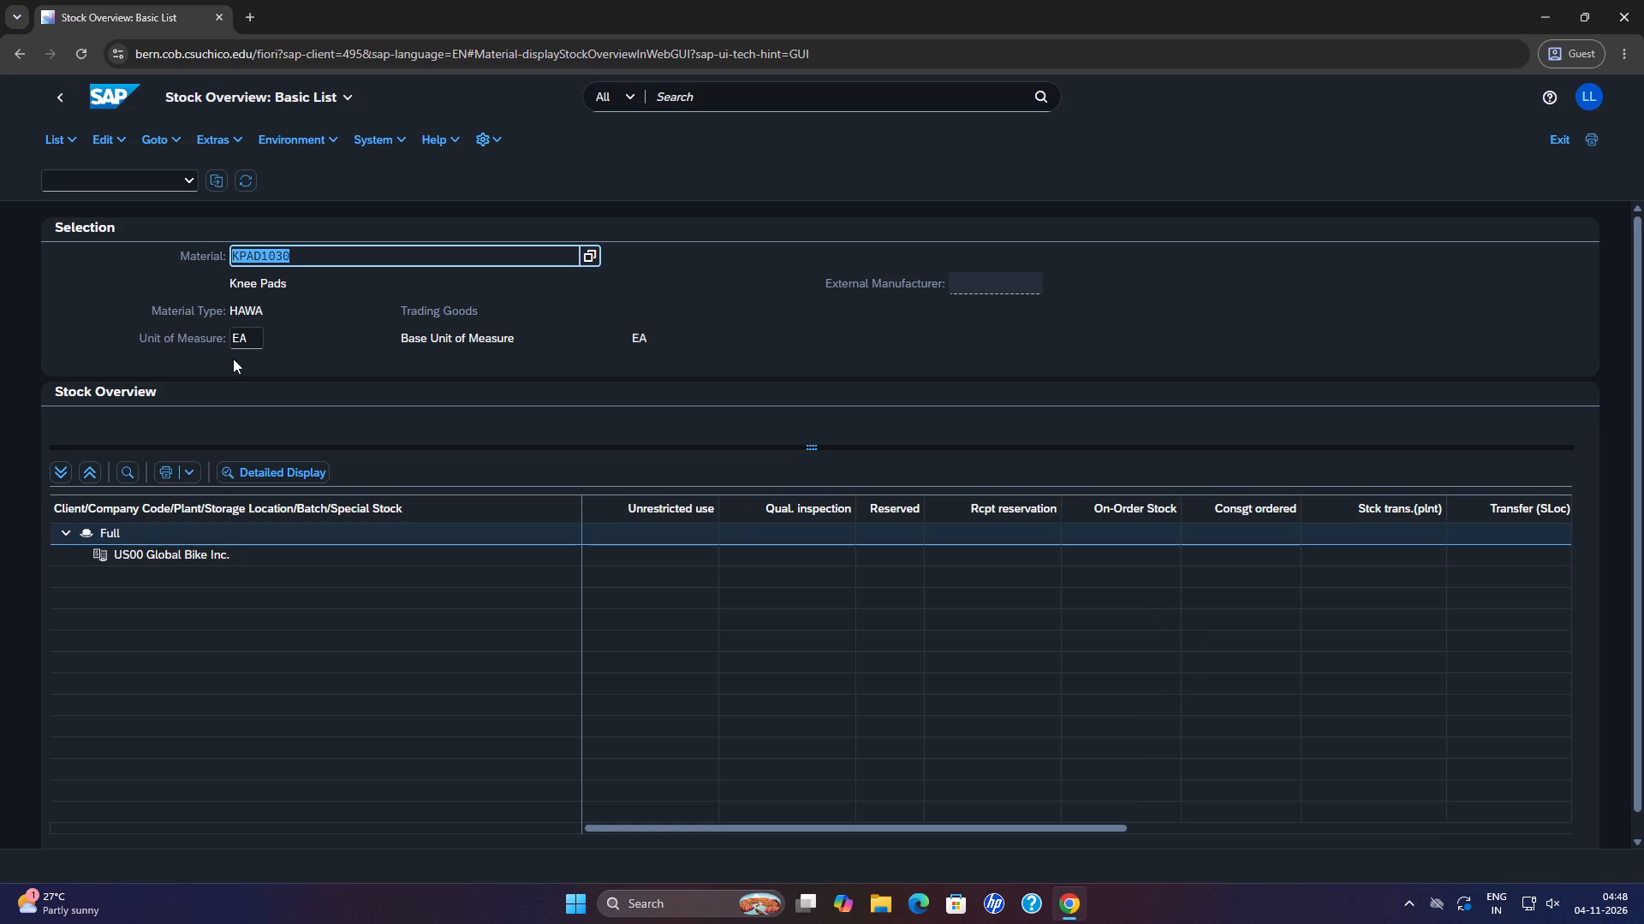
Reopen Display Stock Overview from the Warehouse Management space and run it again for KPAD1030 in plant SD00.
left_click(94, 103)
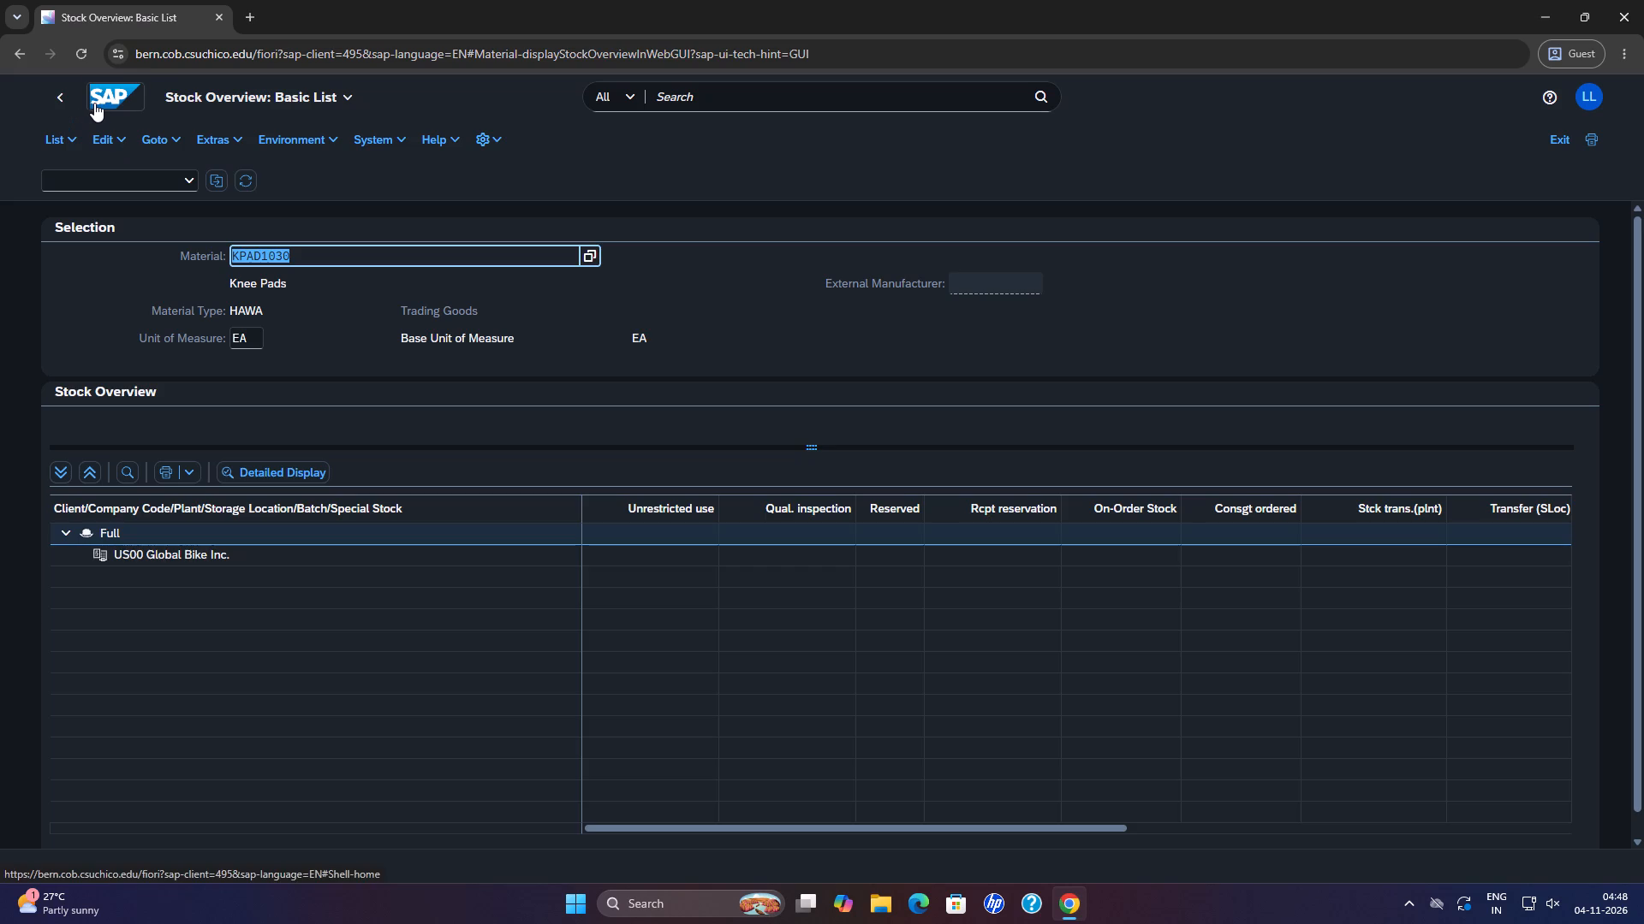
left_click(1588, 133)
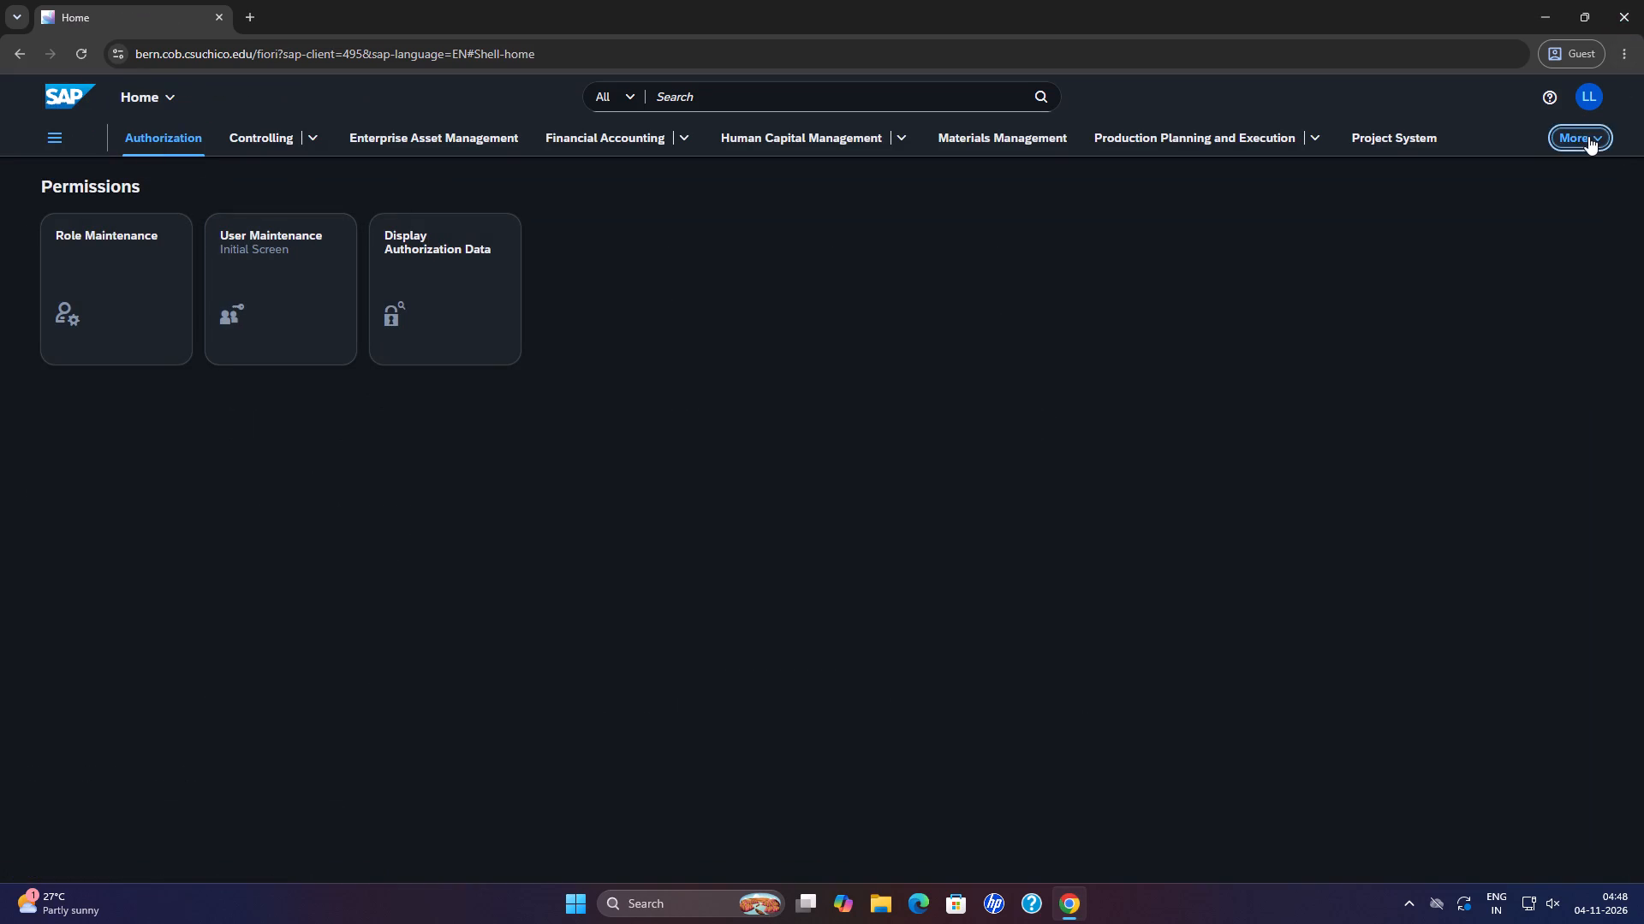
left_click(1558, 264)
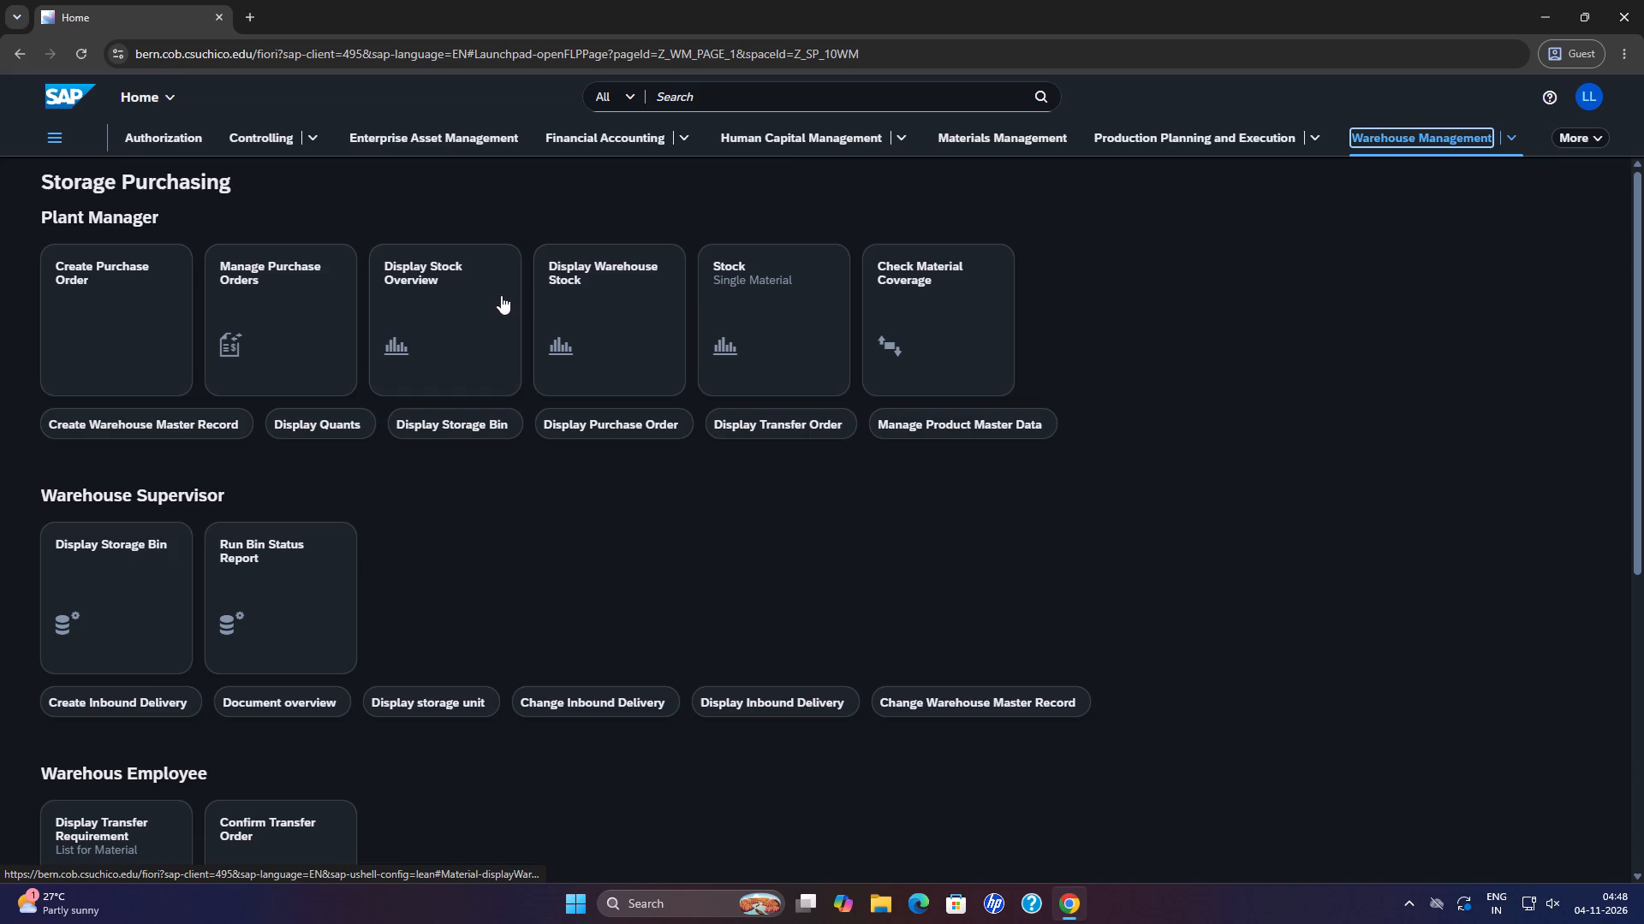
left_click(474, 289)
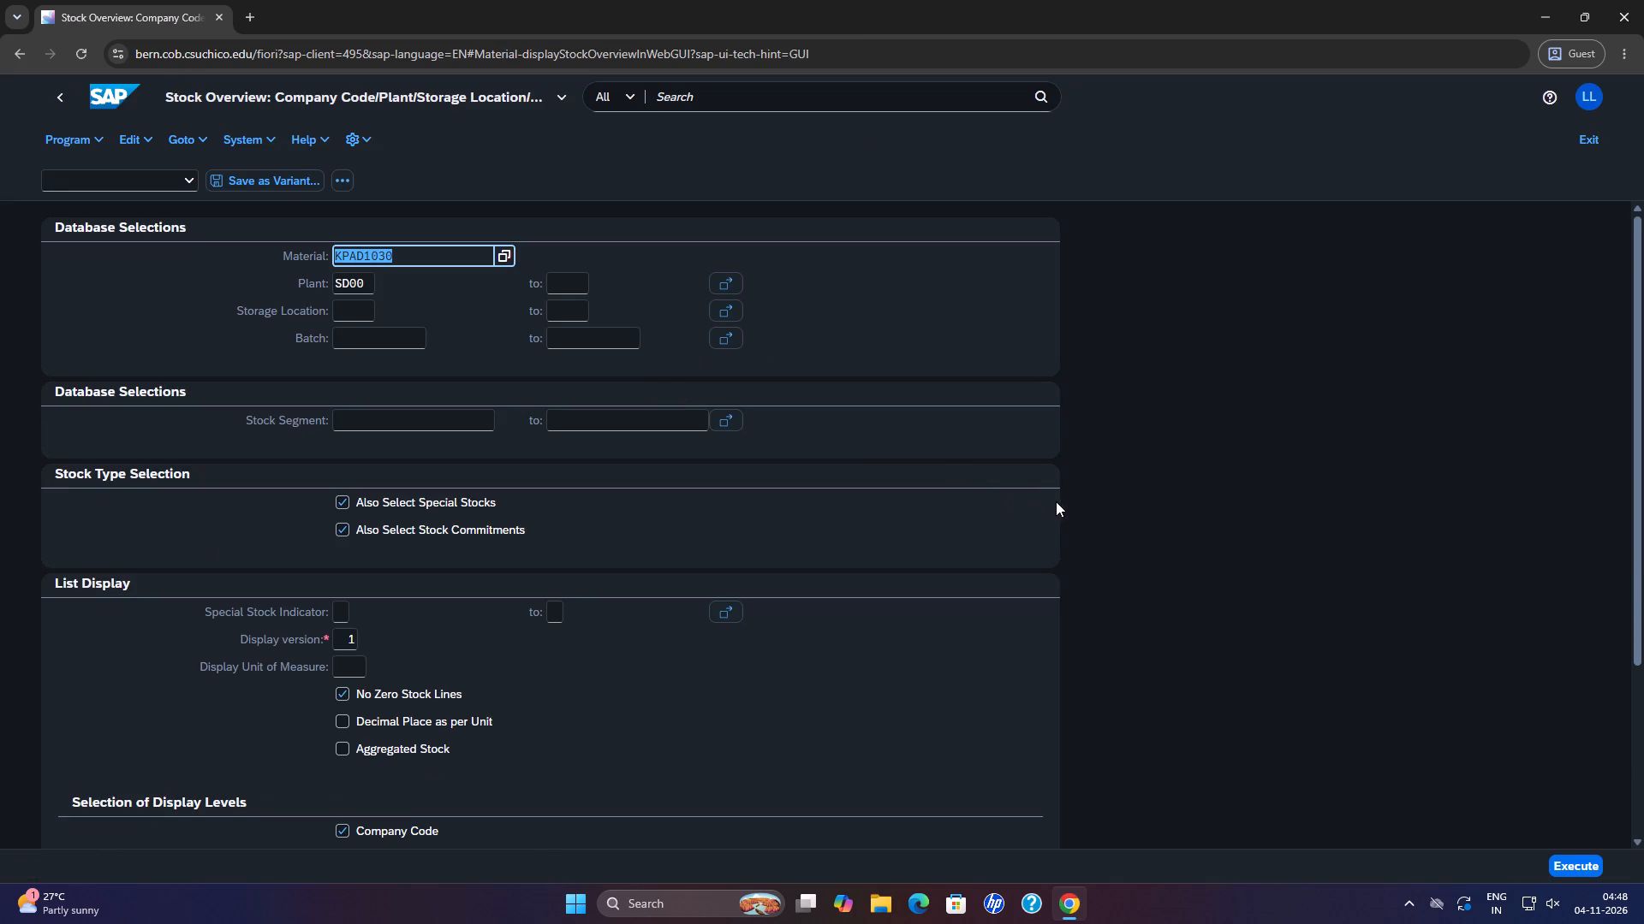
left_click(1581, 867)
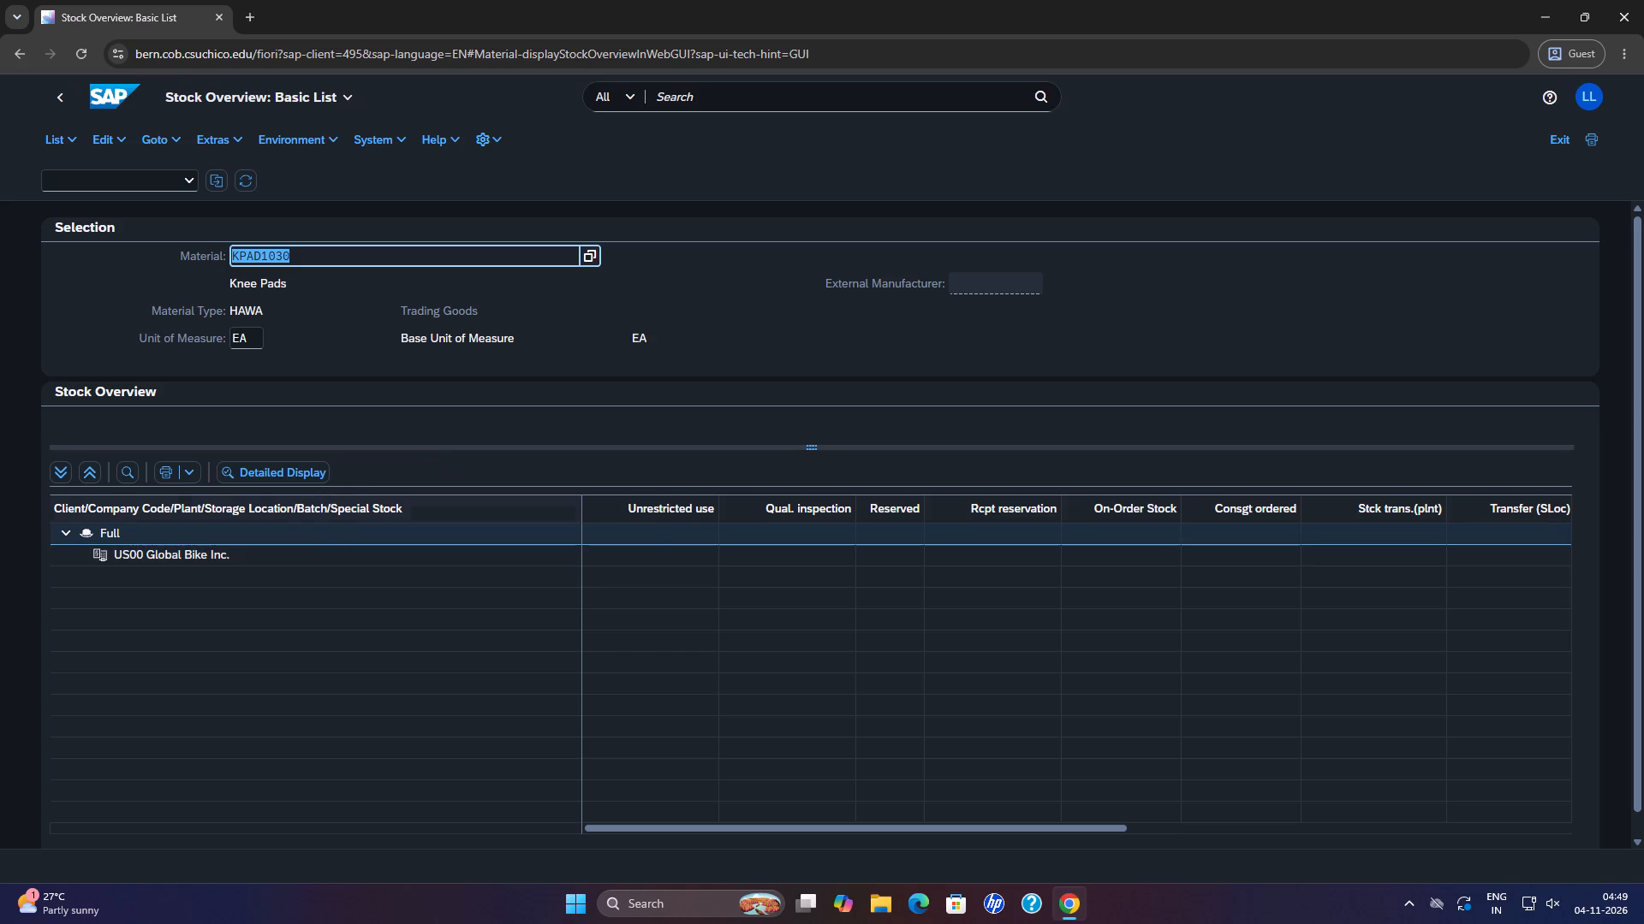
left_click(110, 100)
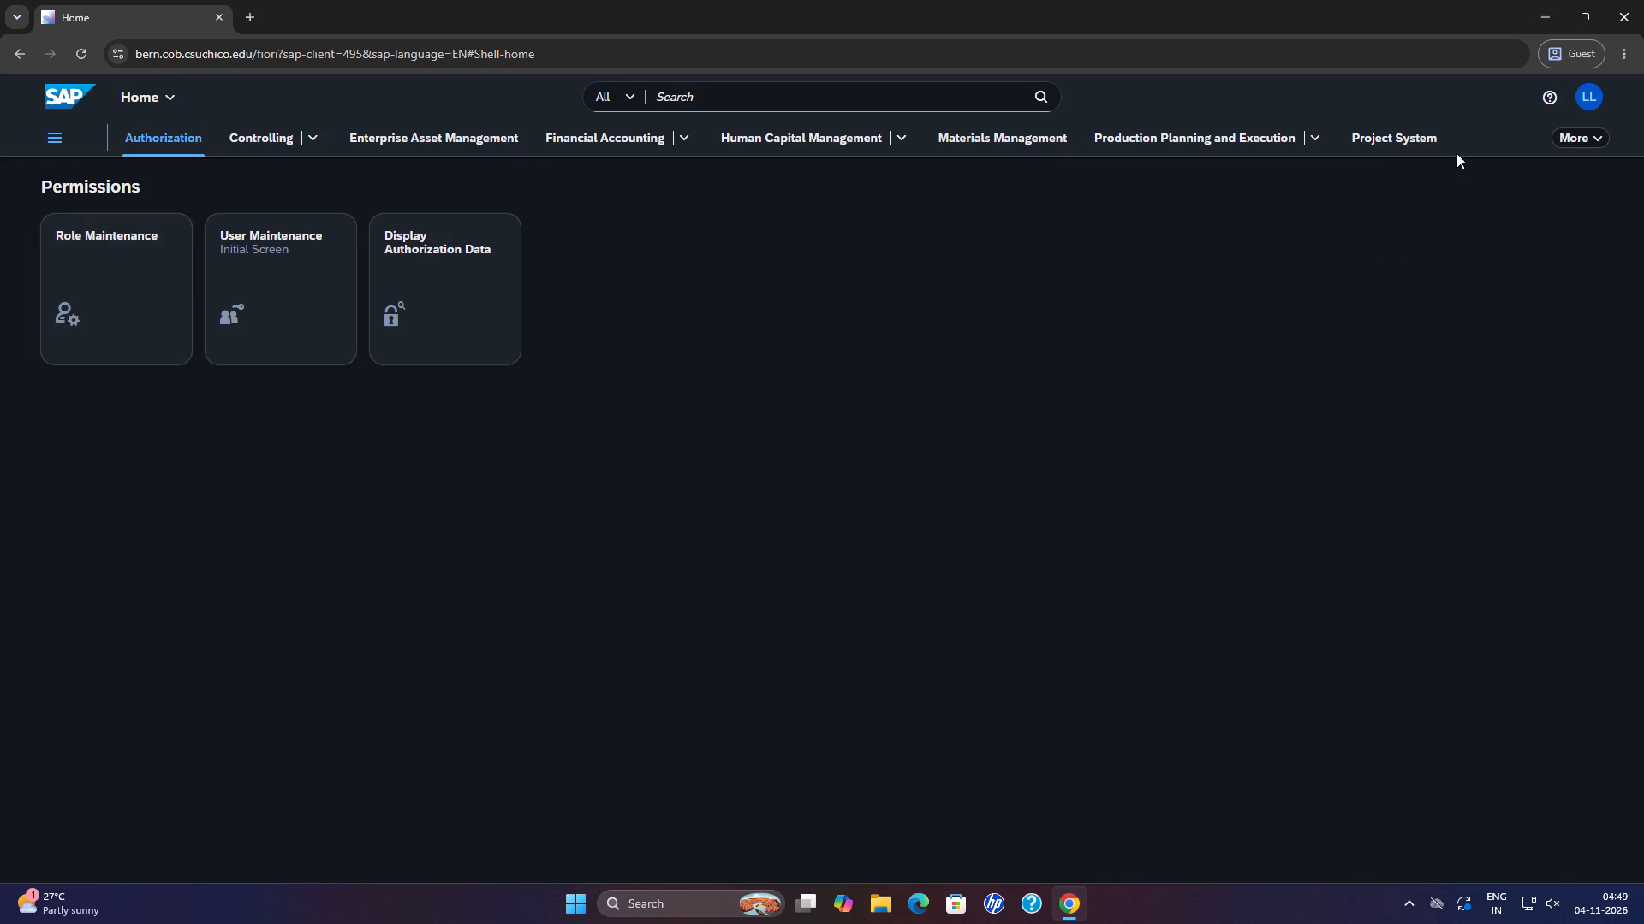
left_click(1569, 140)
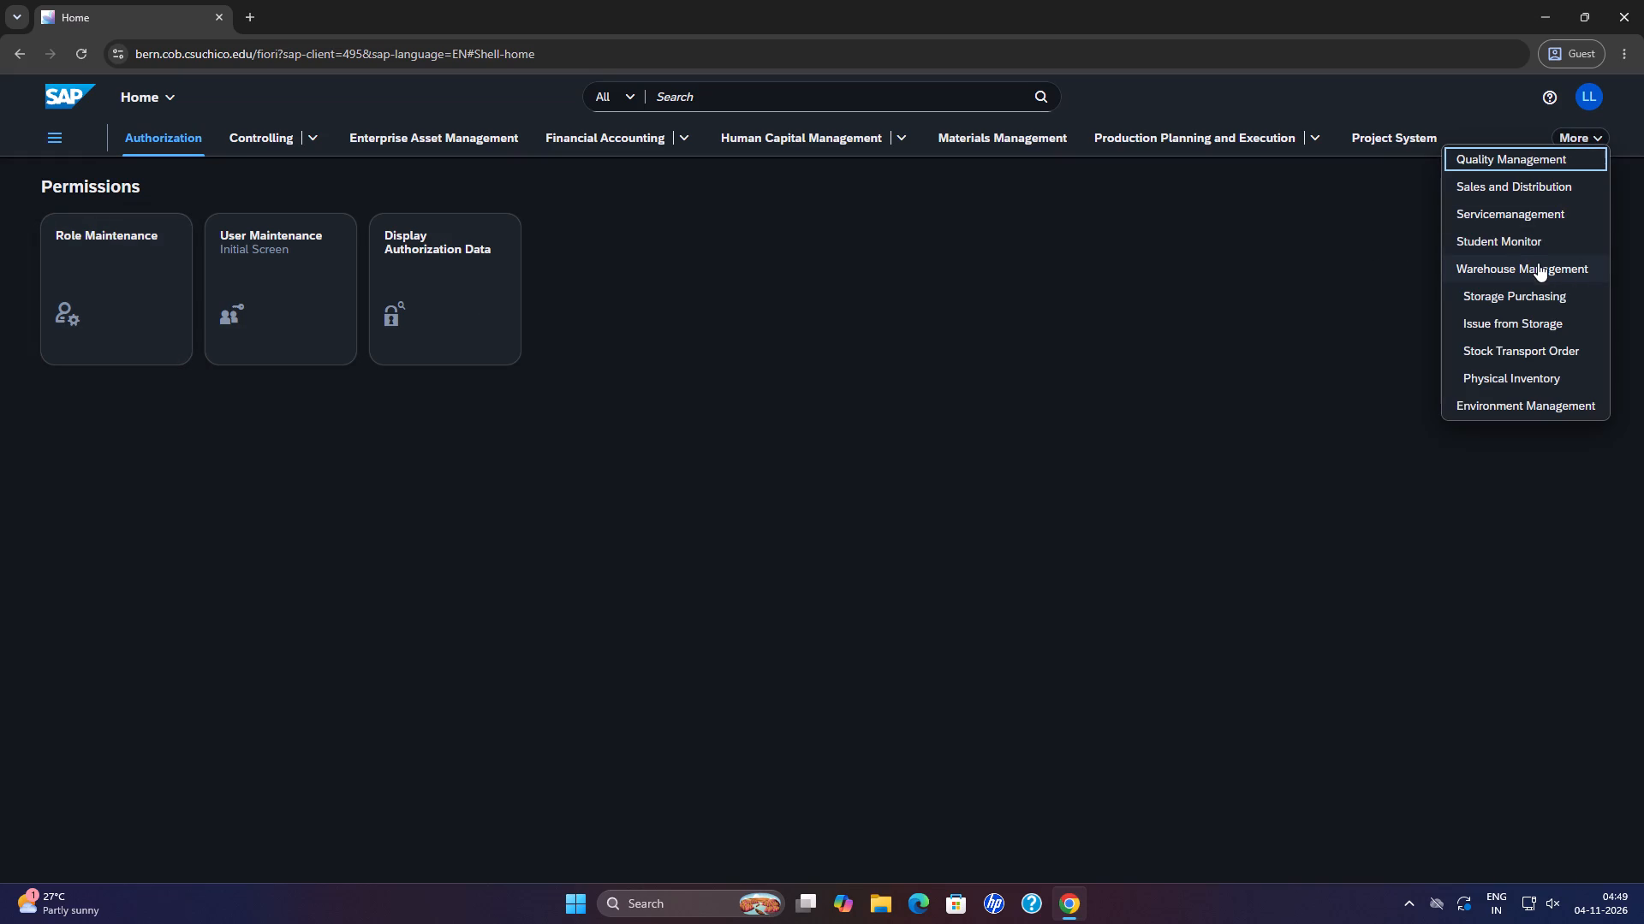
left_click(1538, 263)
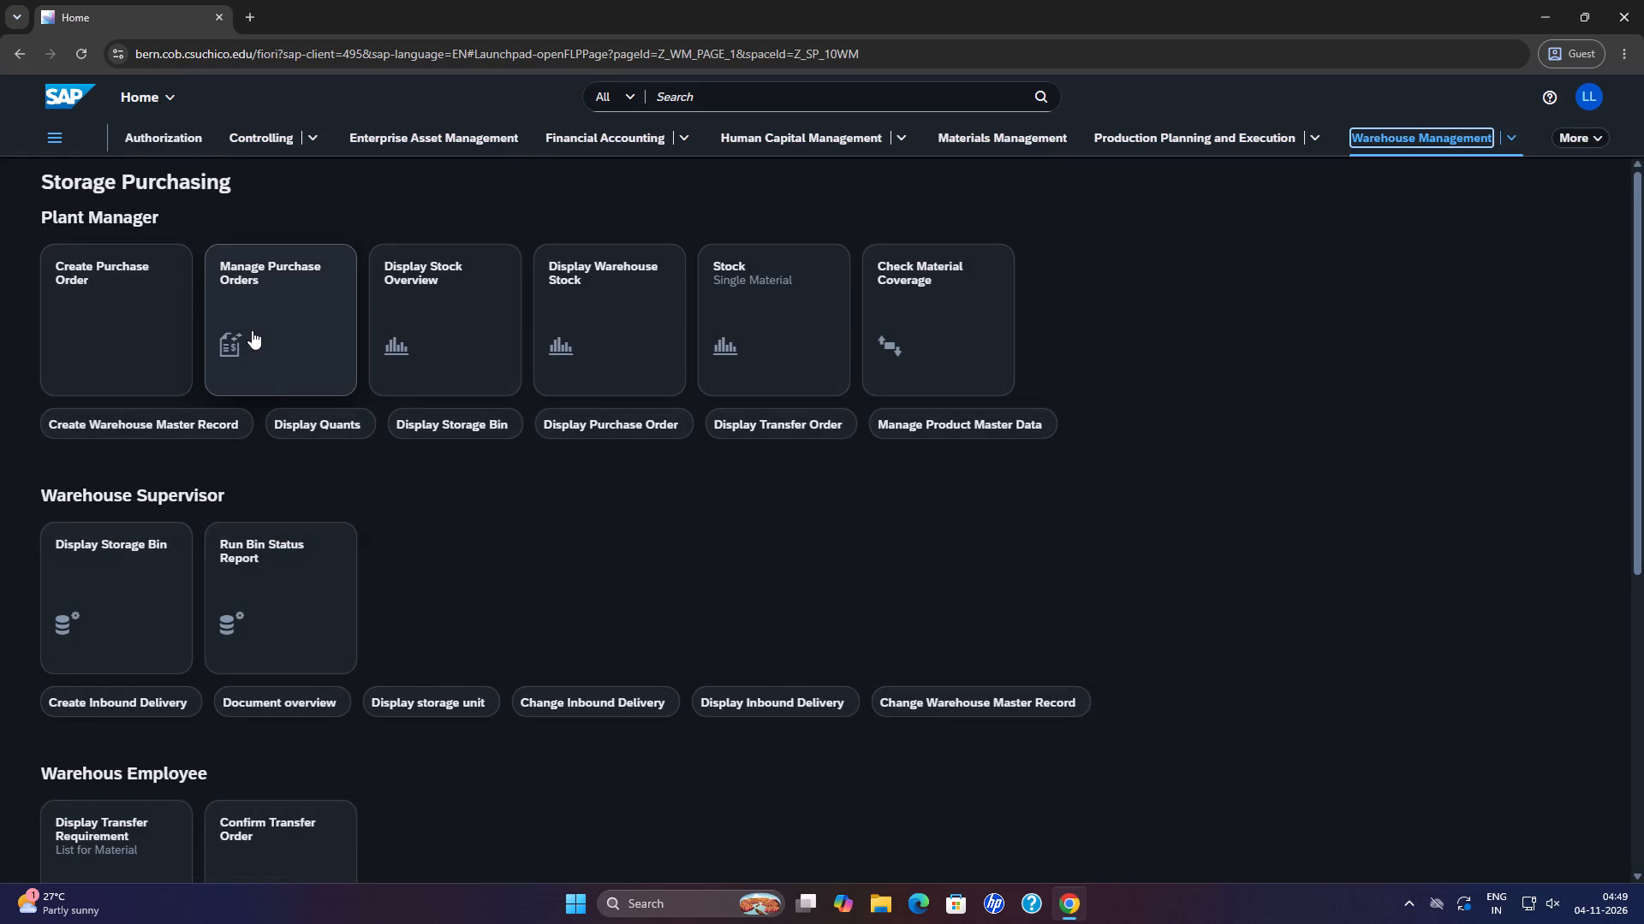
left_click(257, 328)
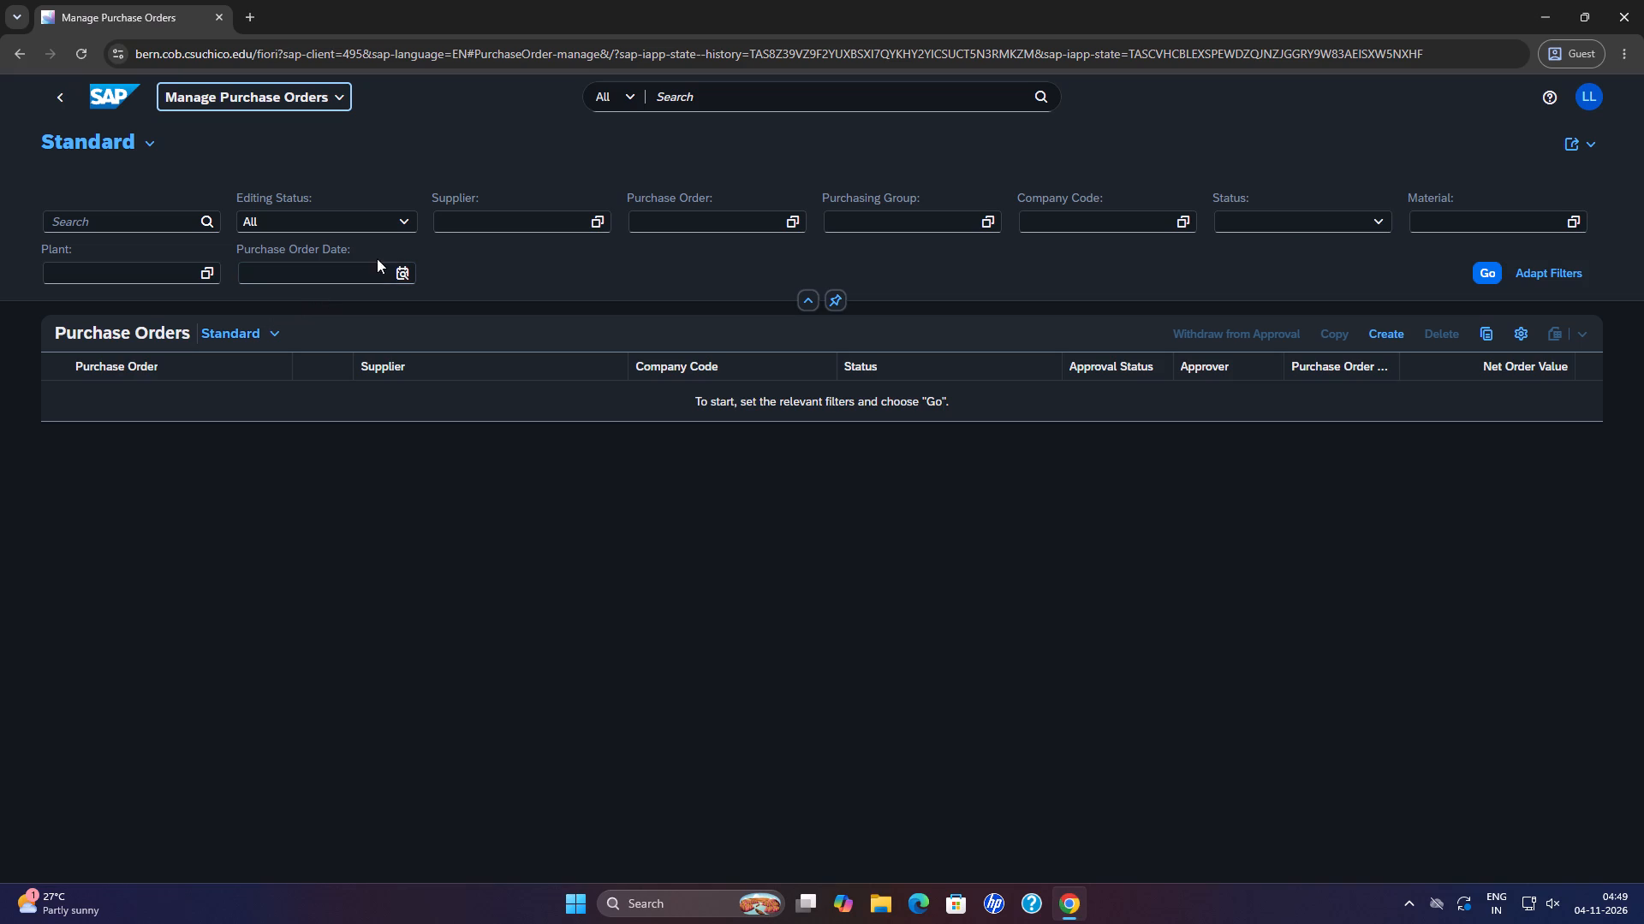
left_click(676, 224)
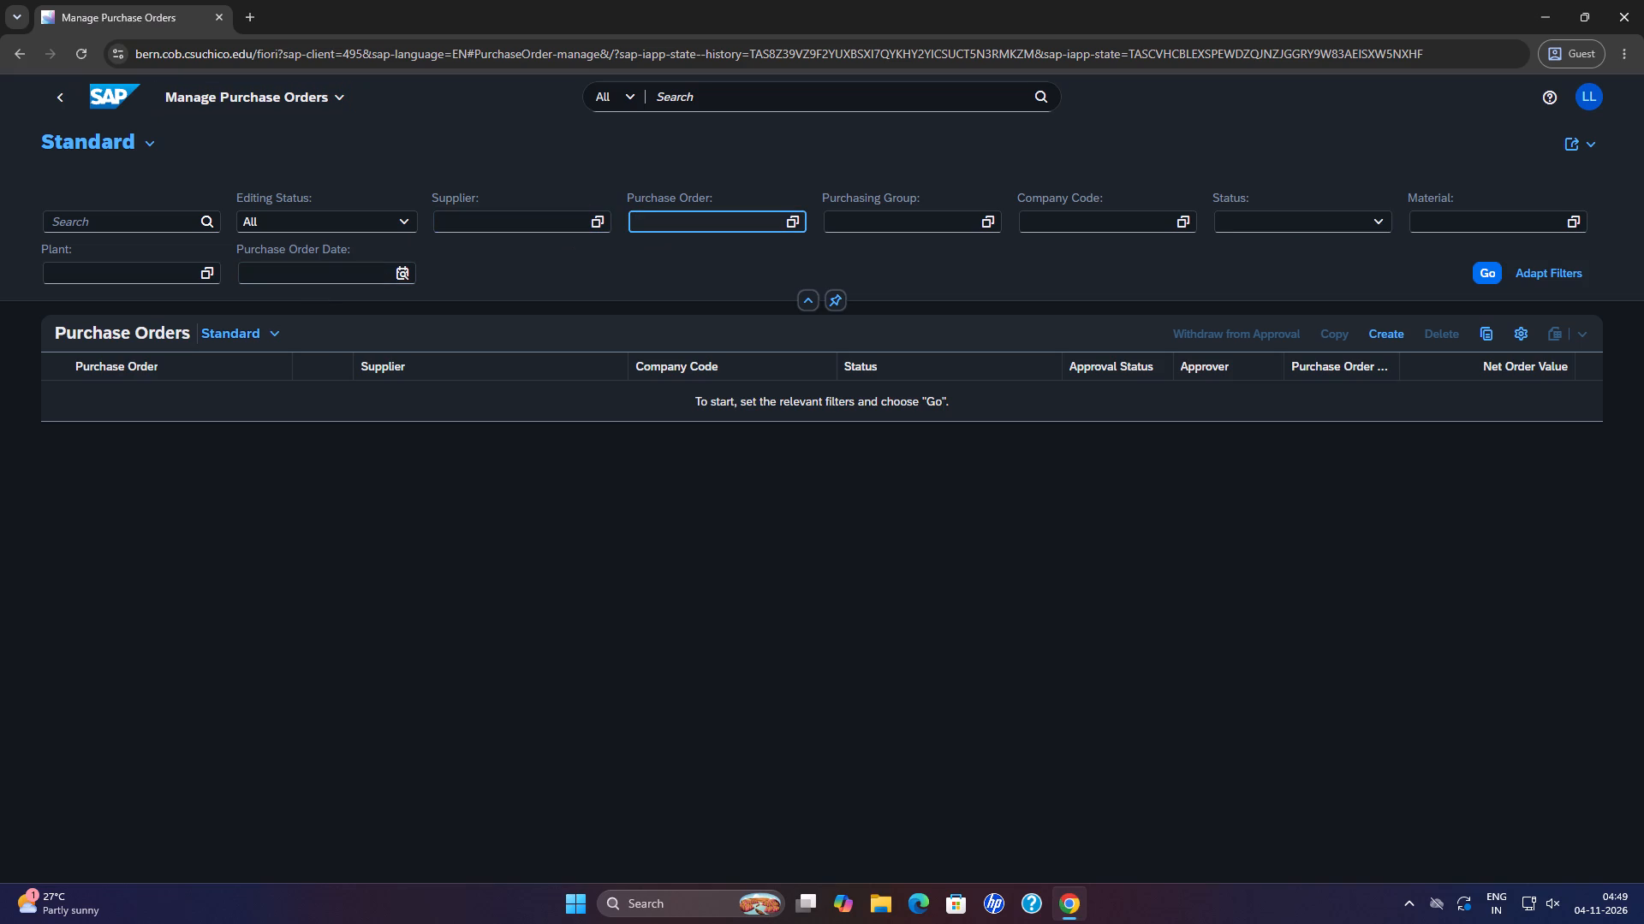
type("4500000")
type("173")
left_click(1483, 267)
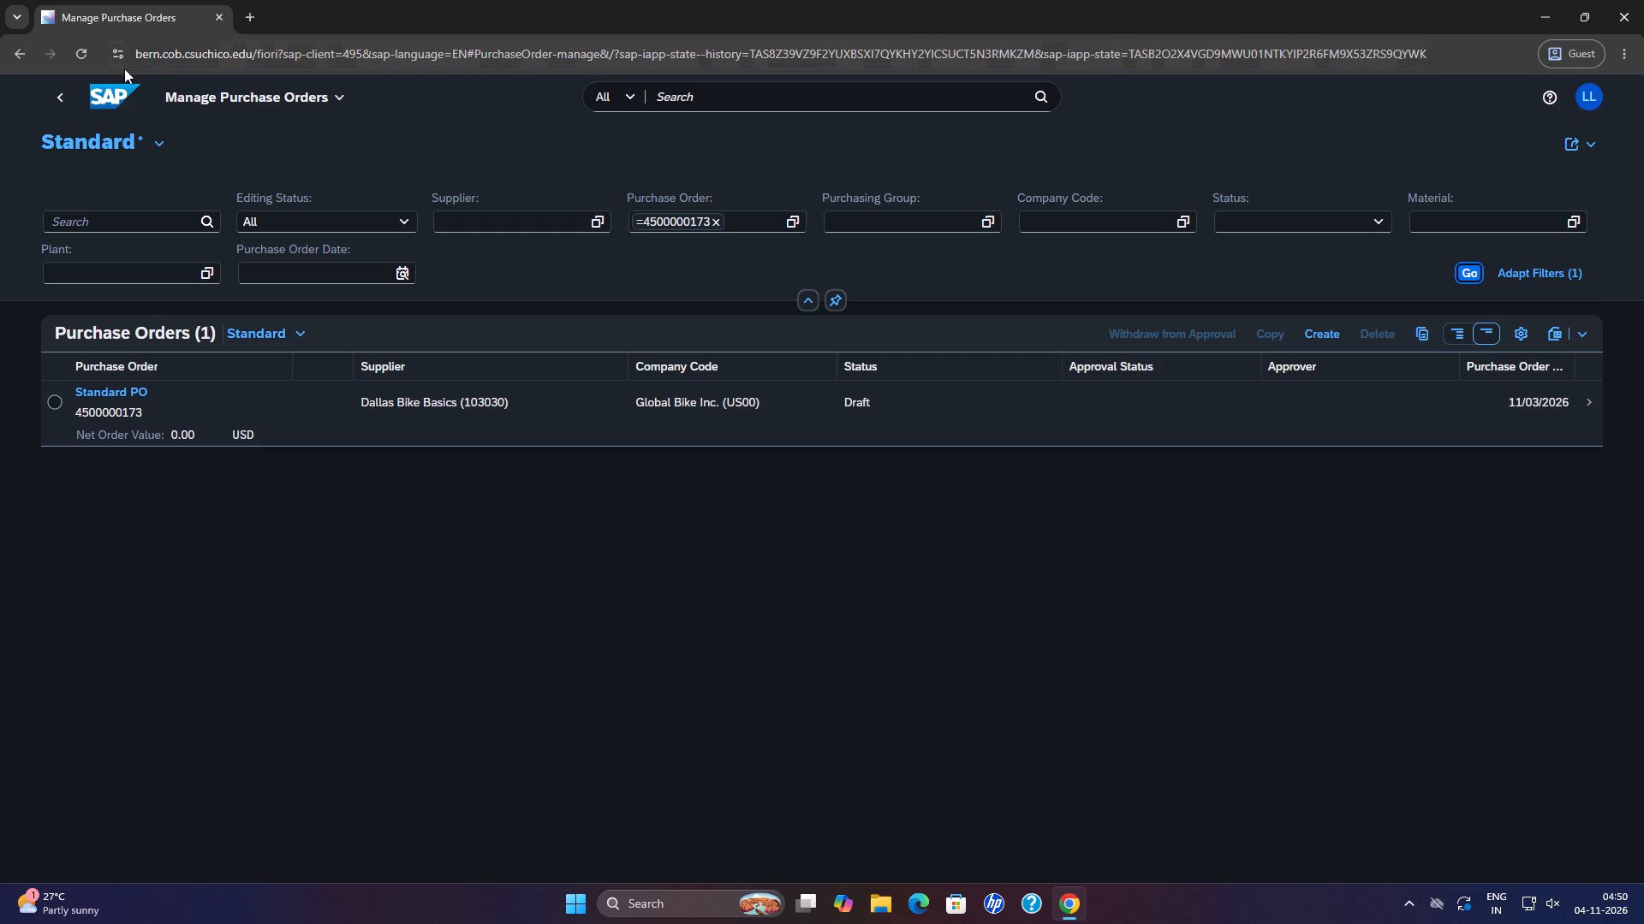
Return to the Warehouse Management space and execute Display Stock Overview once more for KPAD1030 in plant SD00.
left_click(115, 90)
left_click(1575, 133)
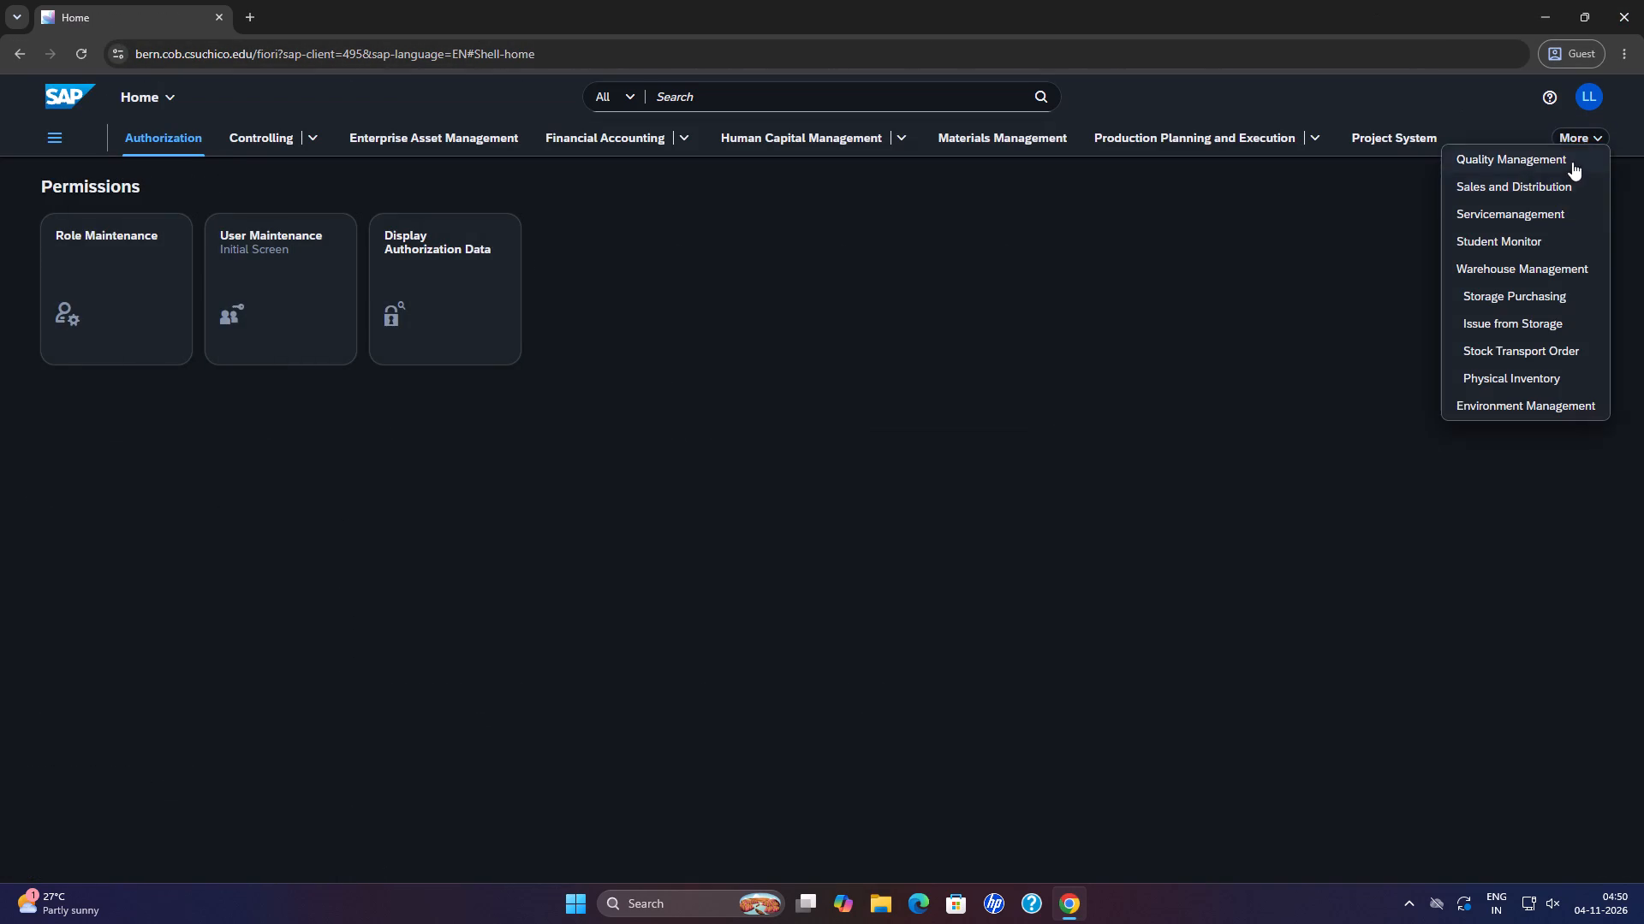
left_click(1552, 266)
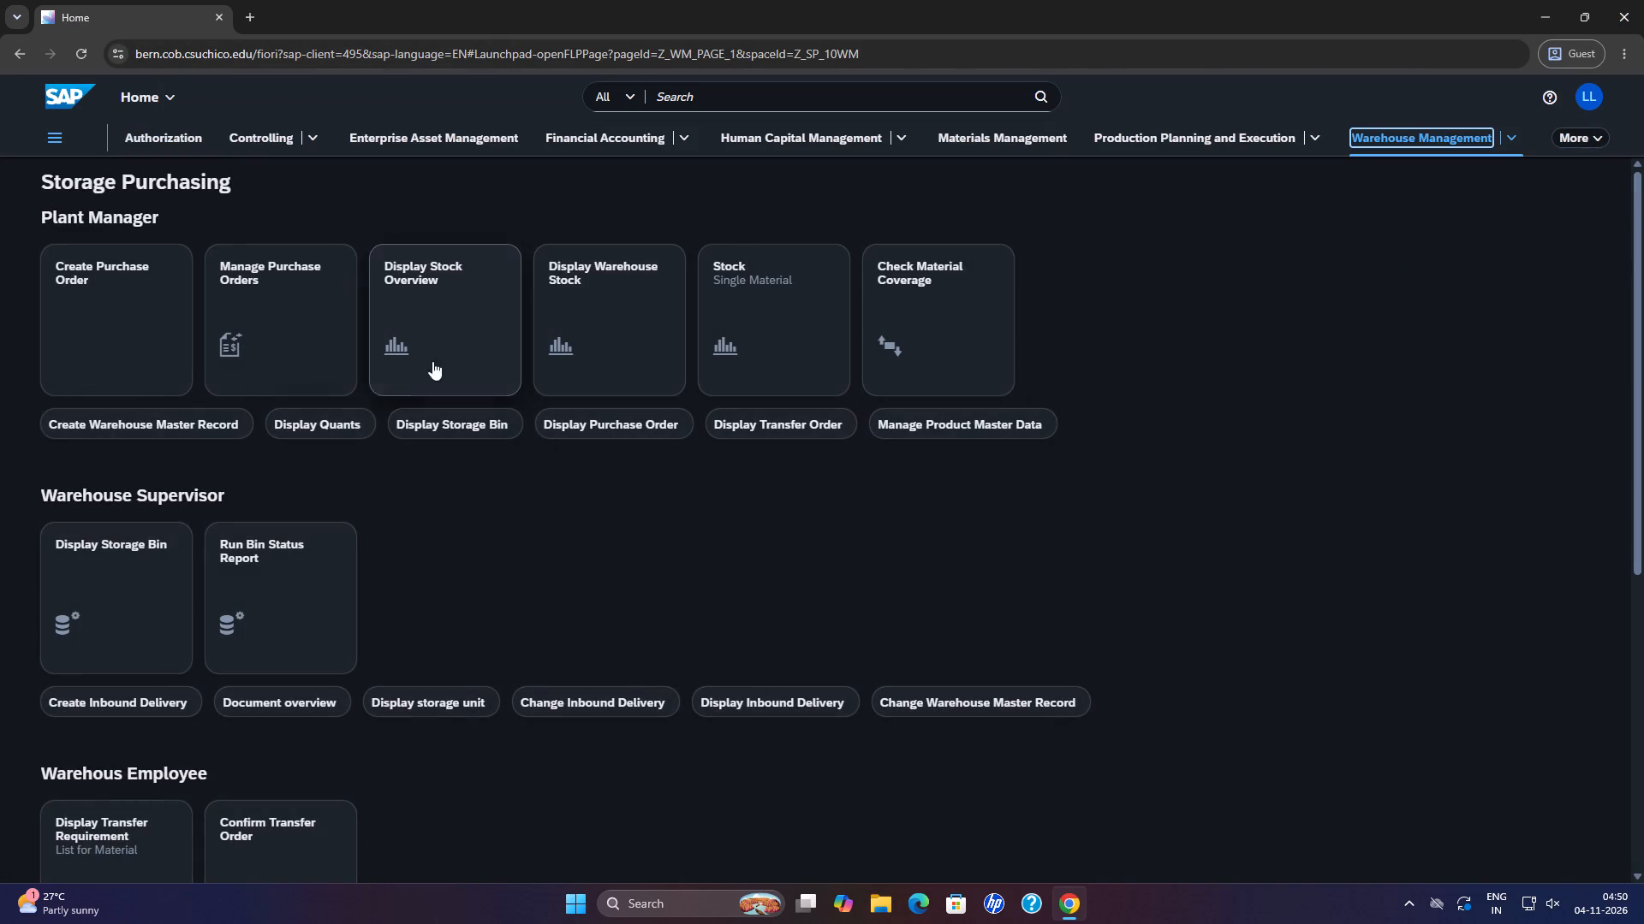
scroll(426, 494, "down", 9)
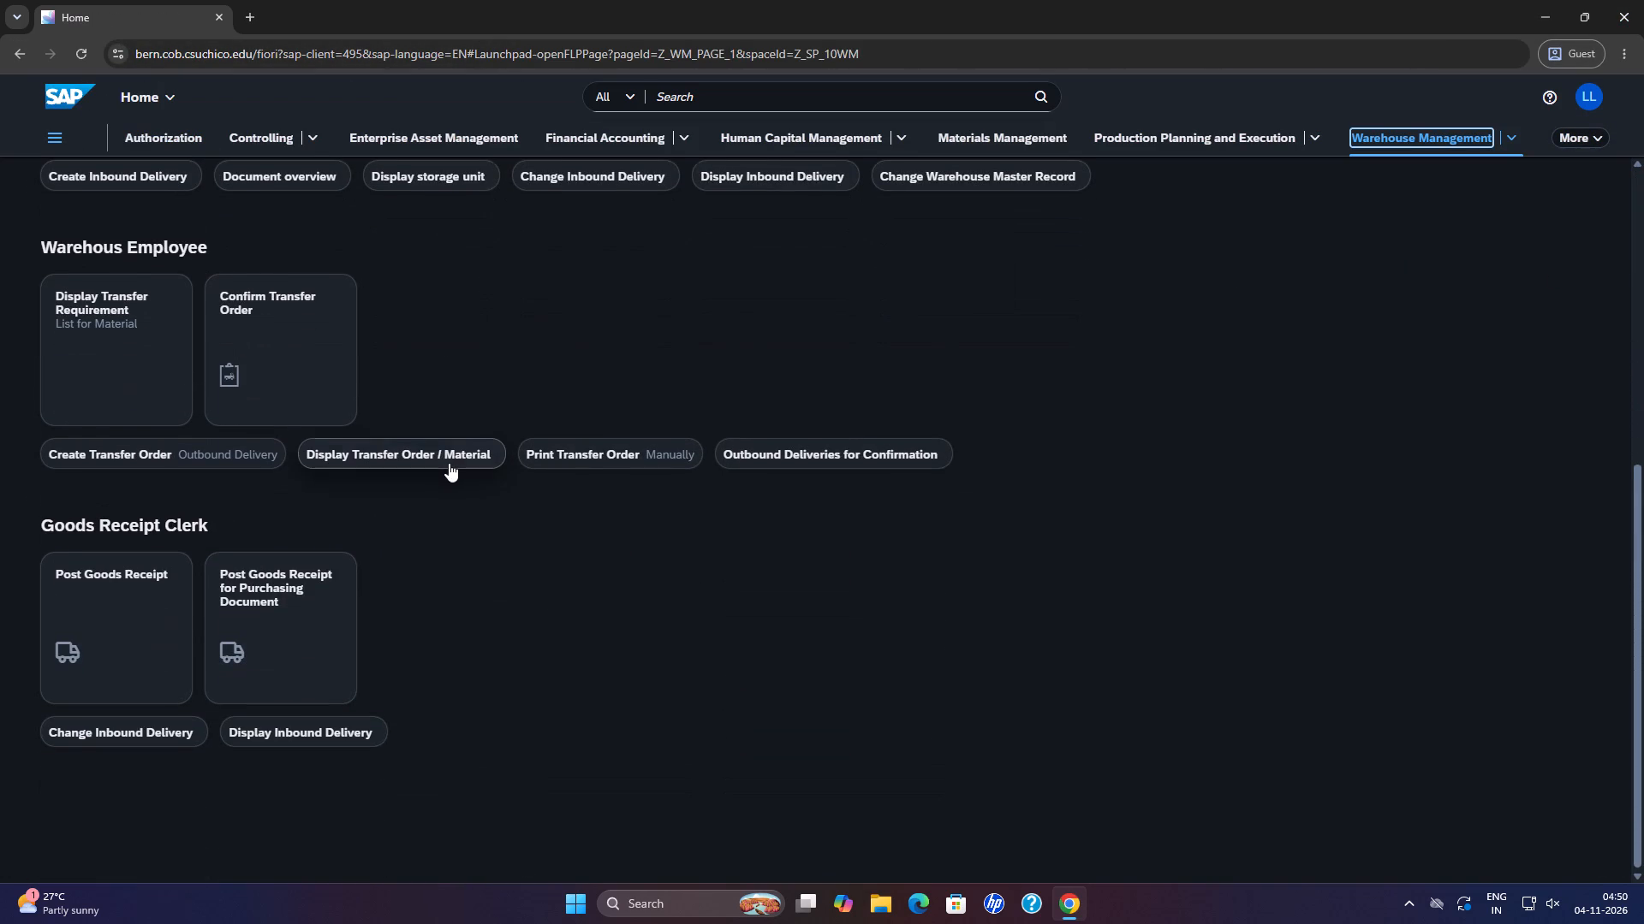
scroll(426, 434, "up", 3)
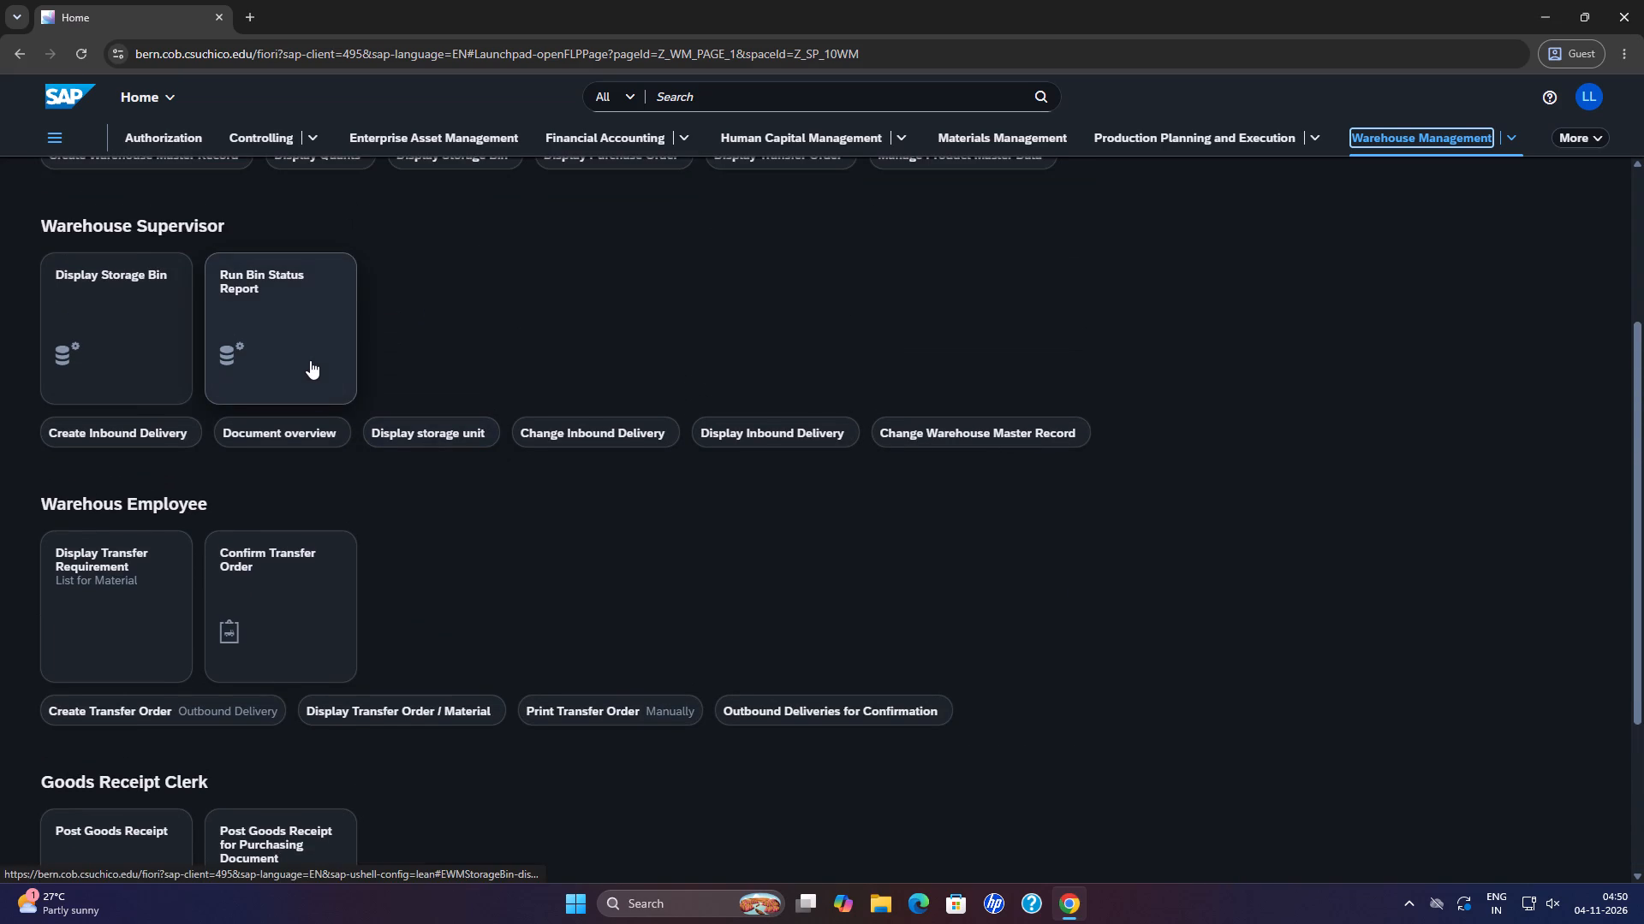
scroll(411, 462, "down", 1)
scroll(407, 452, "up", 4)
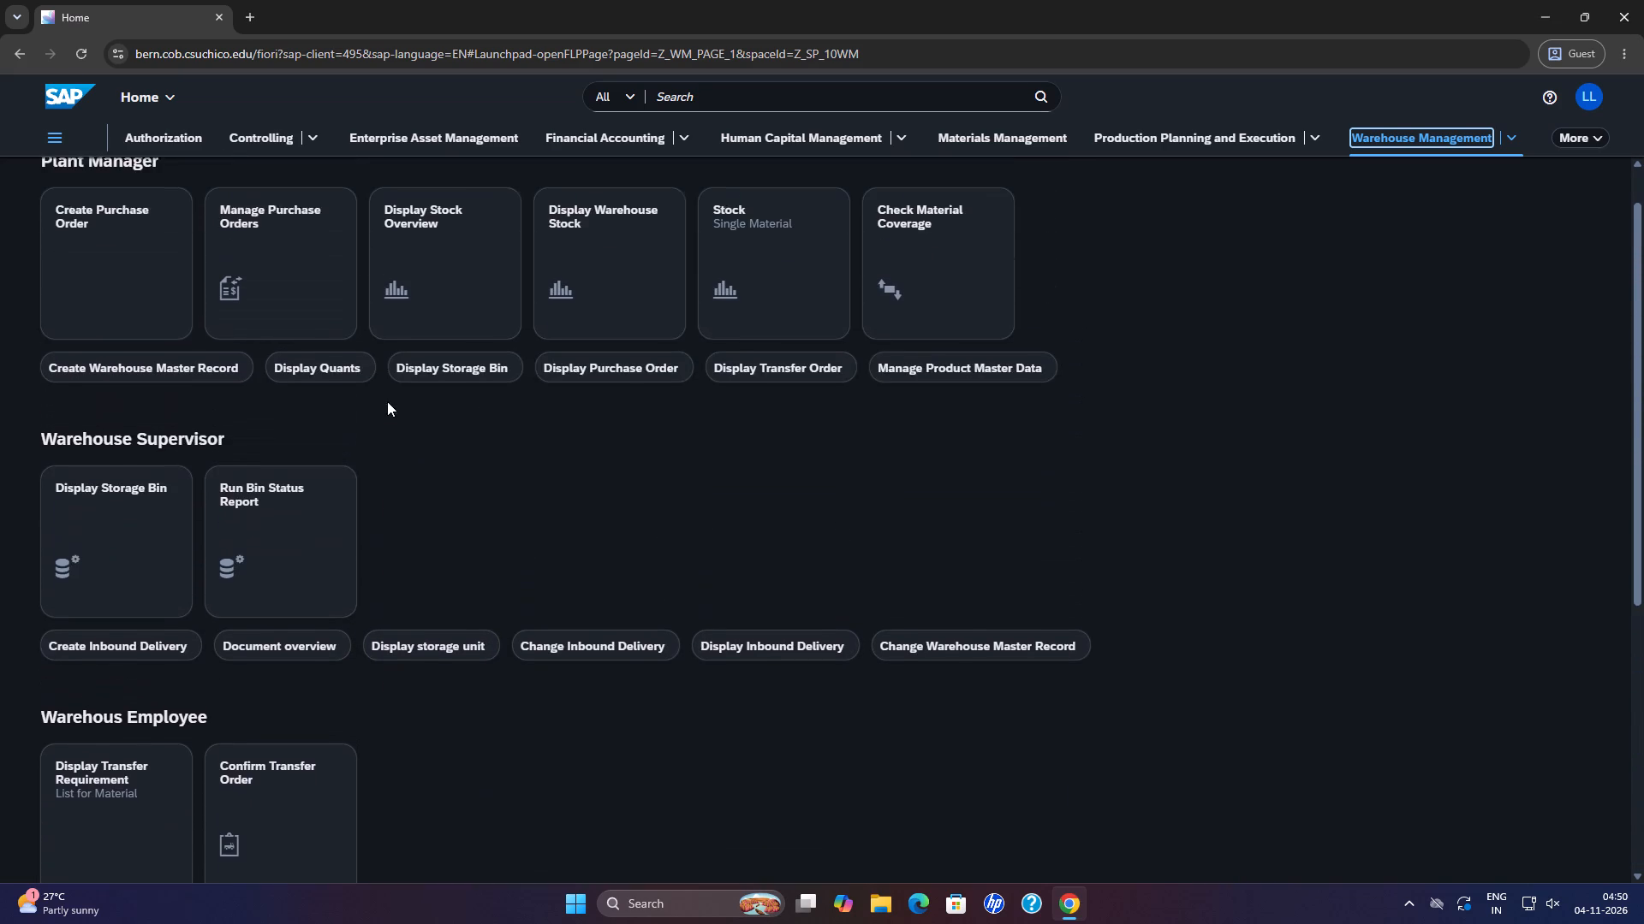
scroll(390, 399, "up", 1)
left_click(419, 364)
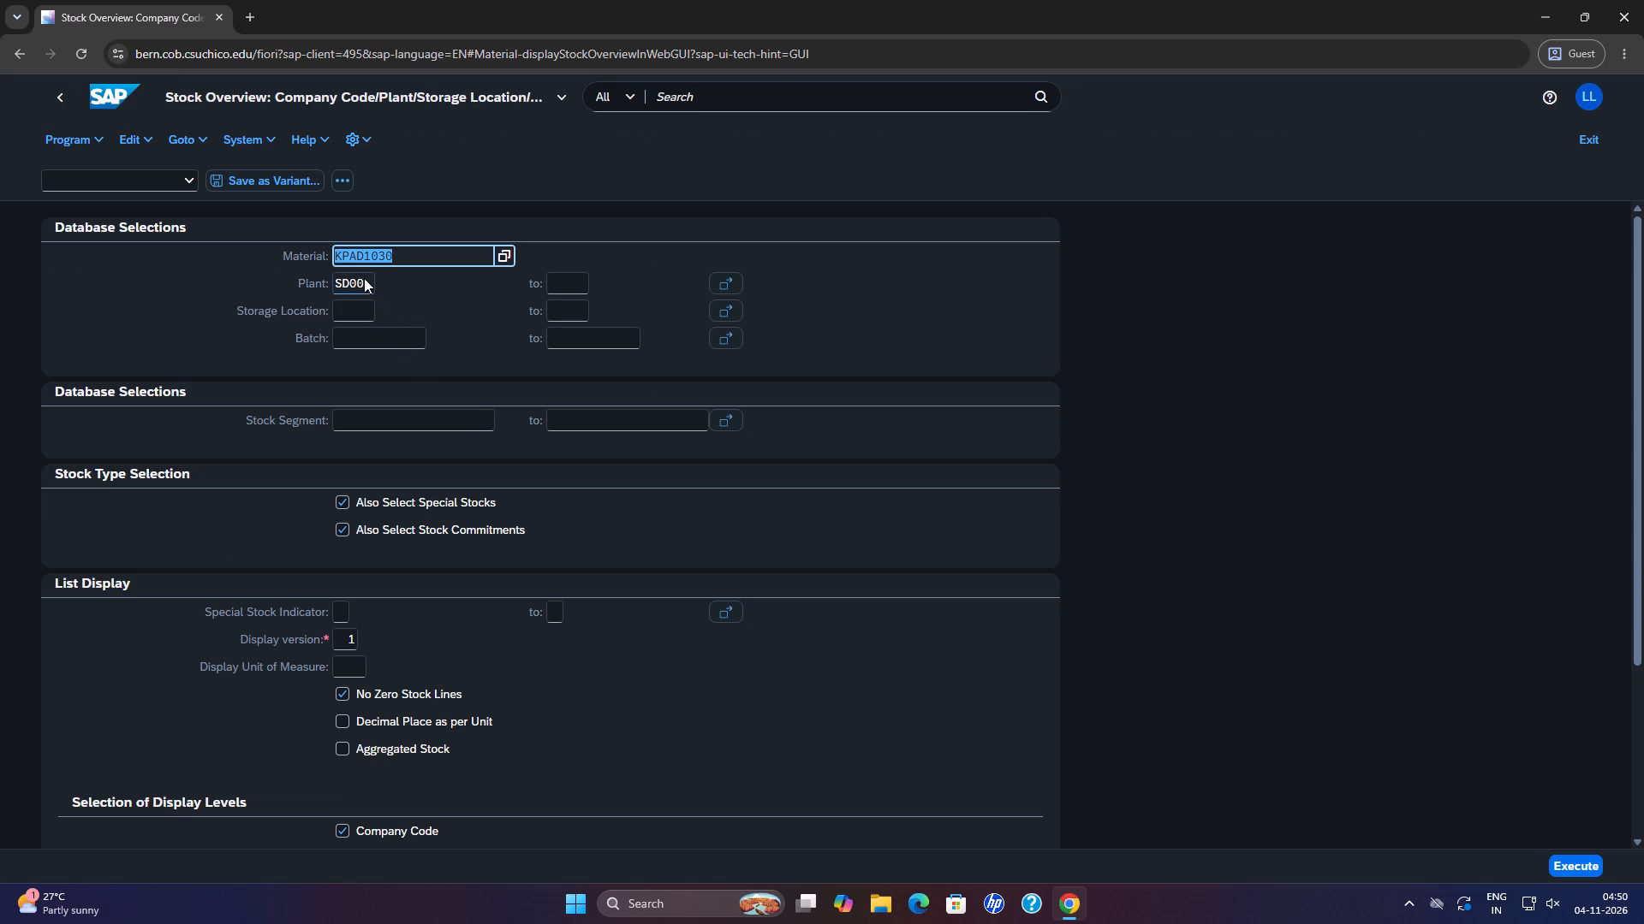
left_click(1560, 864)
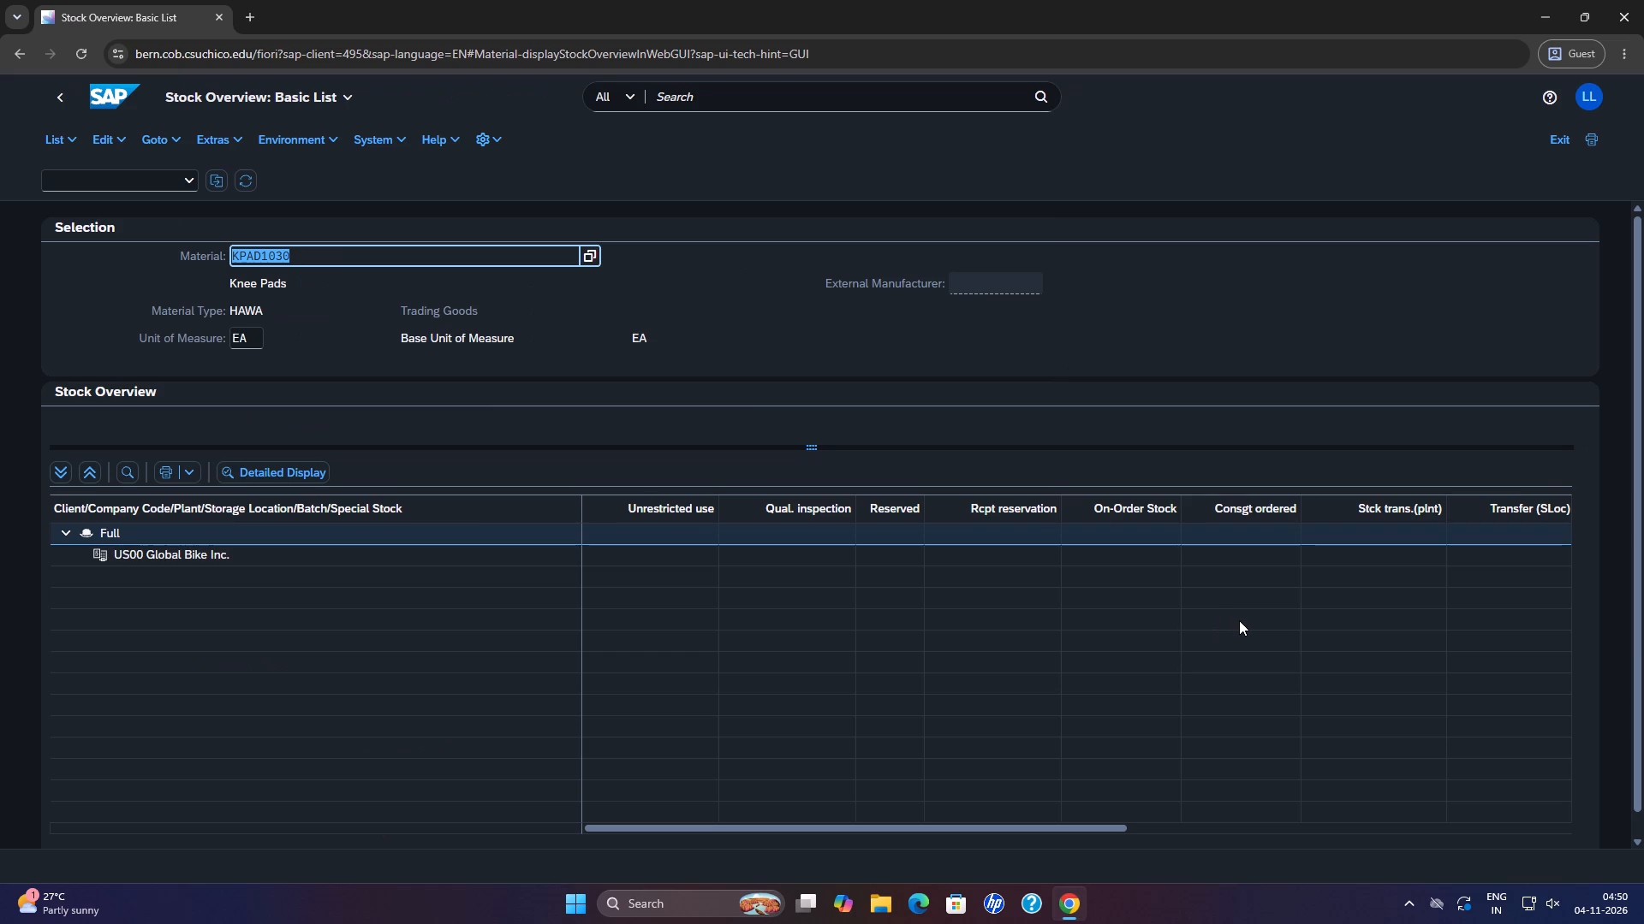
Open Display Warehouse Stock from the Warehouse Management space and run it for material KPAD1030 in plant SD00.
left_click(97, 109)
left_click(1597, 127)
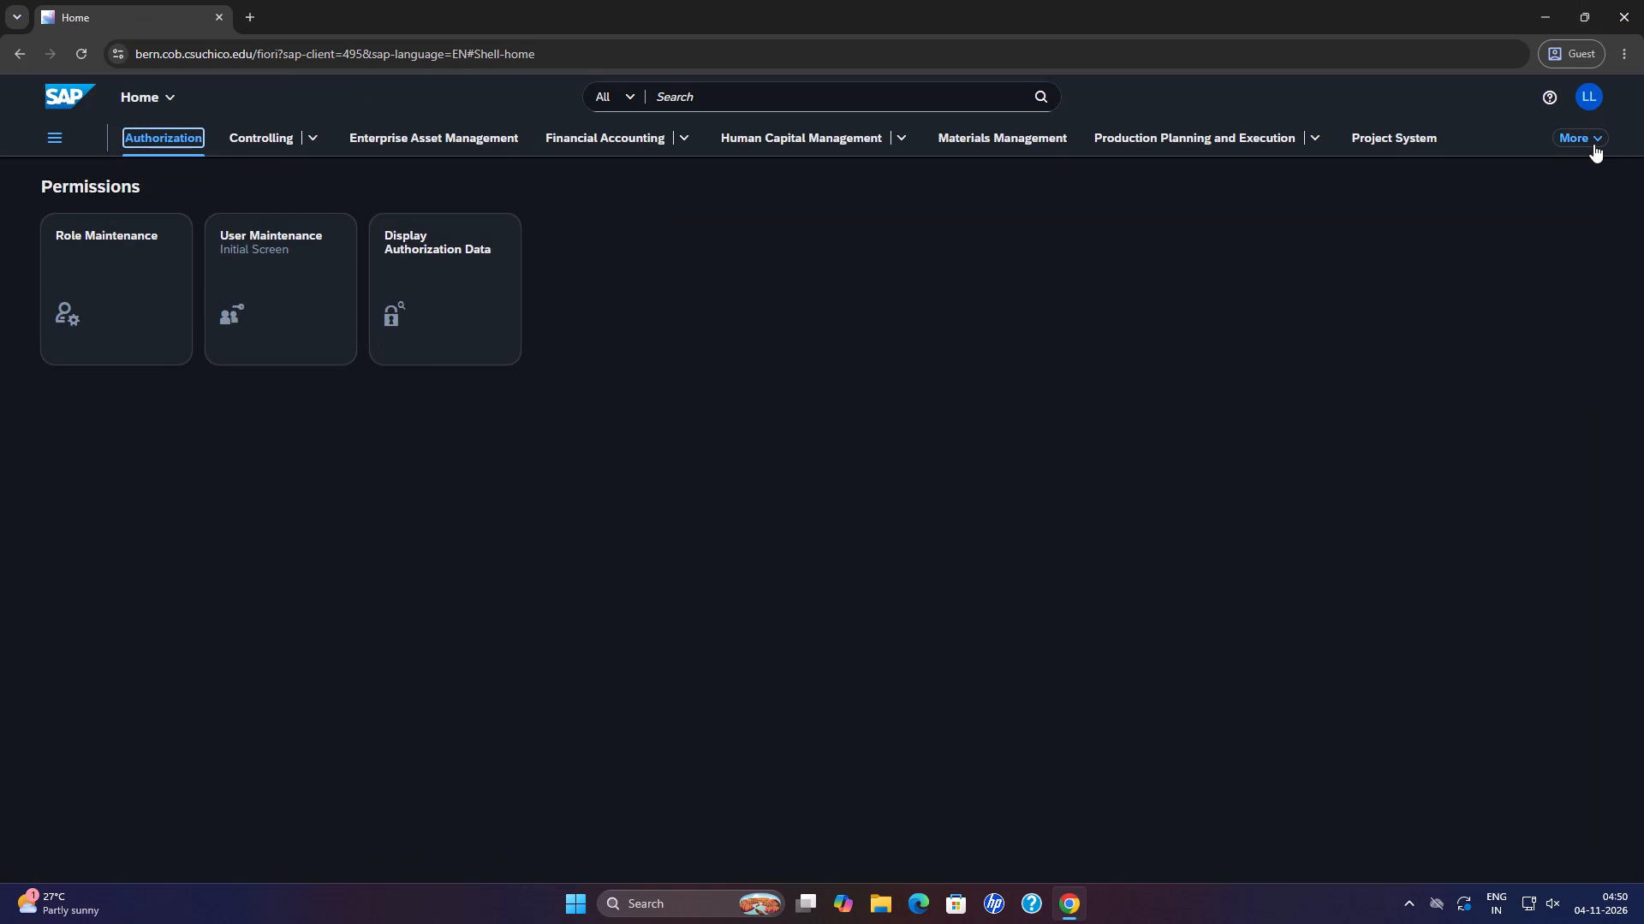
left_click(1592, 136)
left_click(1565, 266)
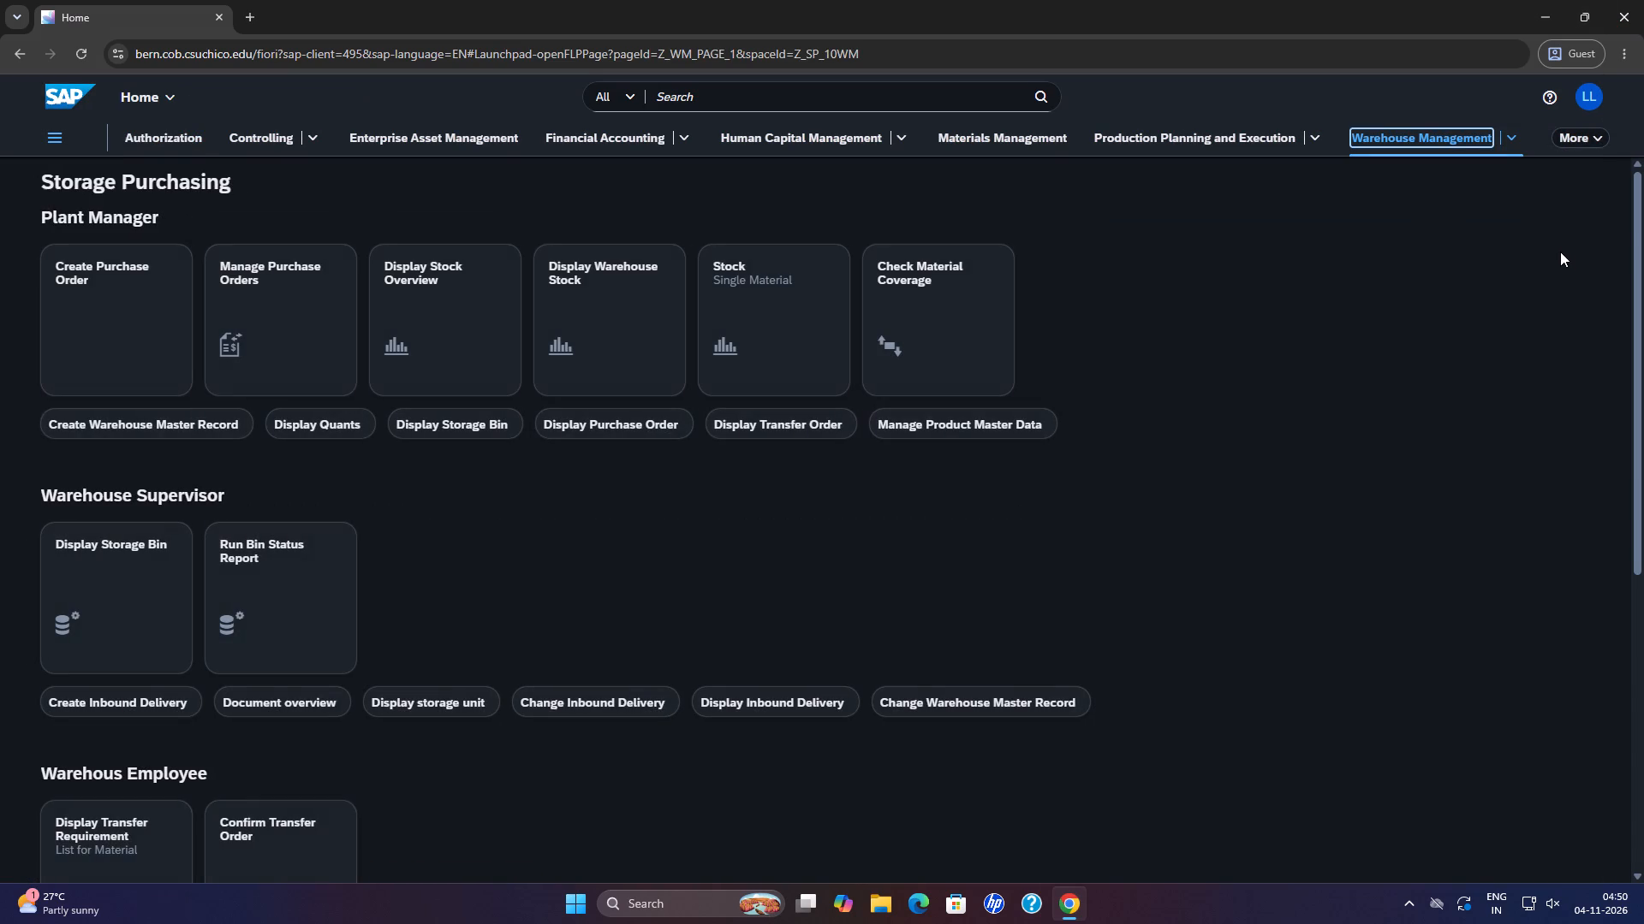
left_click(625, 294)
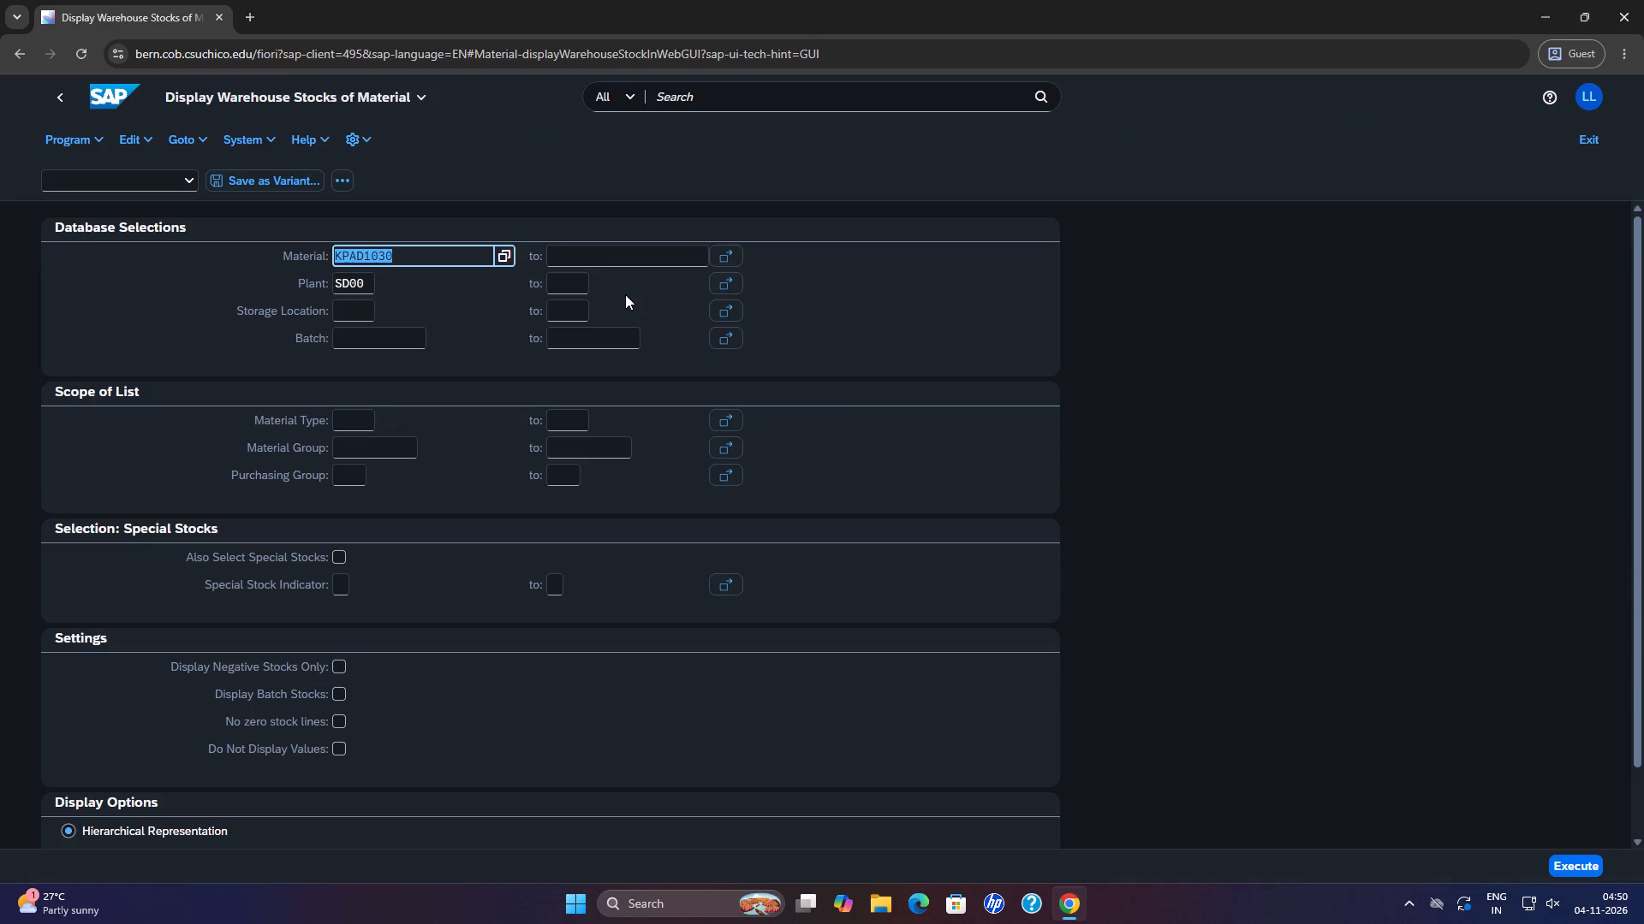
left_click(1566, 874)
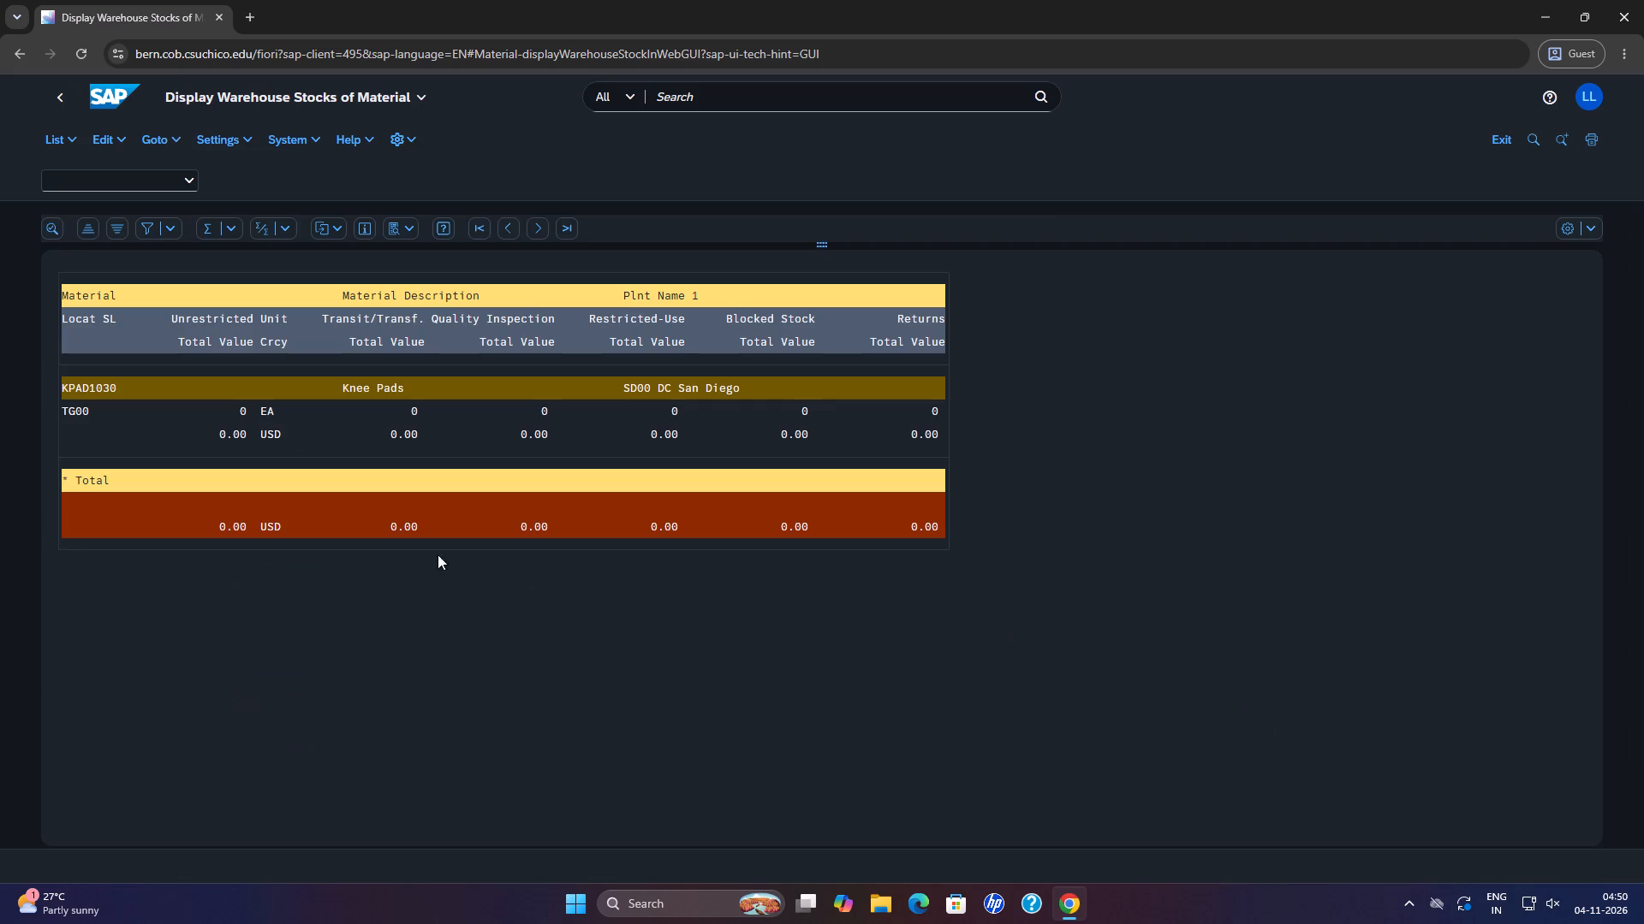
scroll(276, 474, "up", 2)
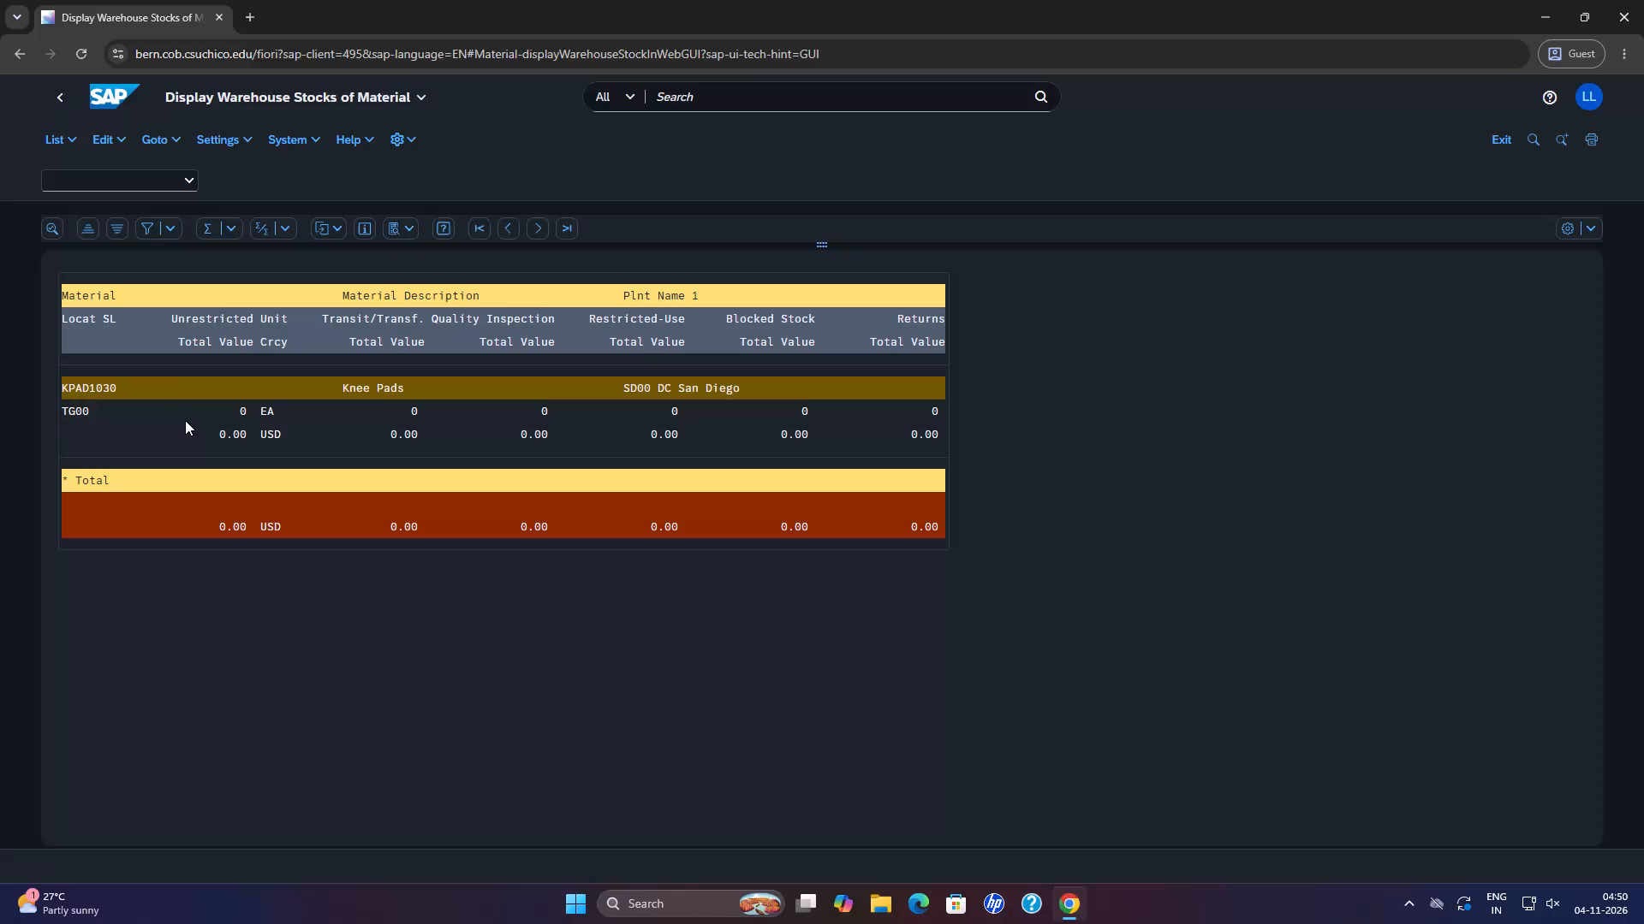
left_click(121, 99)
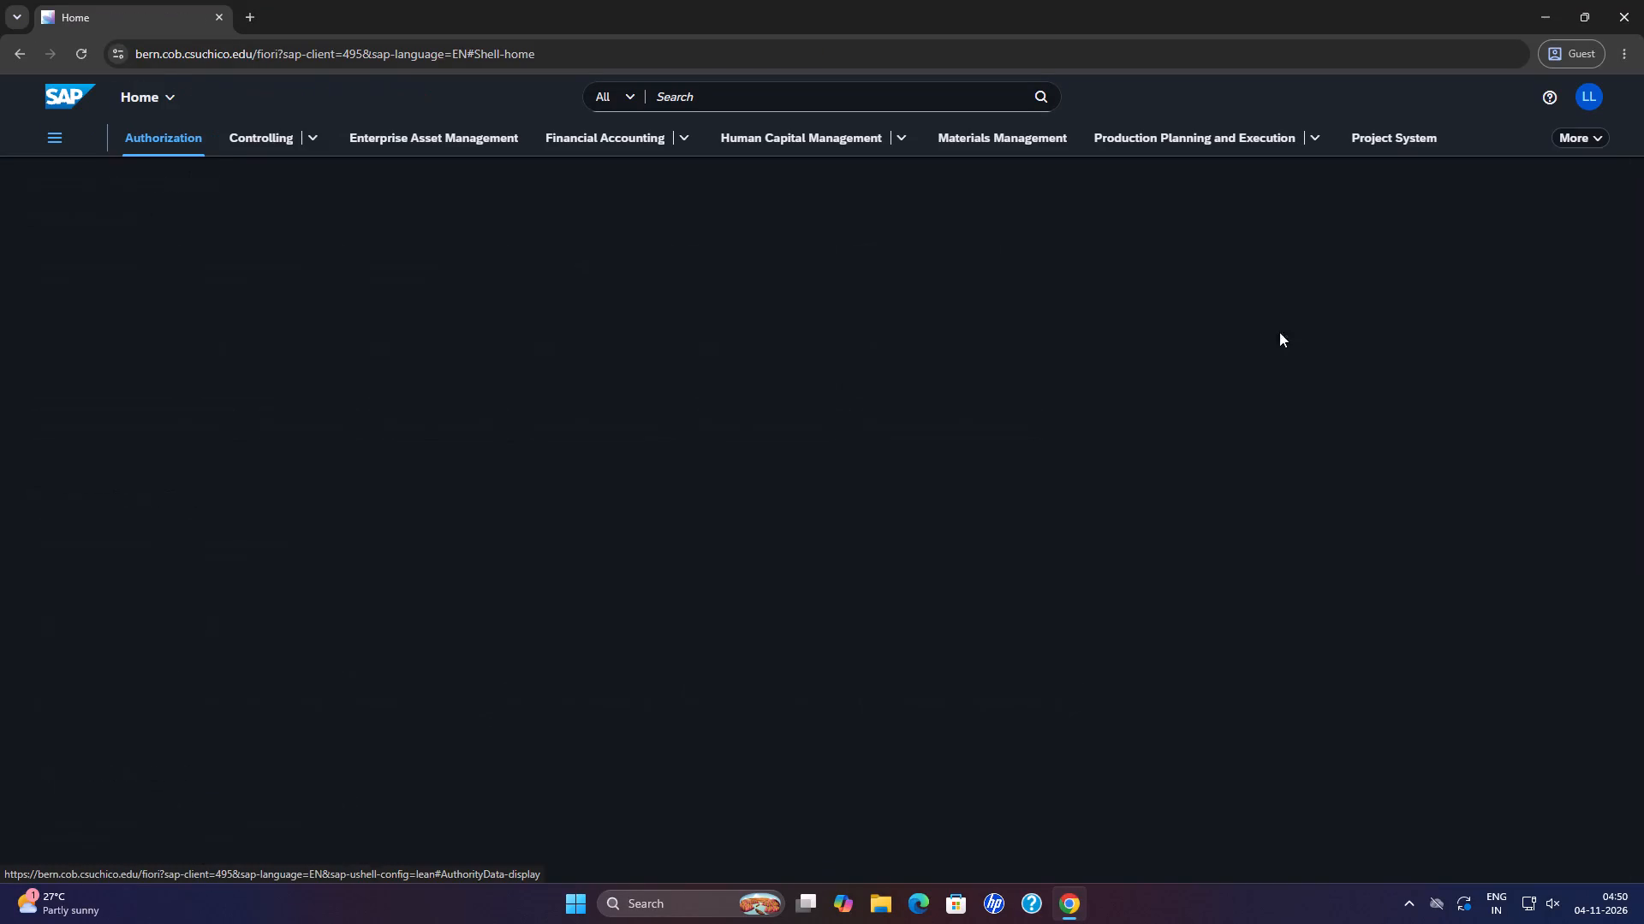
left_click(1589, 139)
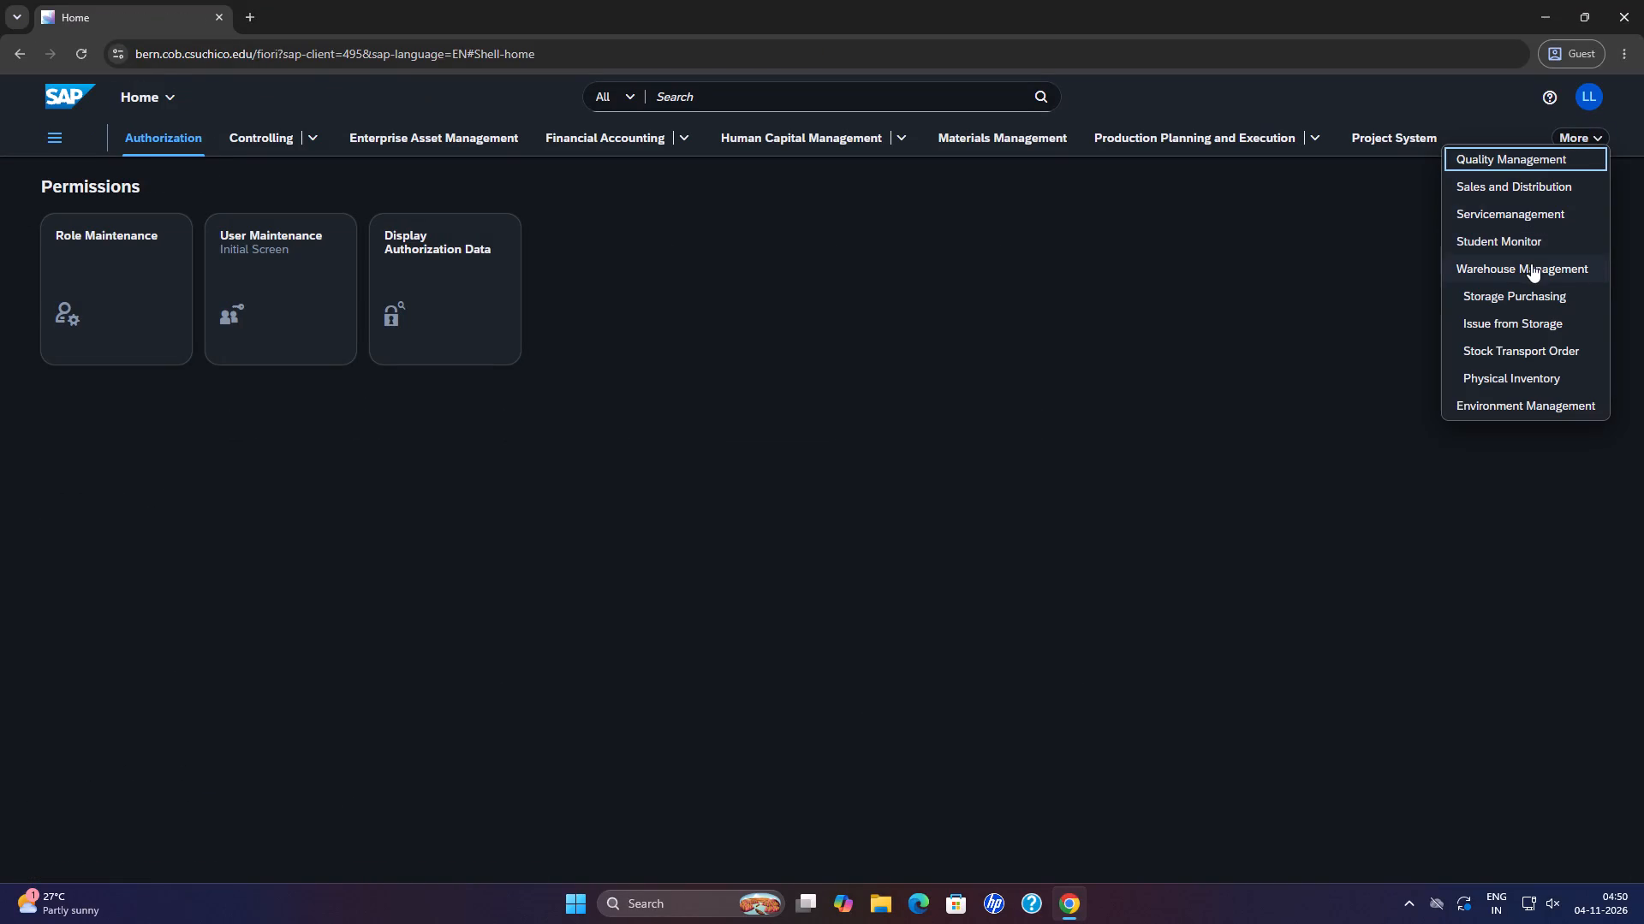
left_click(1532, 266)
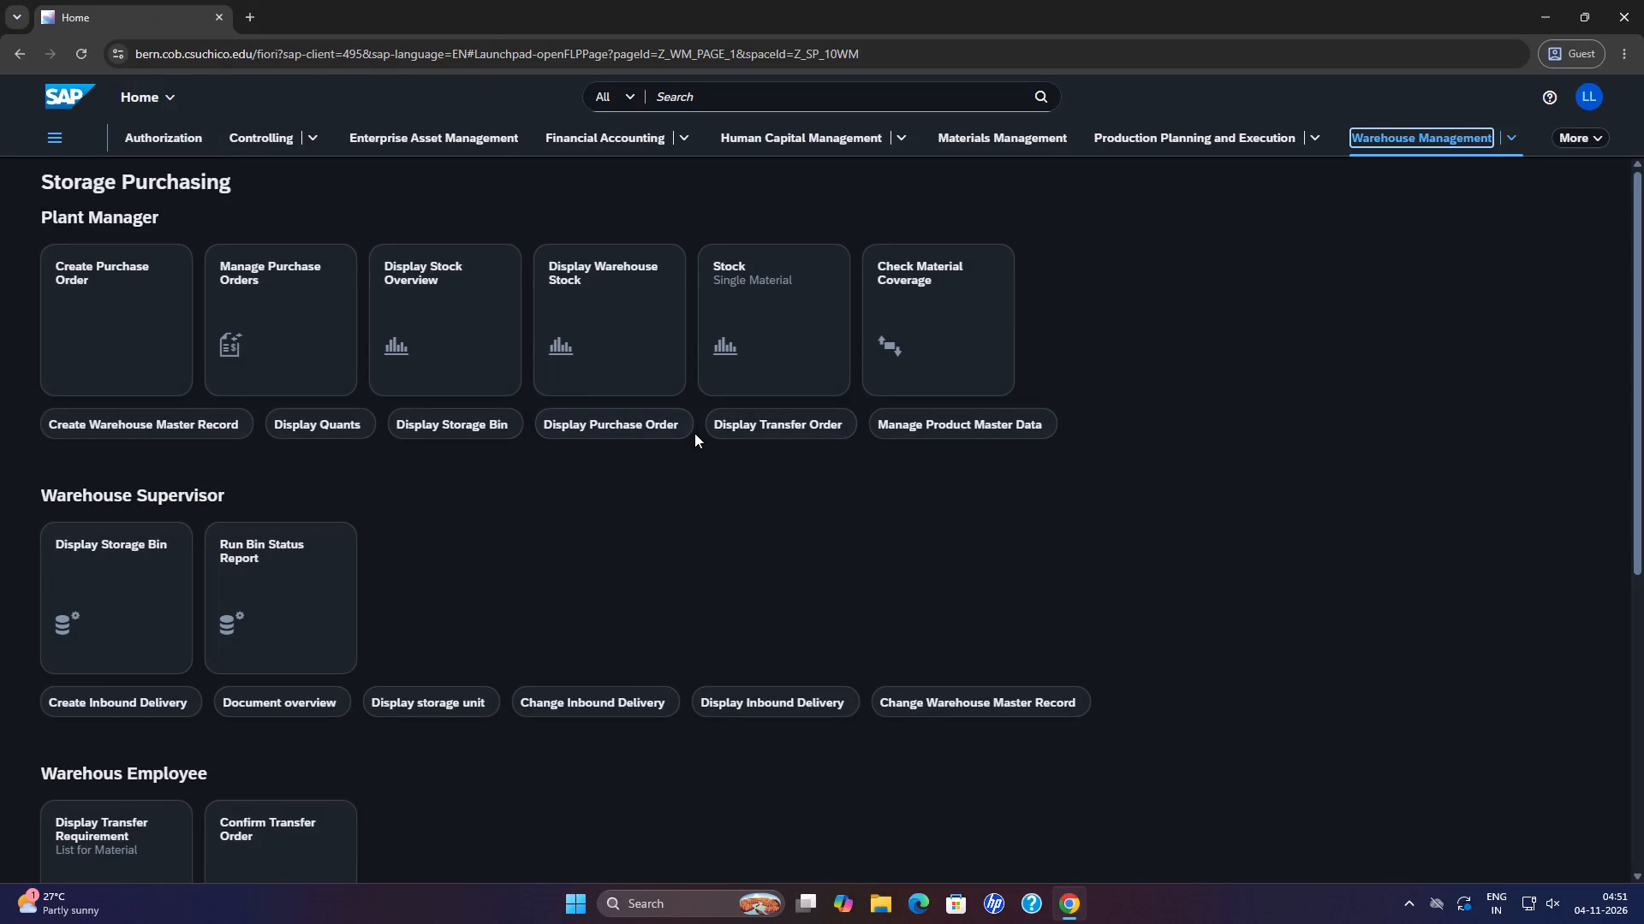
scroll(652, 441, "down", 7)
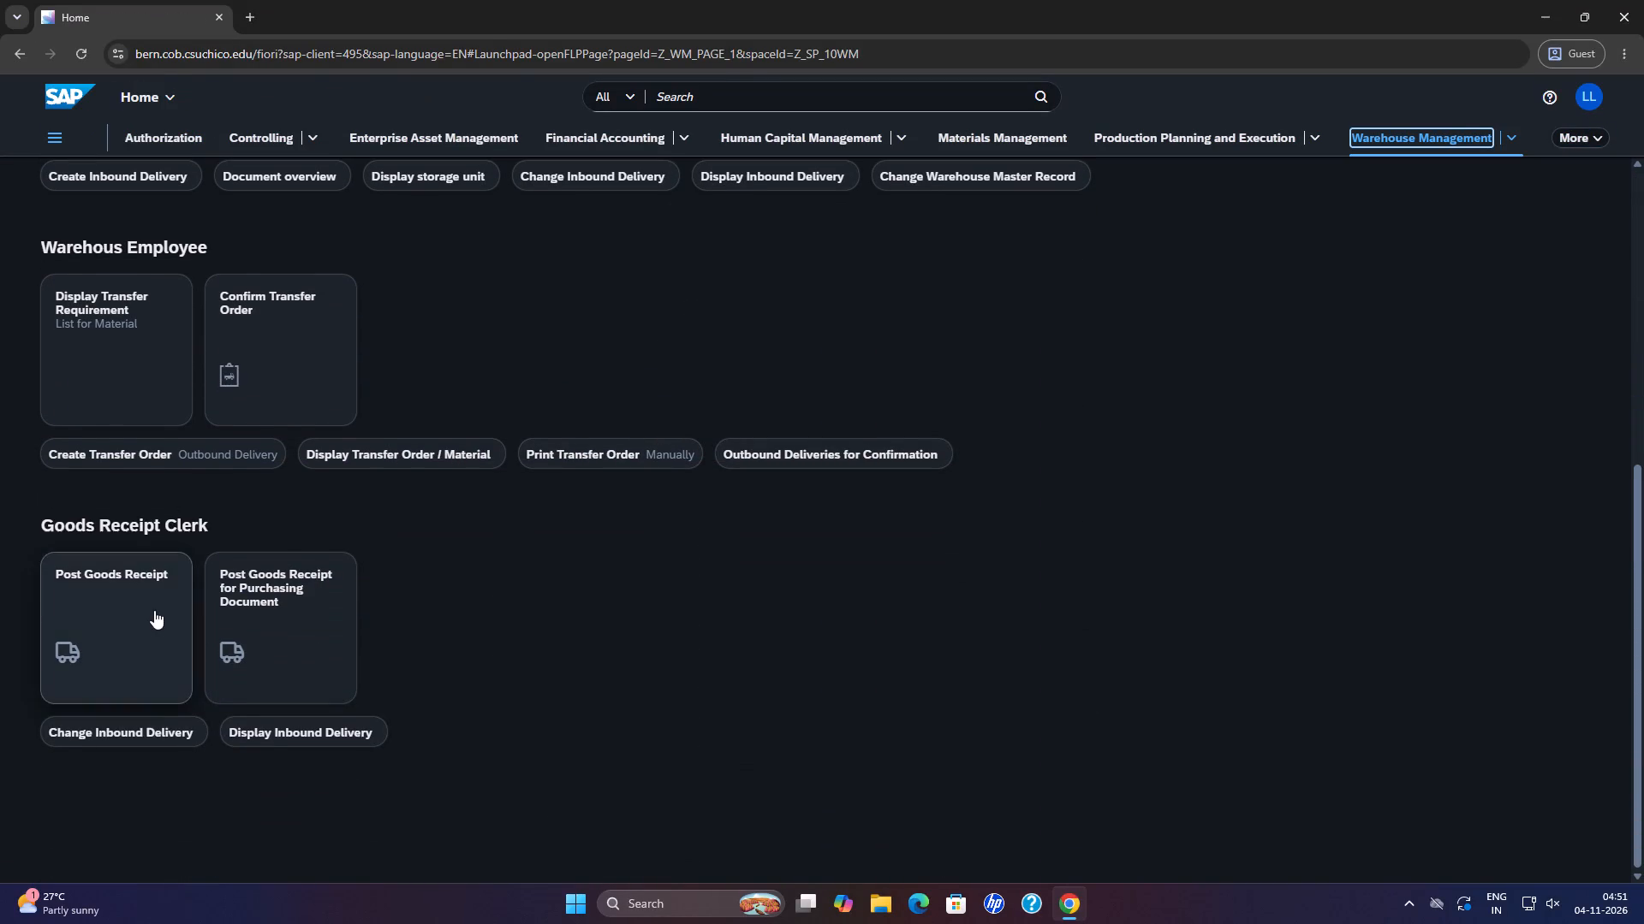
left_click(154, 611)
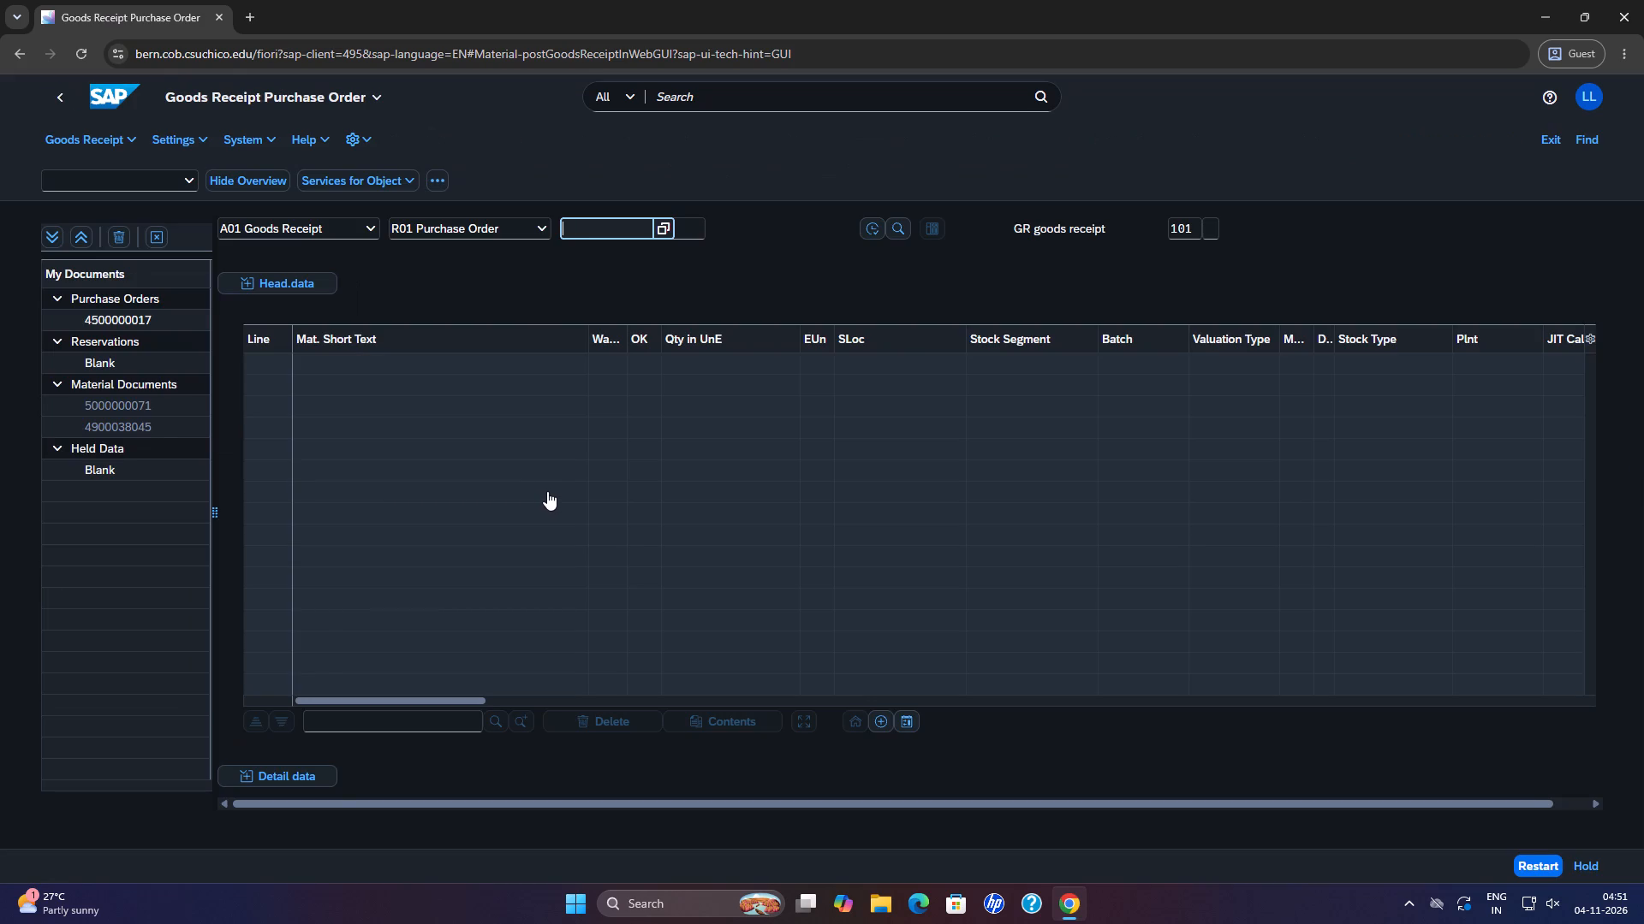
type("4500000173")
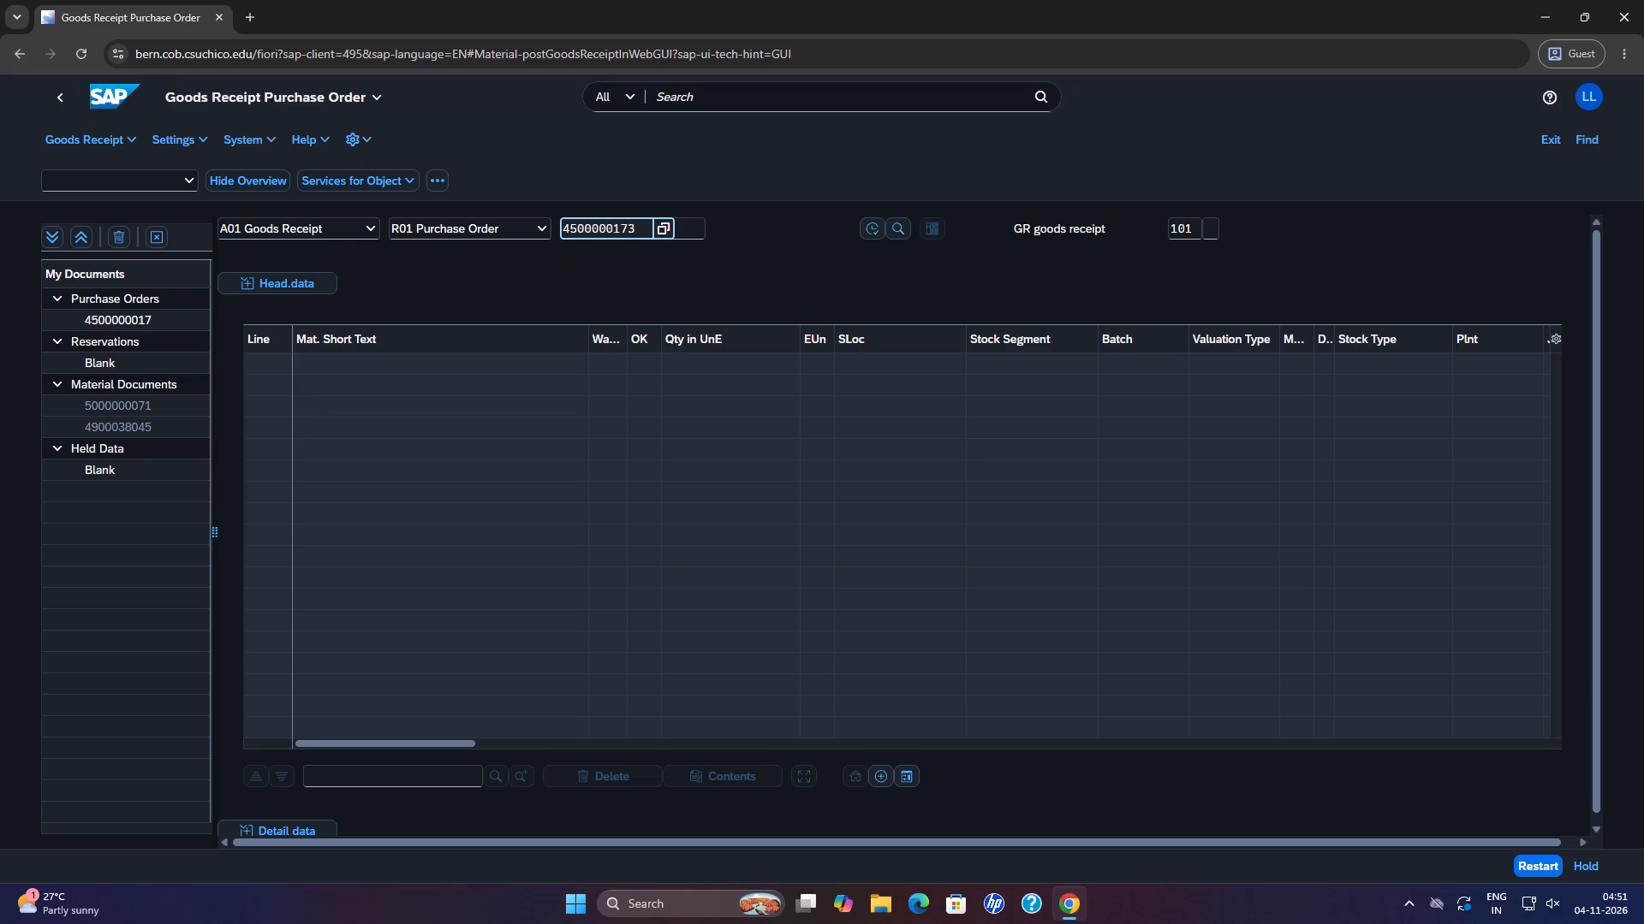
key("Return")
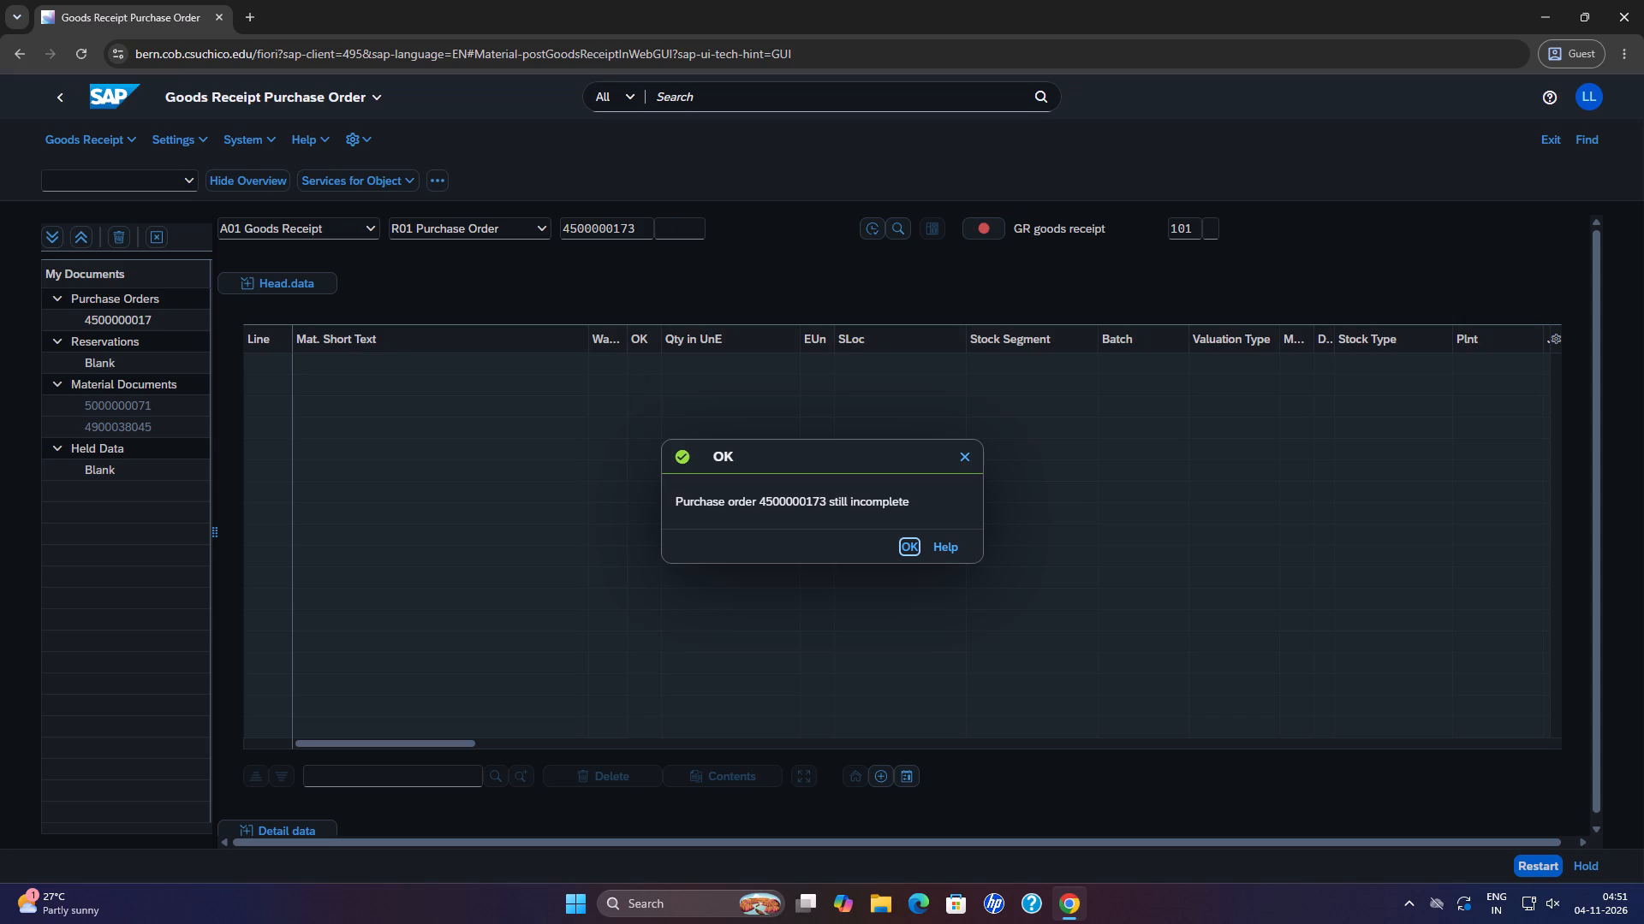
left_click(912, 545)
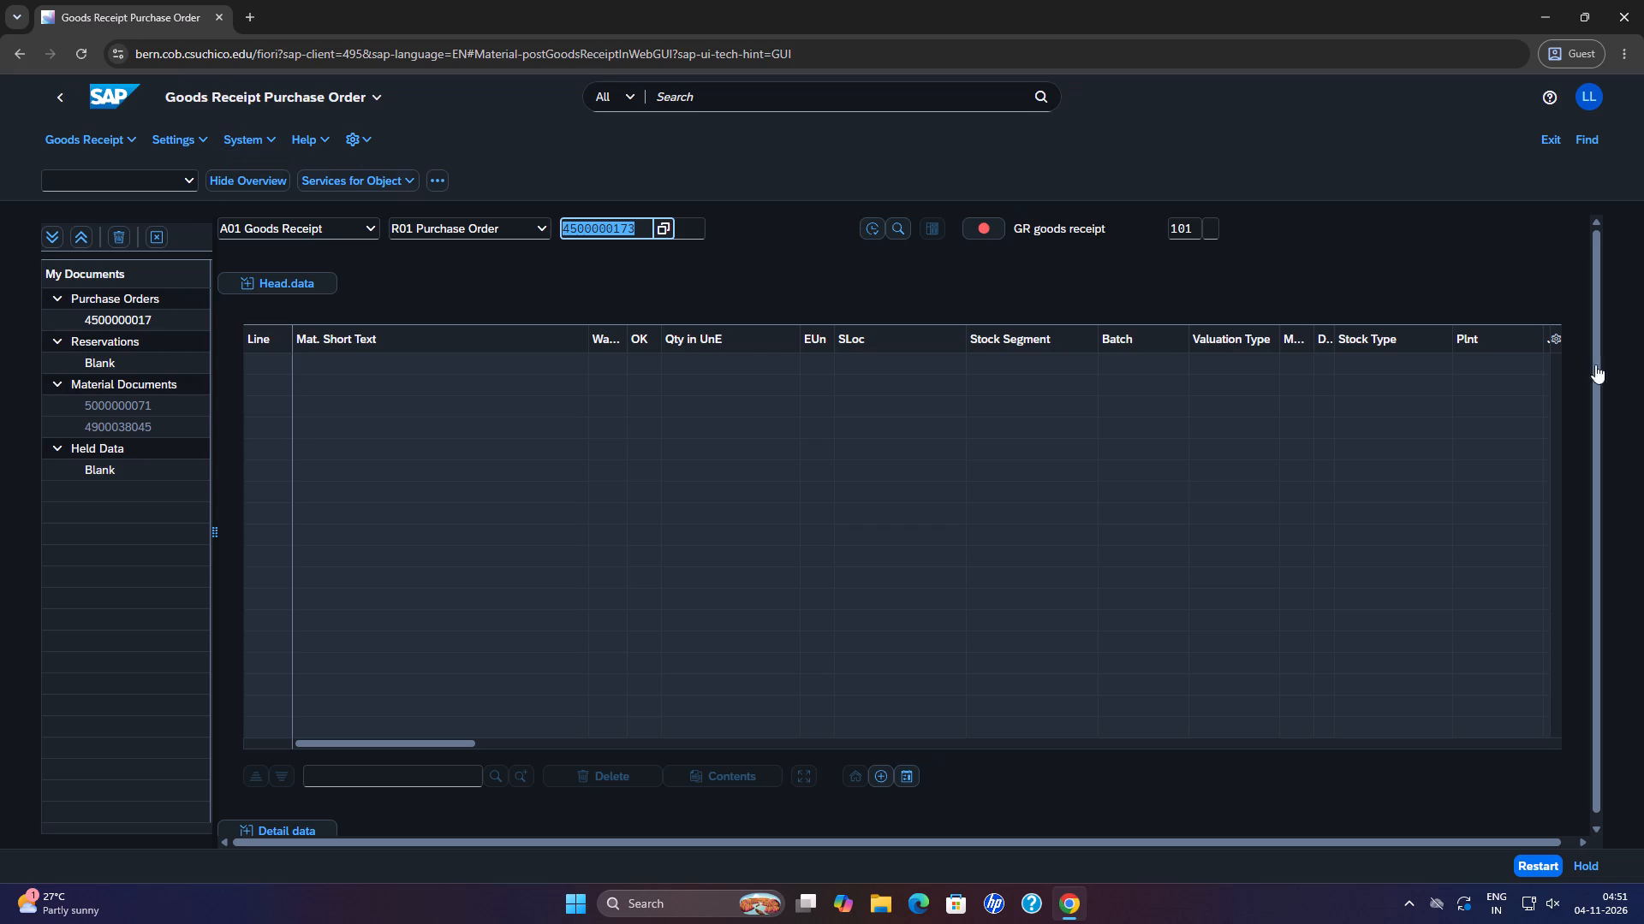
Return to the Warehouse Management space and open Manage Purchase Orders.
left_click(109, 97)
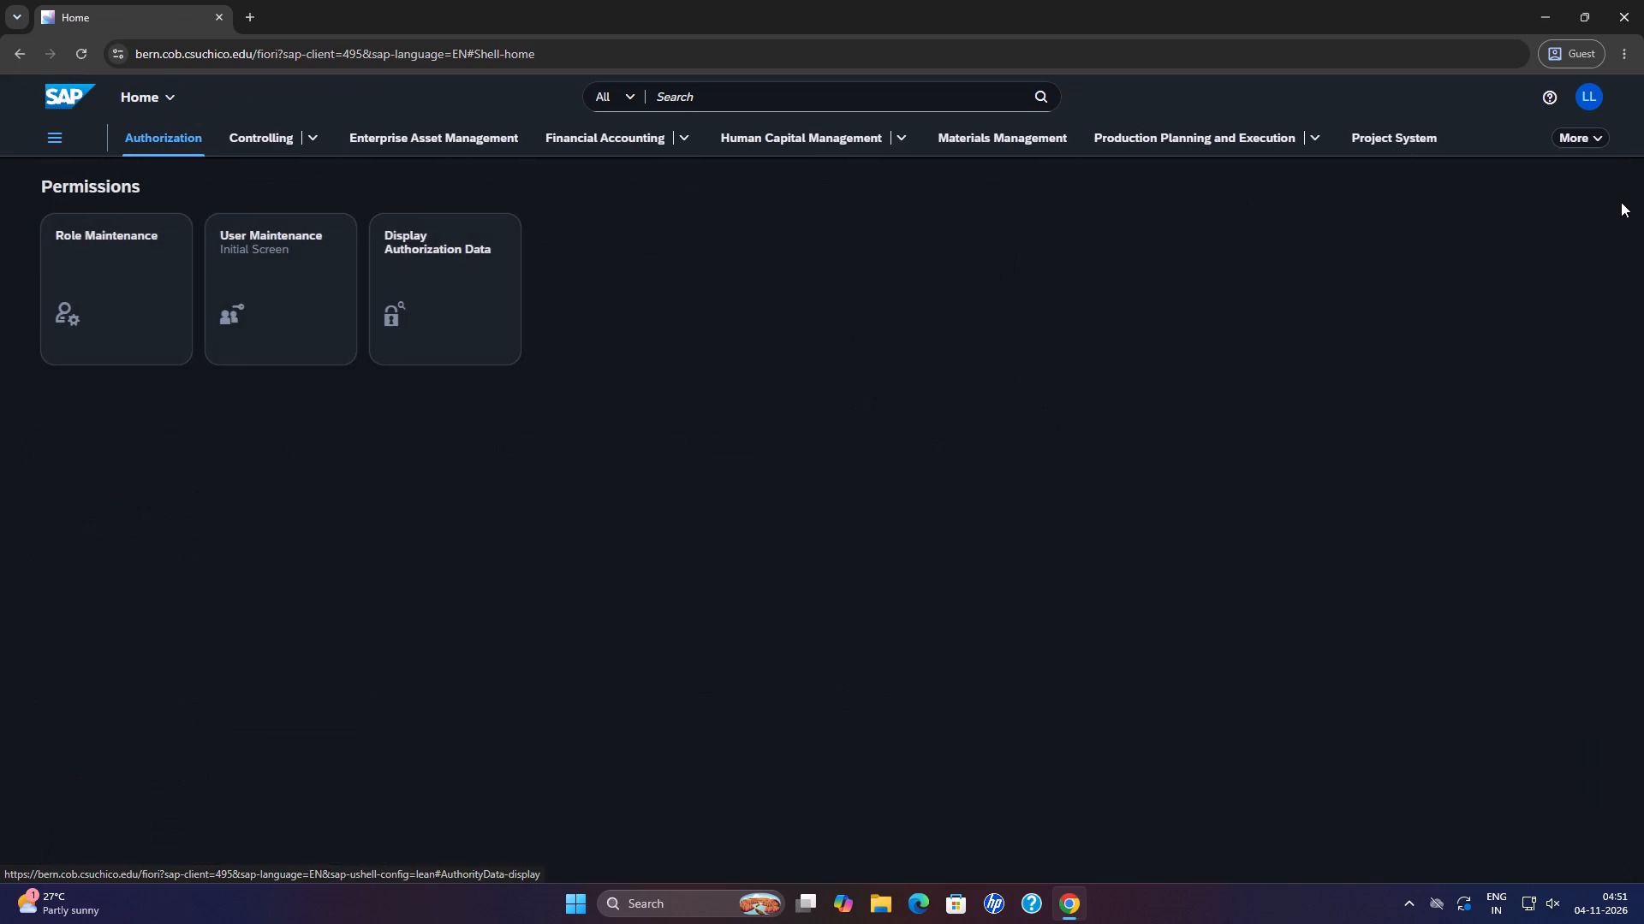
left_click(1587, 133)
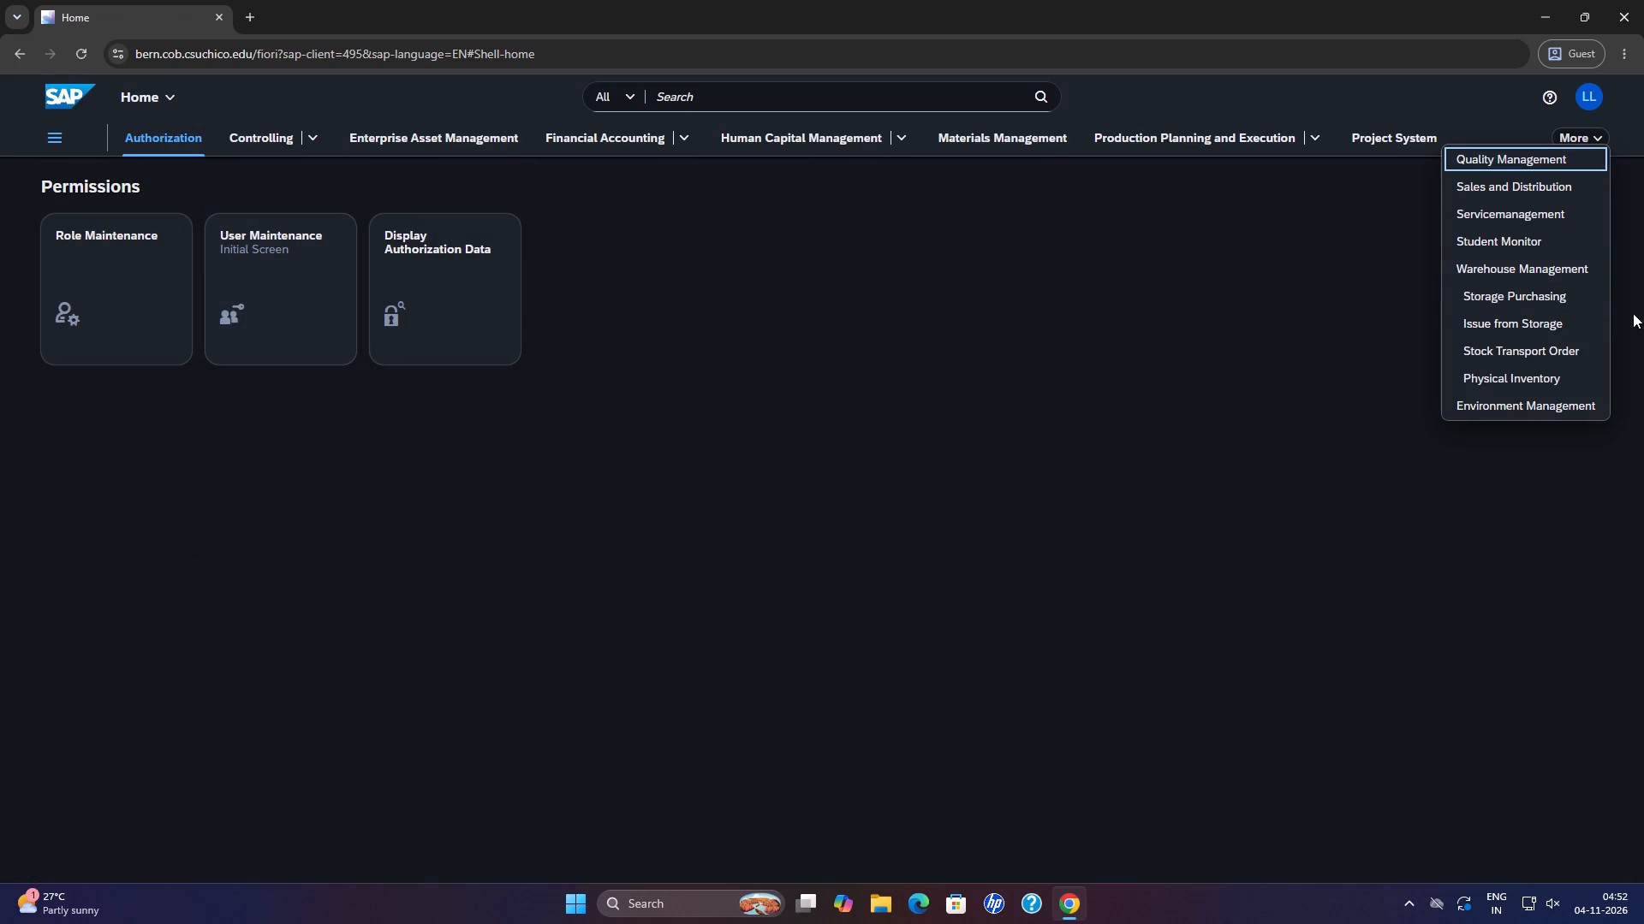
left_click(1579, 271)
scroll(647, 411, "up", 2)
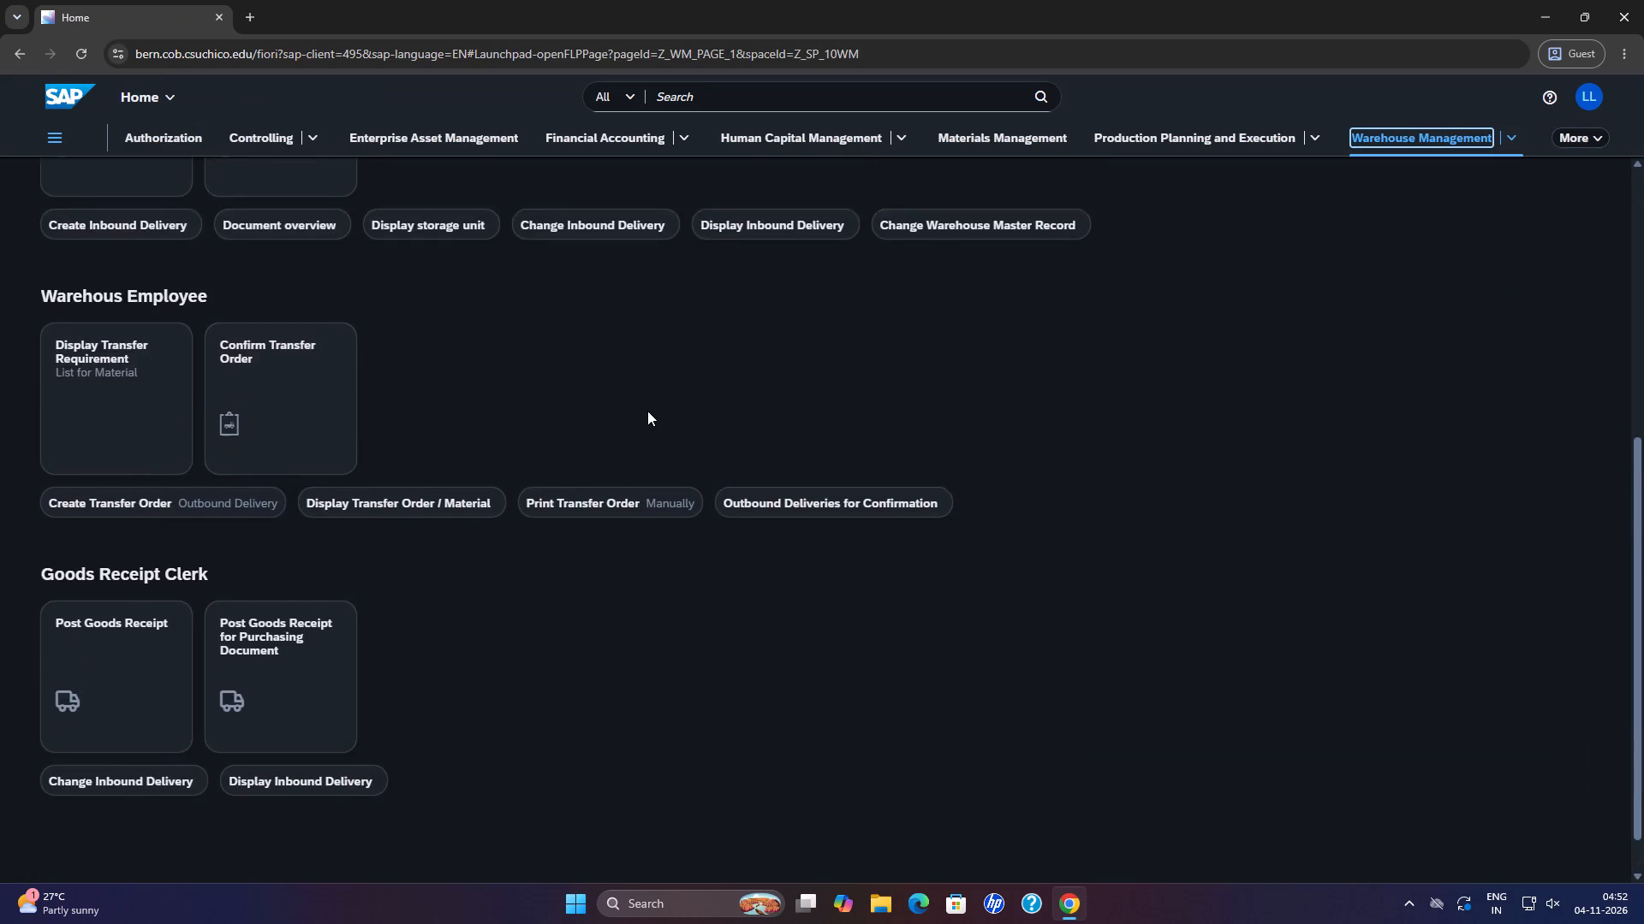
scroll(647, 411, "up", 9)
left_click(318, 305)
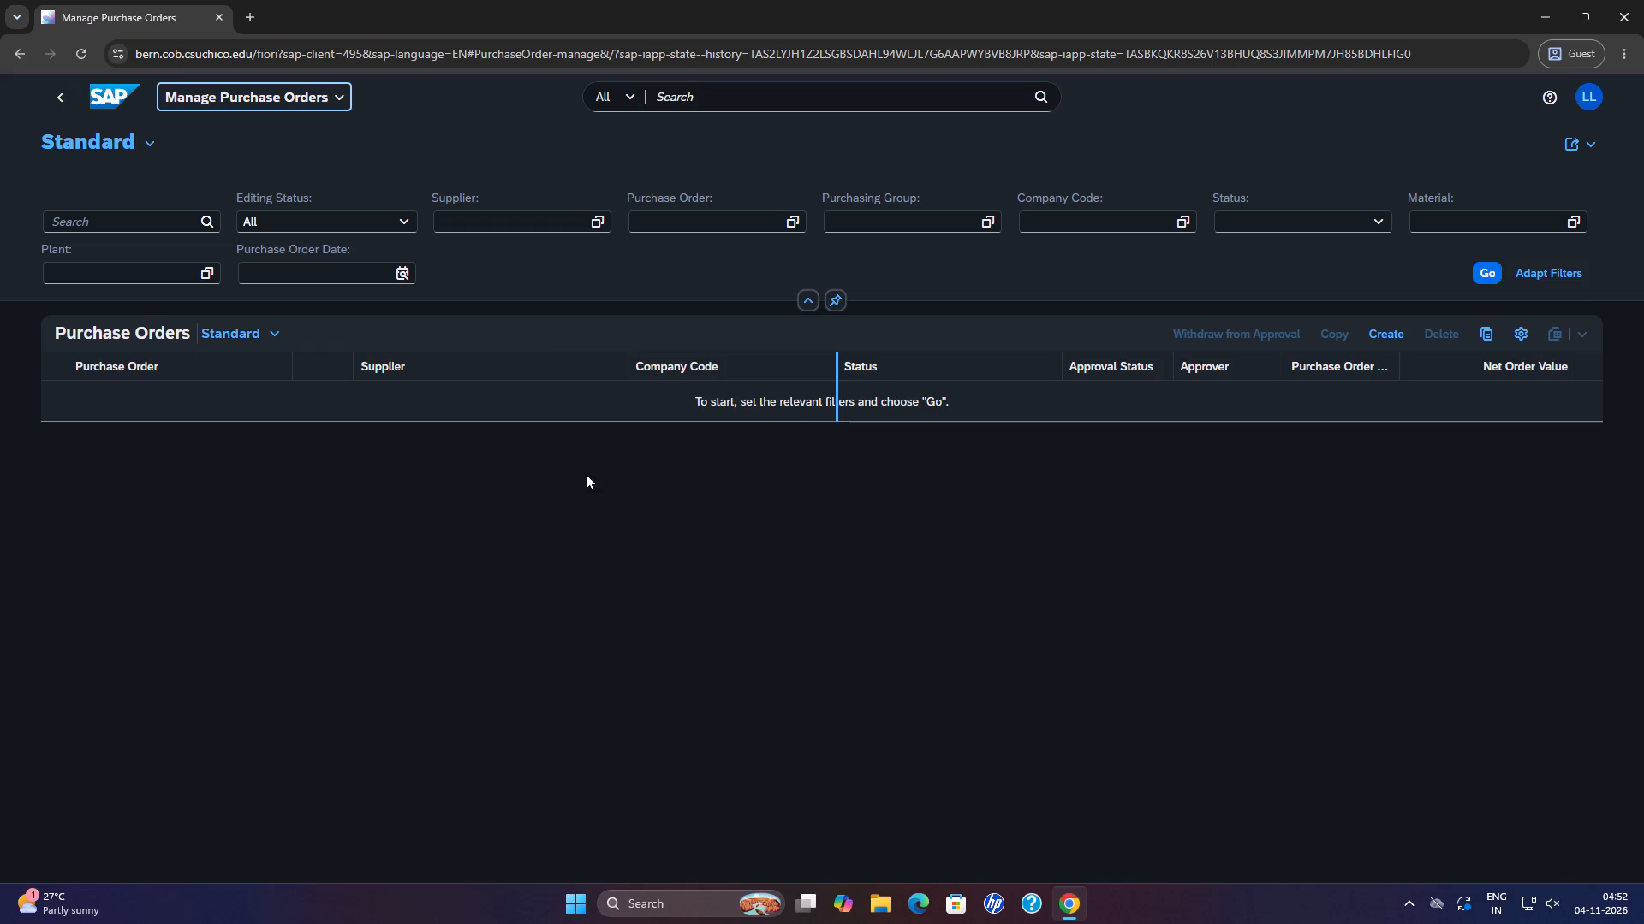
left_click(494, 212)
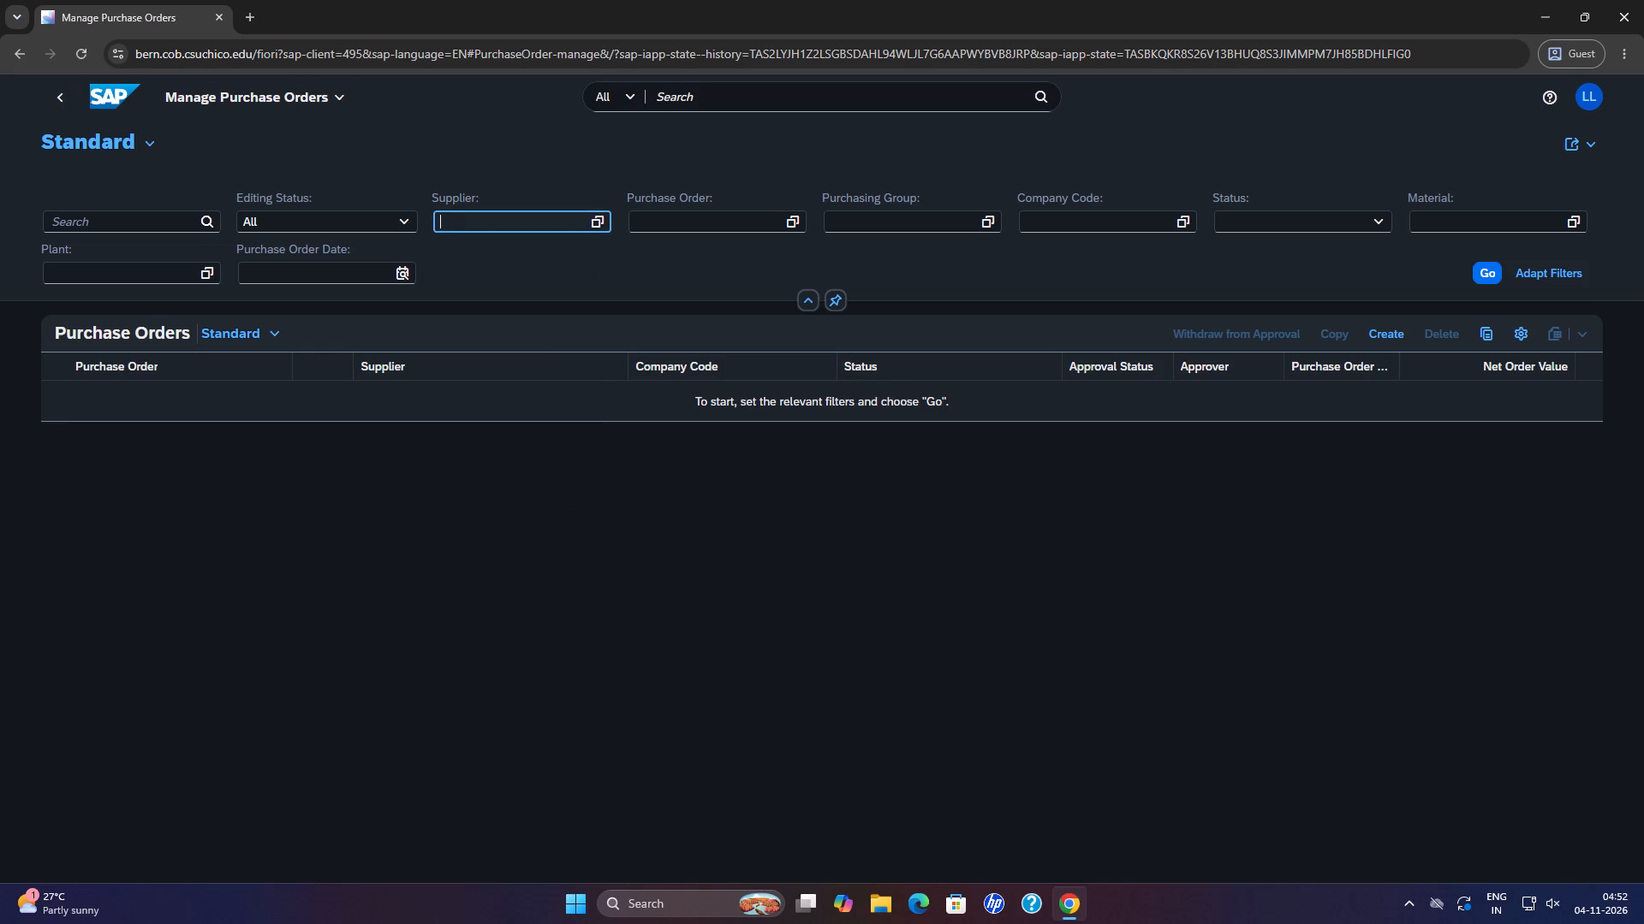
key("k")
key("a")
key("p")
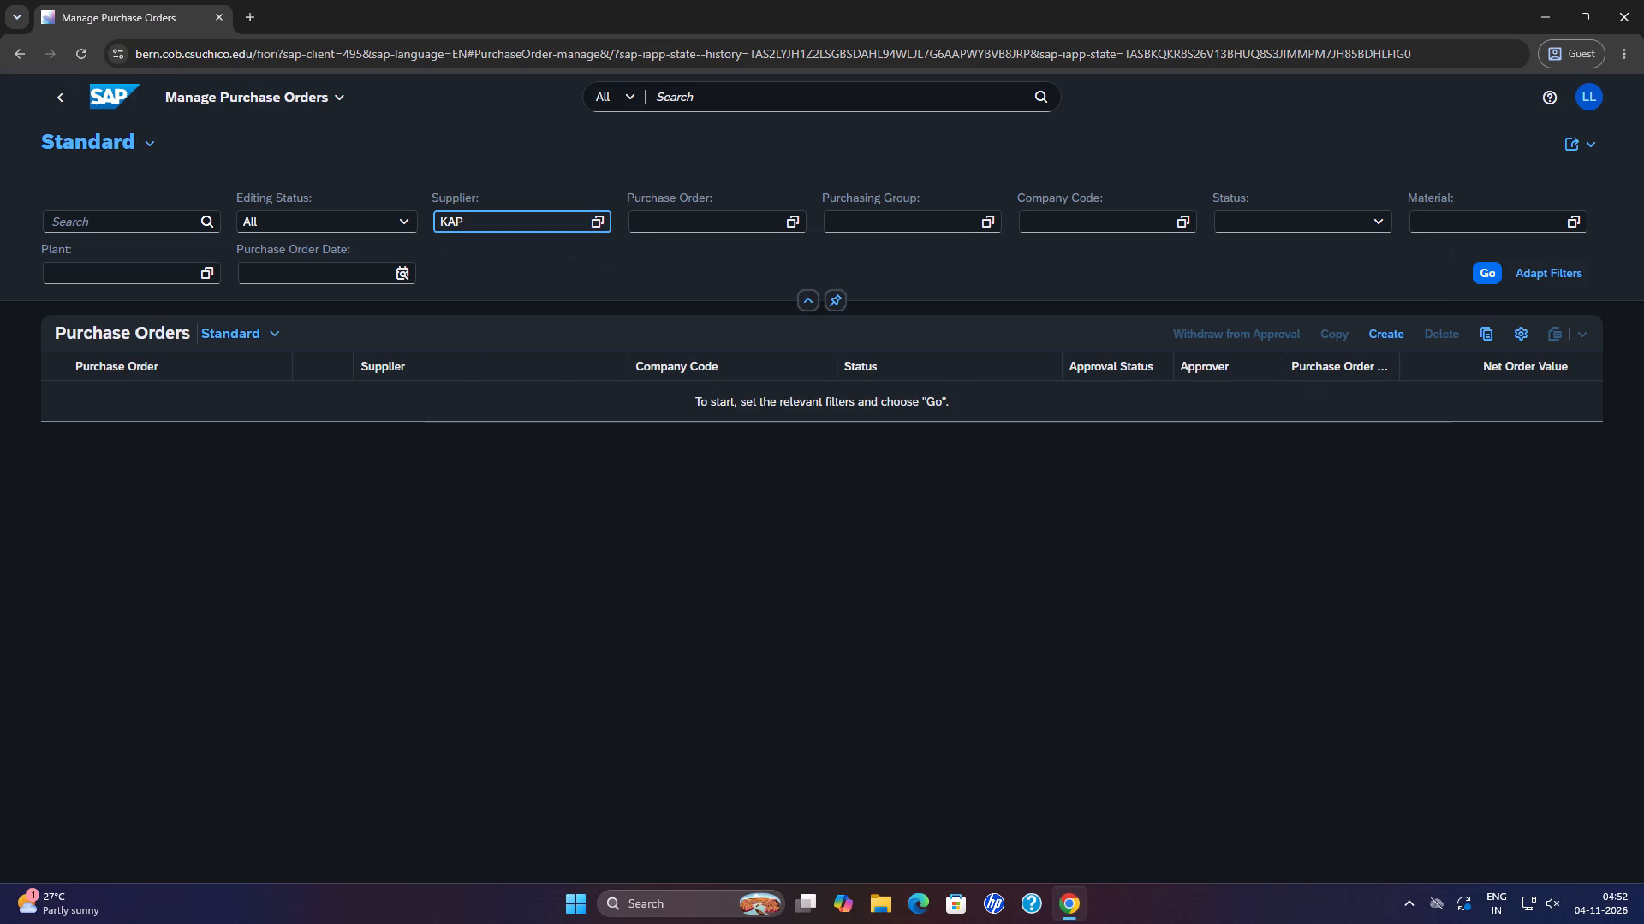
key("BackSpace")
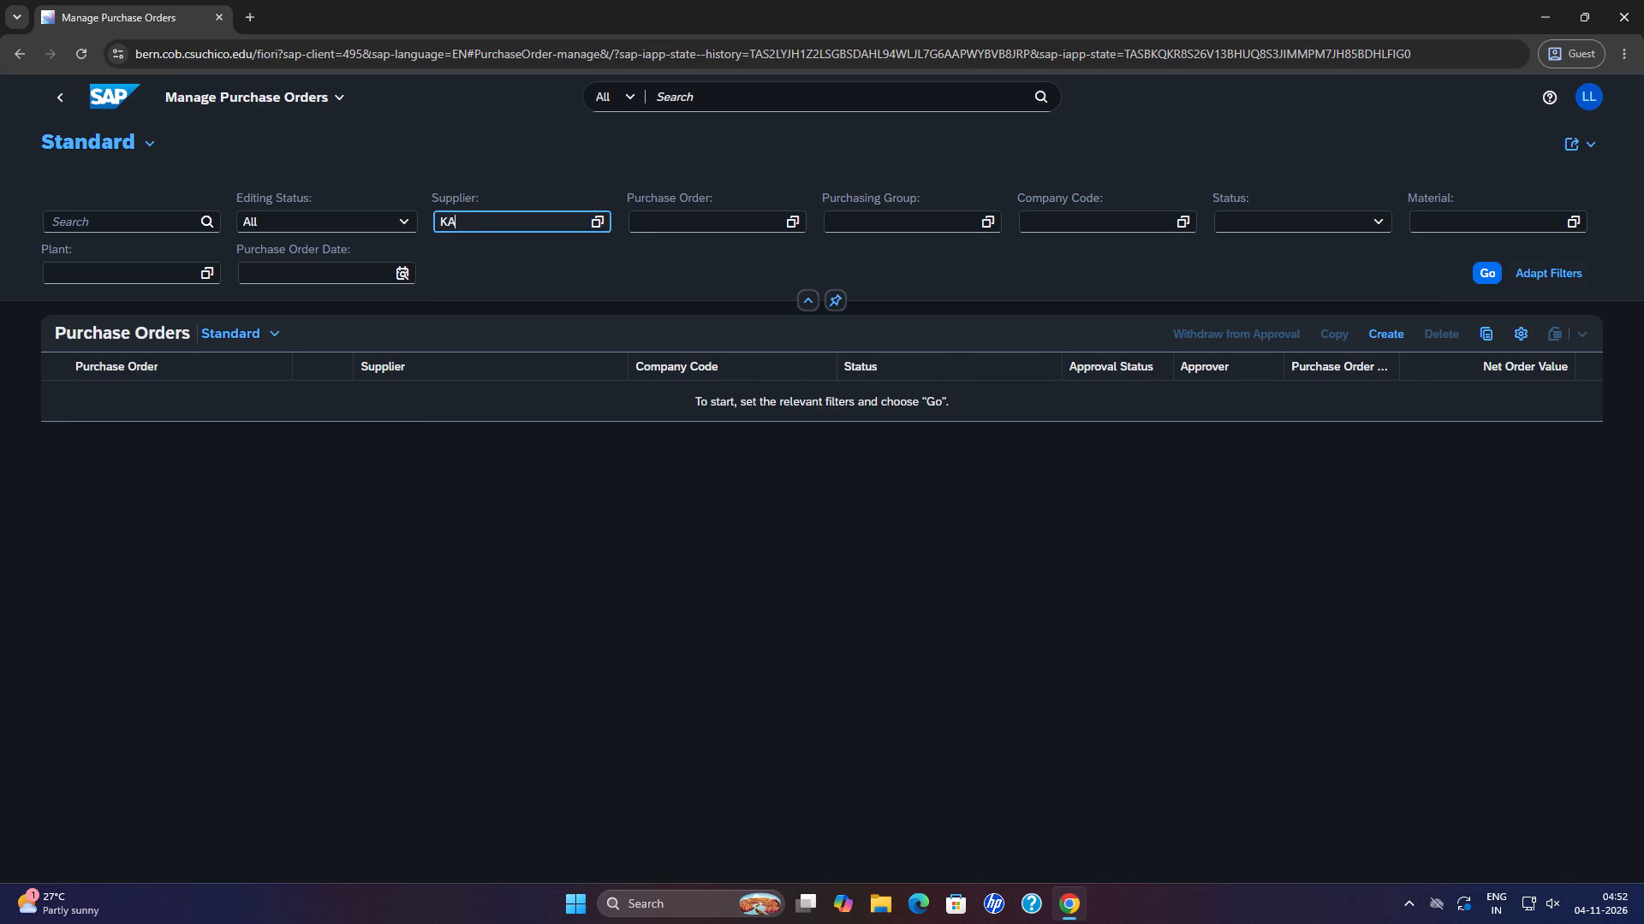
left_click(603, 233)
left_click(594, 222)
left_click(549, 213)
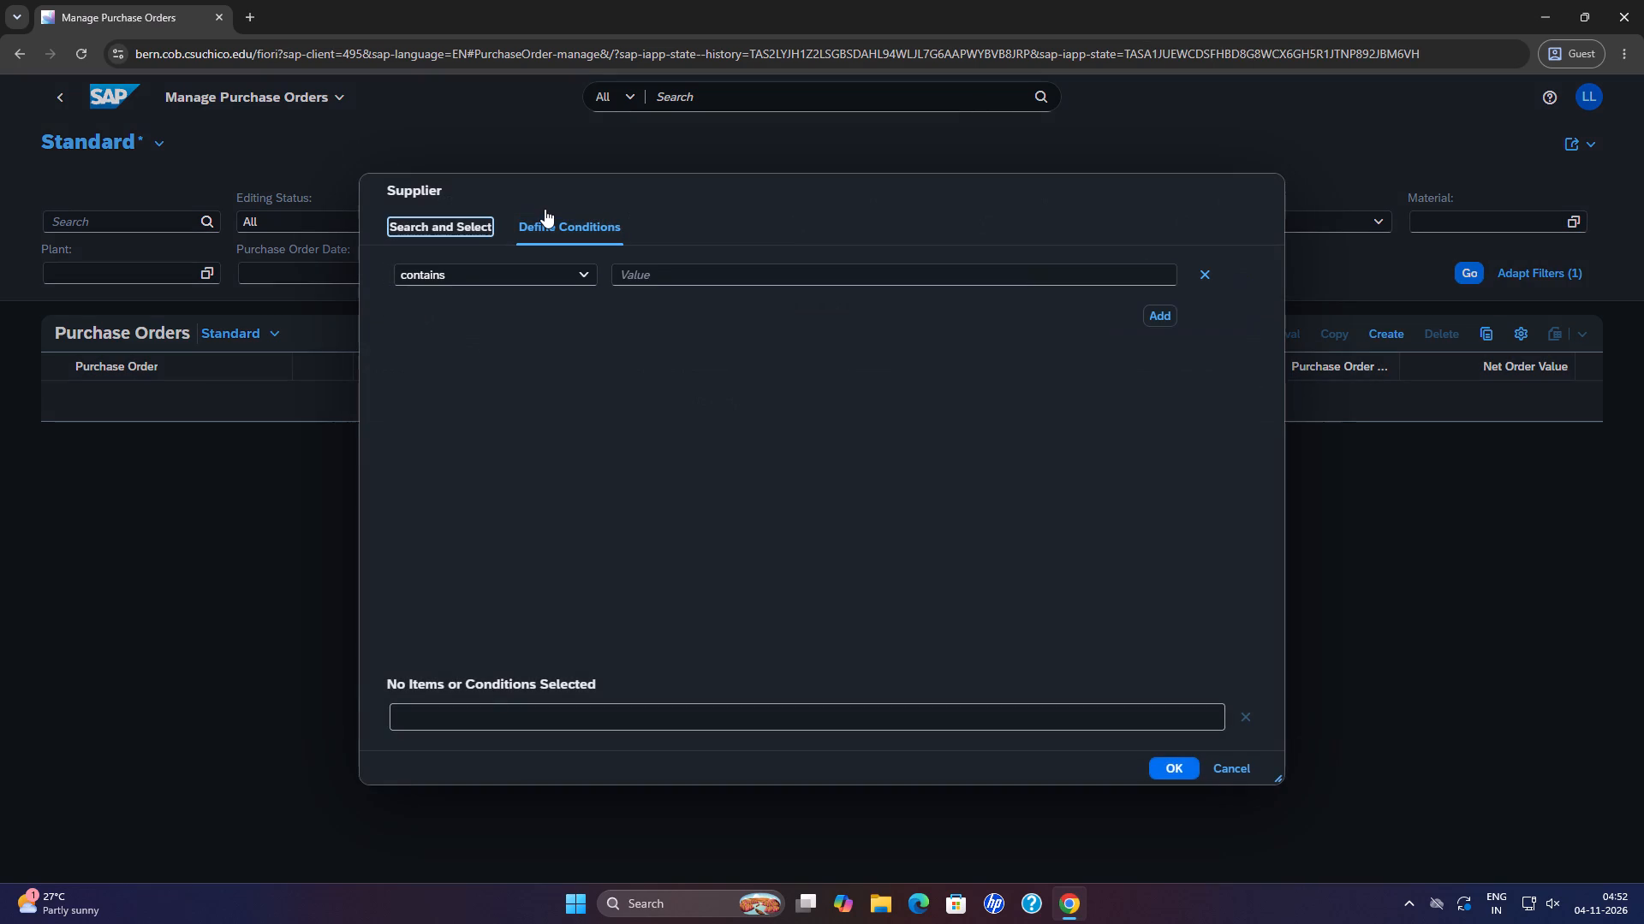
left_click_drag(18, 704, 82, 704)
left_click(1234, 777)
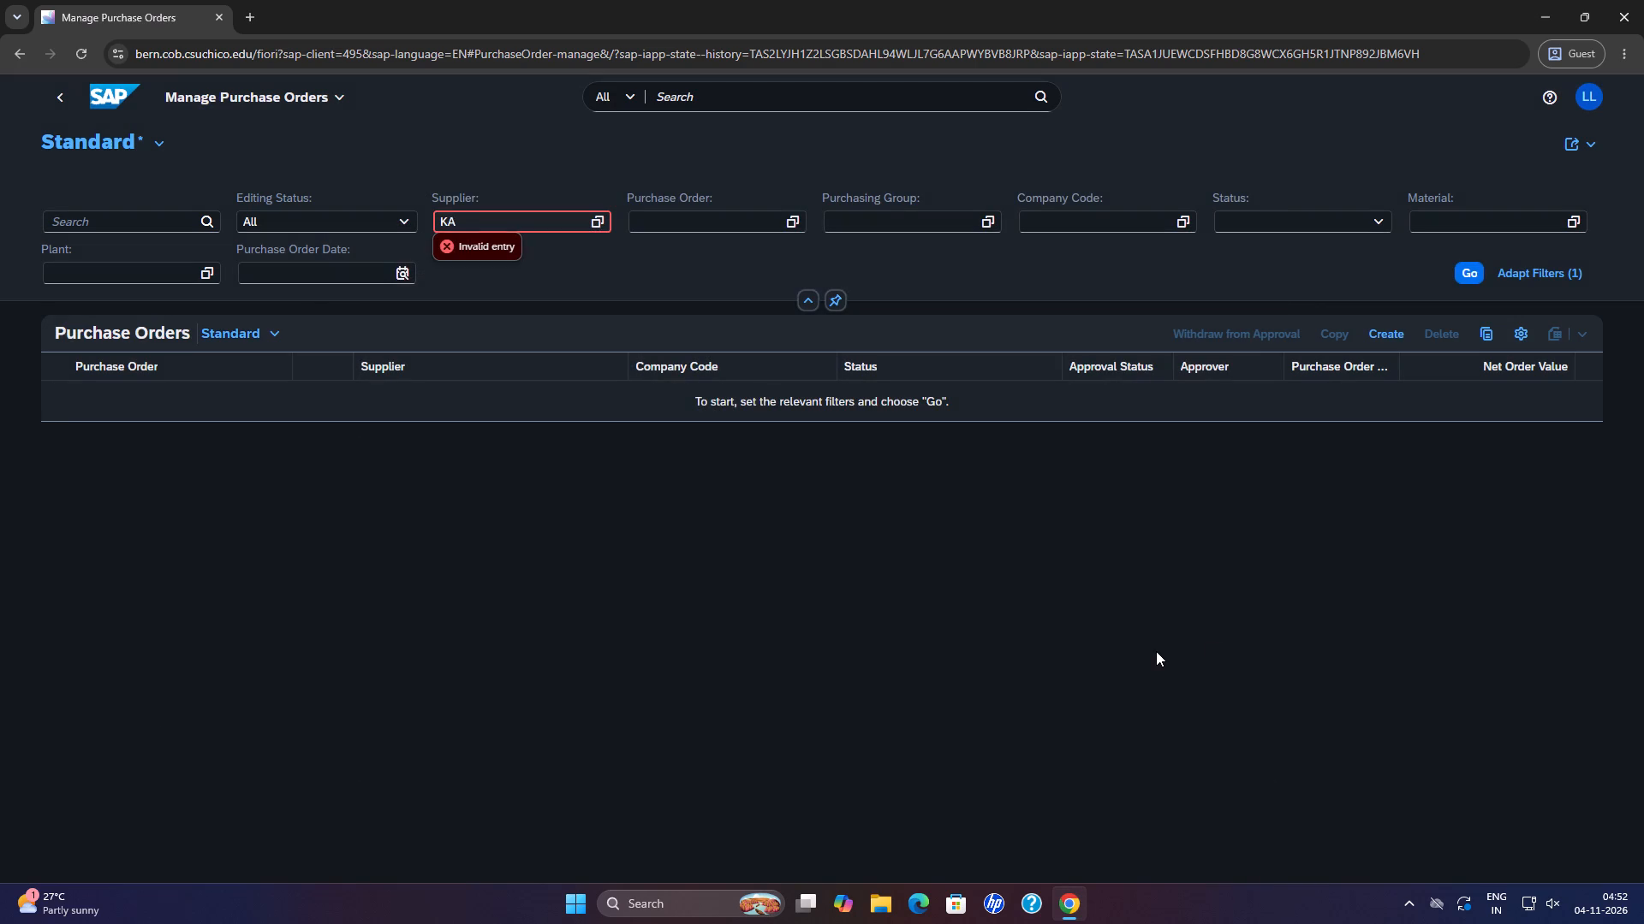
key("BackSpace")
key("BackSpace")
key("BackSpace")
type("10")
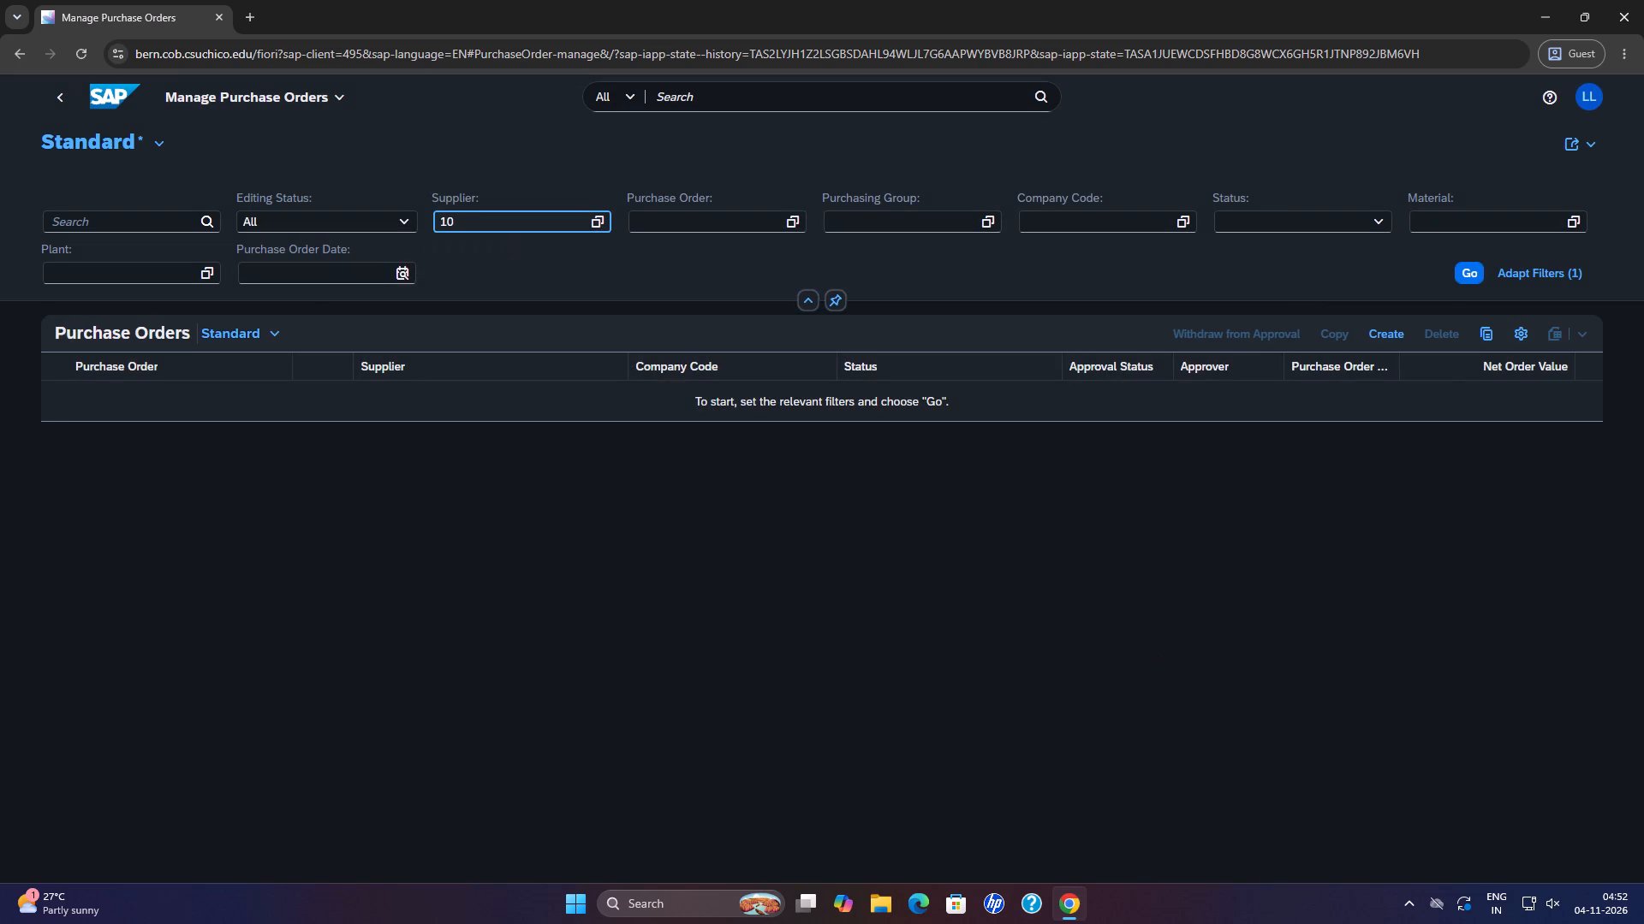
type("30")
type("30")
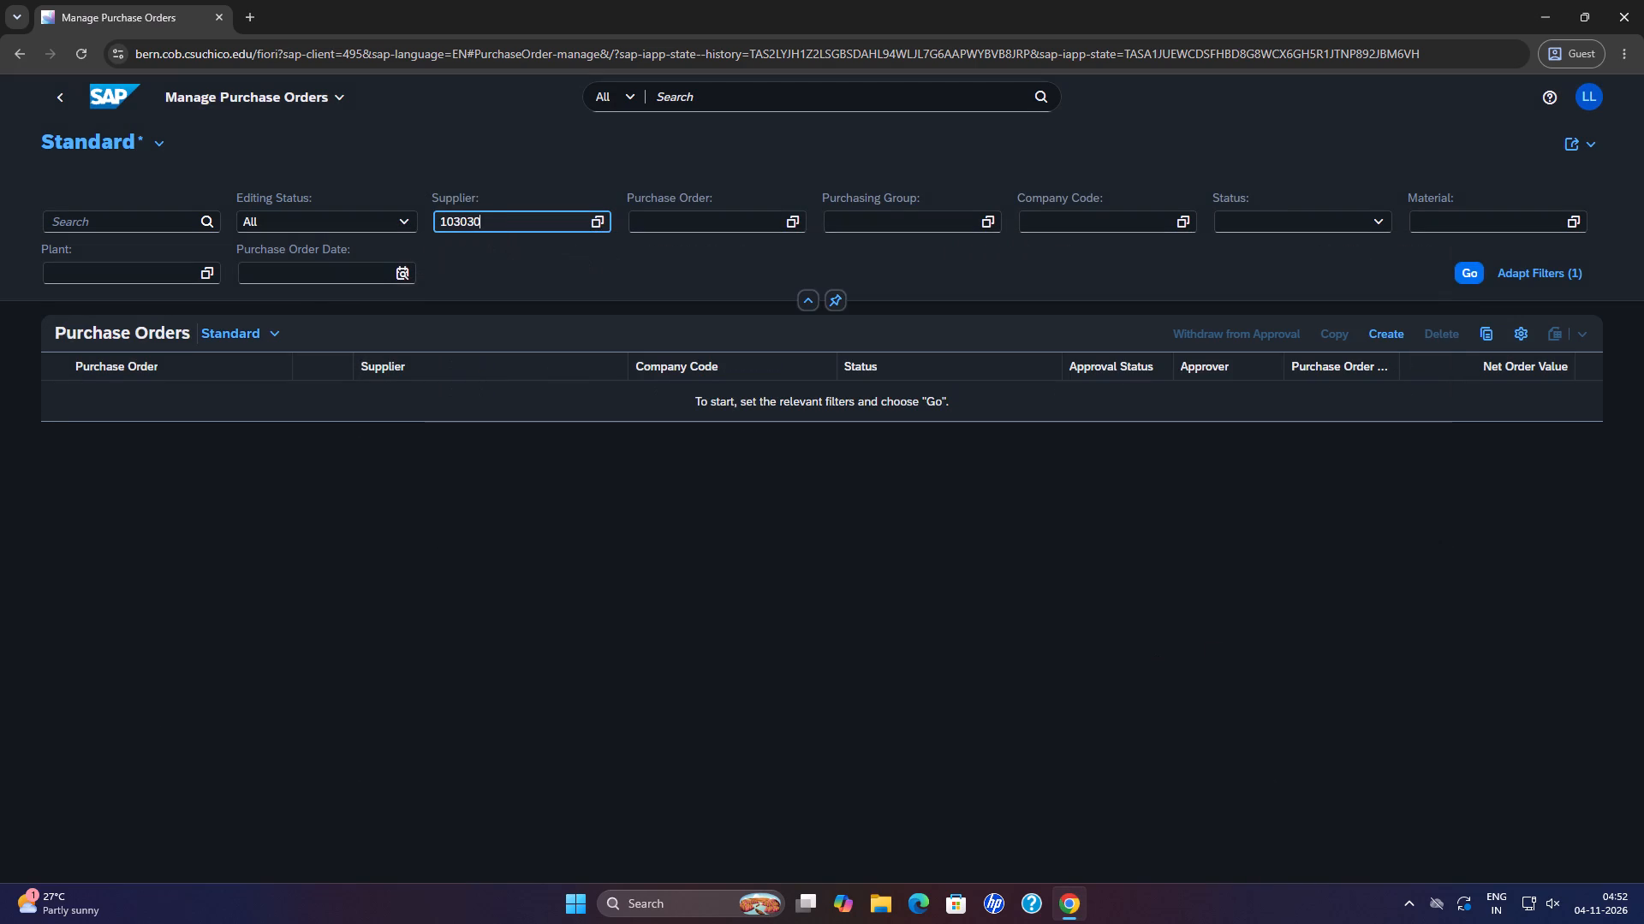
left_click(660, 284)
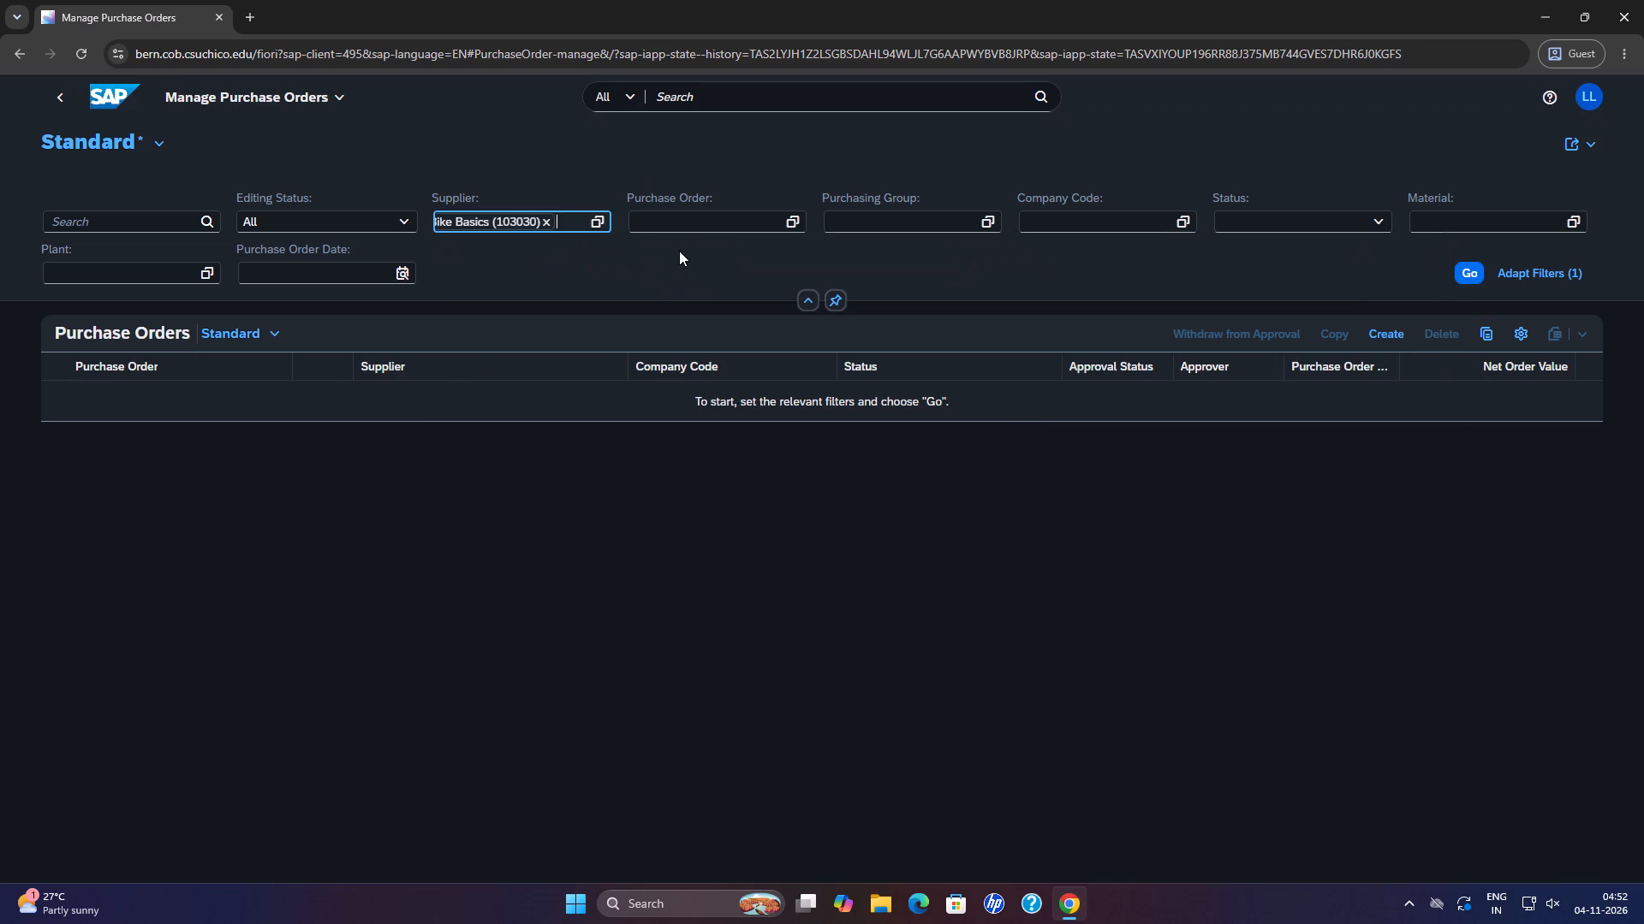
left_click(686, 221)
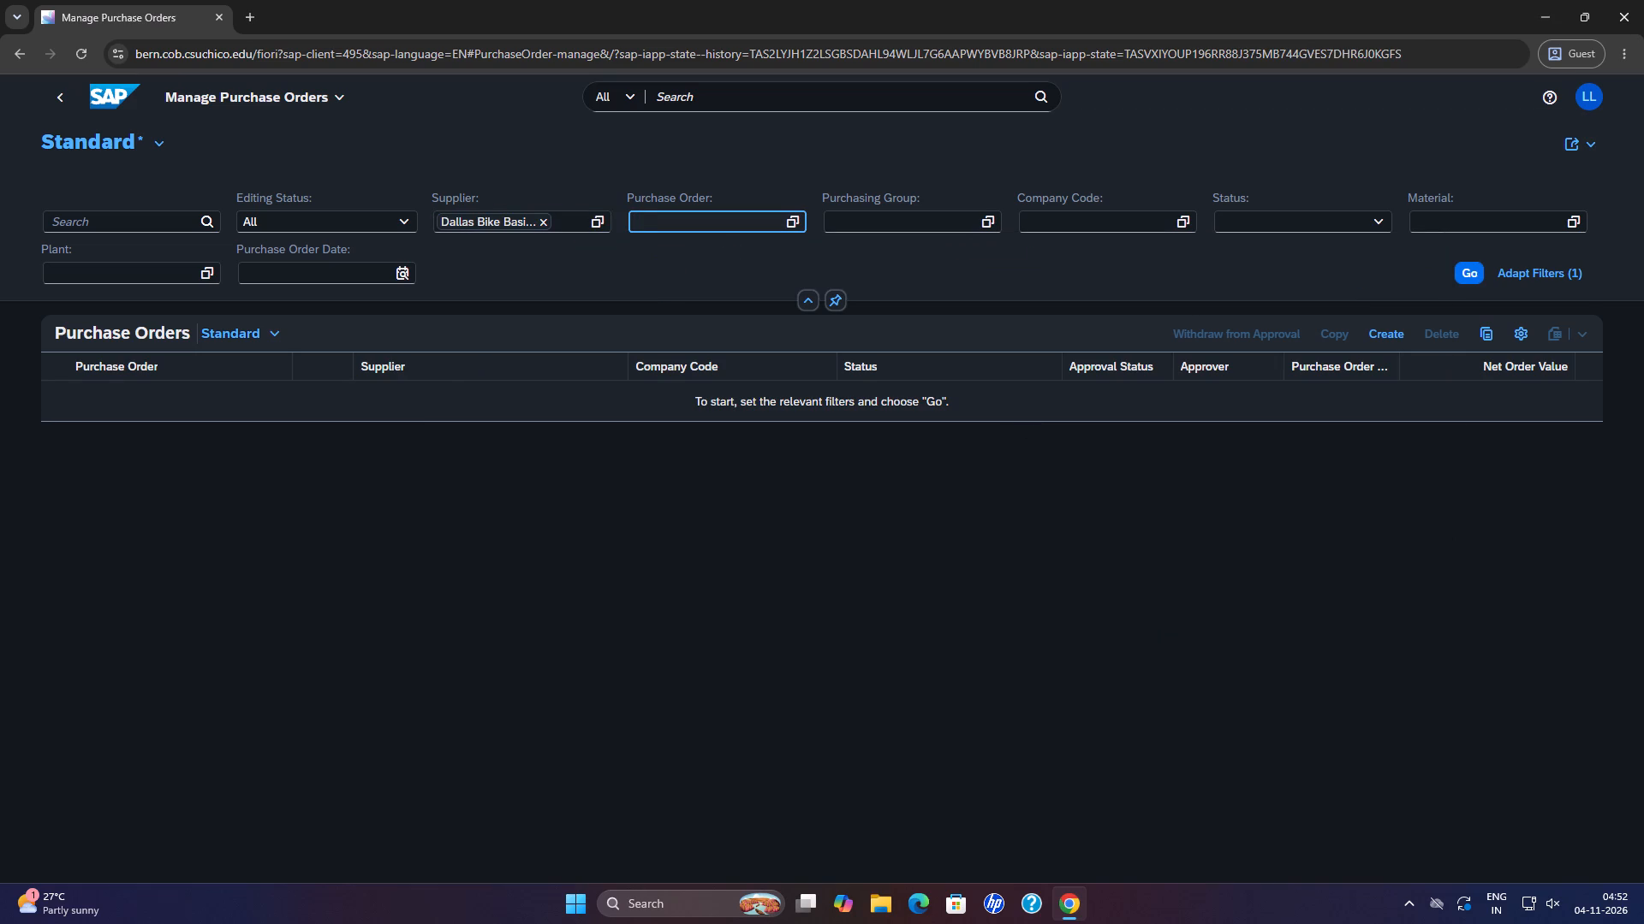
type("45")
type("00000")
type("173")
left_click(1383, 217)
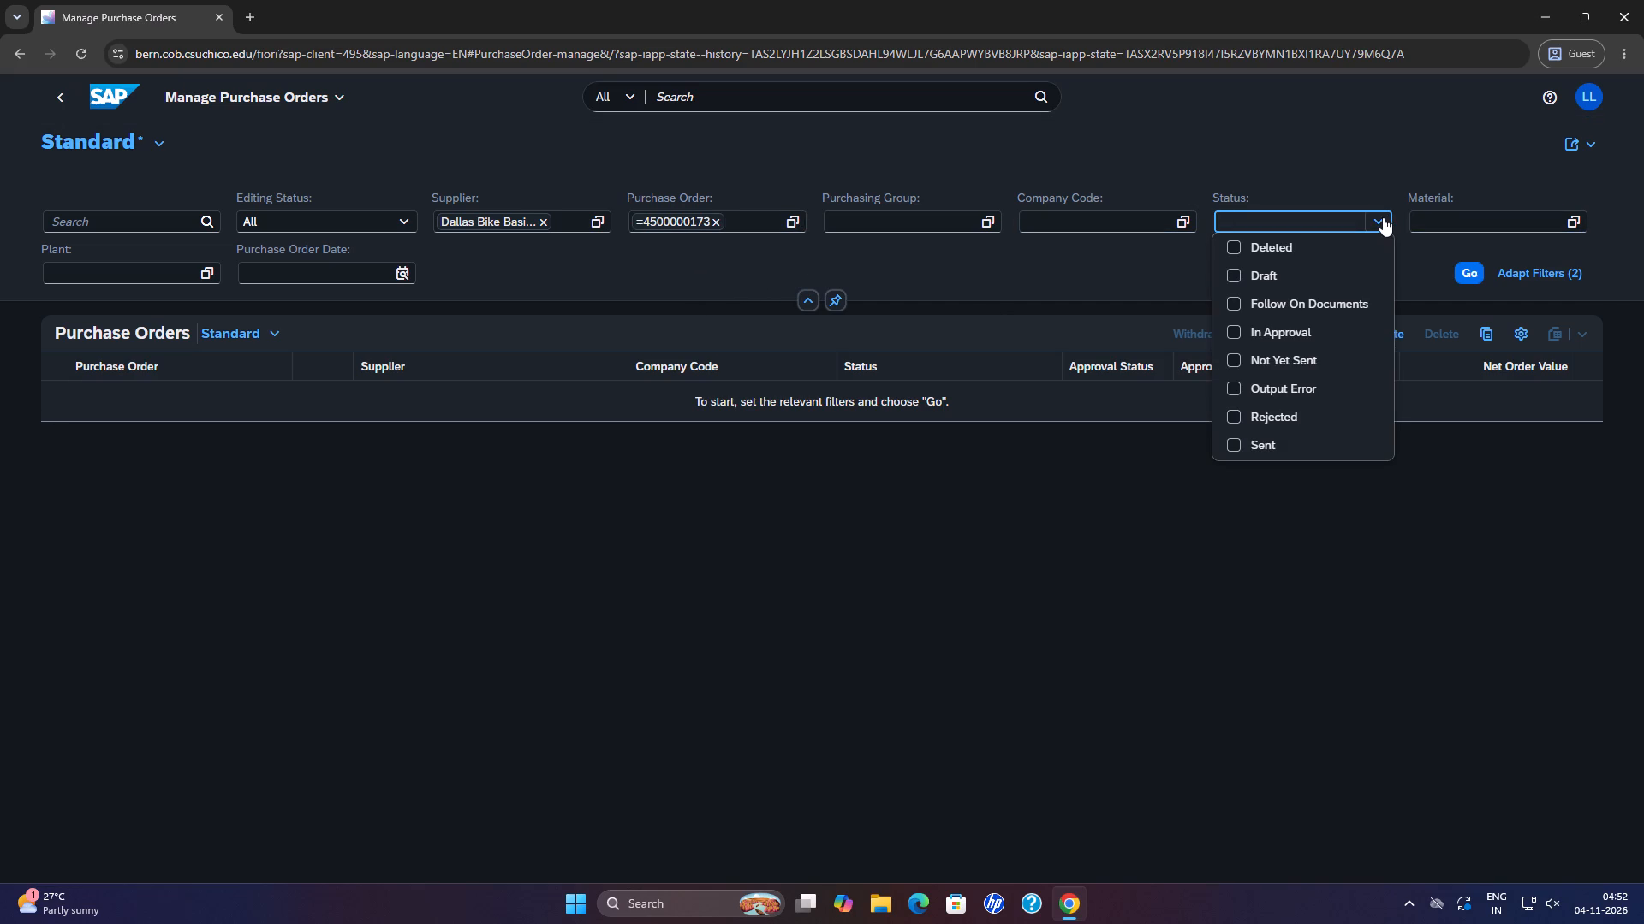
left_click(1242, 534)
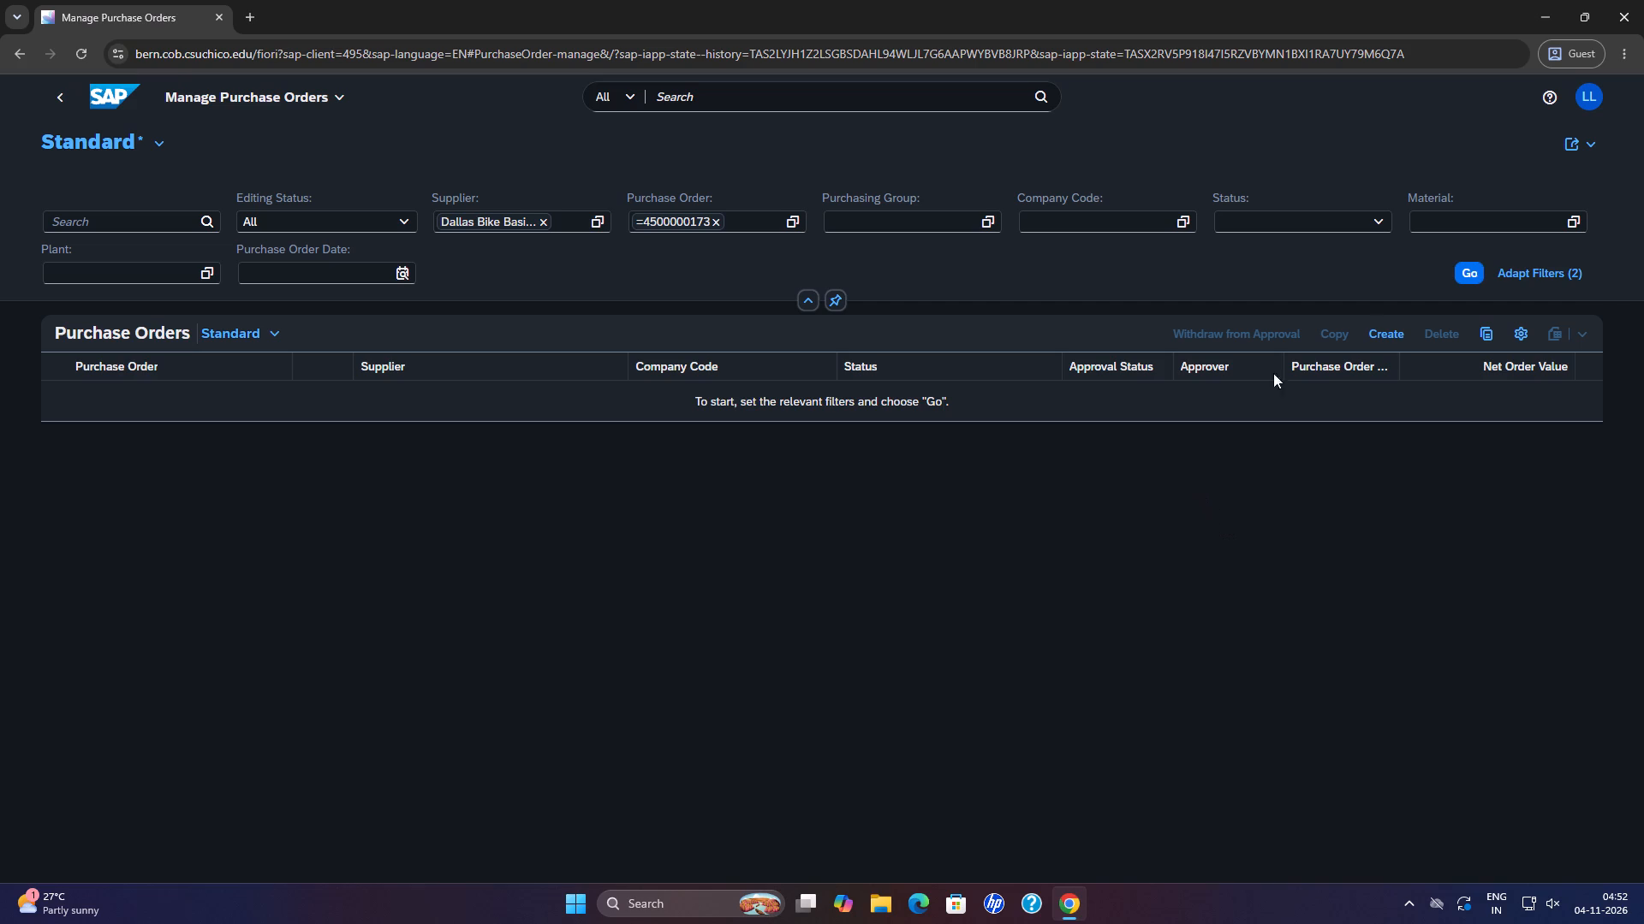
left_click(1474, 271)
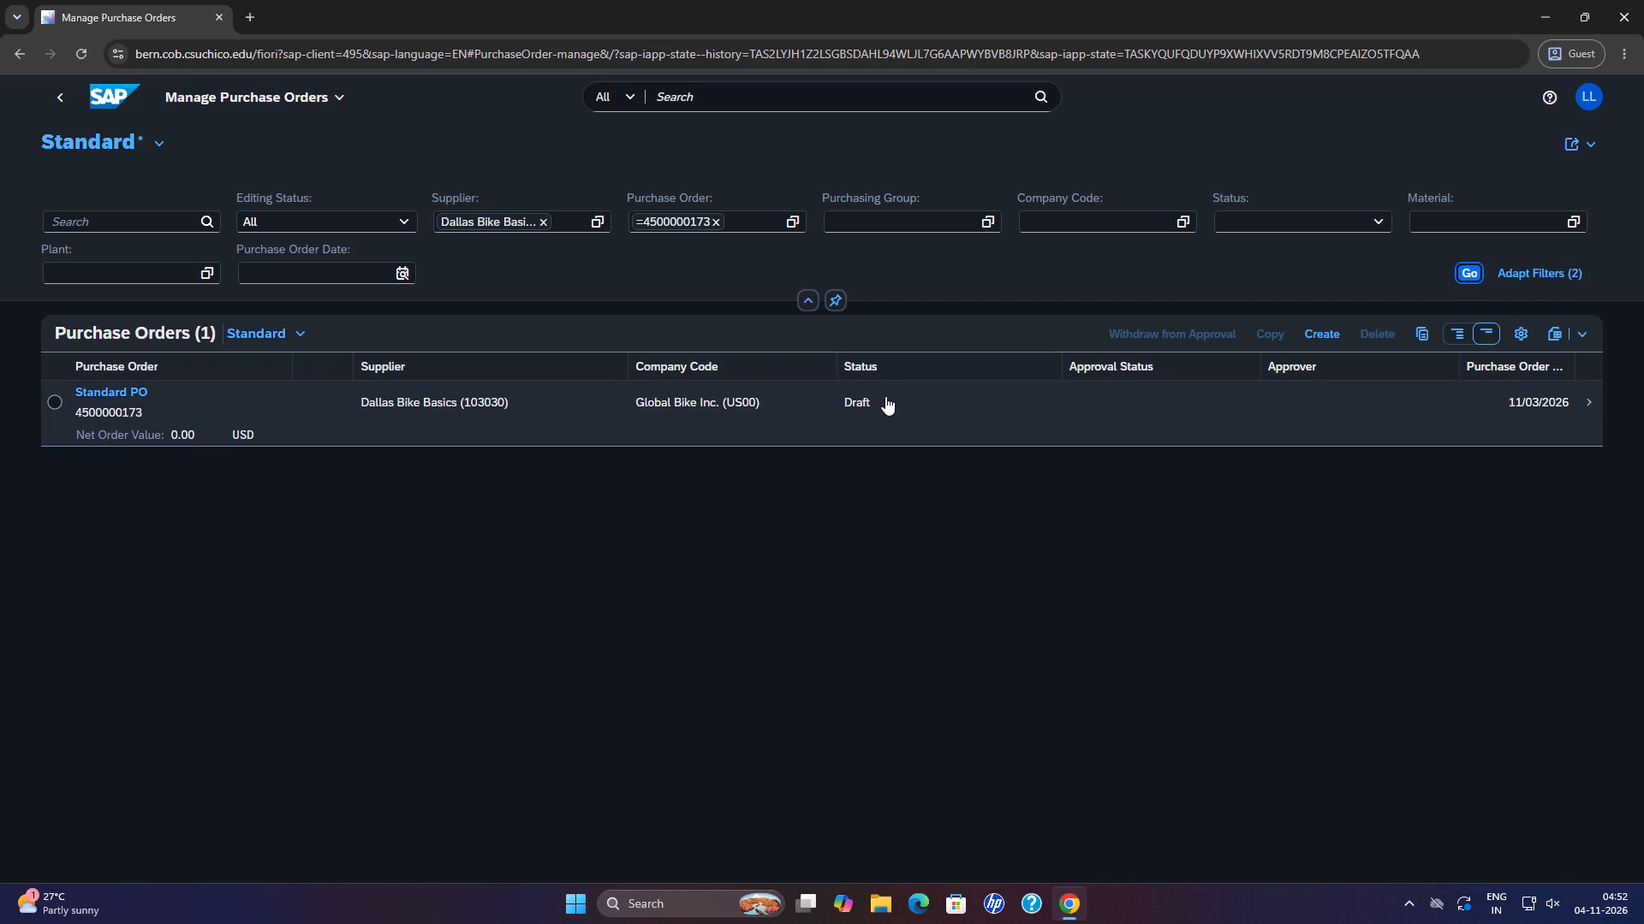
left_click(63, 387)
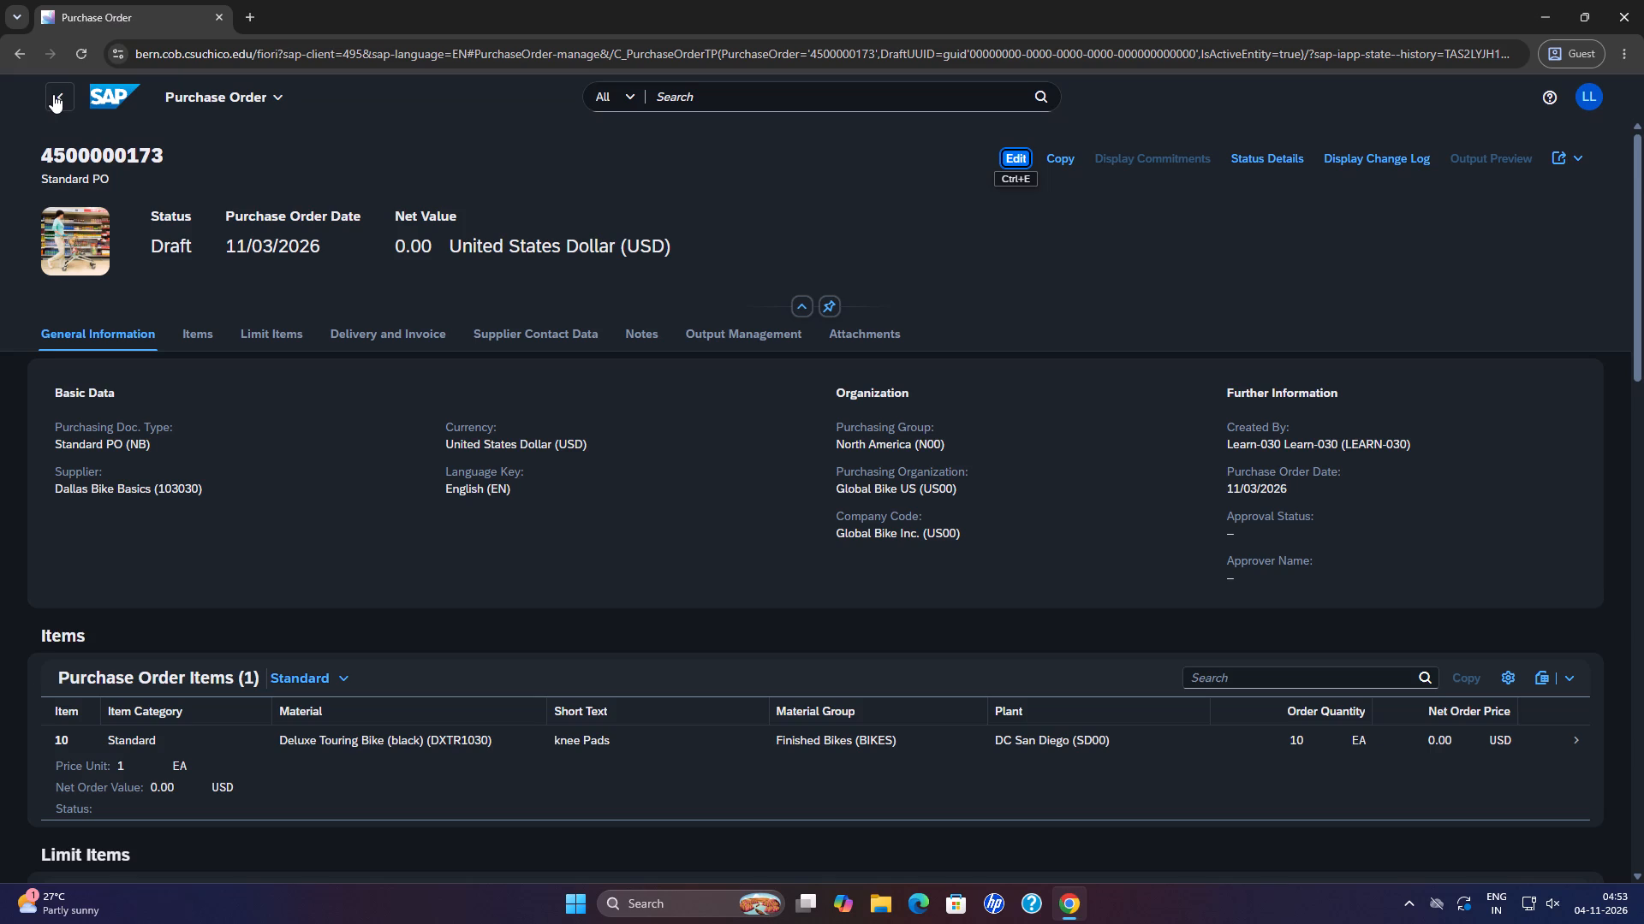
Leave the purchase order details and open Create Purchase Order from the Warehouse Management space.
left_click(91, 103)
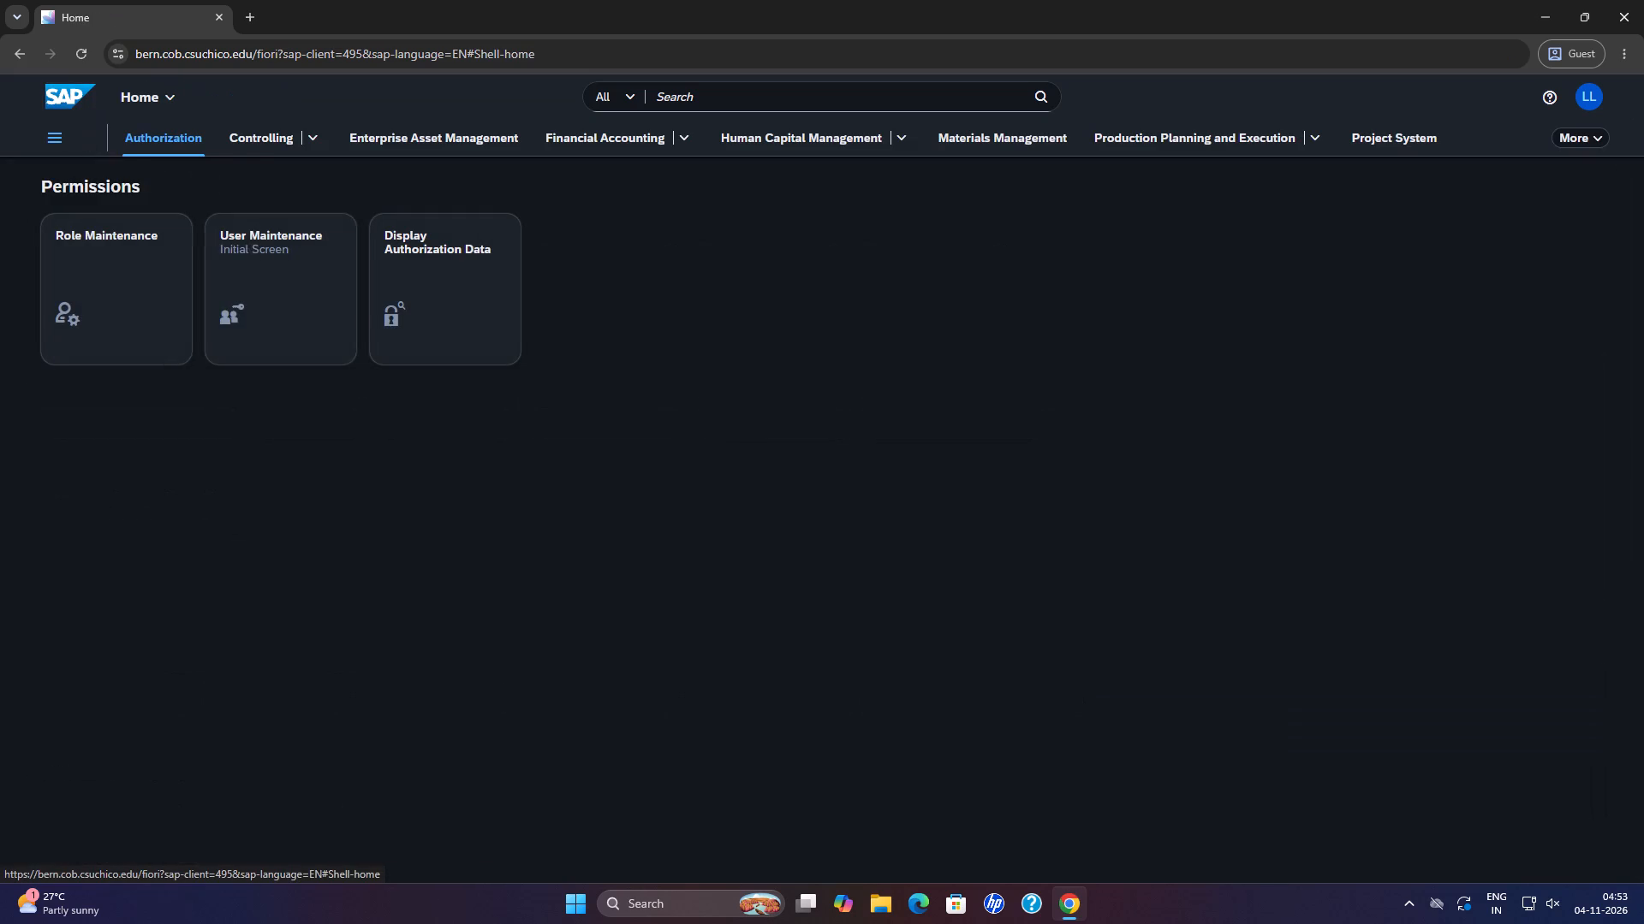
left_click(1588, 133)
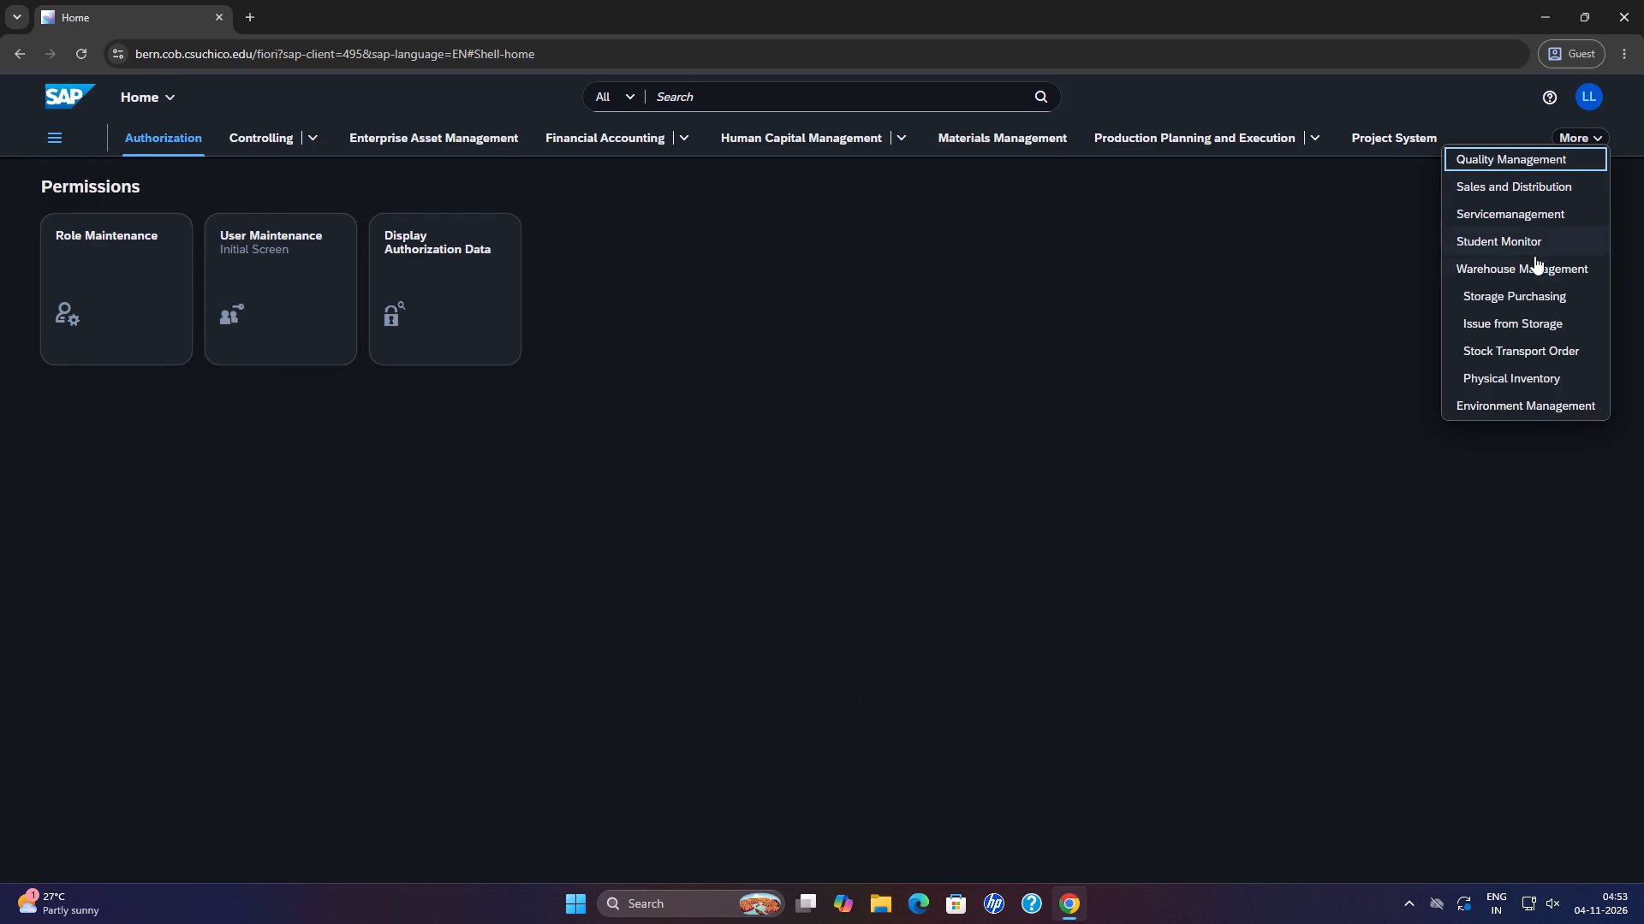
left_click(1534, 273)
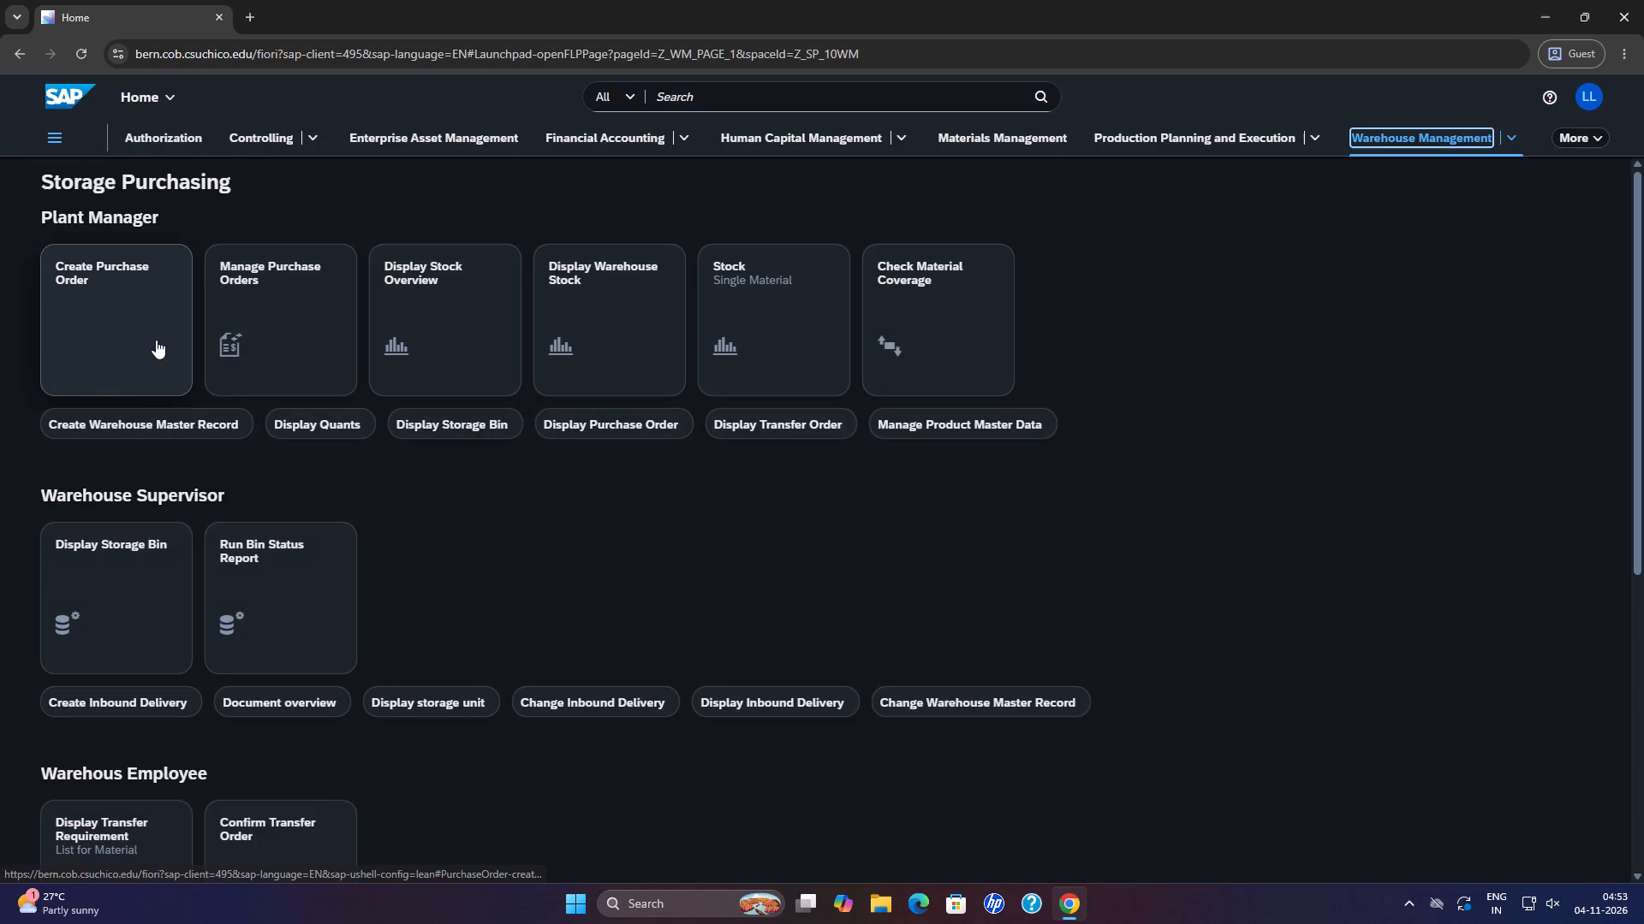
left_click(162, 333)
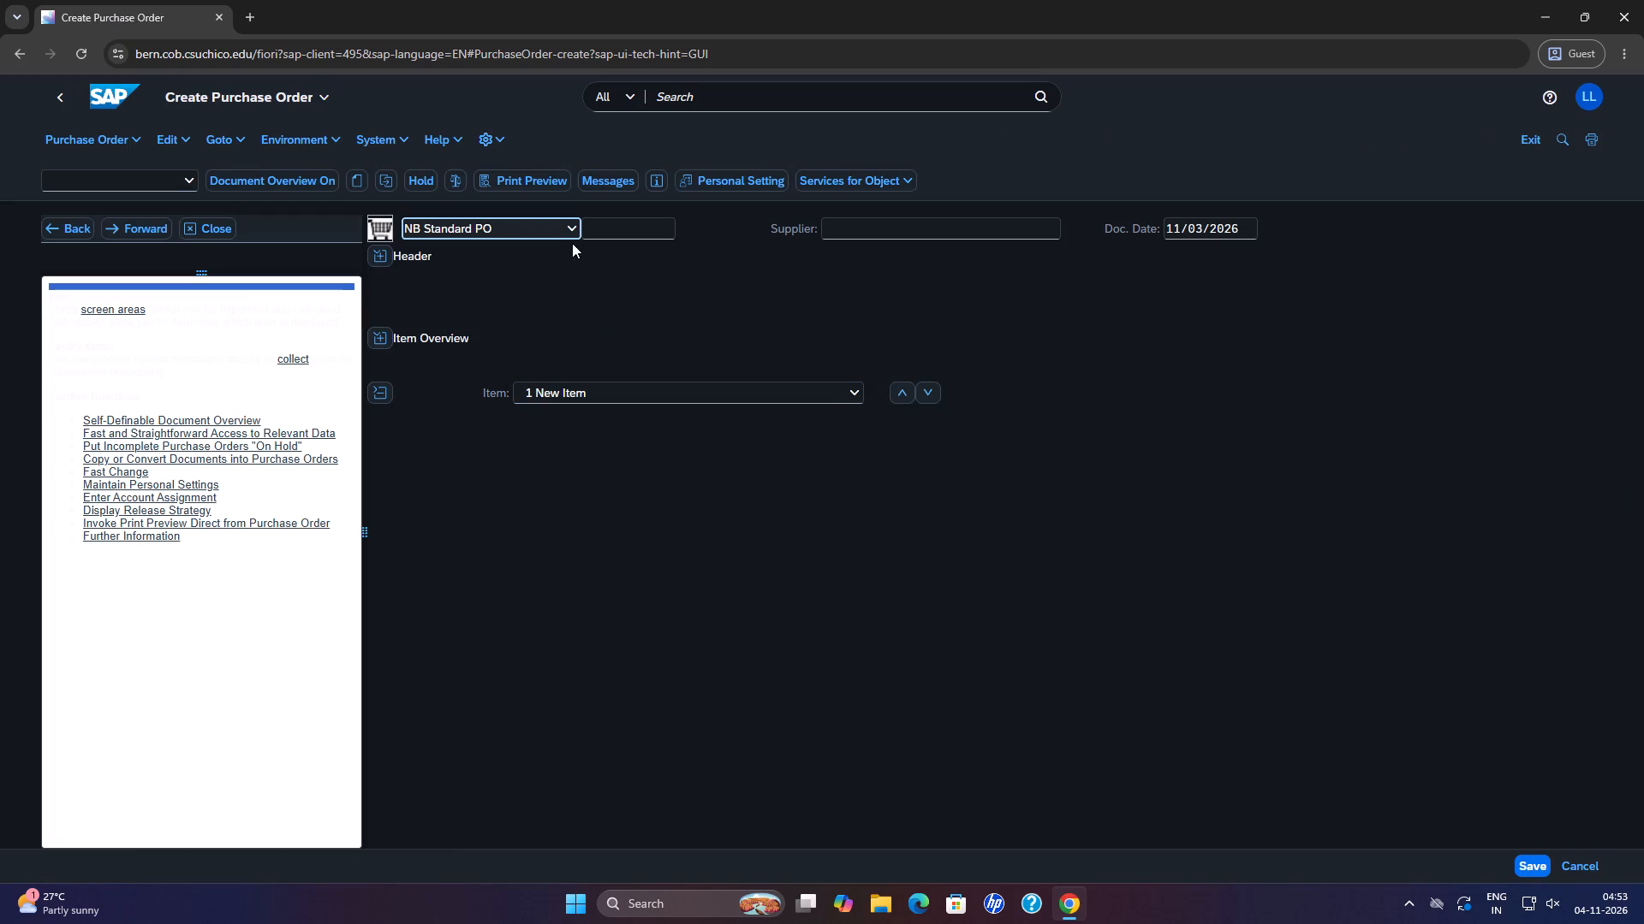
Enter supplier 103030 for the standard purchase order and expand the item overview.
left_click(879, 233)
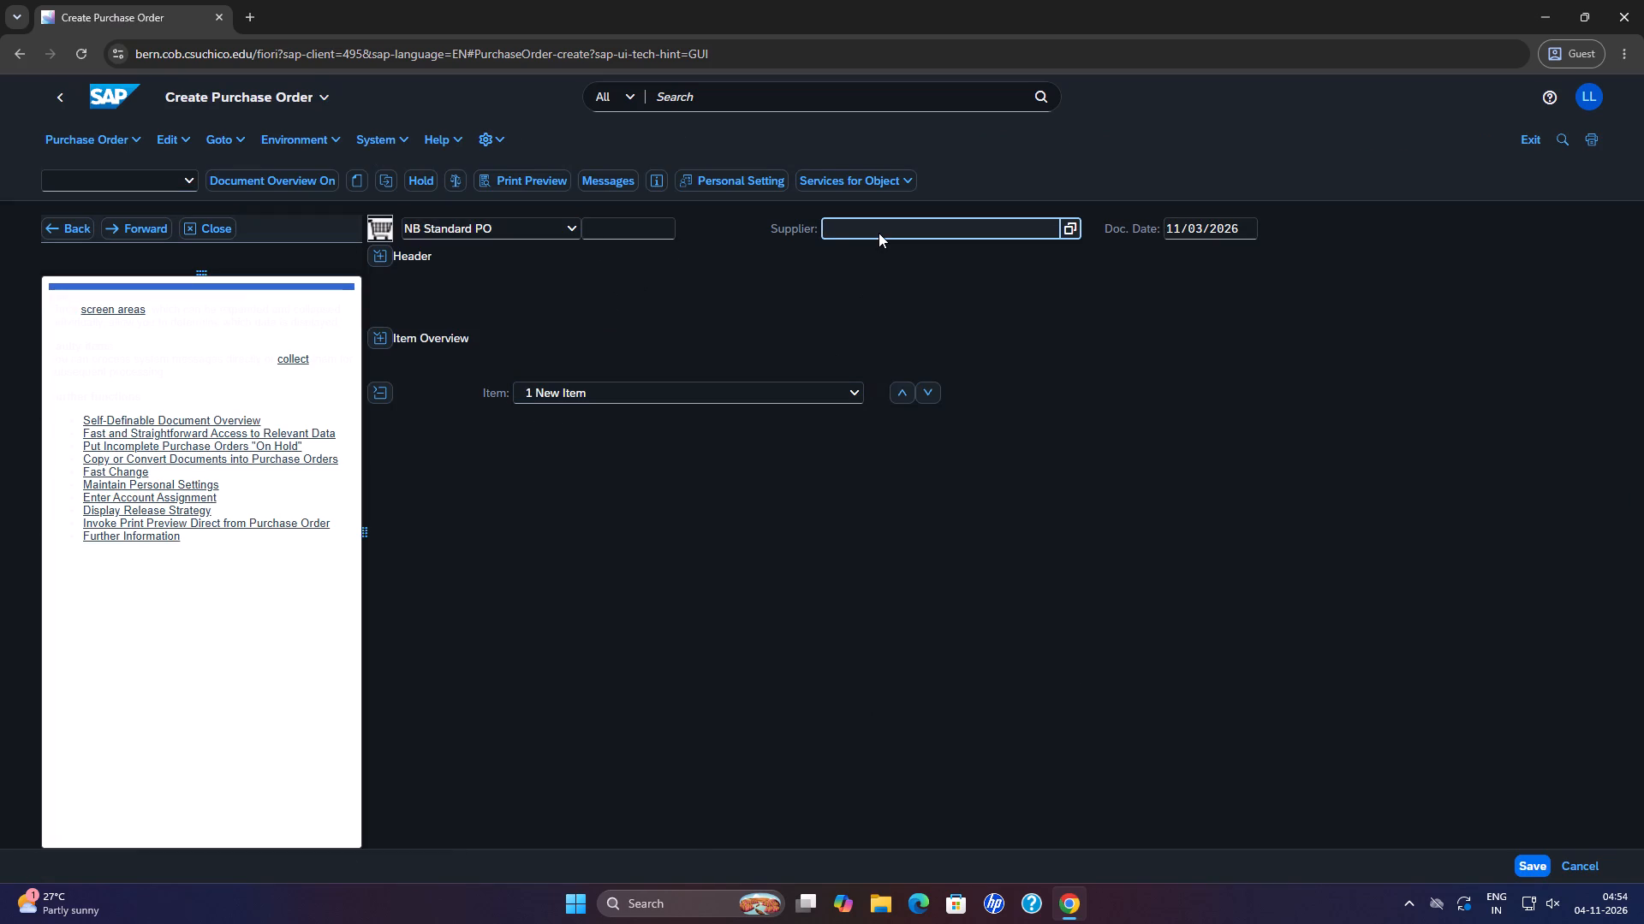
type("10")
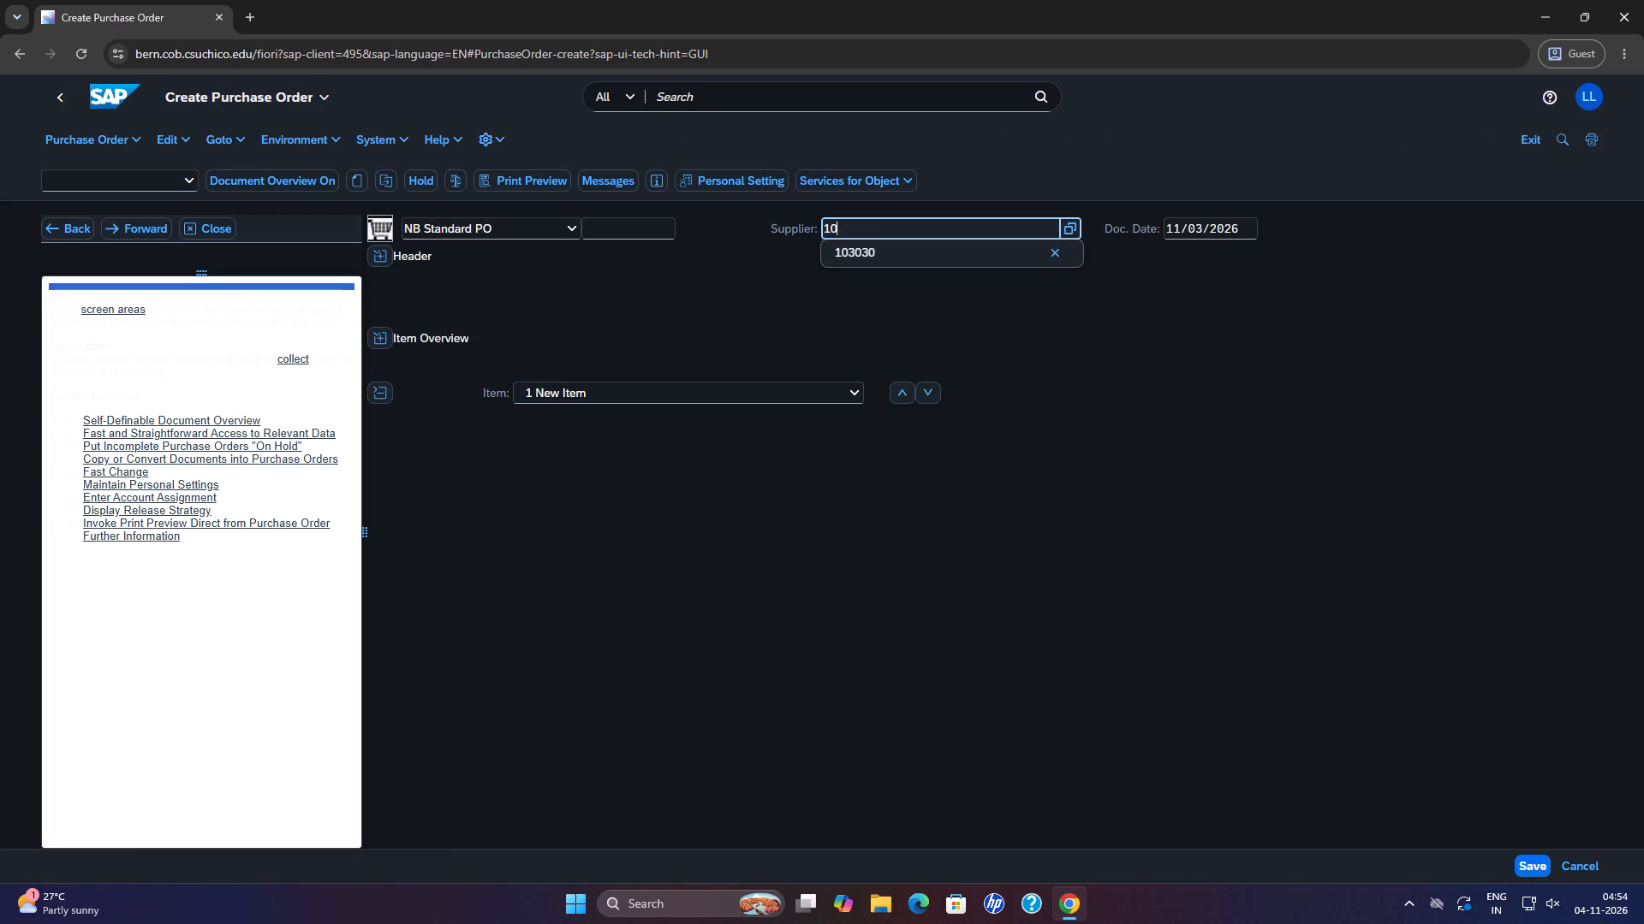
key("3")
left_click(858, 264)
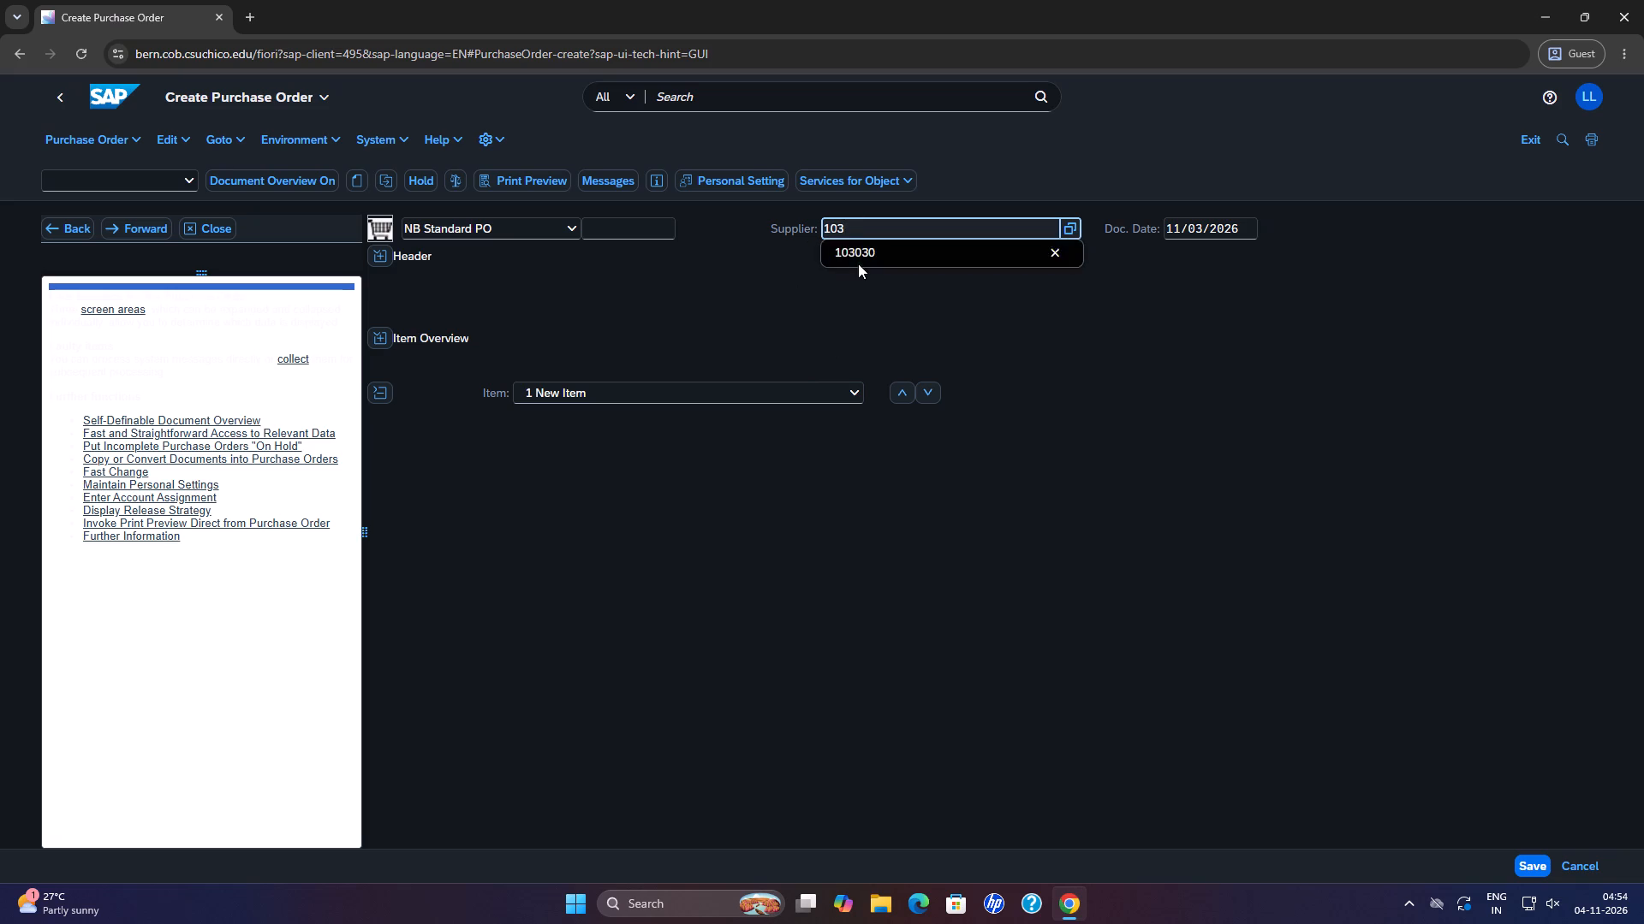
left_click(1538, 853)
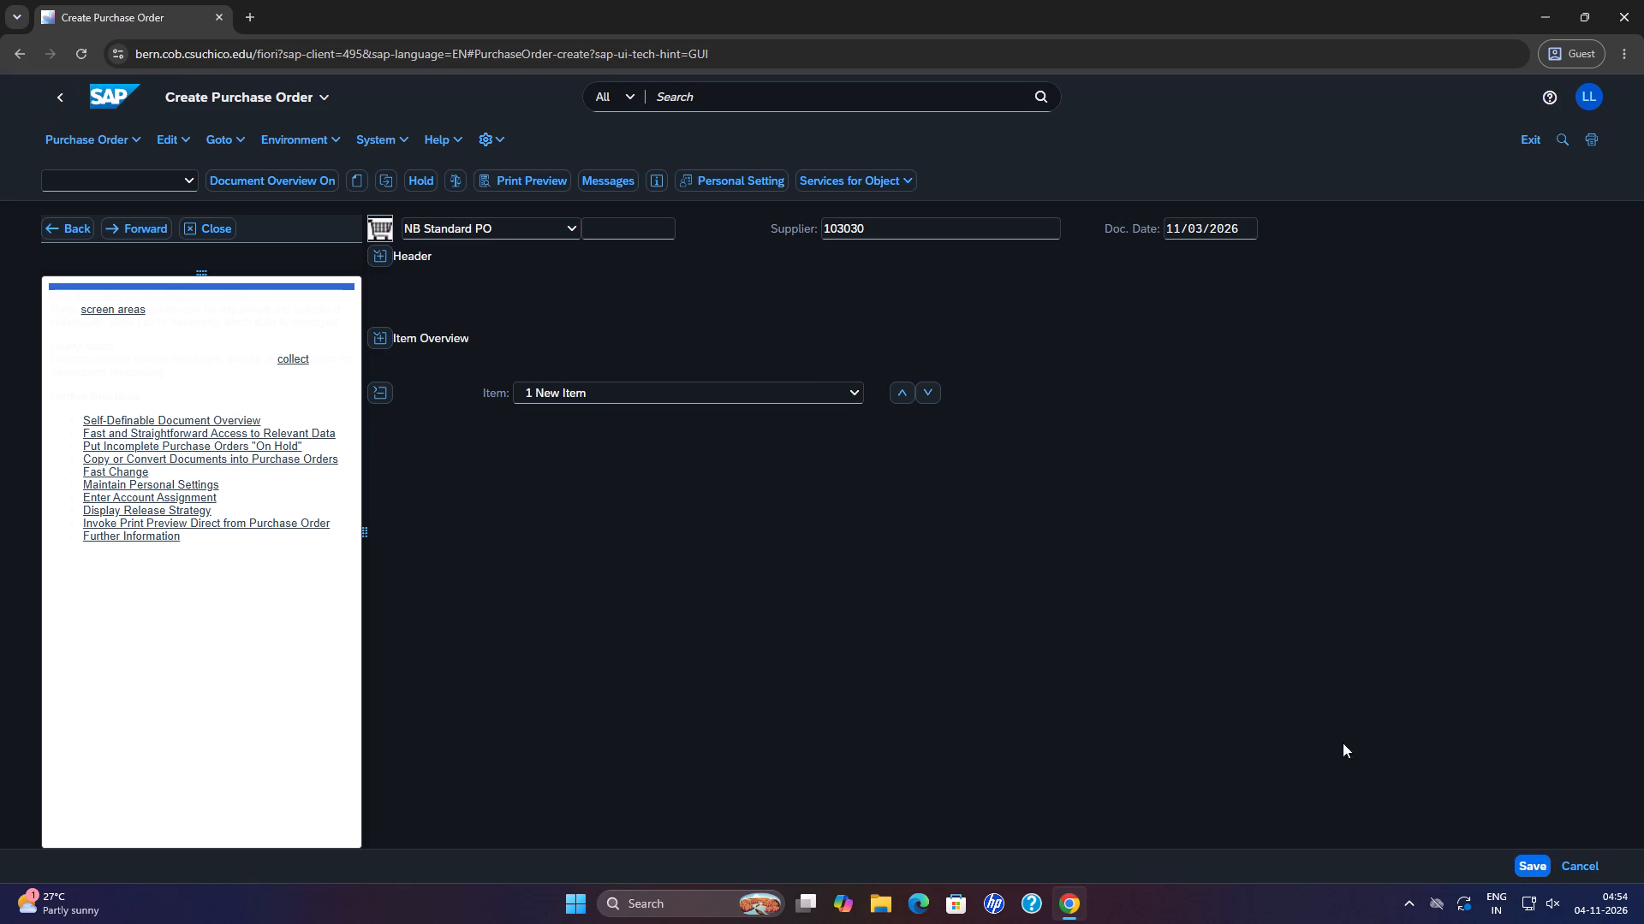
left_click(405, 335)
left_click(377, 335)
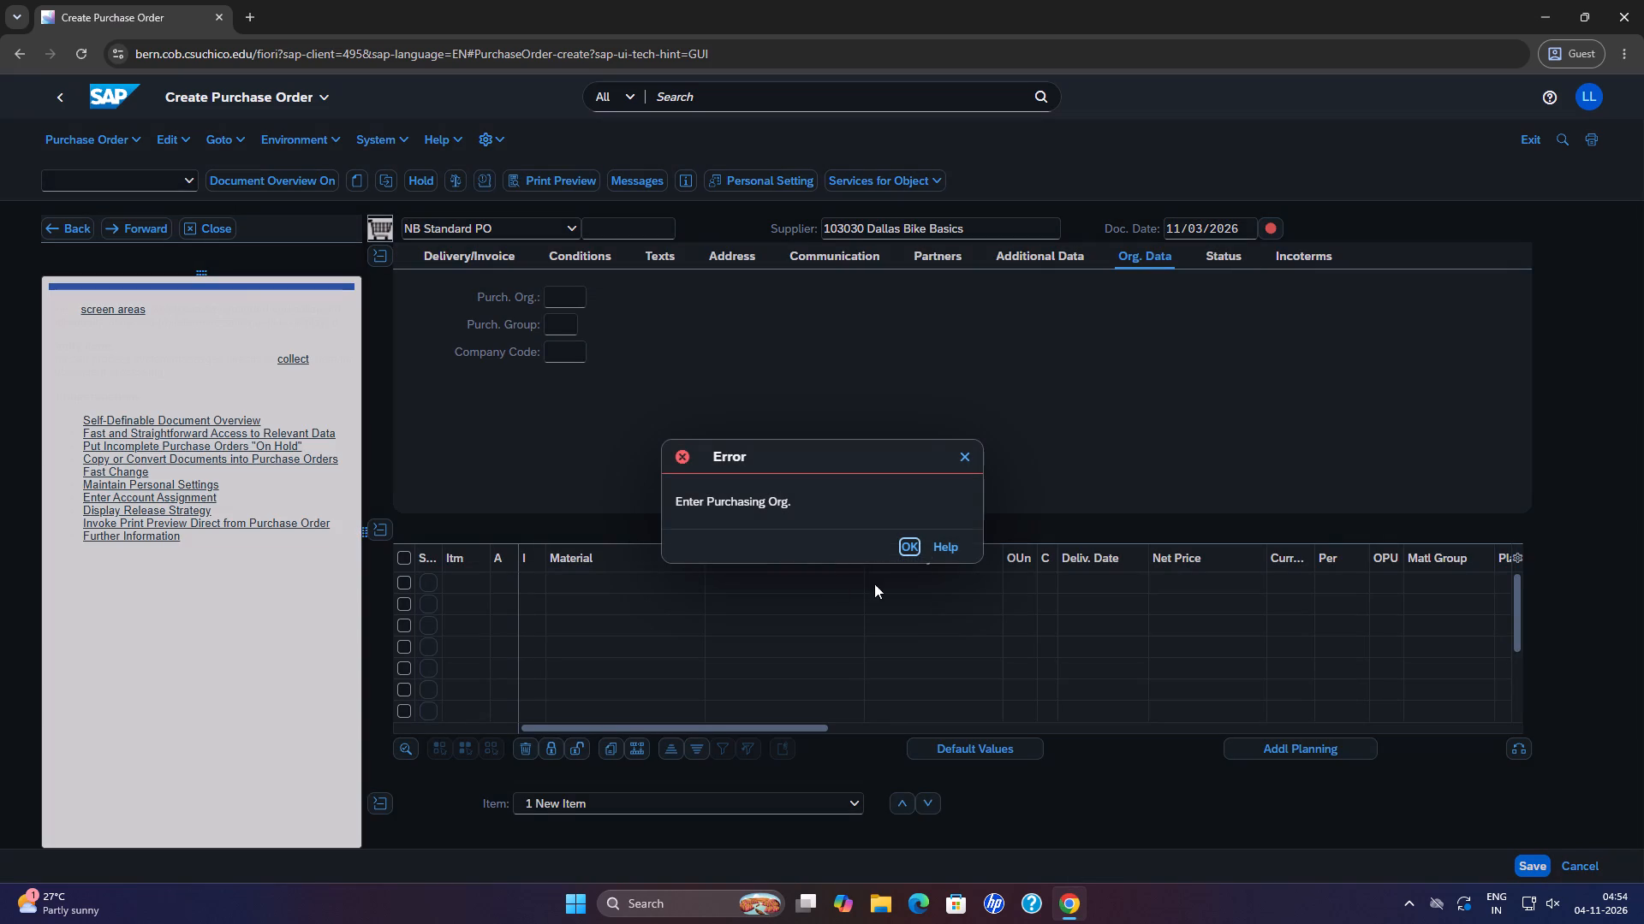
left_click(912, 551)
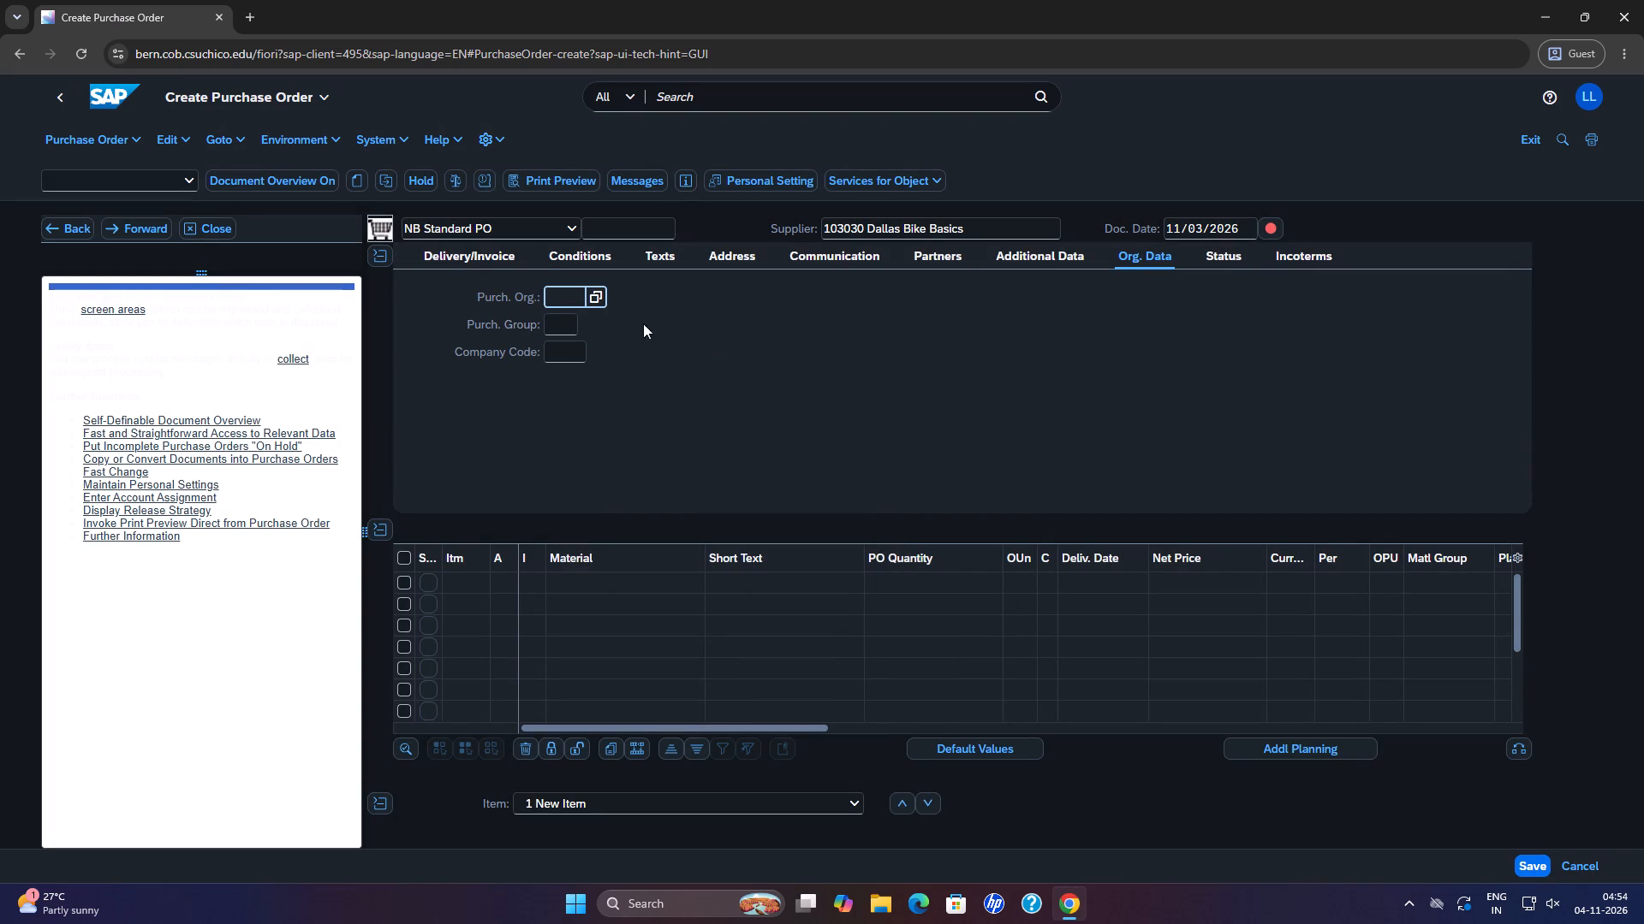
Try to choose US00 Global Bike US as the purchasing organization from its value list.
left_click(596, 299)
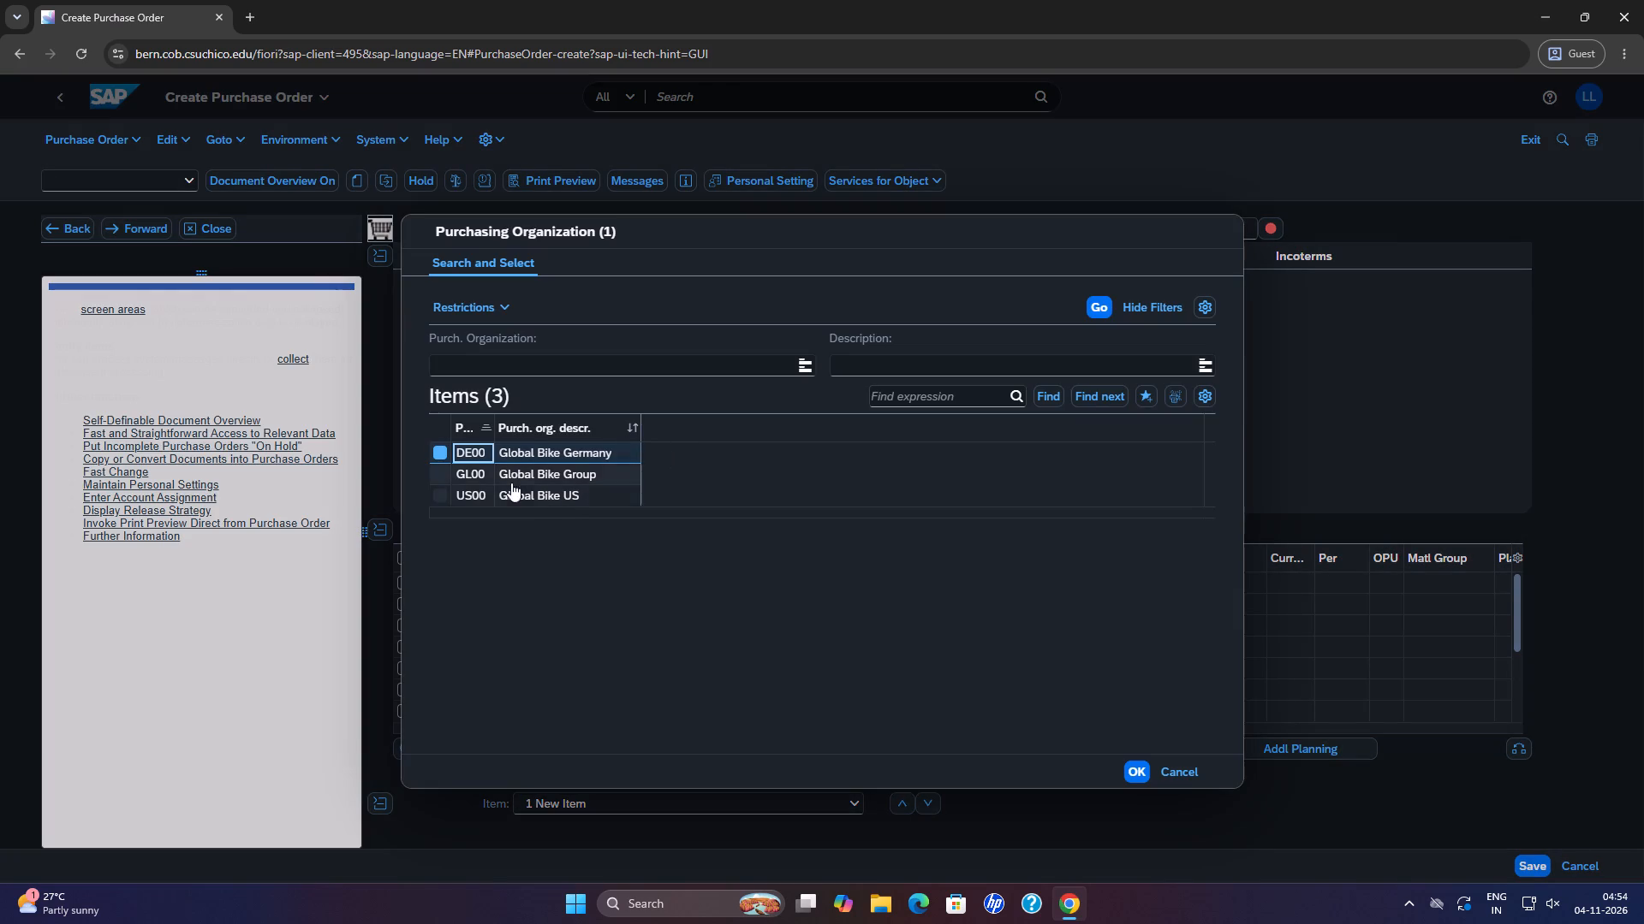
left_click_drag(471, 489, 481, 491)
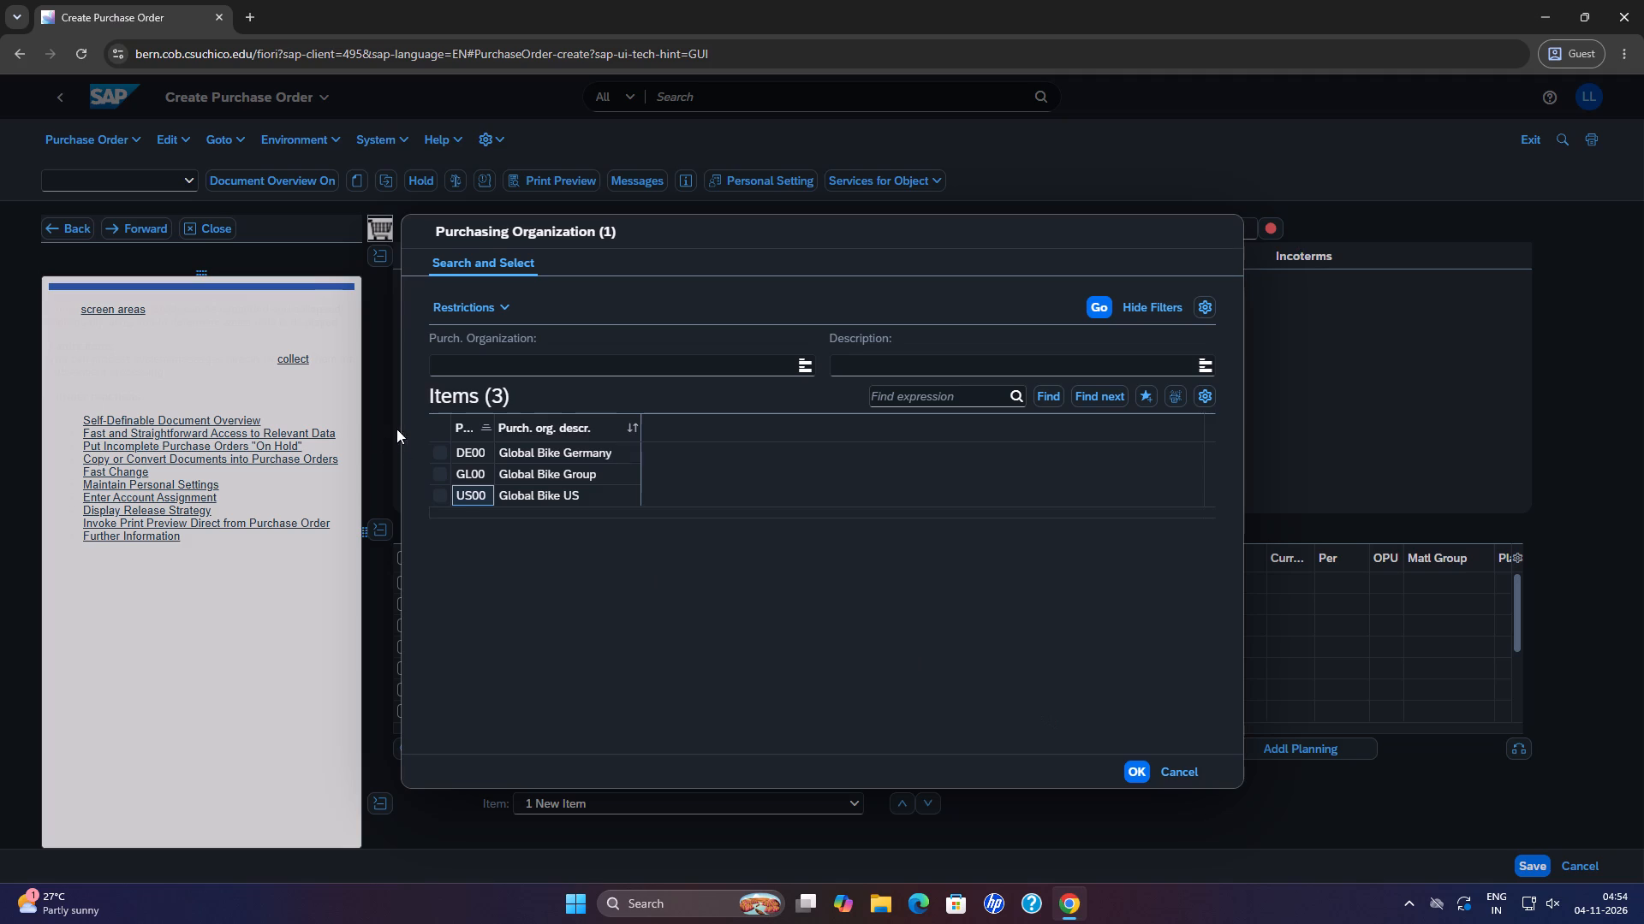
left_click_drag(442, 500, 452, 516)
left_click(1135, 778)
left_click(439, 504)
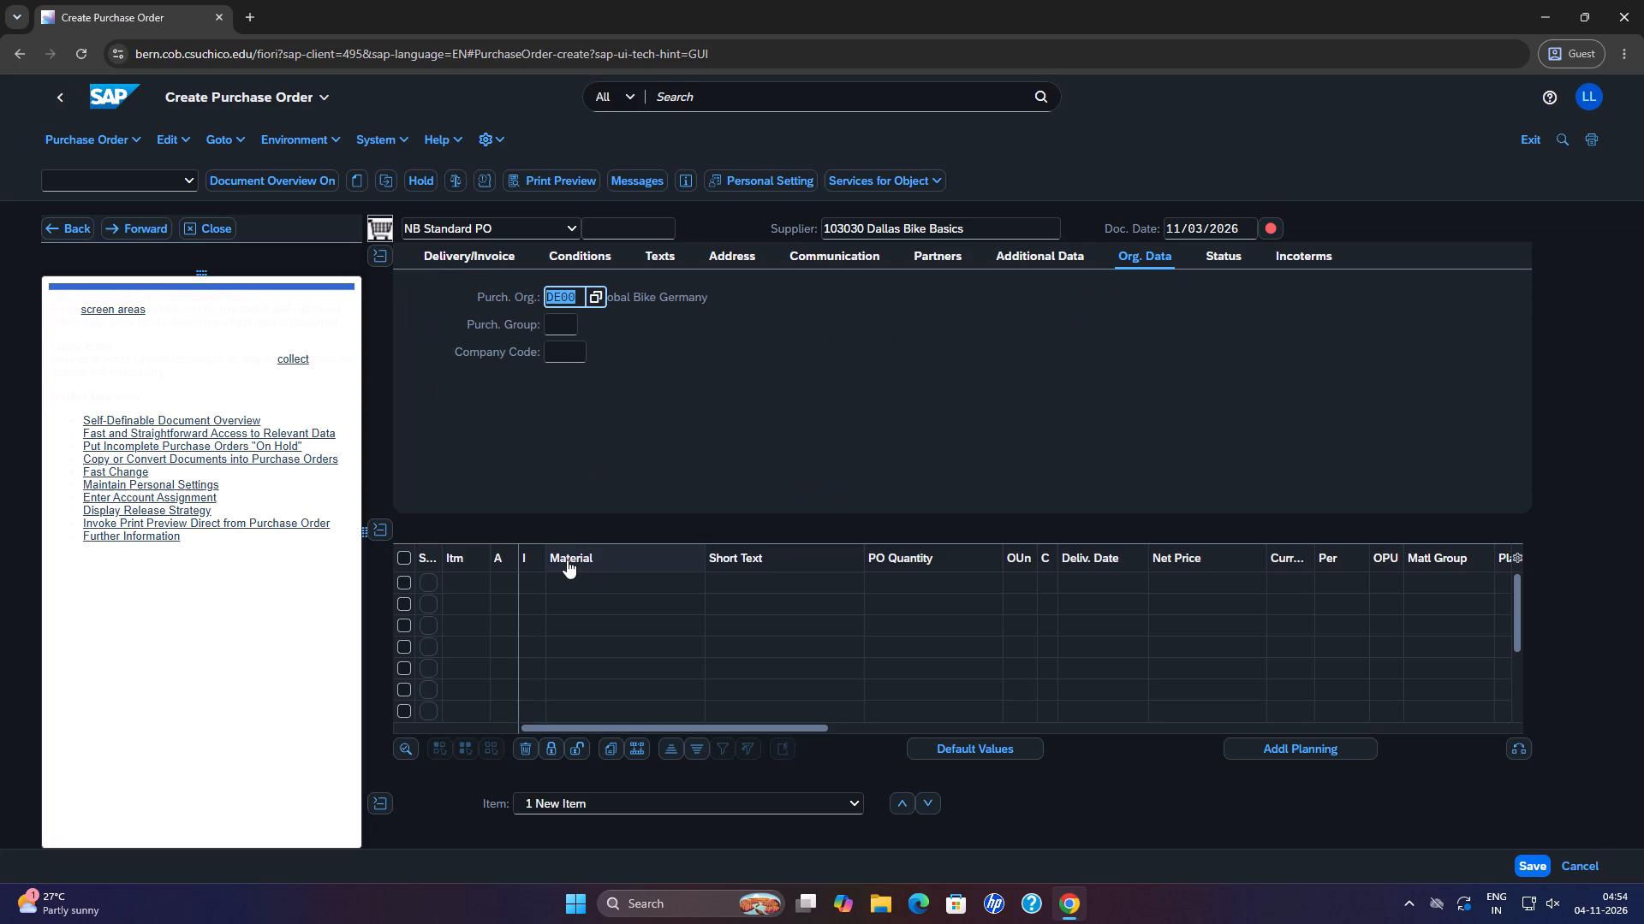
Set the order's purchasing organization to US00 (Global Bike US).
left_click(592, 299)
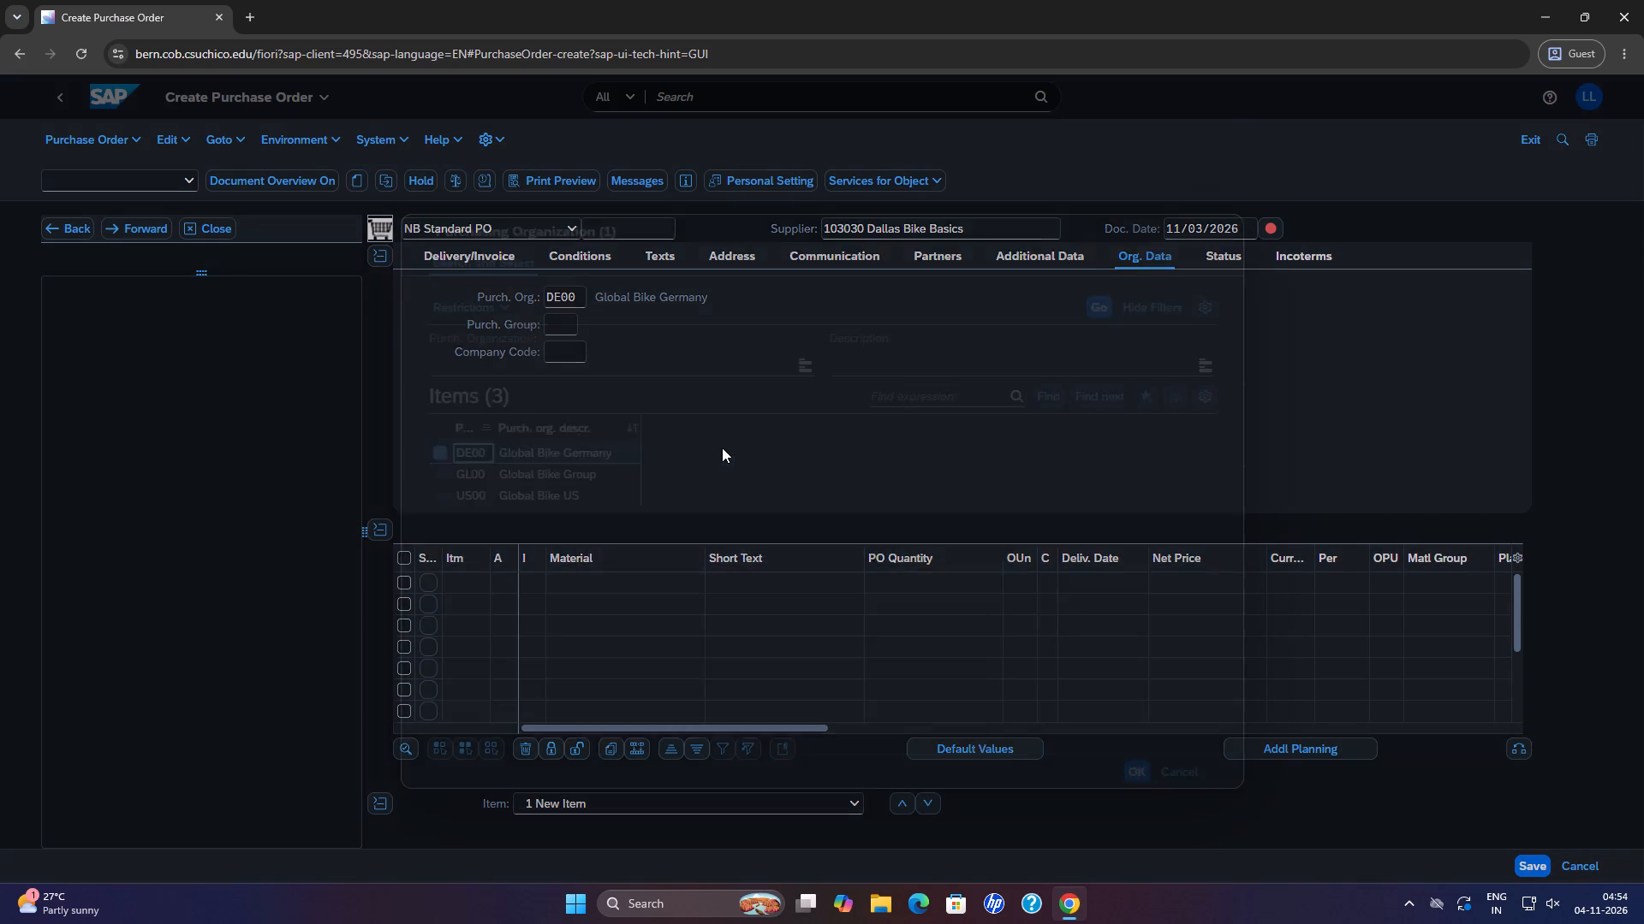
left_click(451, 492)
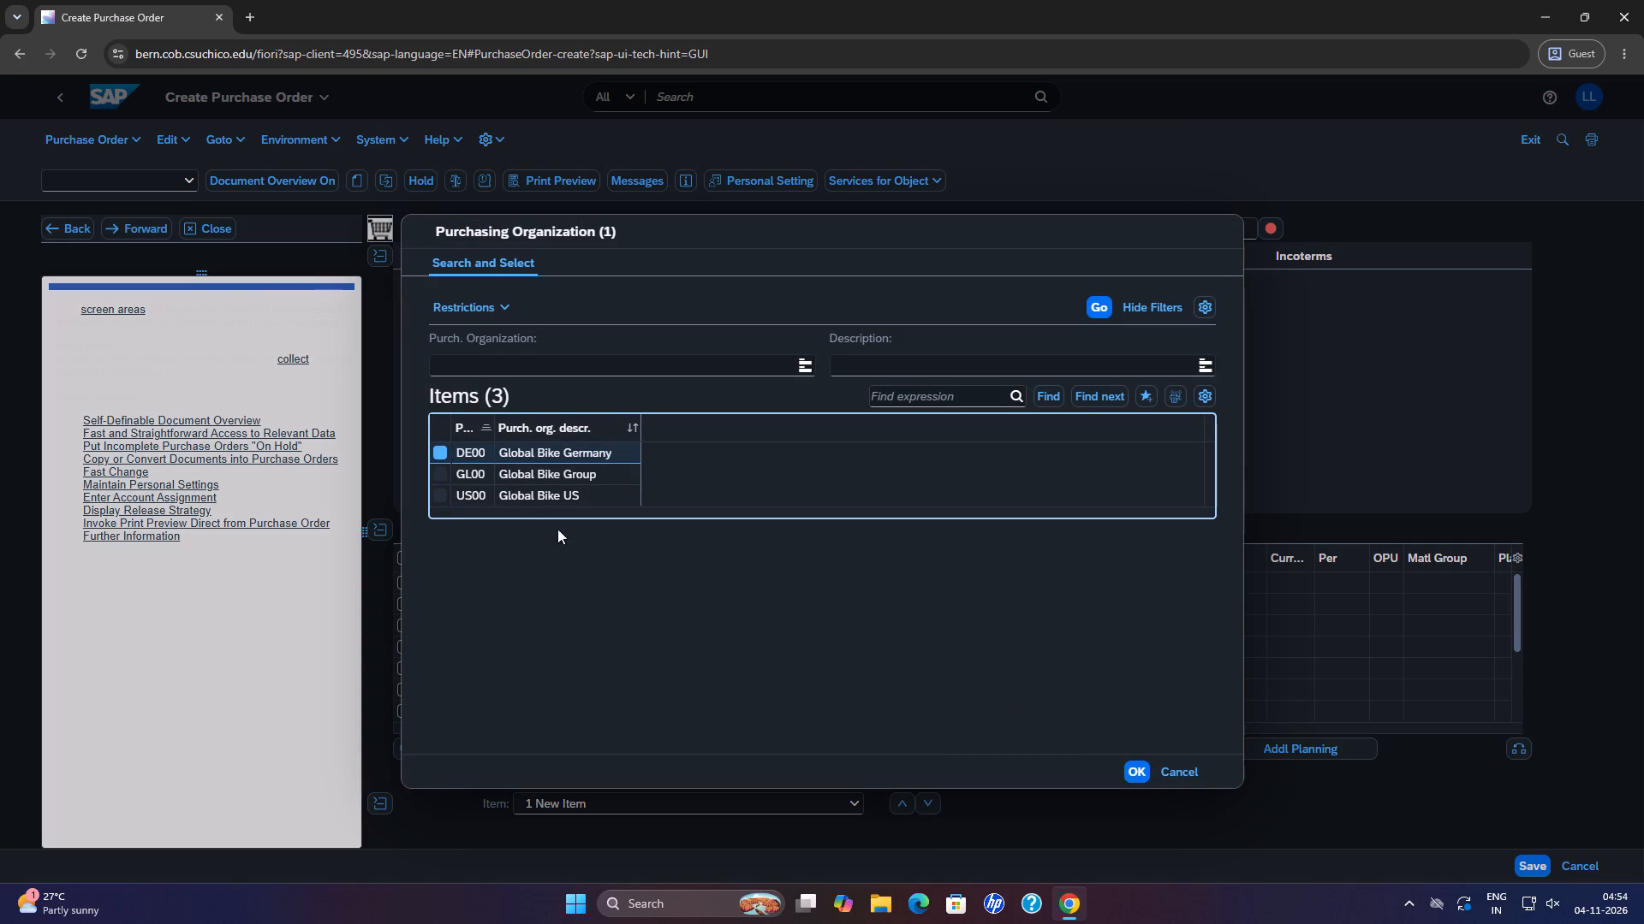
left_click(434, 496)
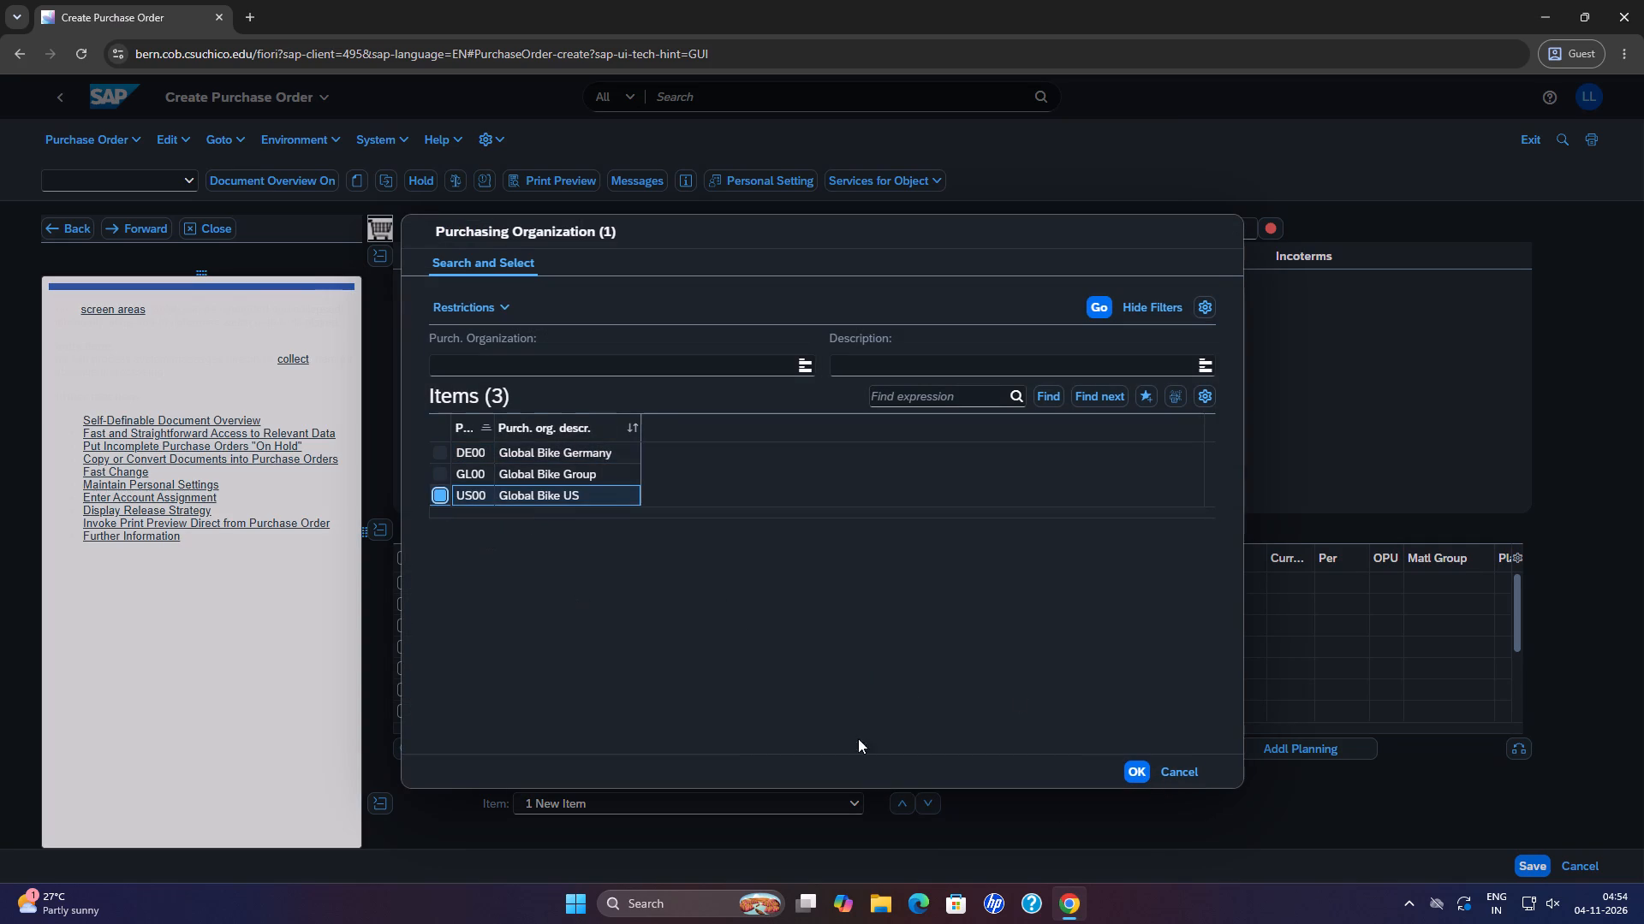
left_click(1145, 772)
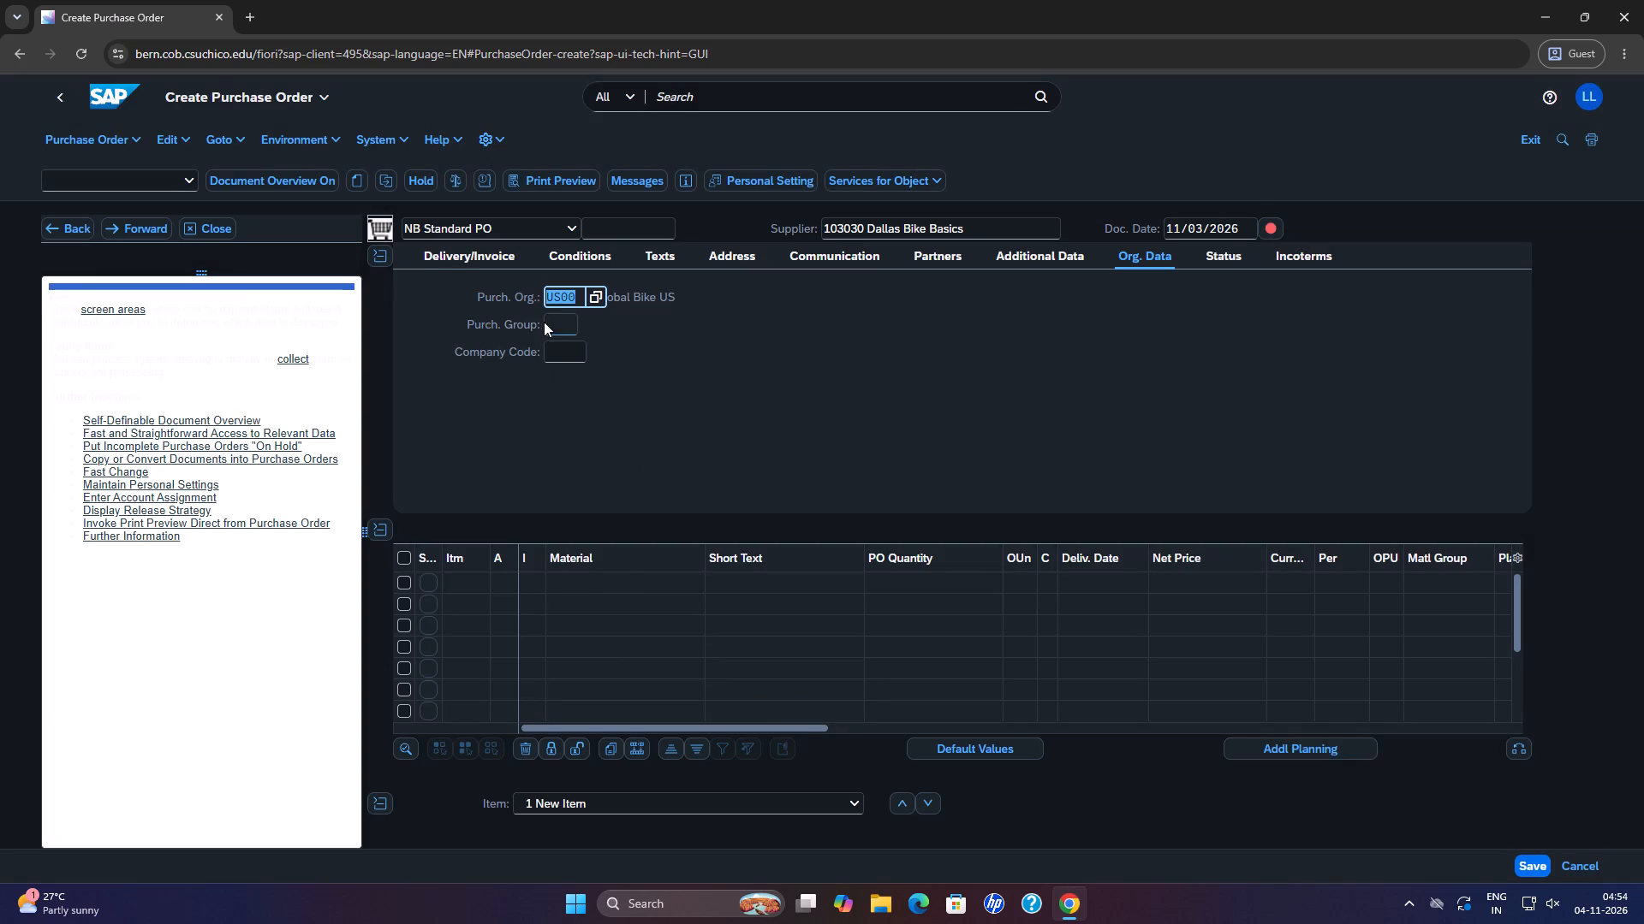
Set the purchasing group to N00 (North America) and the company code to US00 (Global Bike Inc.).
left_click(544, 322)
left_click(585, 333)
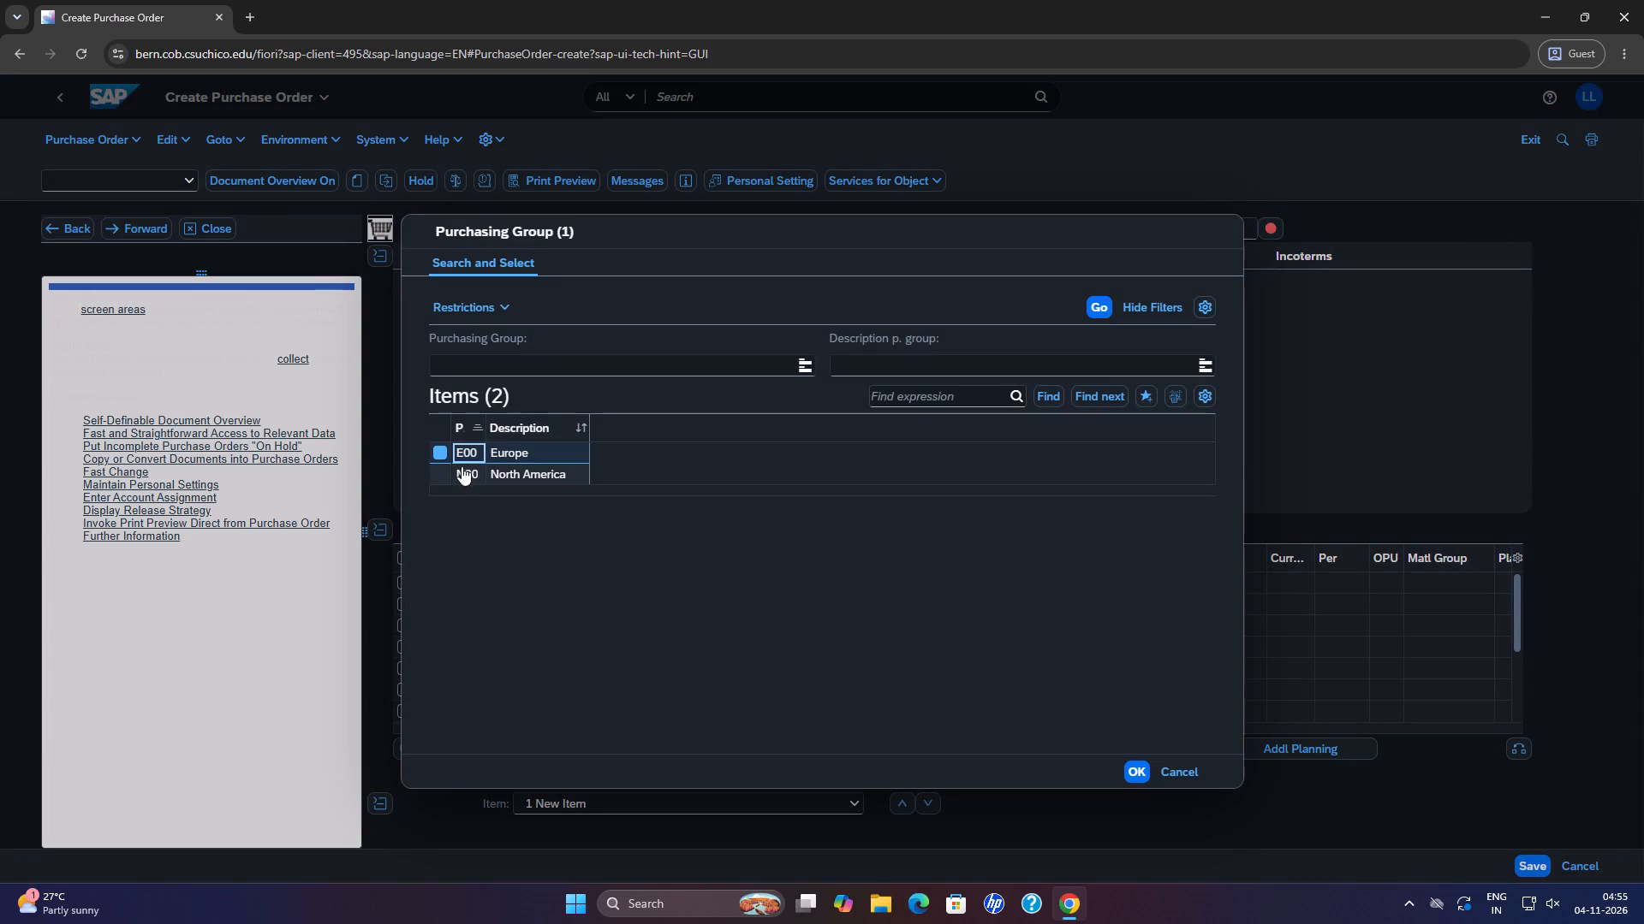
left_click(445, 470)
left_click(1144, 766)
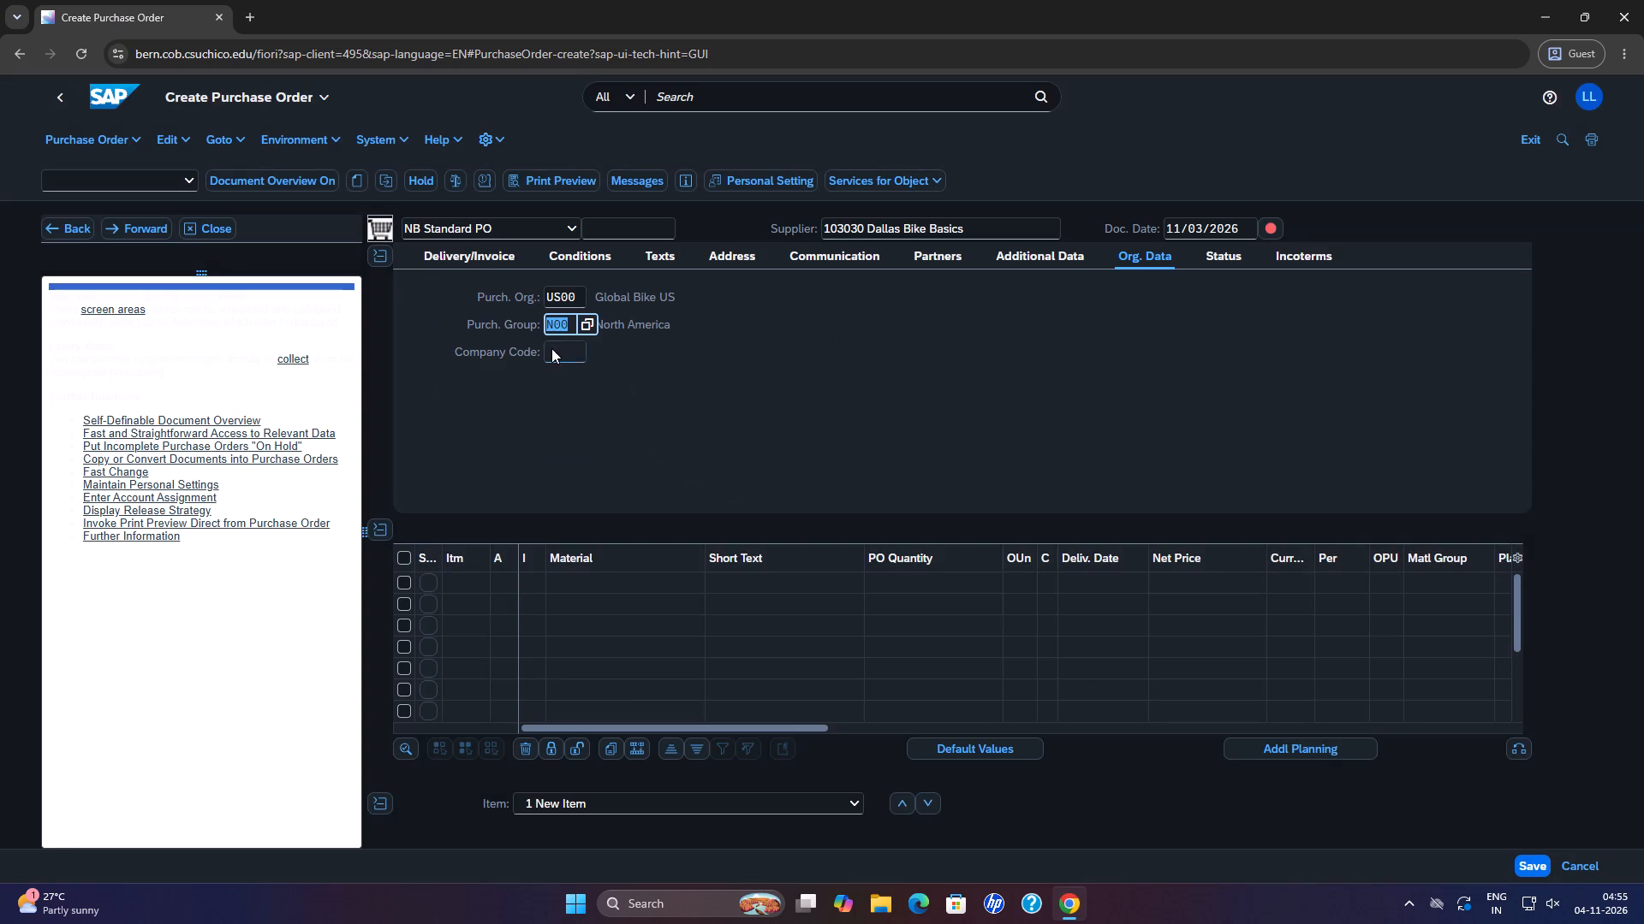
left_click(551, 348)
left_click(594, 360)
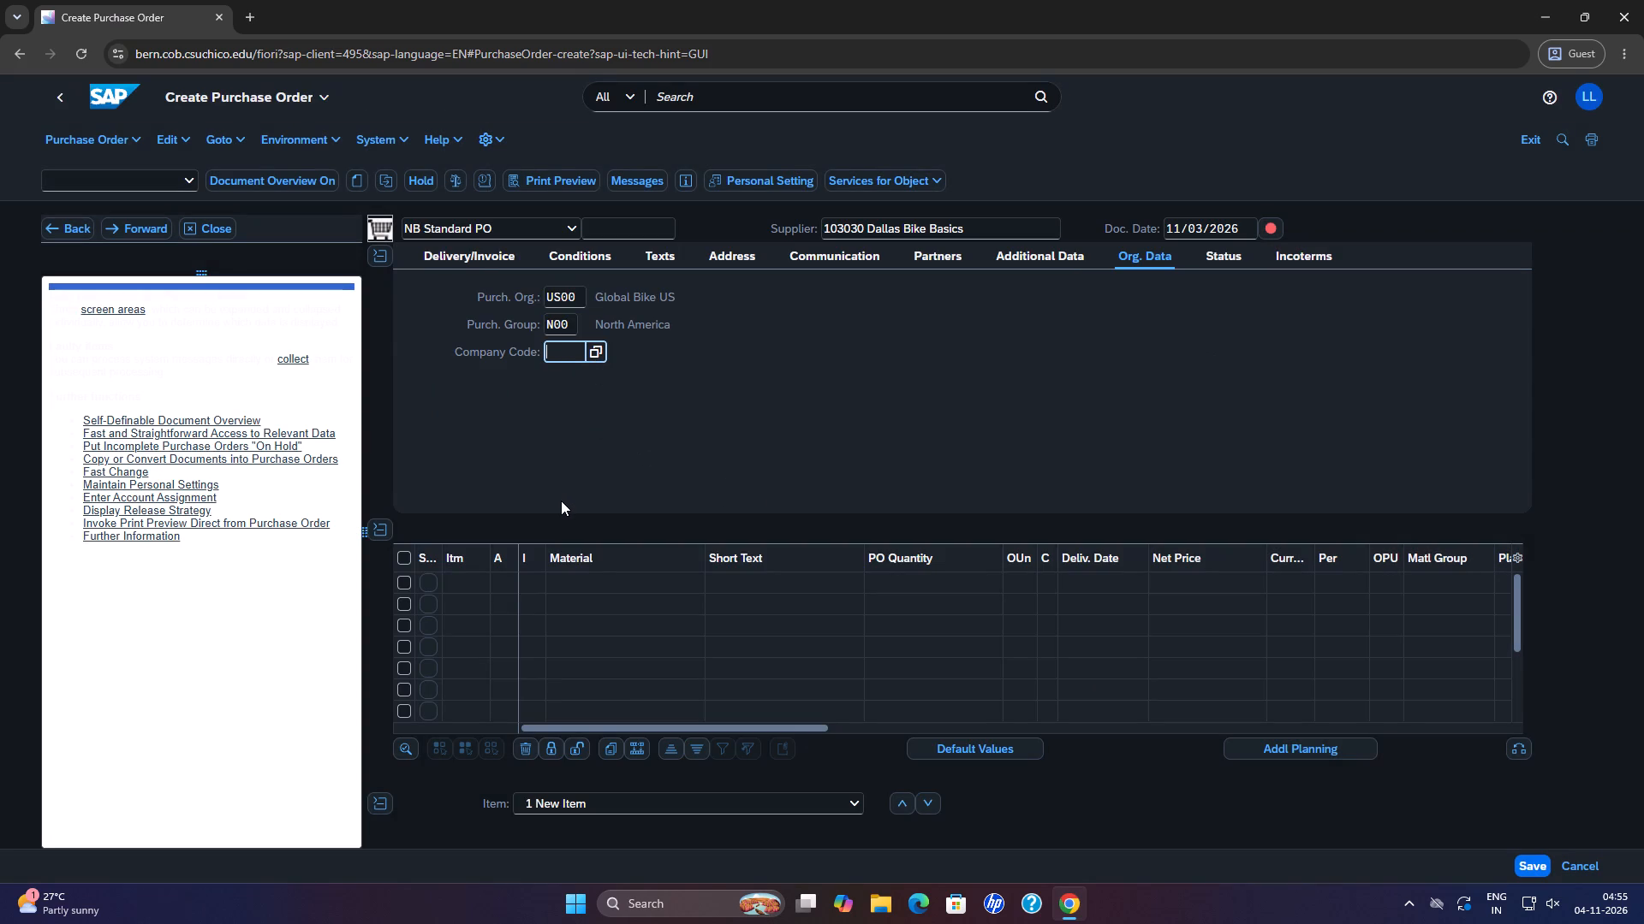
left_click(438, 469)
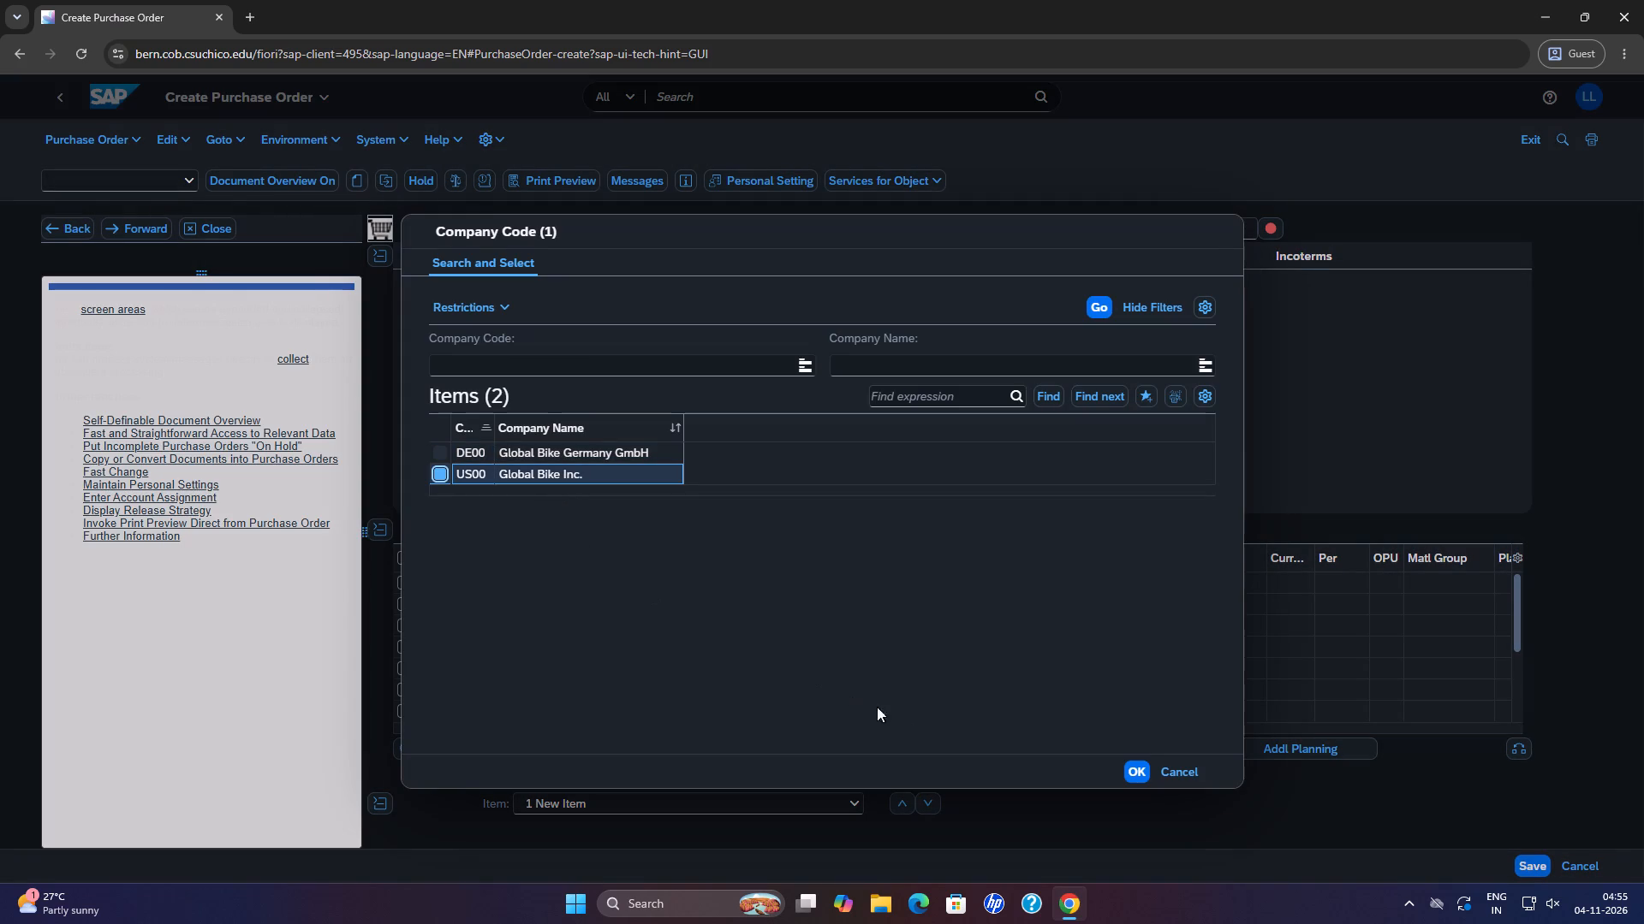
left_click(1138, 776)
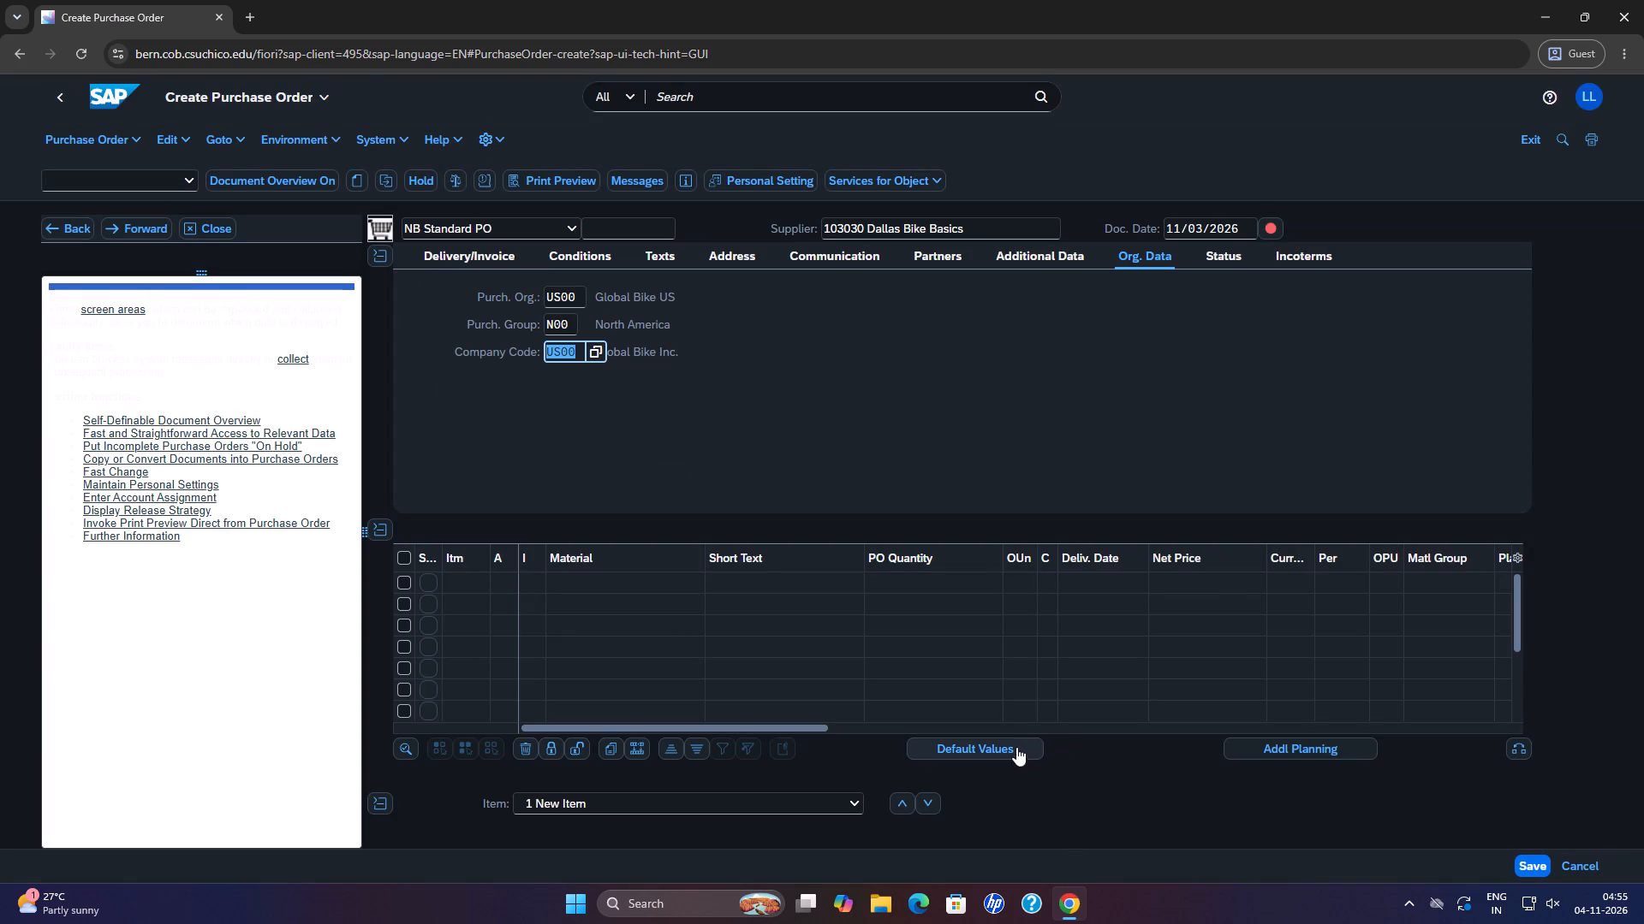
Enter material KPAD1030 with the short text KNEE PADS in the first row of the item overview.
left_click(623, 578)
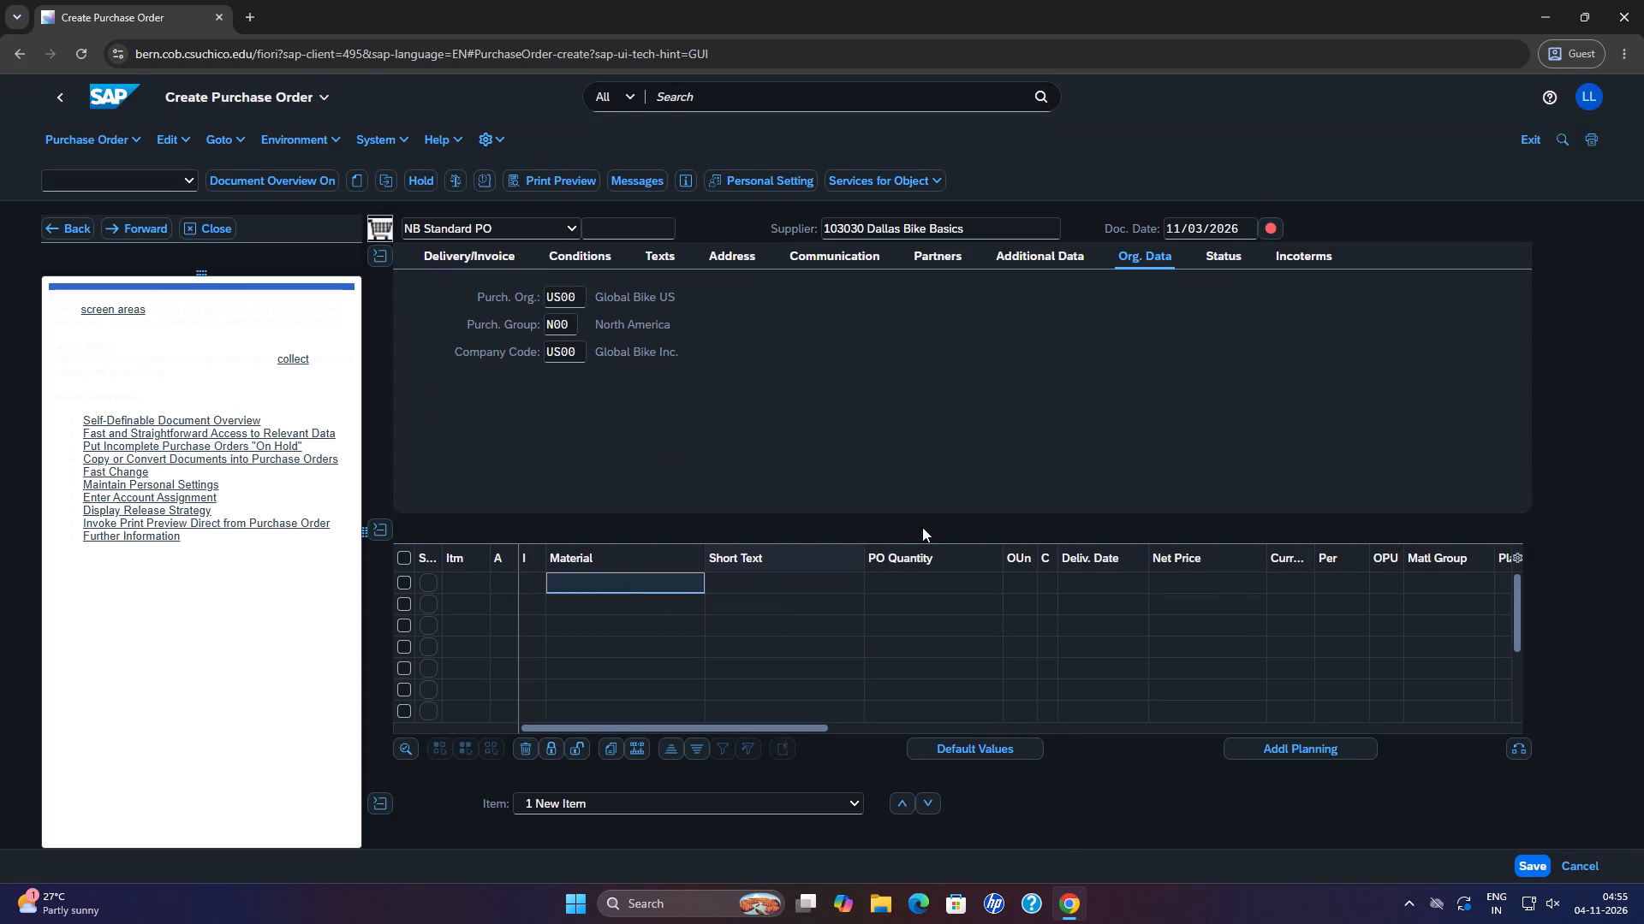
key("k")
key("p")
left_click(630, 579)
key("k")
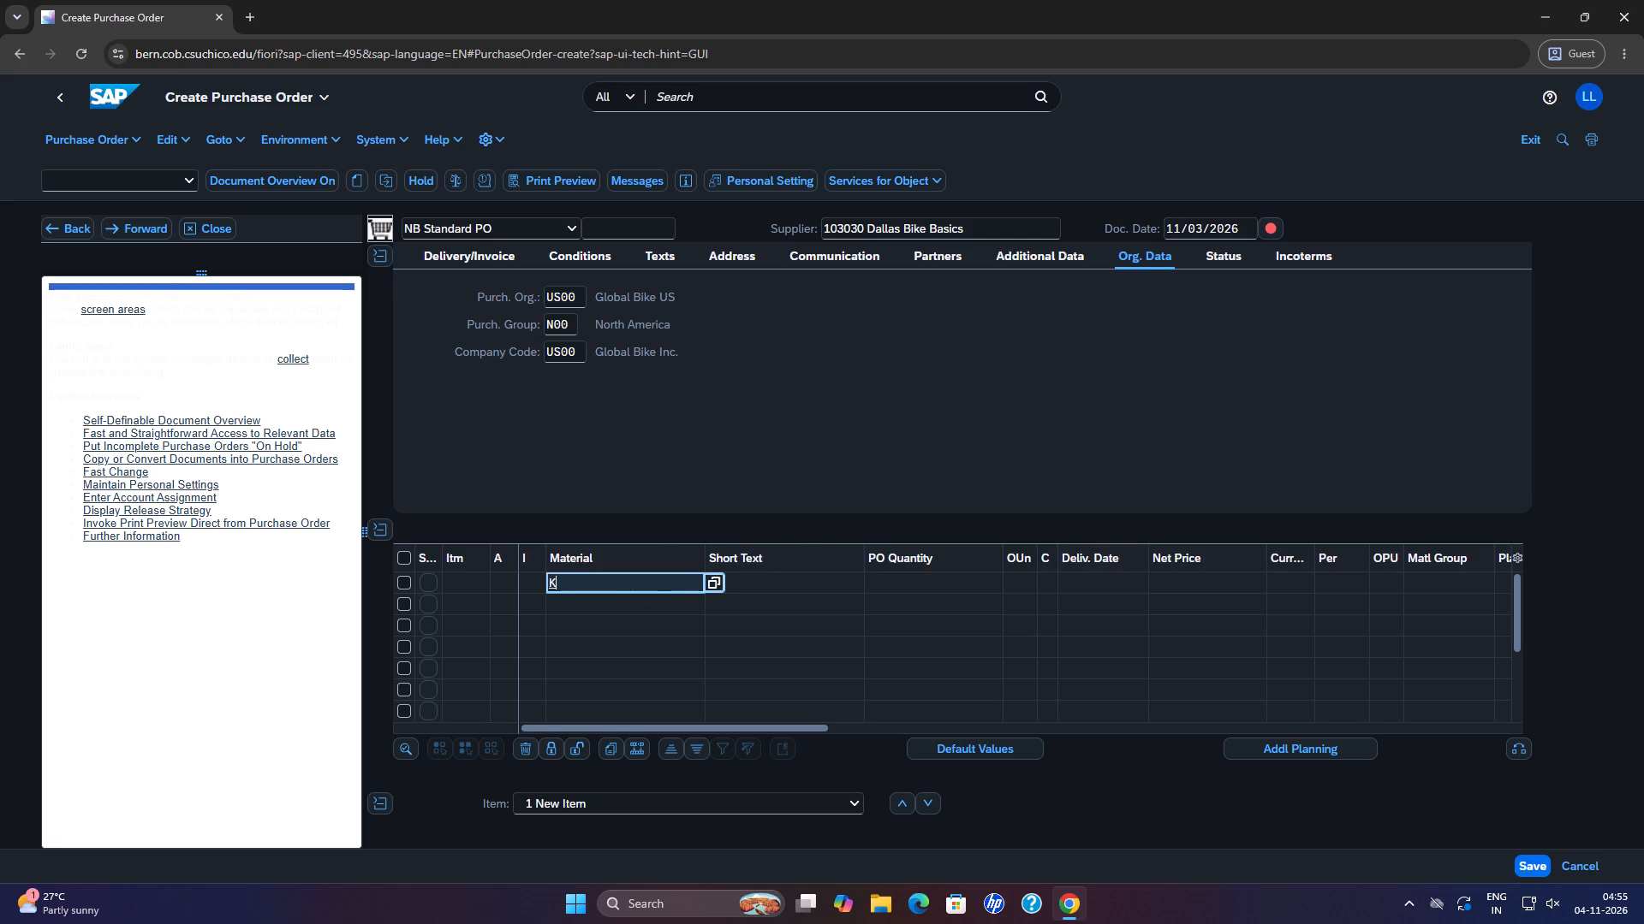
key("p")
key("a")
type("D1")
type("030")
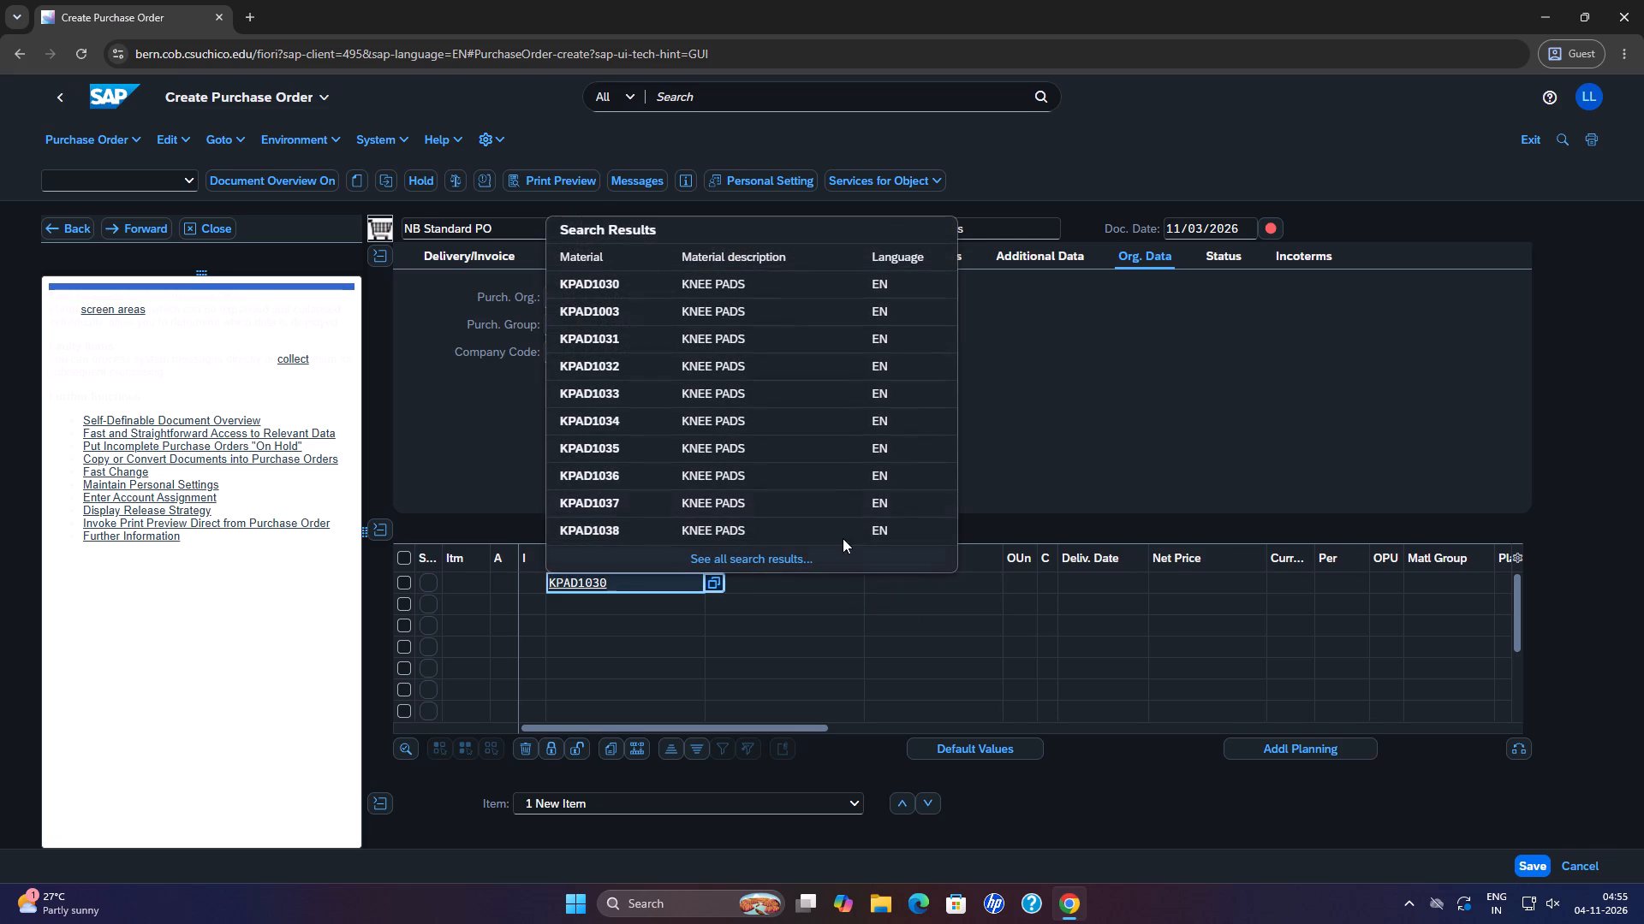
left_click(783, 283)
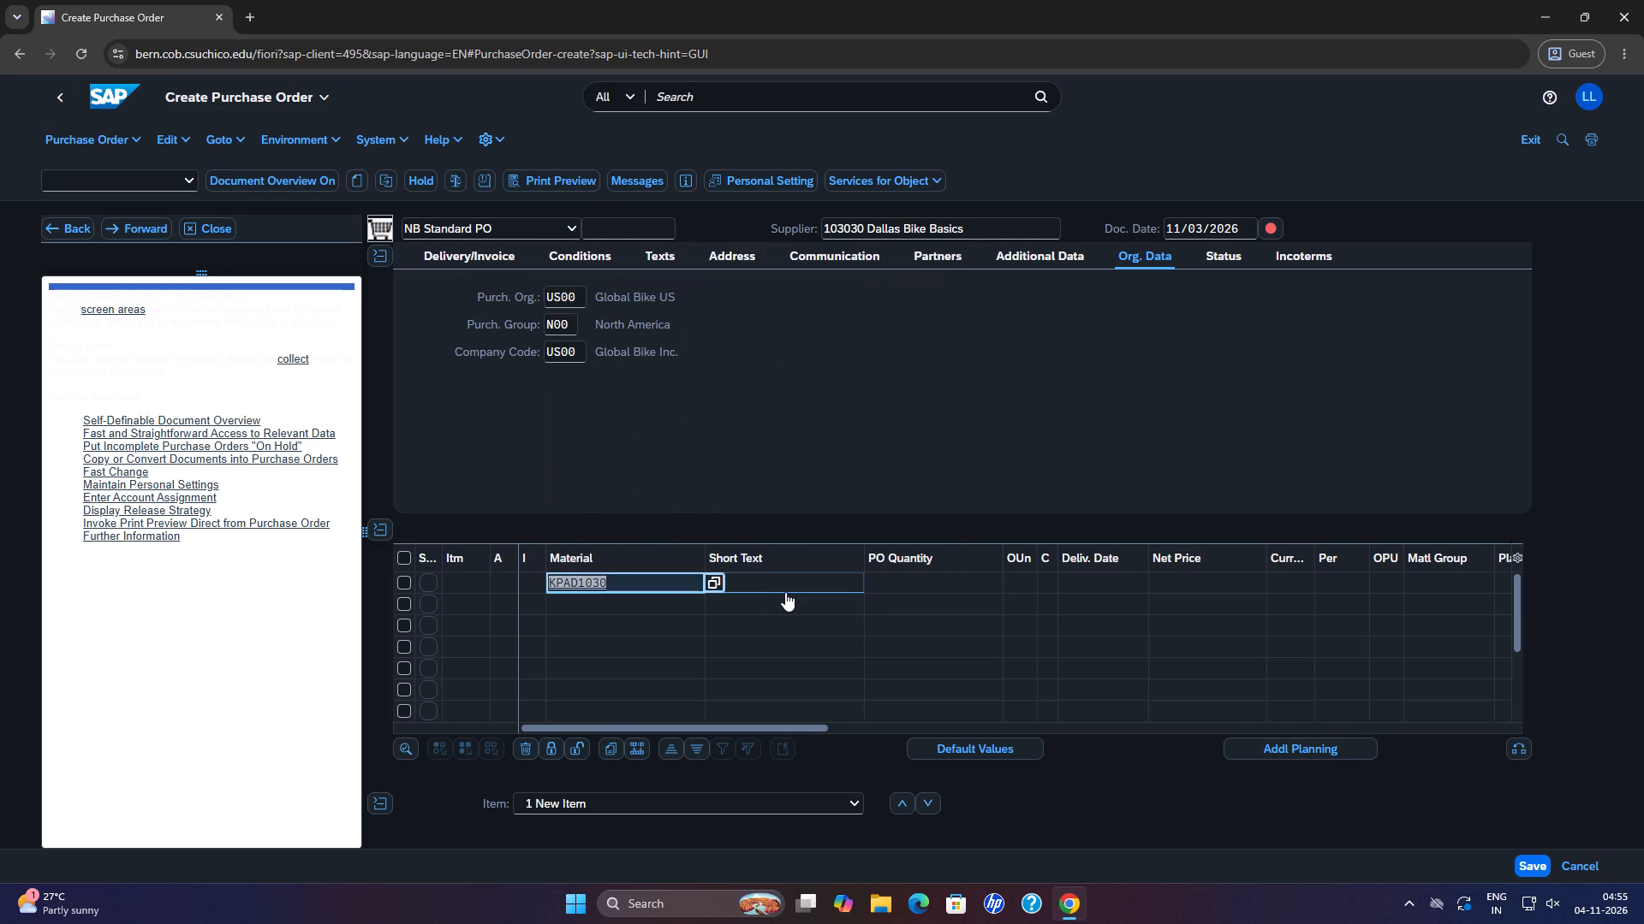
left_click(782, 584)
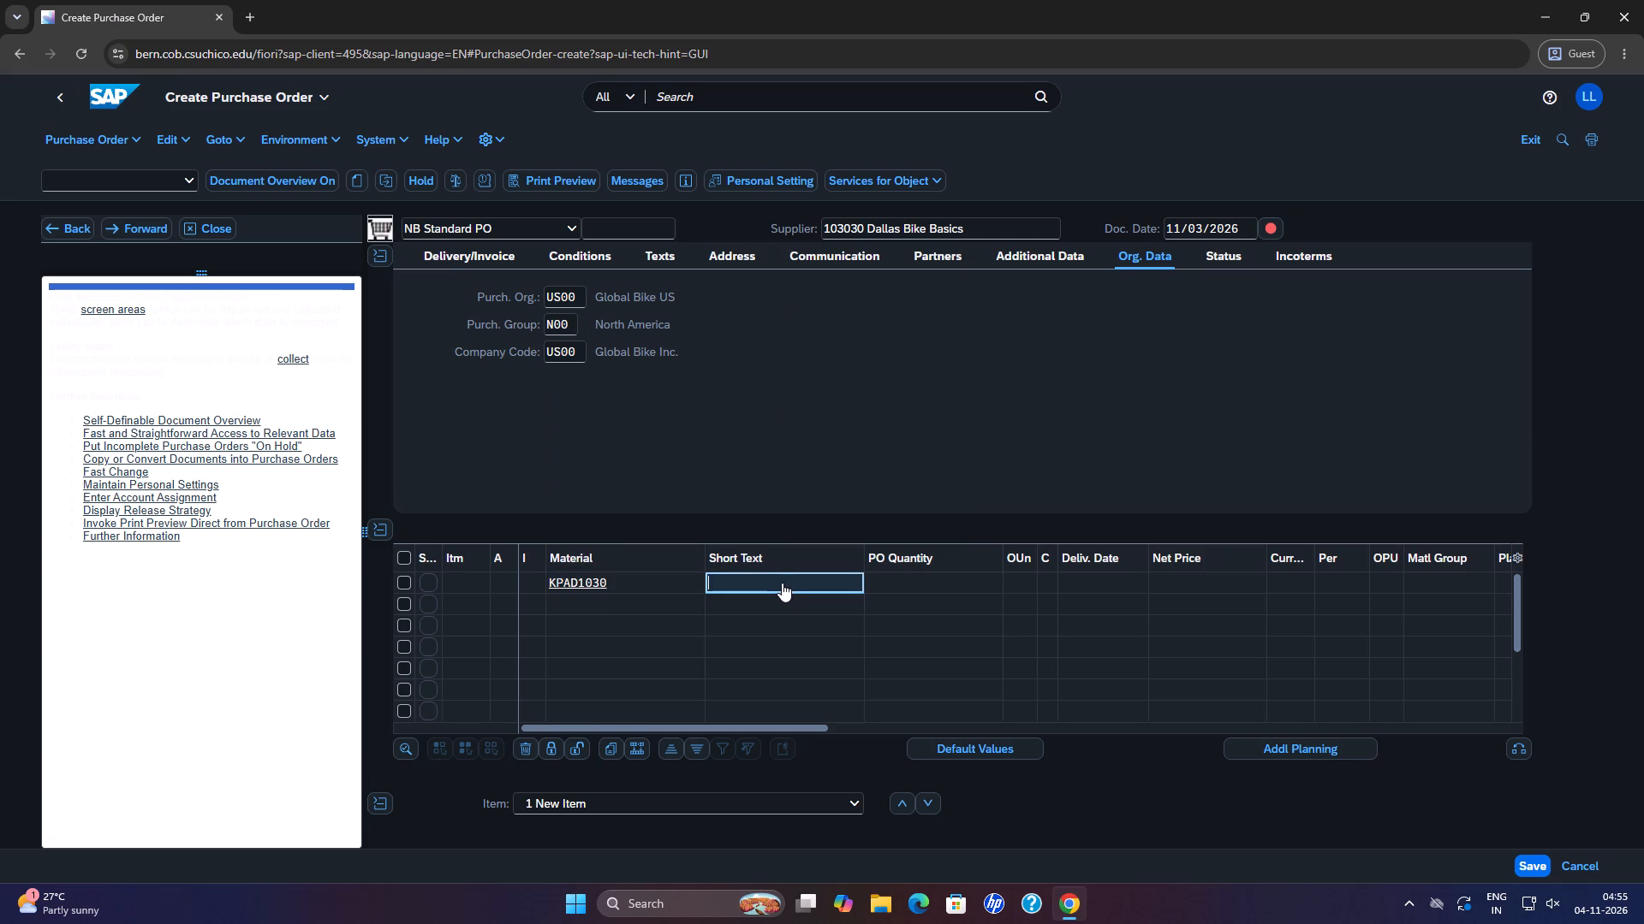
type("KNEE PA")
type("DS")
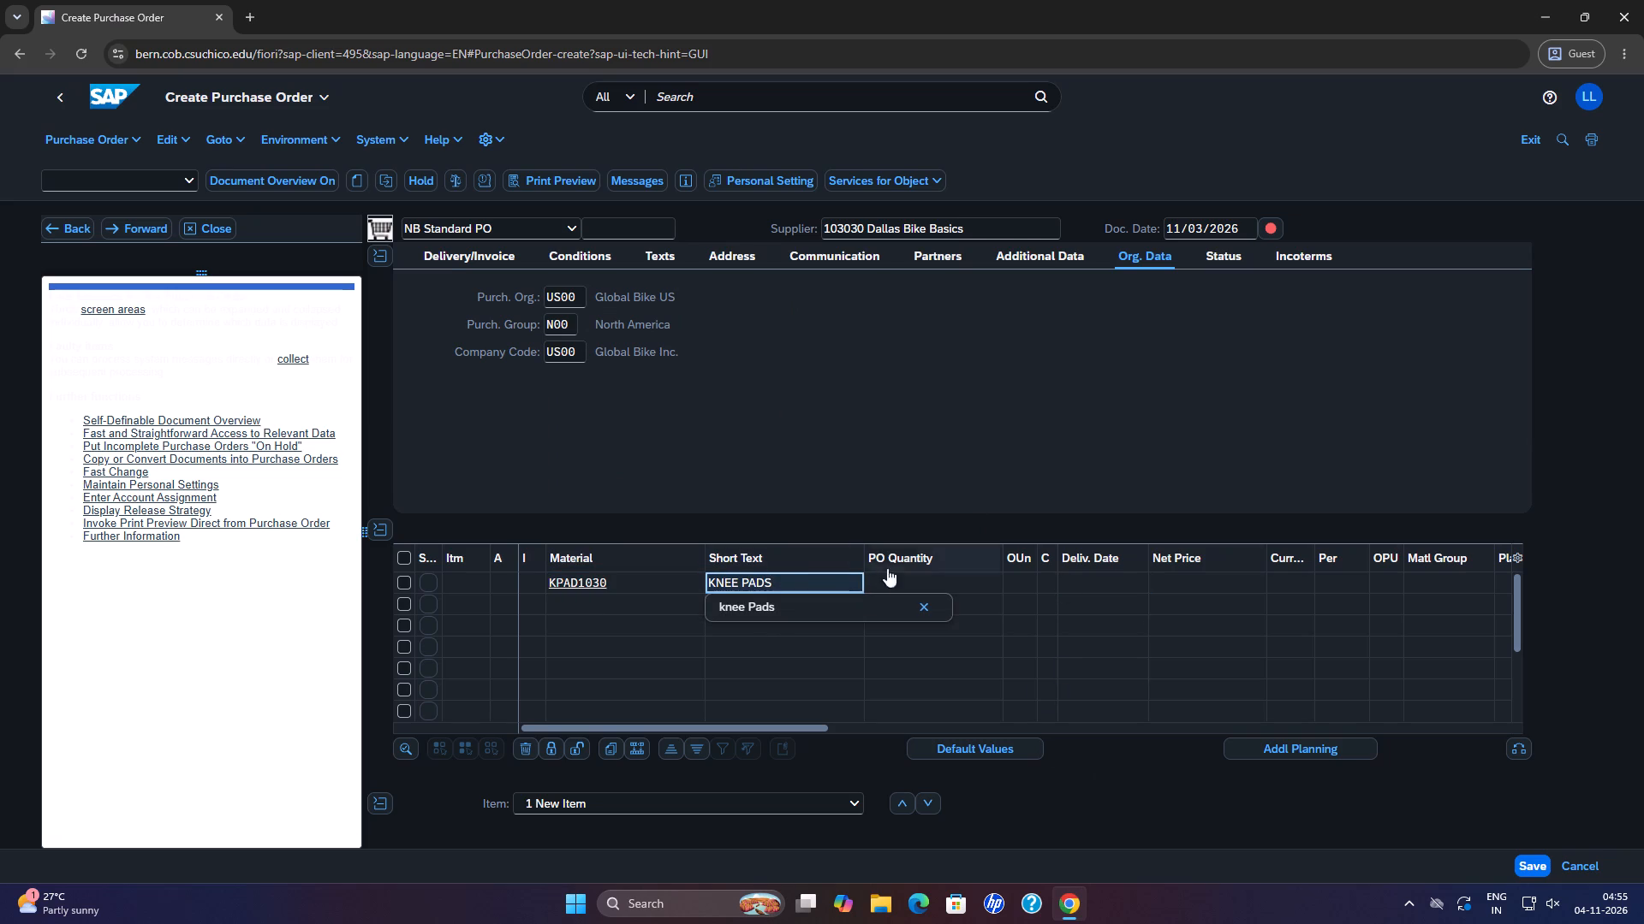
Set the PO quantity of the KPAD1030 item to 10.
left_click(915, 577)
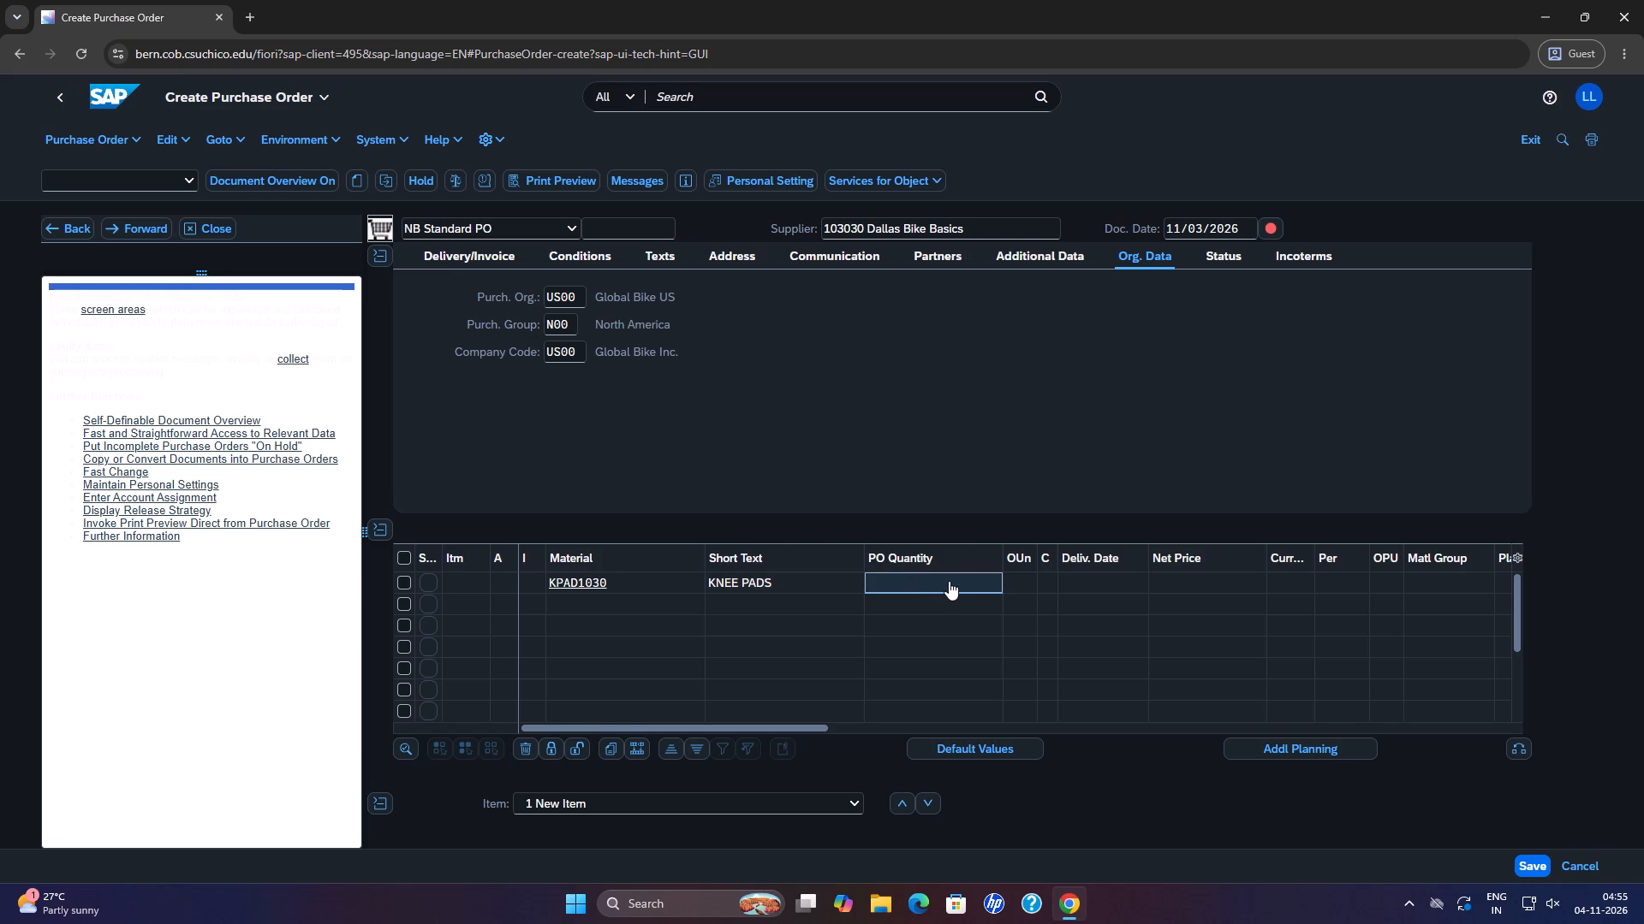
type("10")
left_click(966, 586)
key("1")
key("0")
left_click(927, 601)
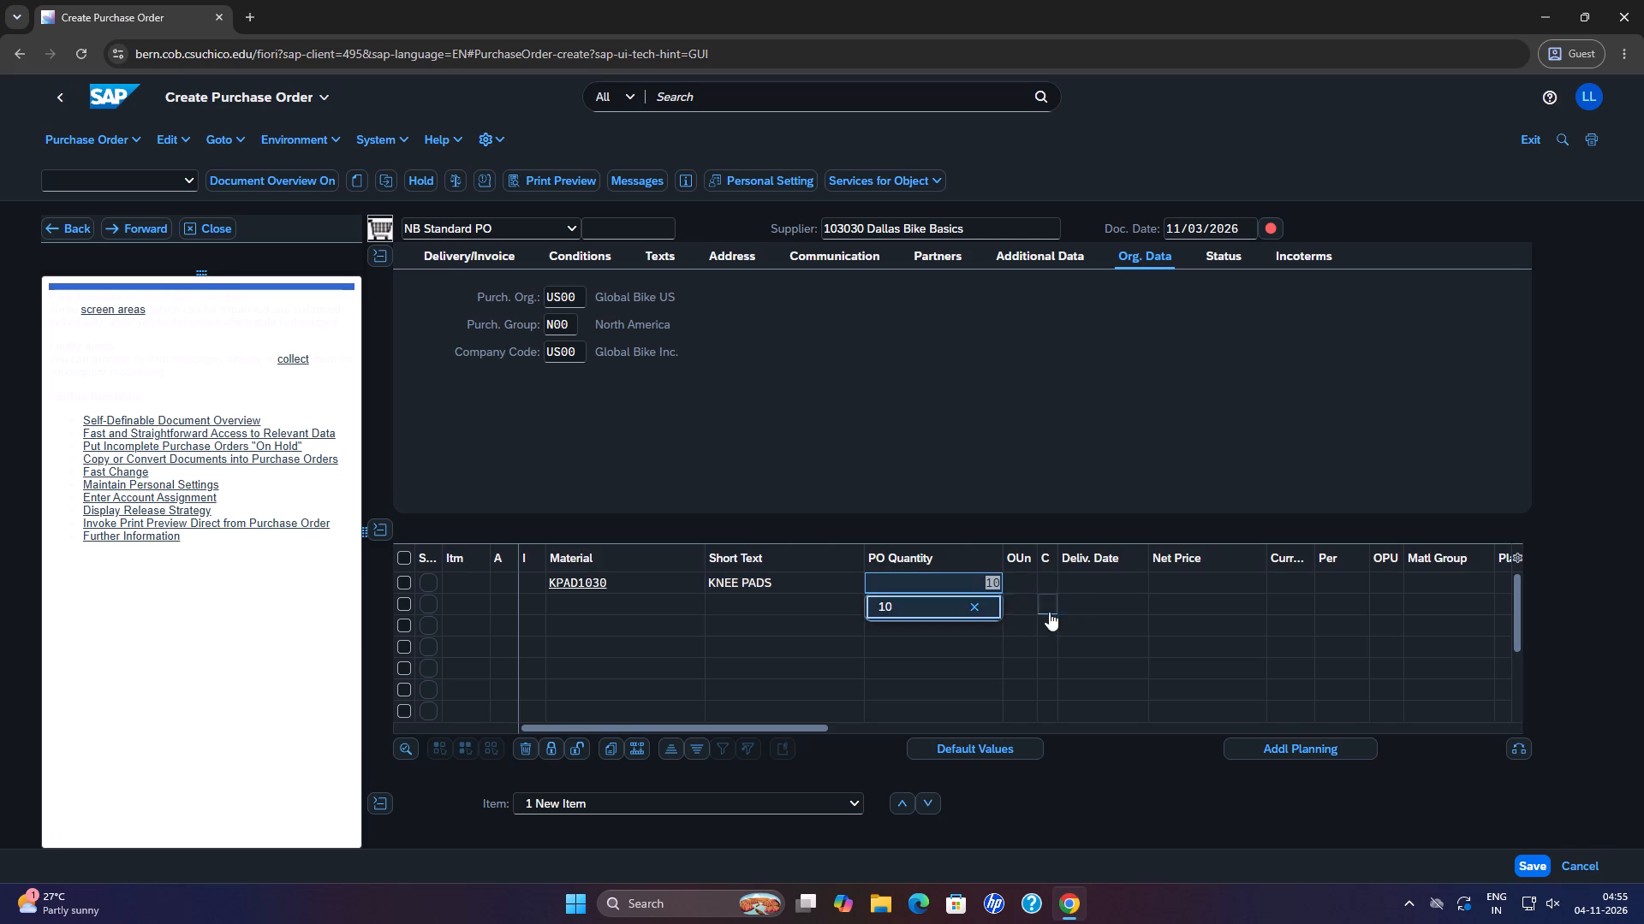
Set the knee pads item's delivery date to 11/16/2026 from the calendar.
left_click(1099, 580)
left_click(1154, 586)
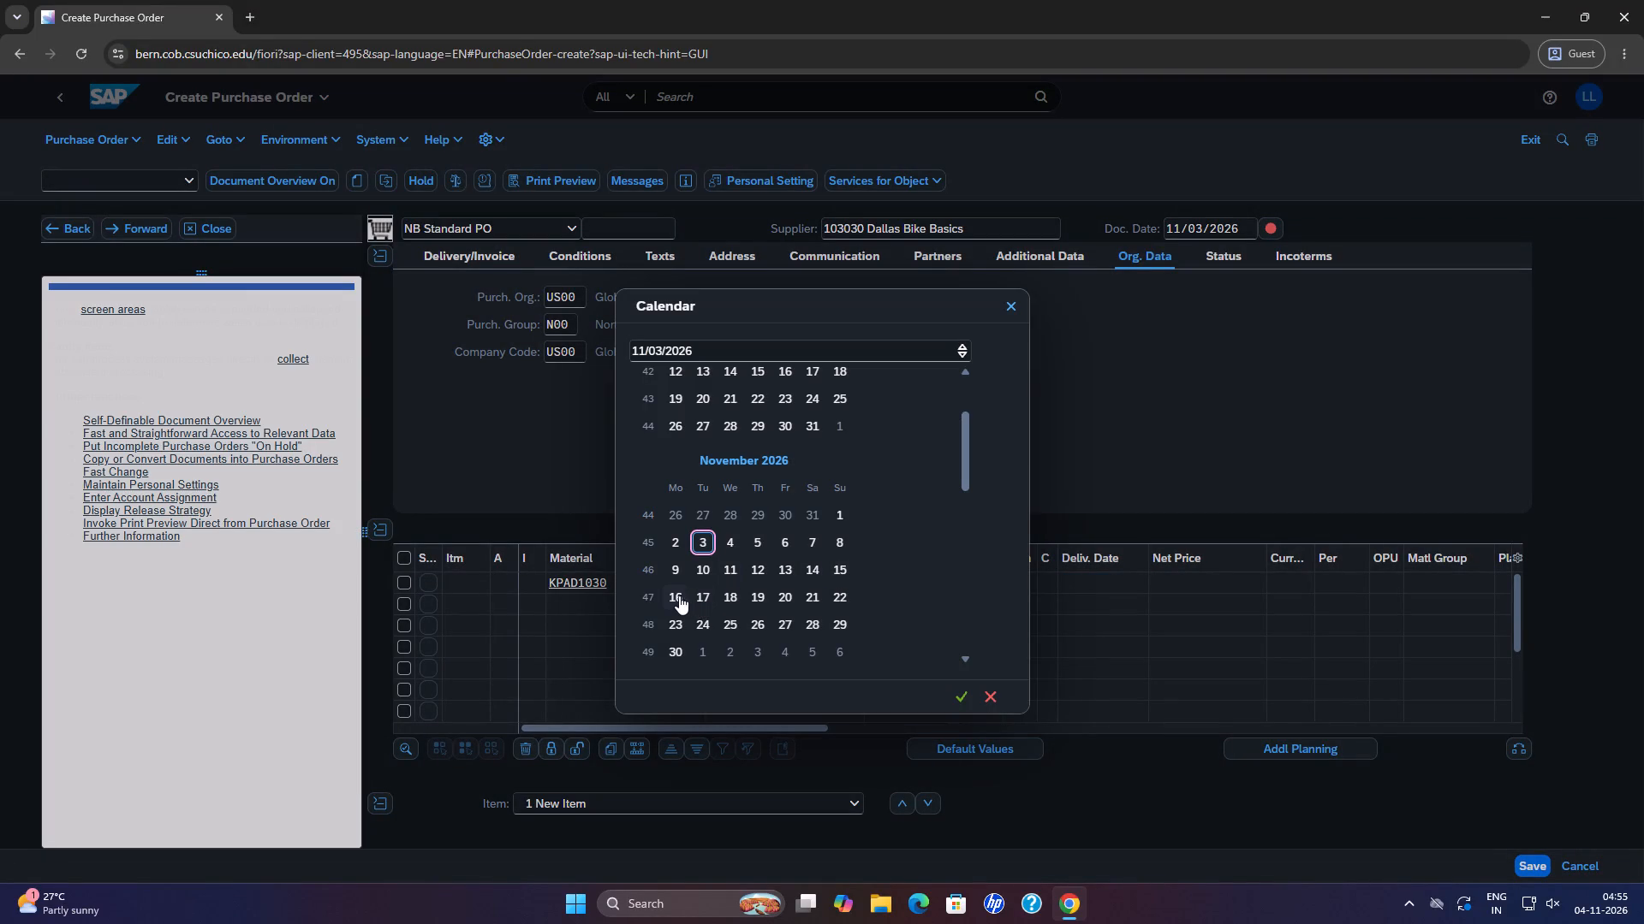
left_click(676, 597)
left_click(962, 698)
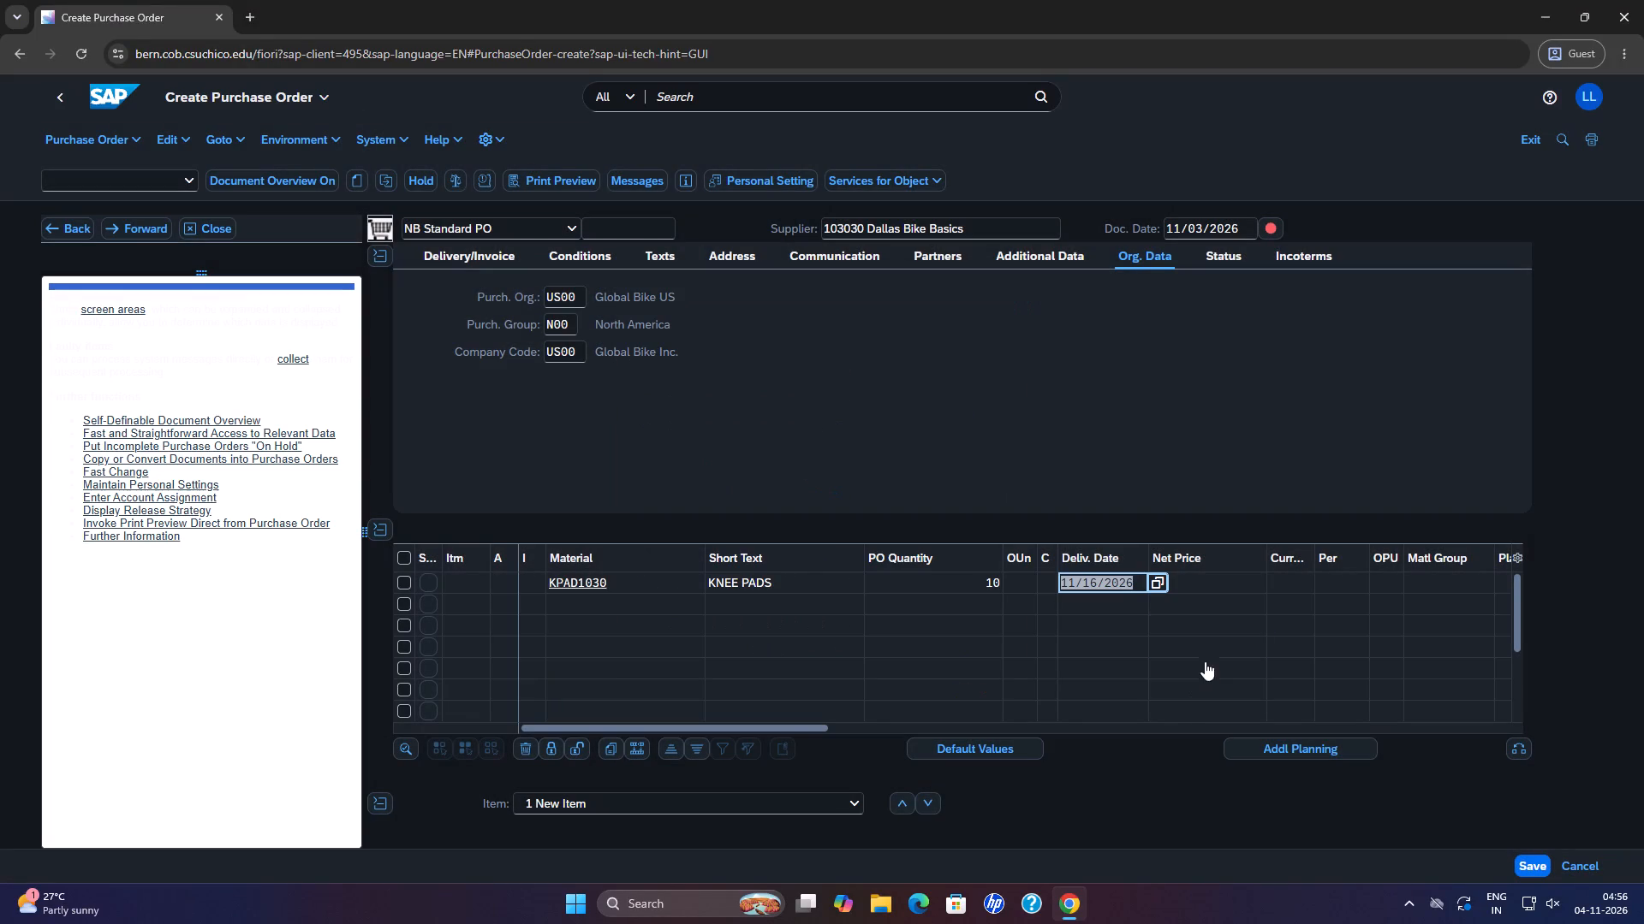
Set the knee pads item's net price to 25 with currency USD.
left_click_drag(829, 728, 892, 748)
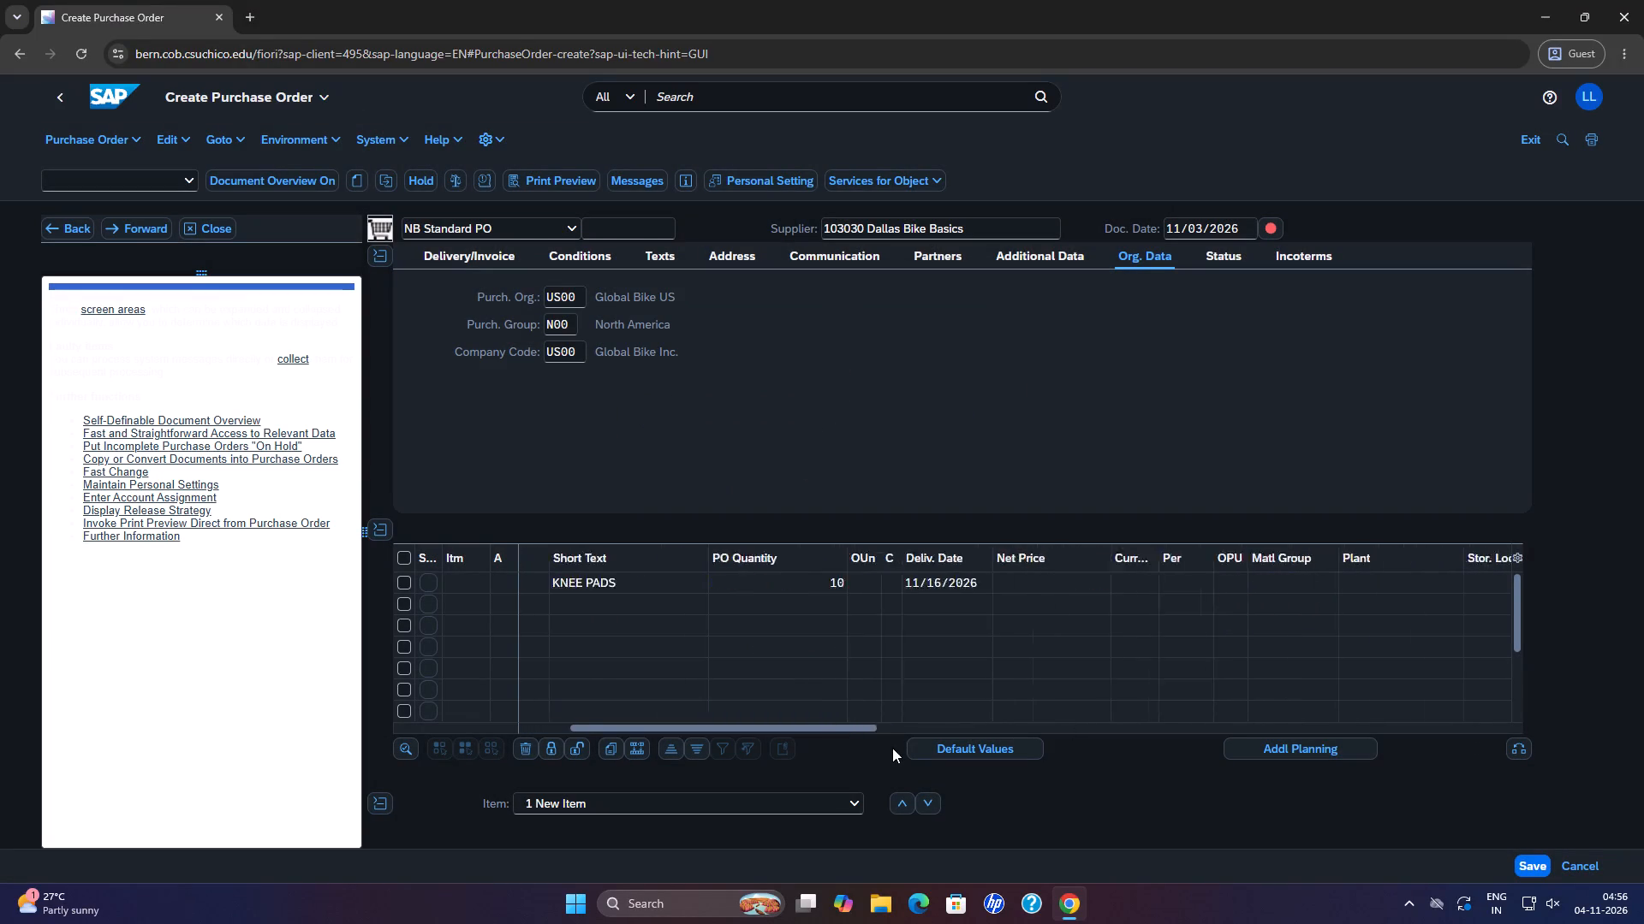
left_click_drag(892, 748, 901, 748)
left_click(962, 580)
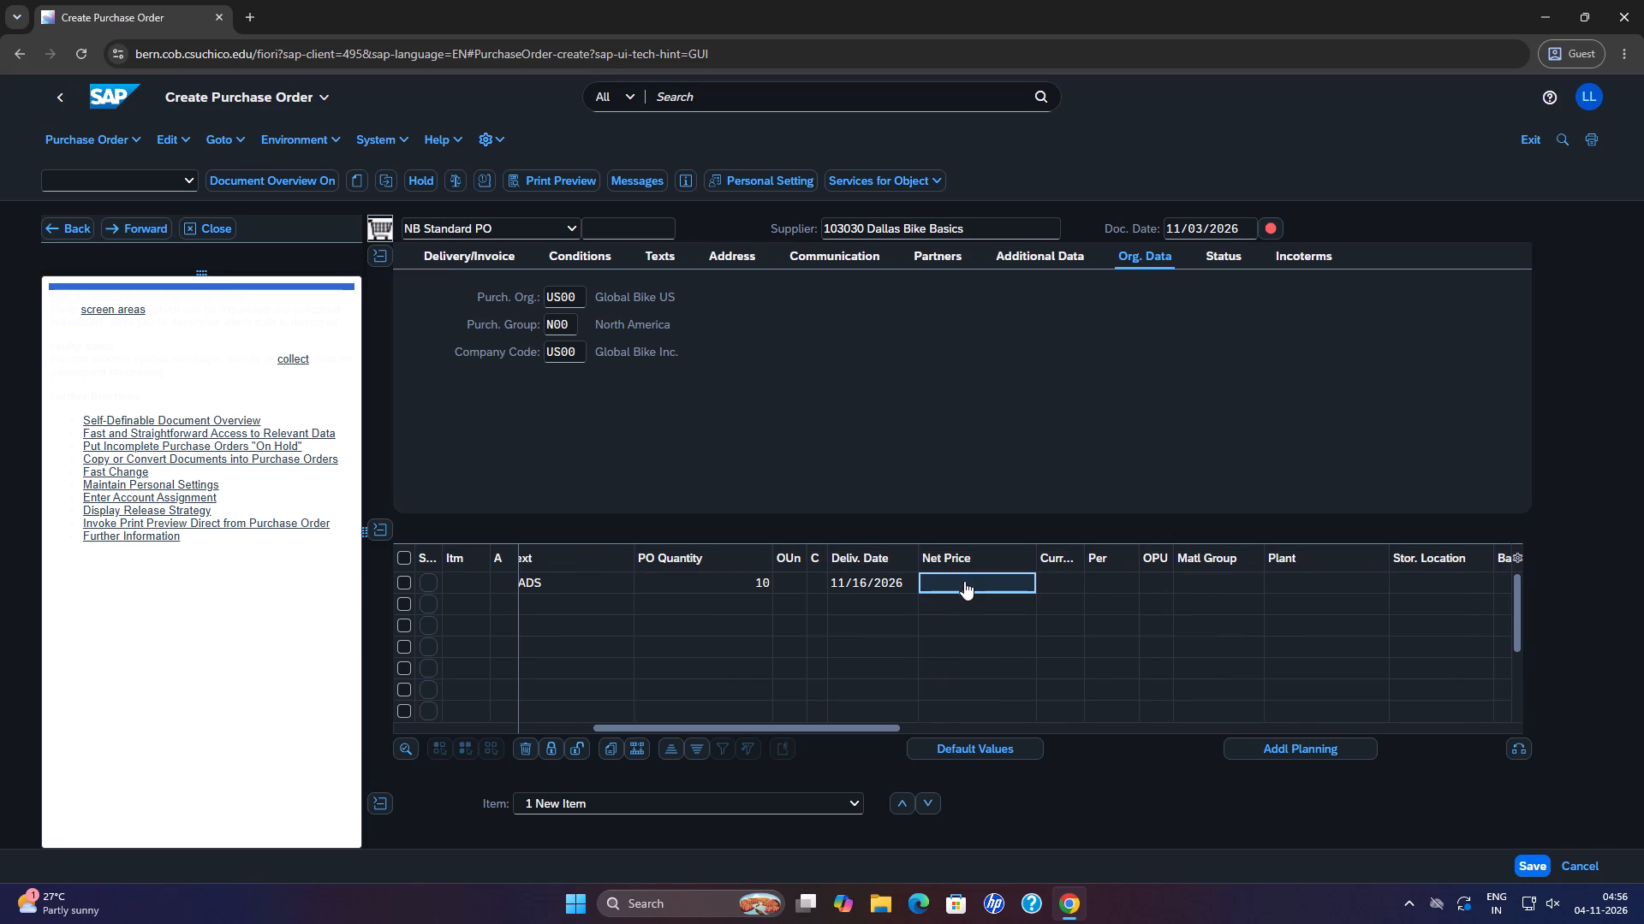
type("25")
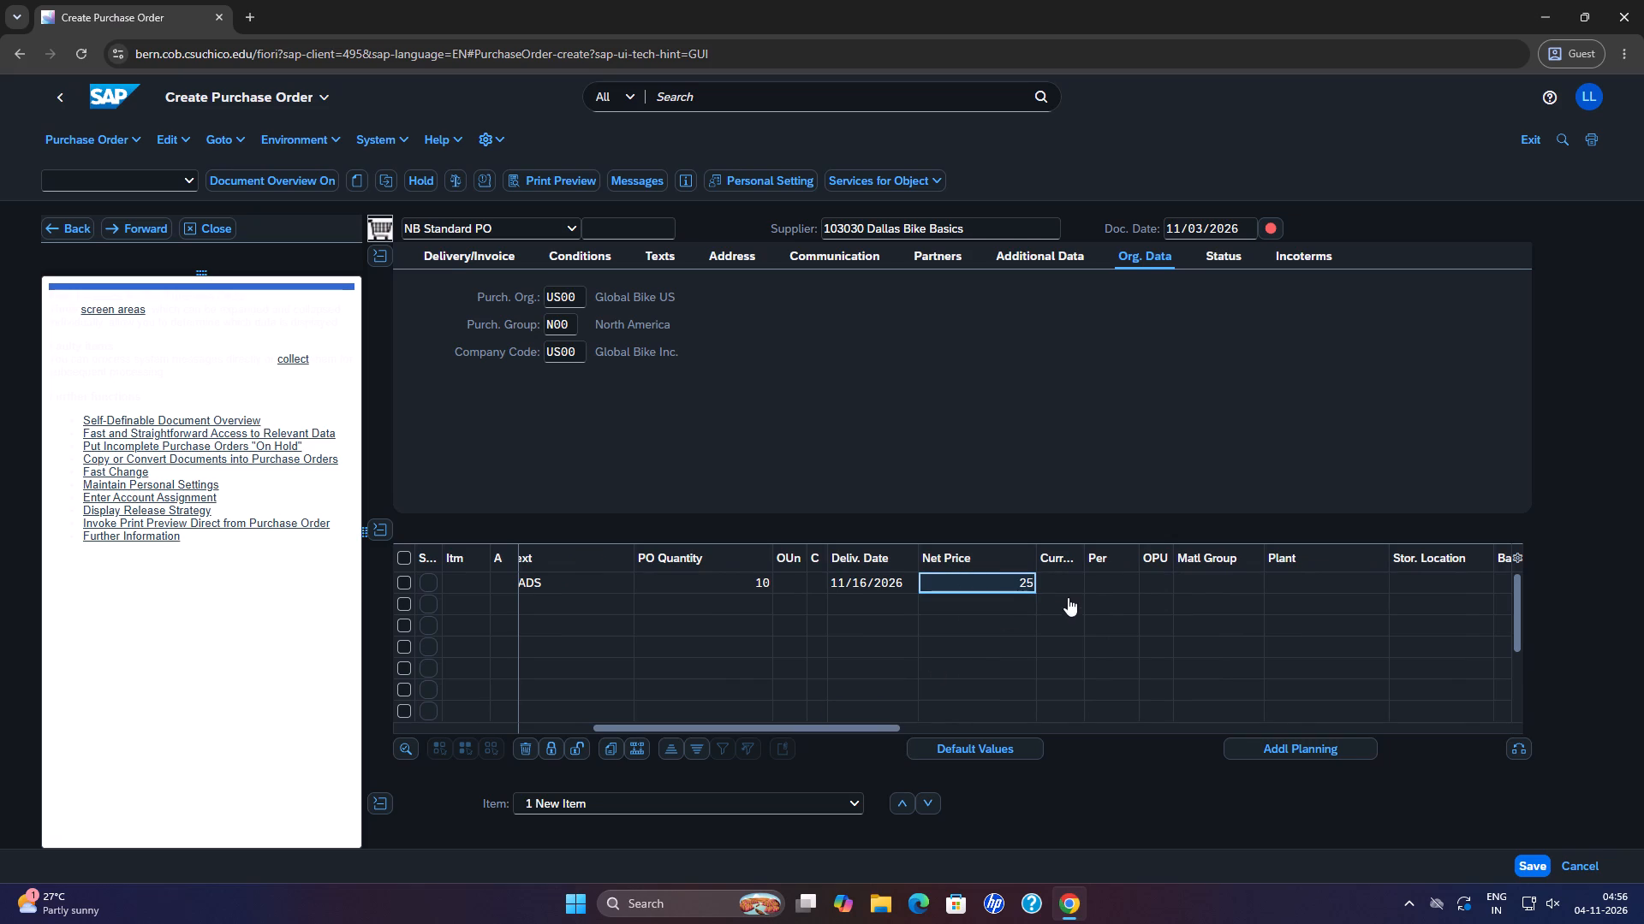
left_click(1064, 579)
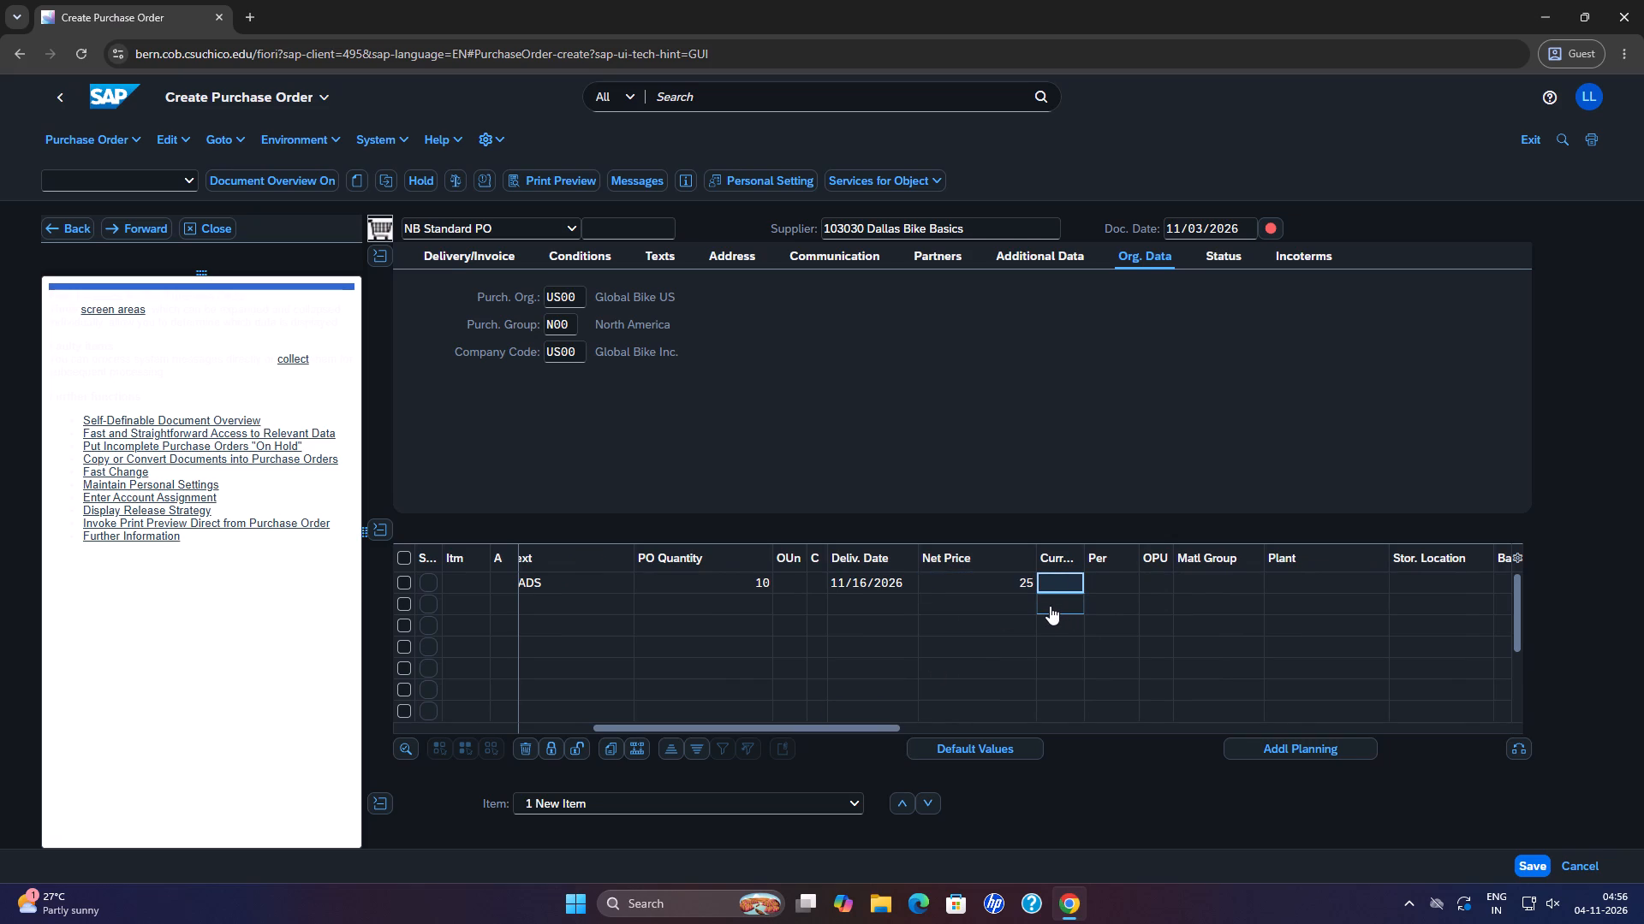
key("u")
key("s")
key("d")
Choose SD00 (DC San Diego) as the item's plant from the value list.
left_click(1297, 581)
left_click(1401, 583)
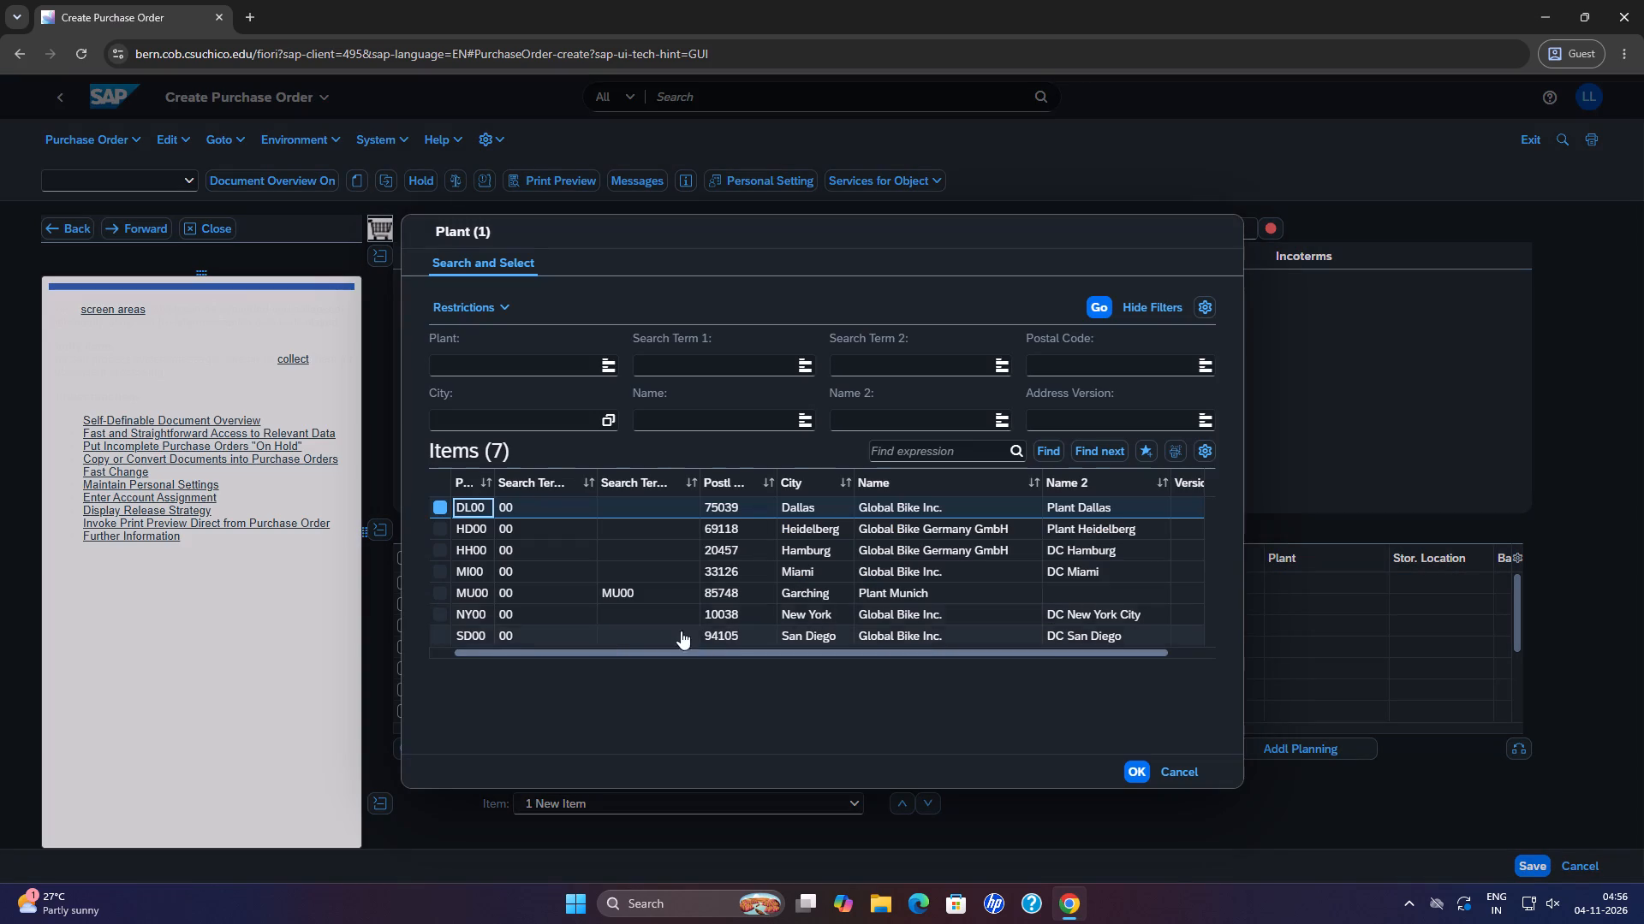
left_click(438, 636)
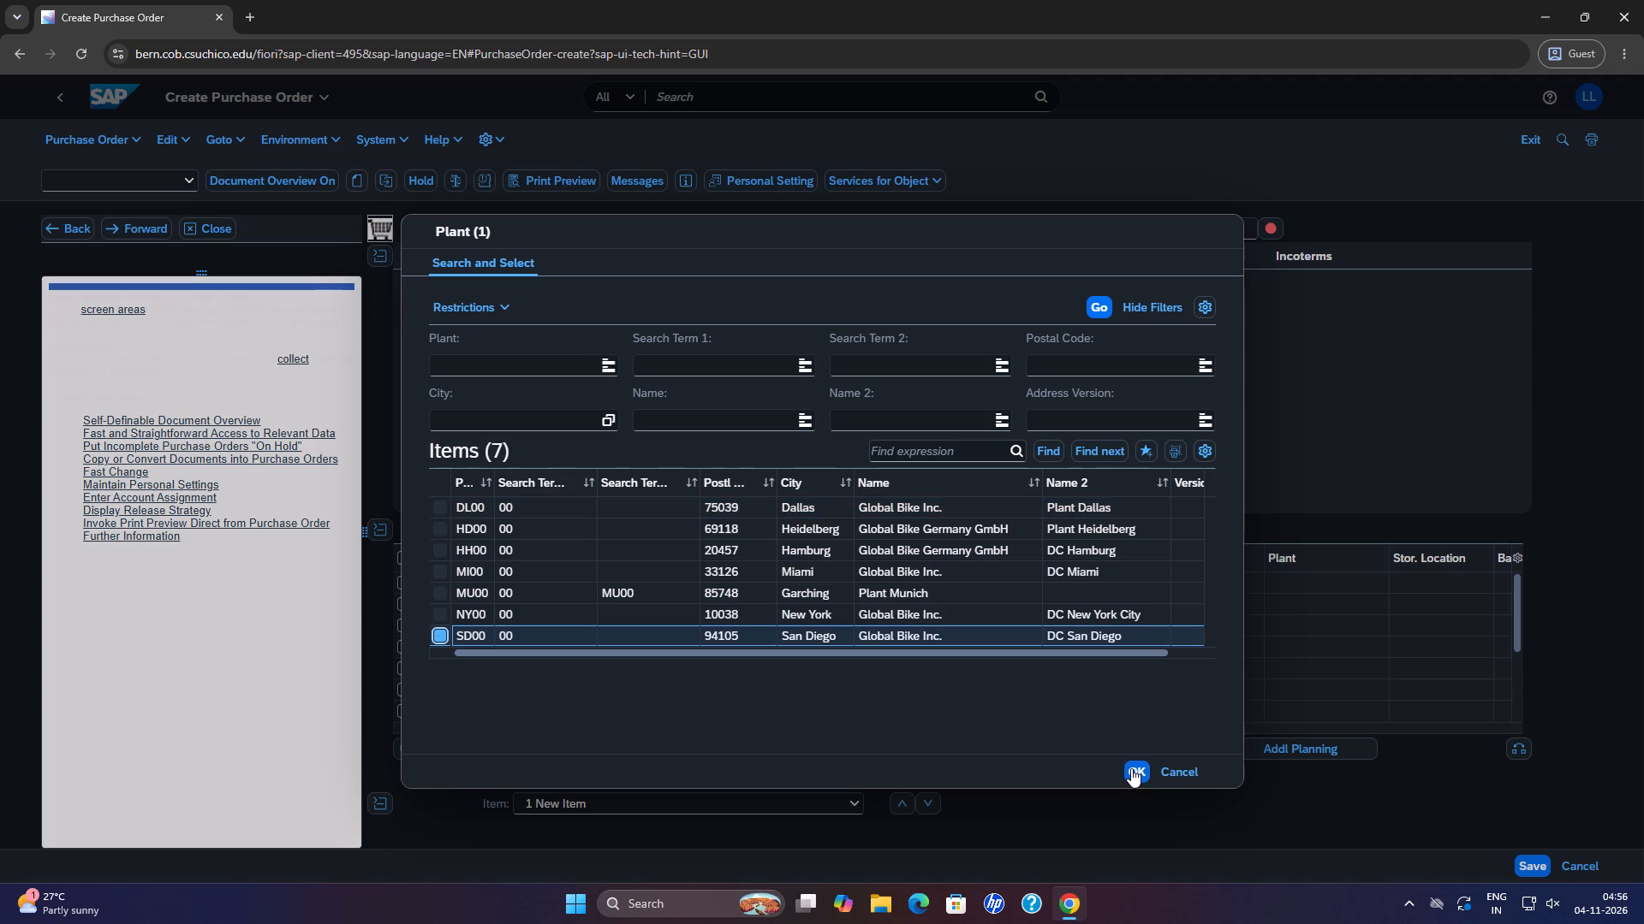
left_click(1132, 768)
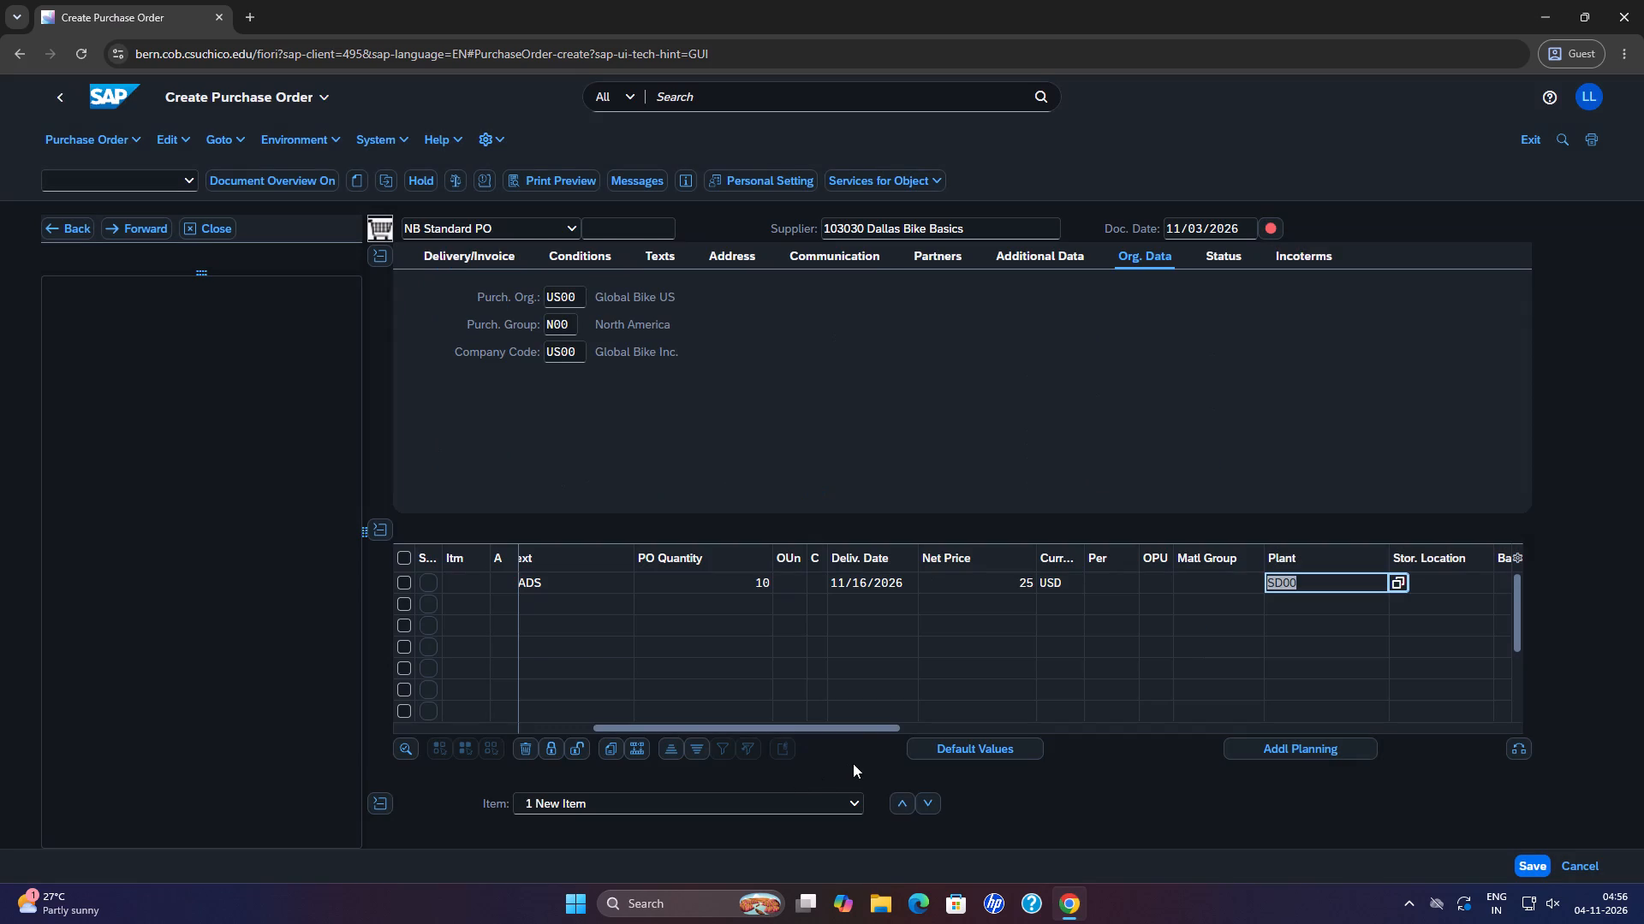
Choose TG00 (Trading Goods) of plant SD00 as the item's storage location from the value list.
left_click_drag(861, 736, 1004, 760)
left_click_drag(888, 726, 957, 747)
left_click(1228, 579)
left_click(1284, 585)
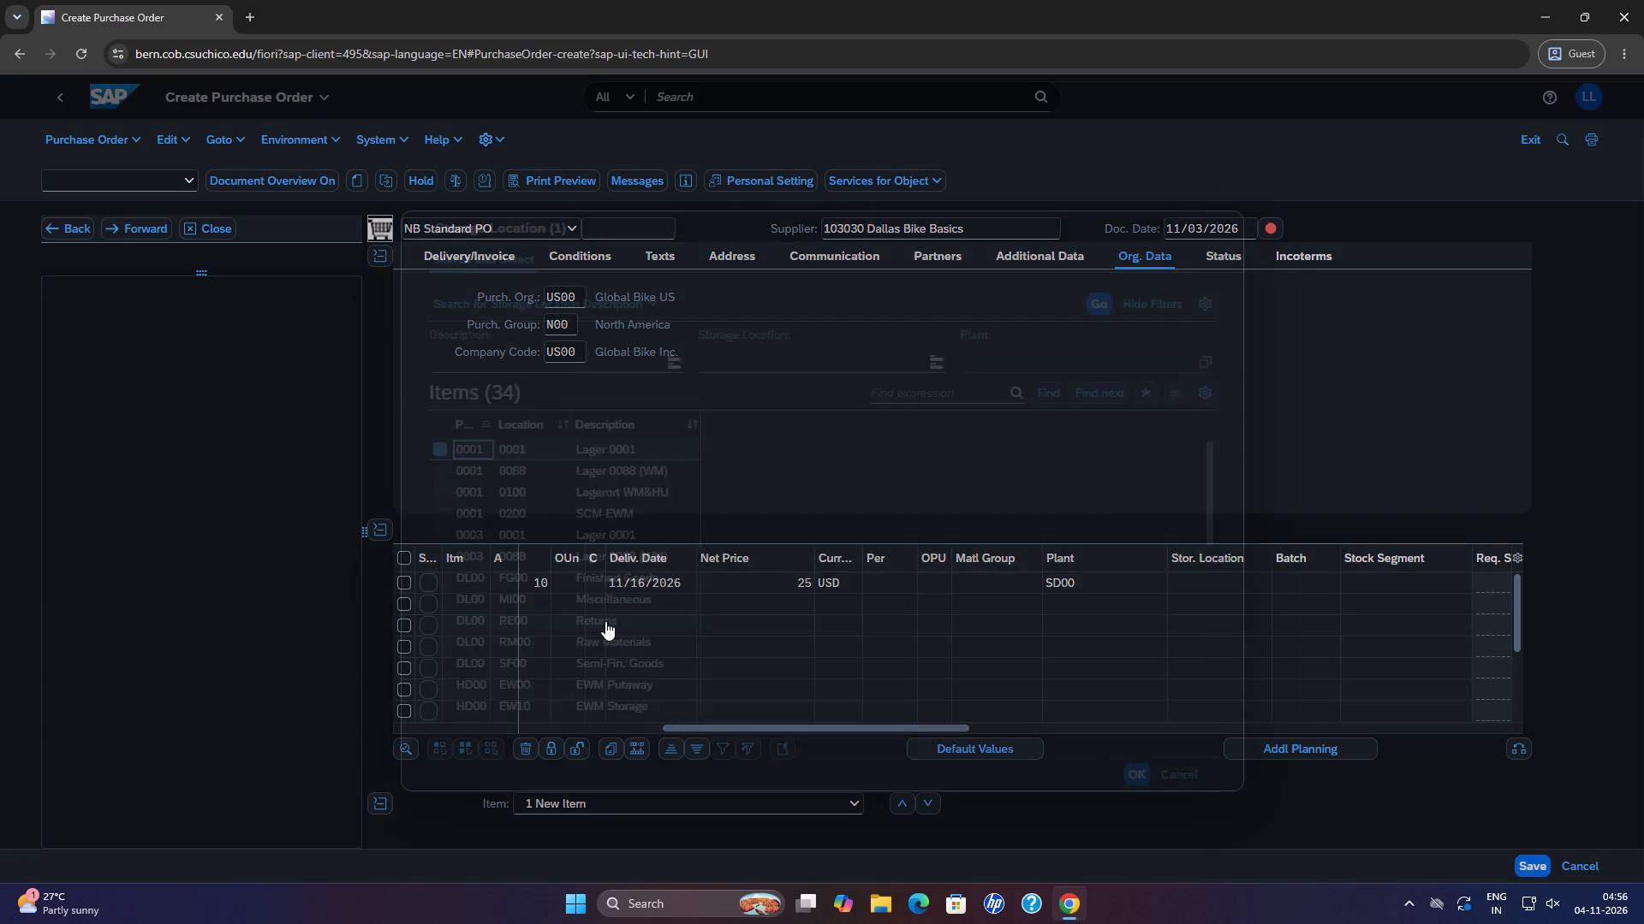
scroll(597, 619, "down", 4)
scroll(590, 597, "up", 4)
scroll(585, 581, "down", 5)
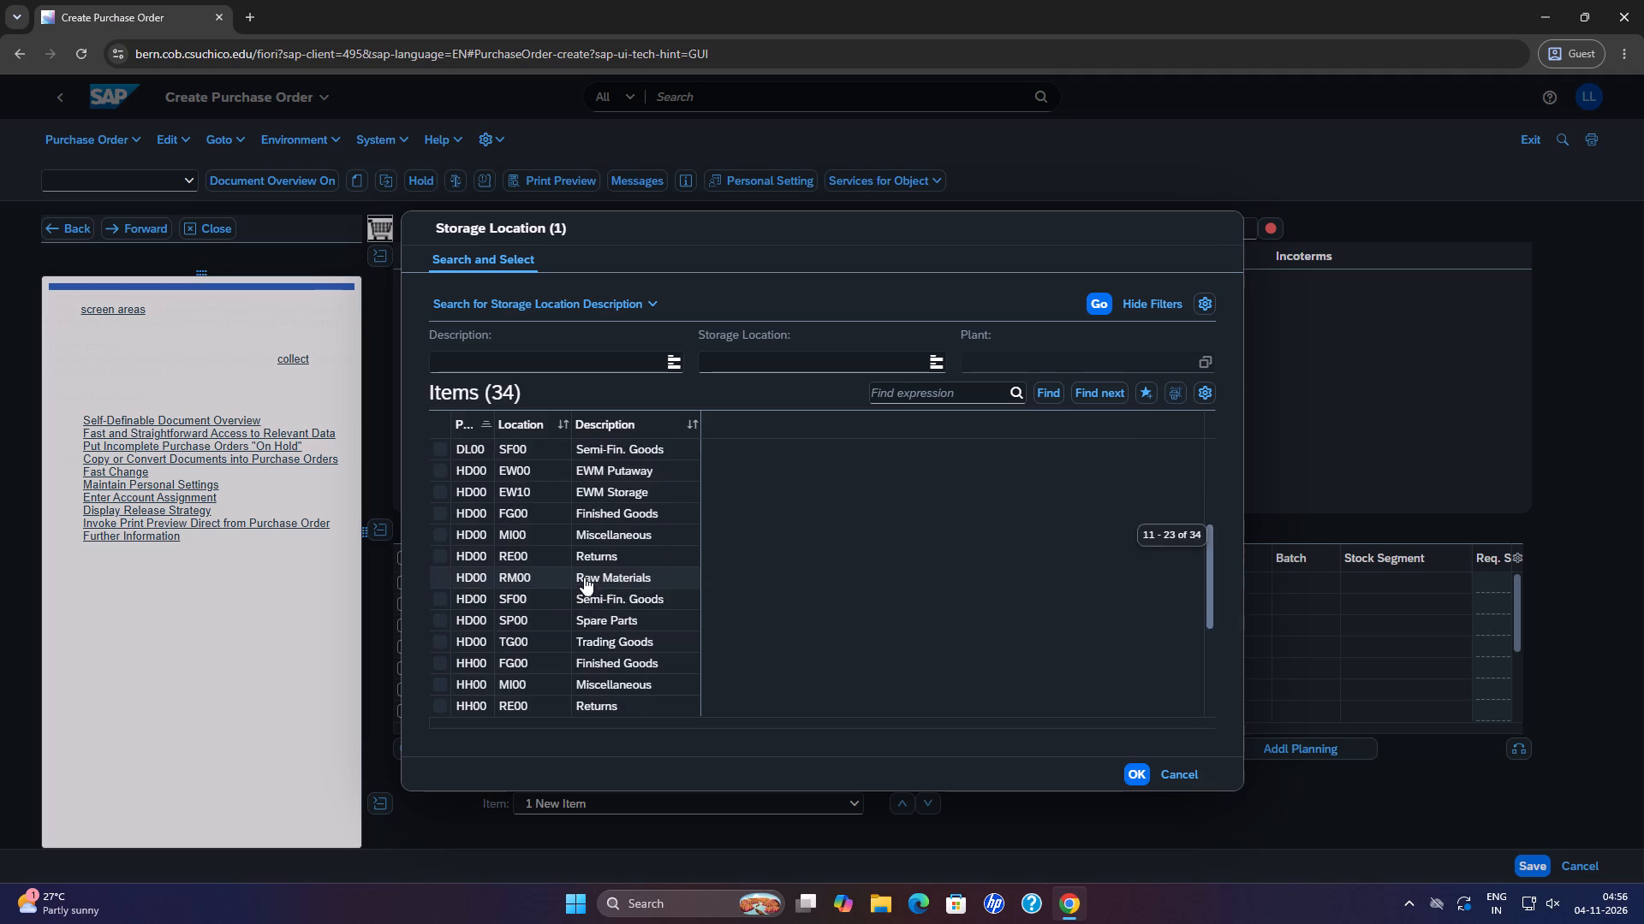
scroll(584, 577, "down", 11)
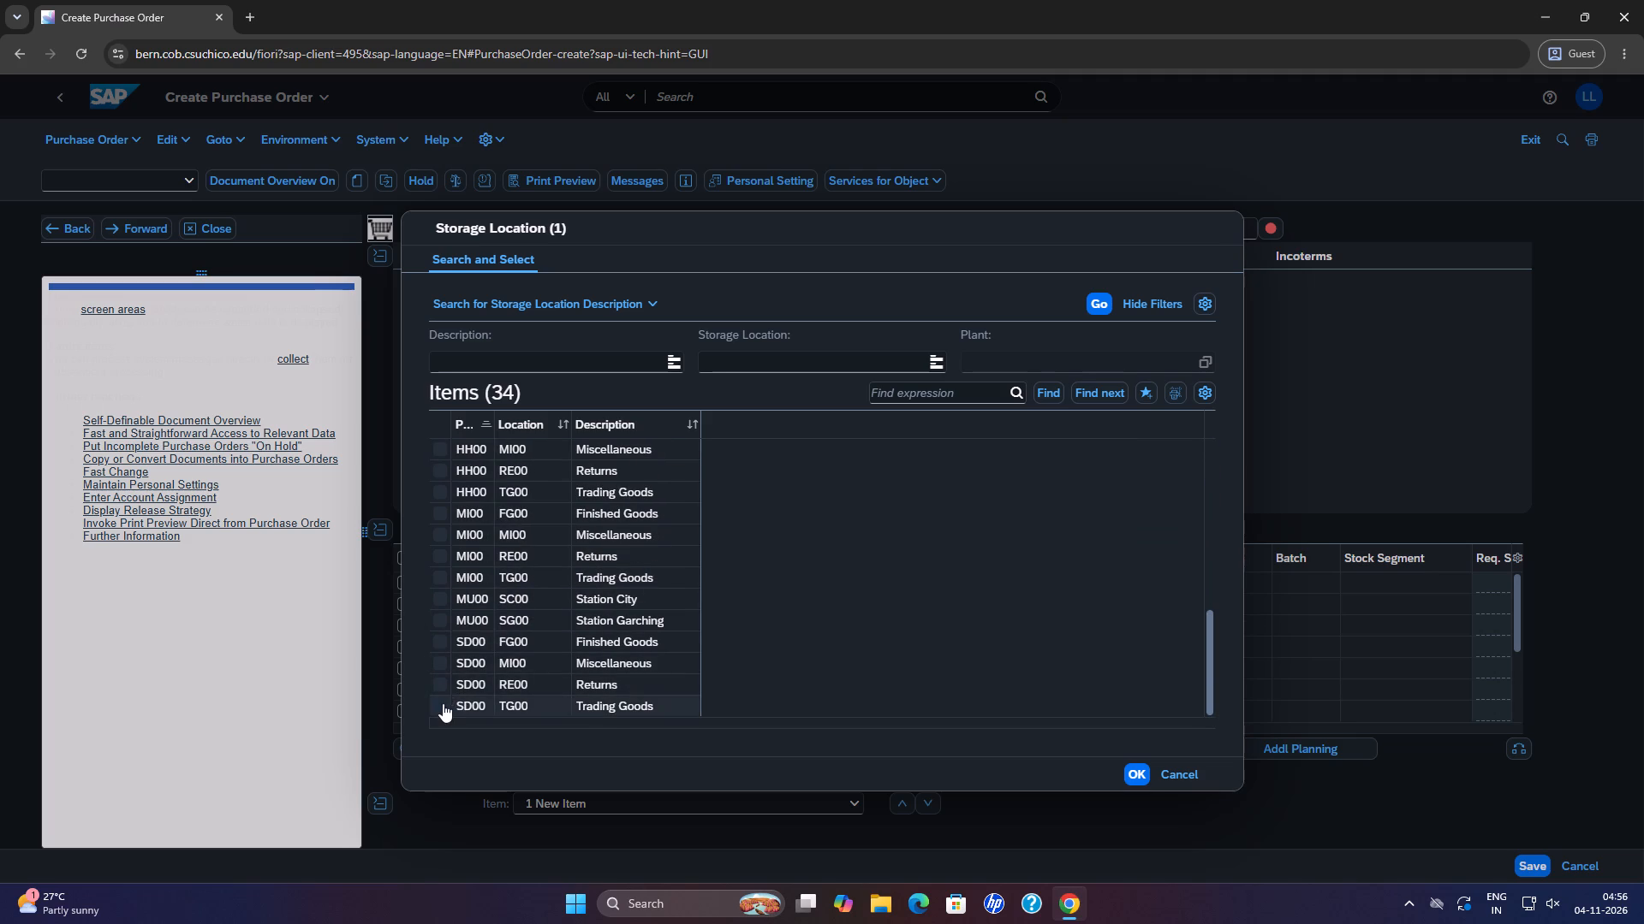
left_click(443, 703)
left_click(1125, 777)
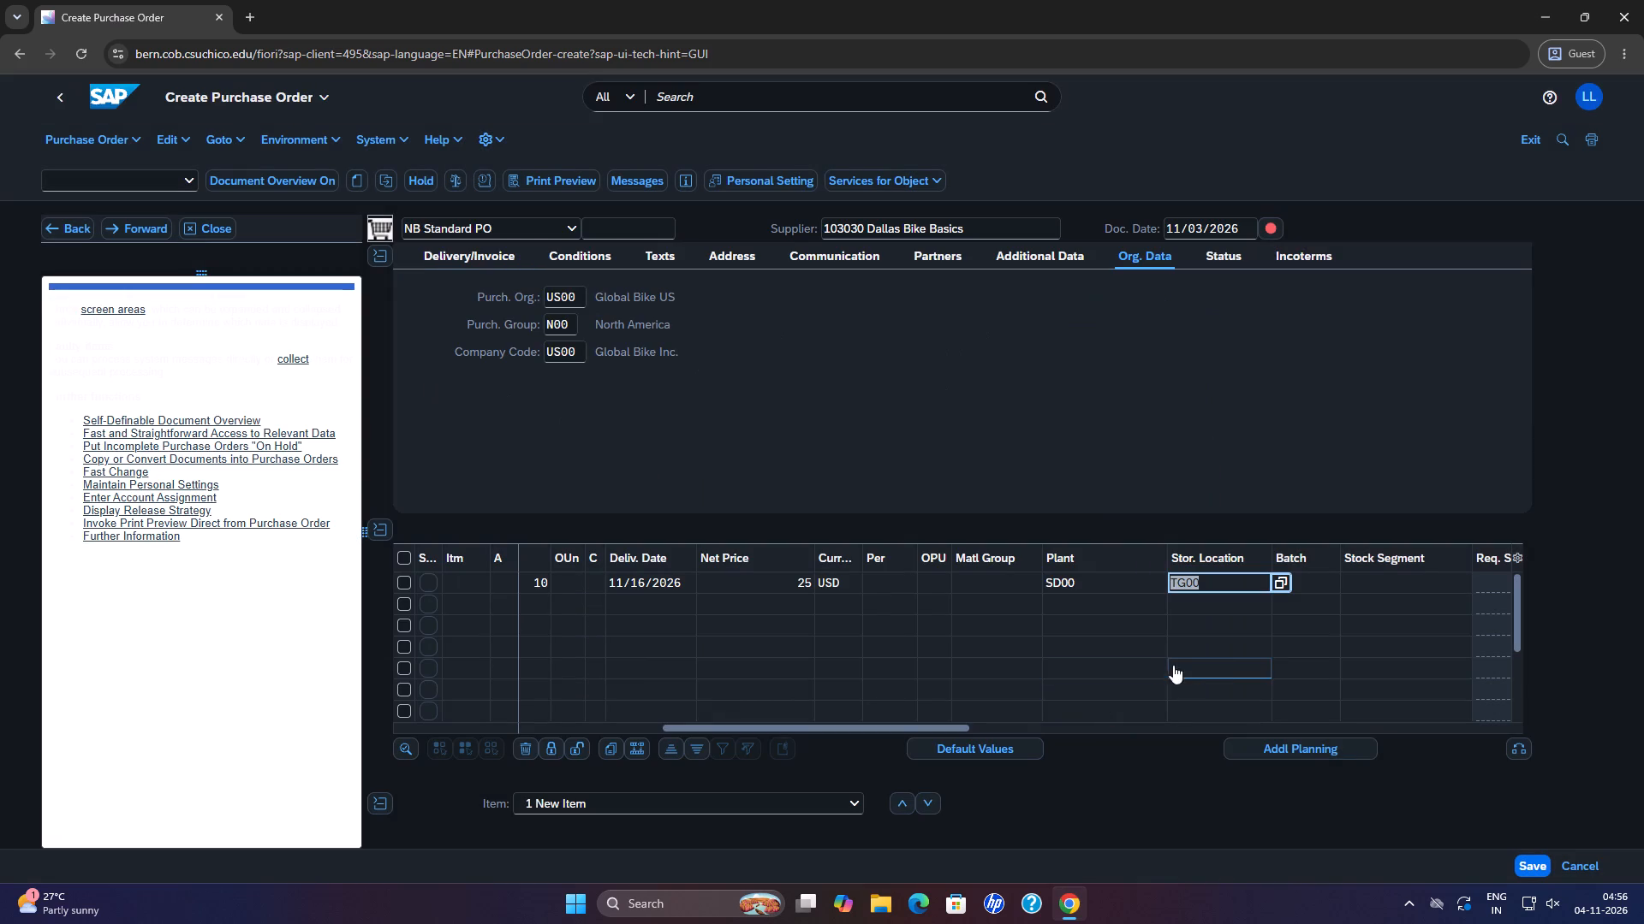
Save the purchase order.
left_click(1533, 865)
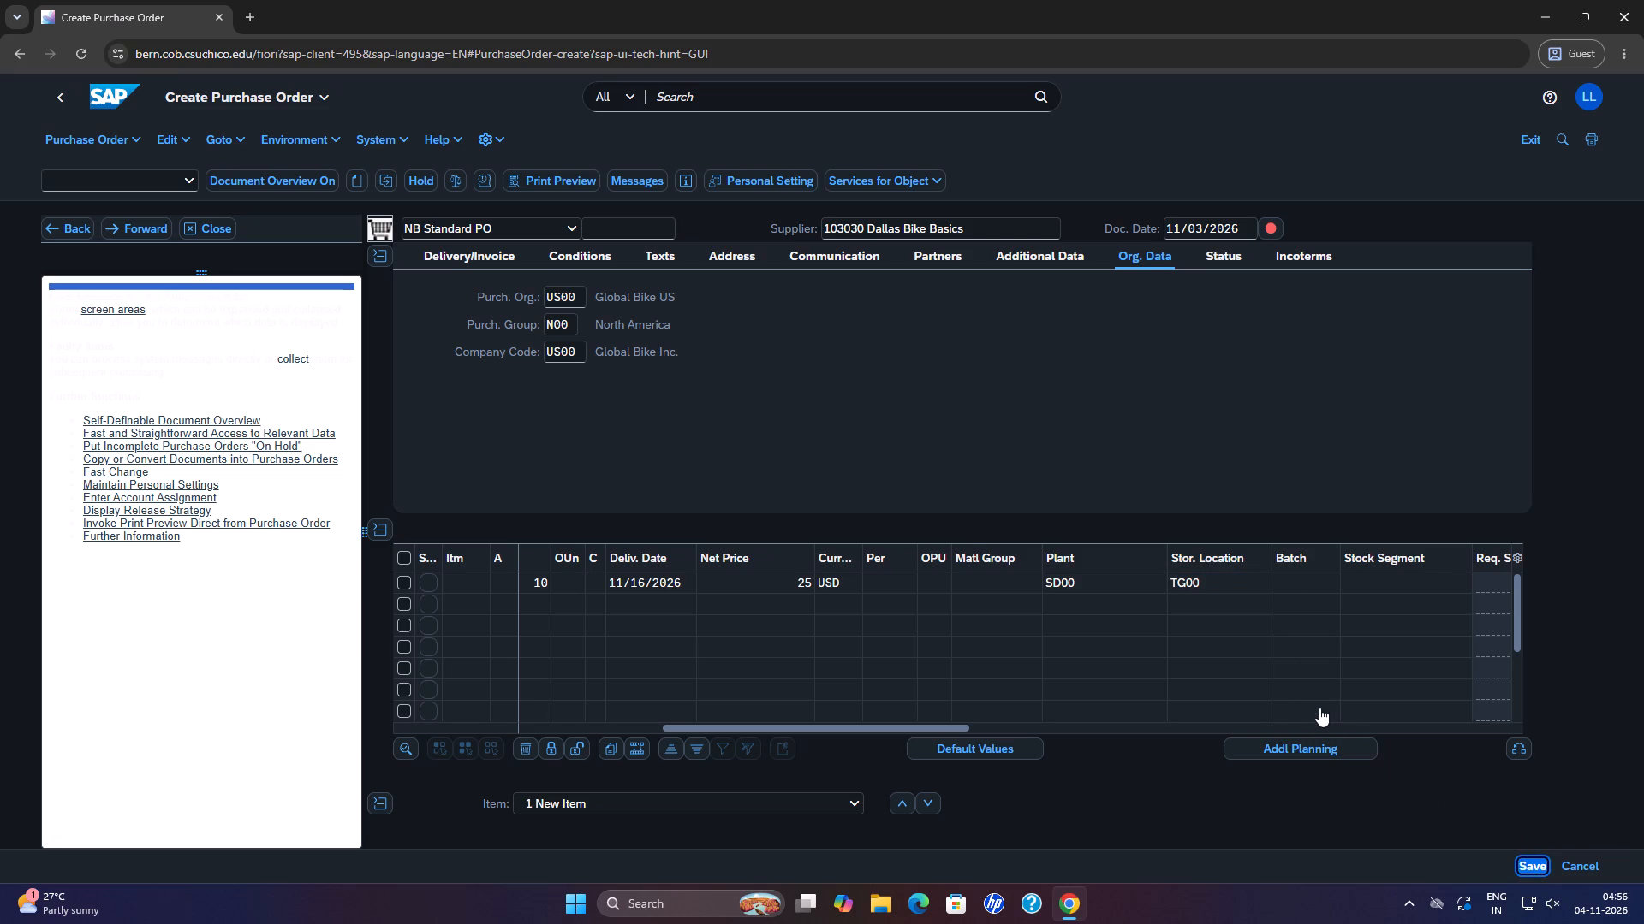
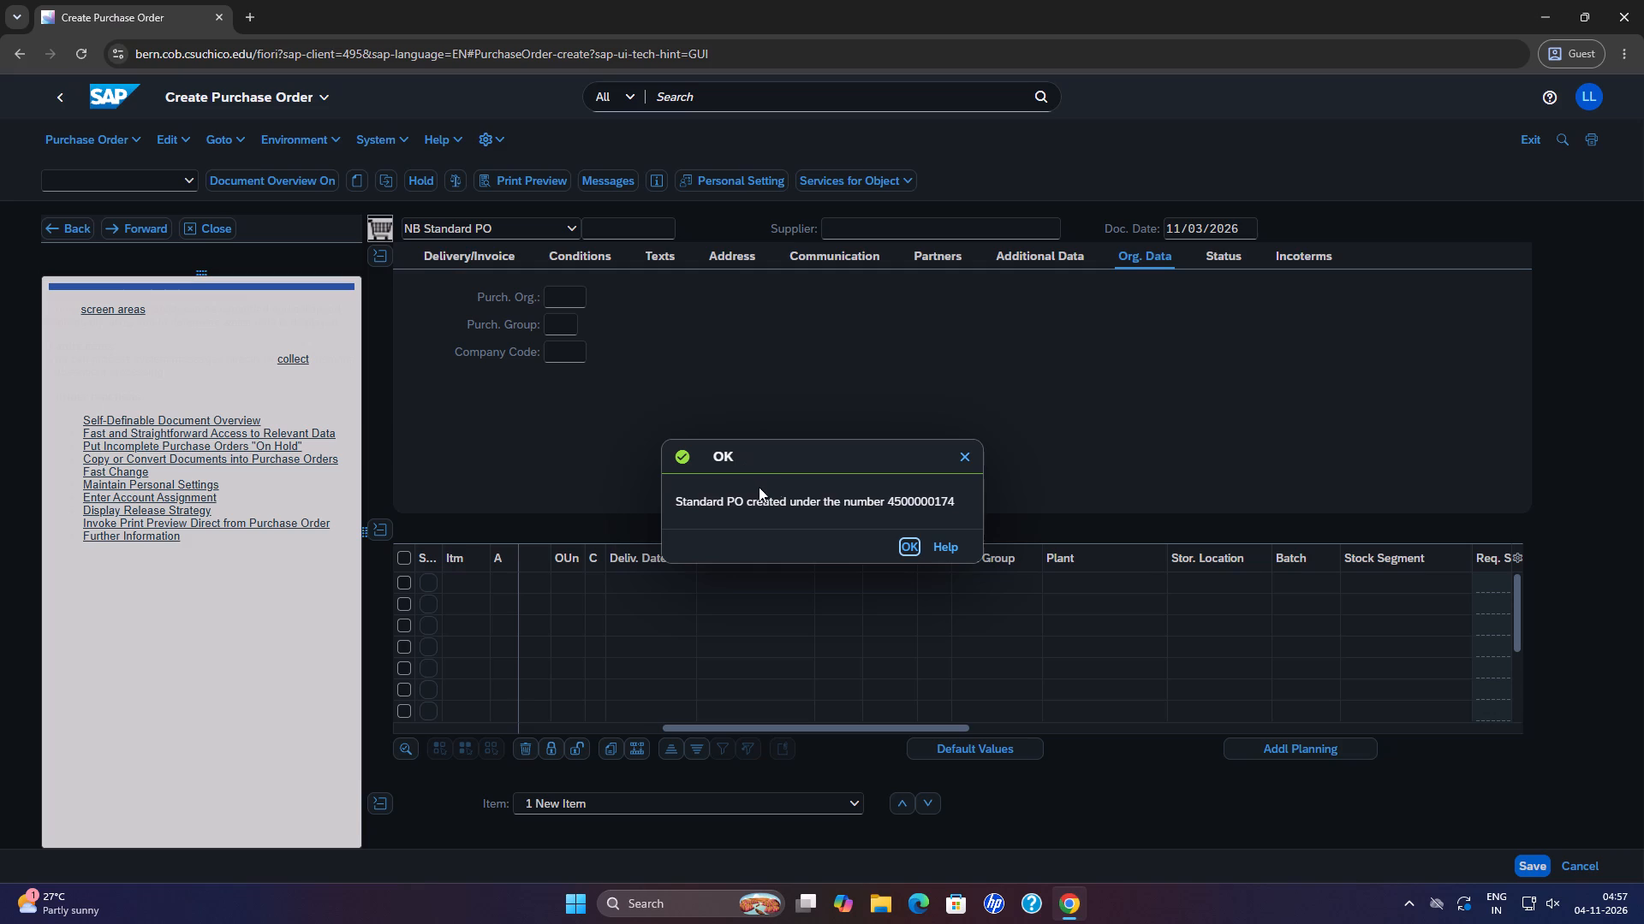
Display the stock overview for material KPAD1030 in plant SD00 from the Warehouse Management apps.
left_click(908, 552)
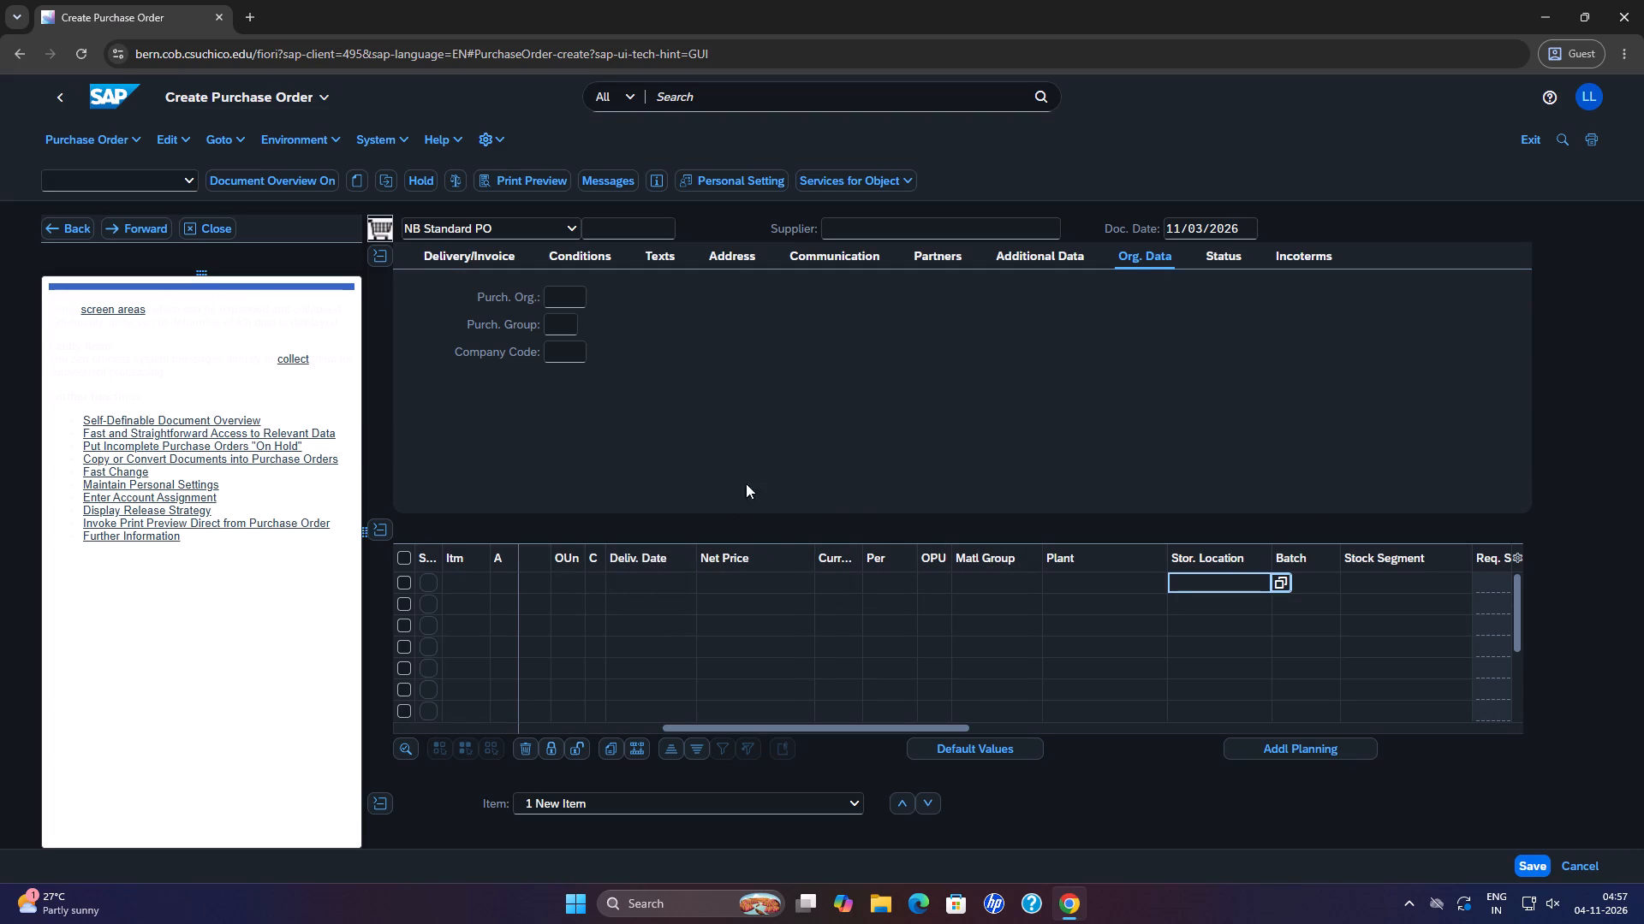
left_click(109, 96)
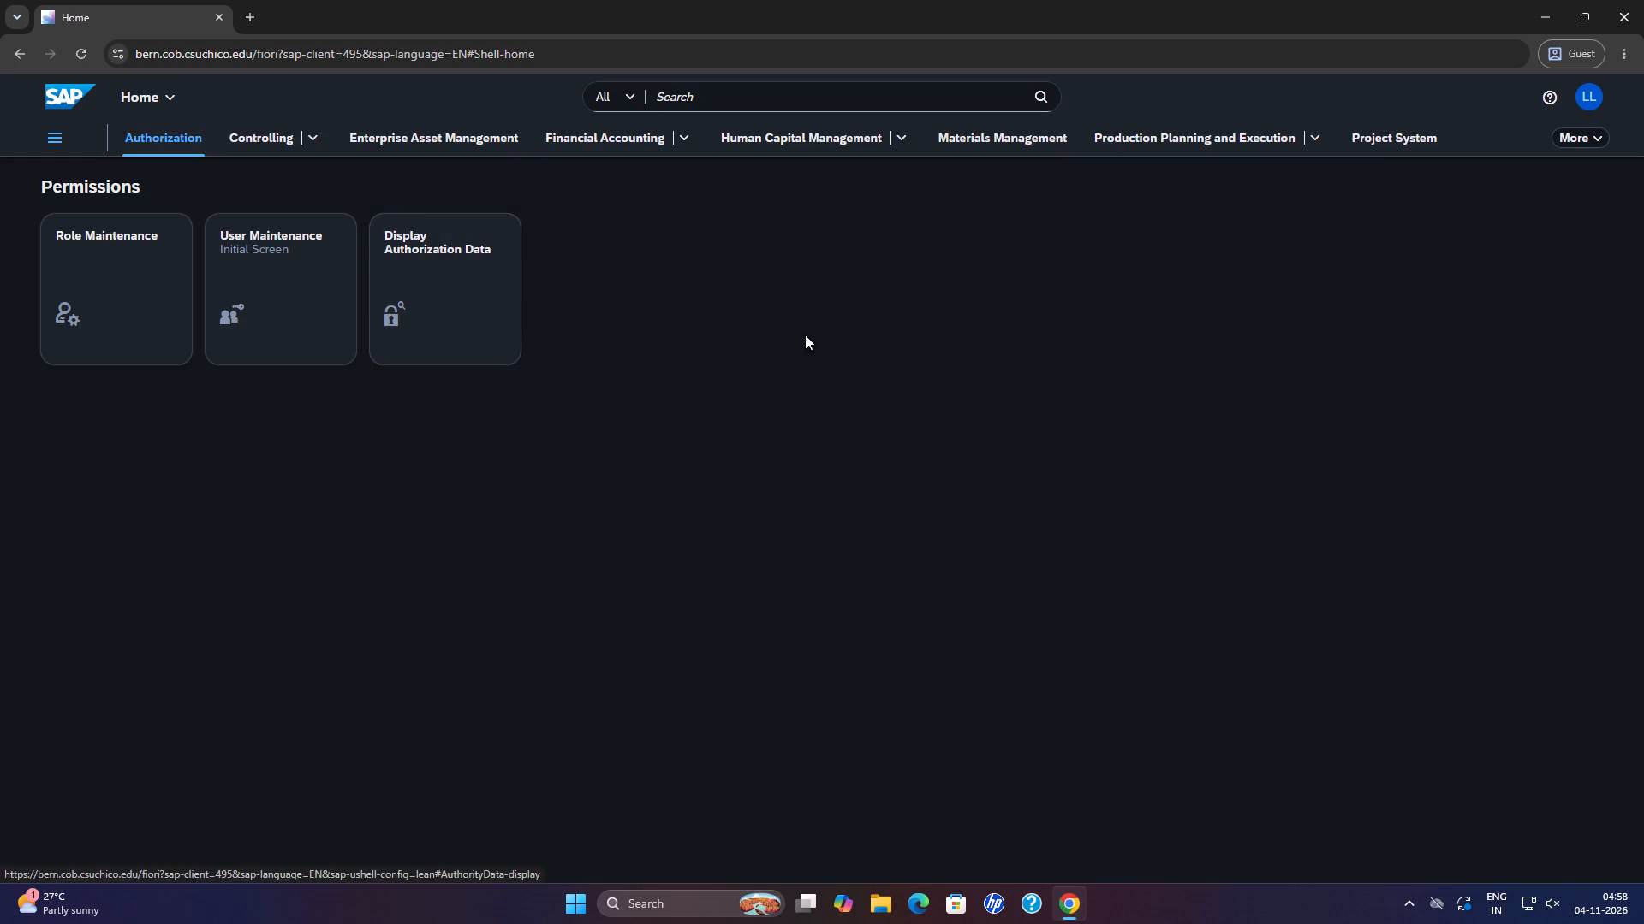
left_click(1581, 140)
left_click(1541, 264)
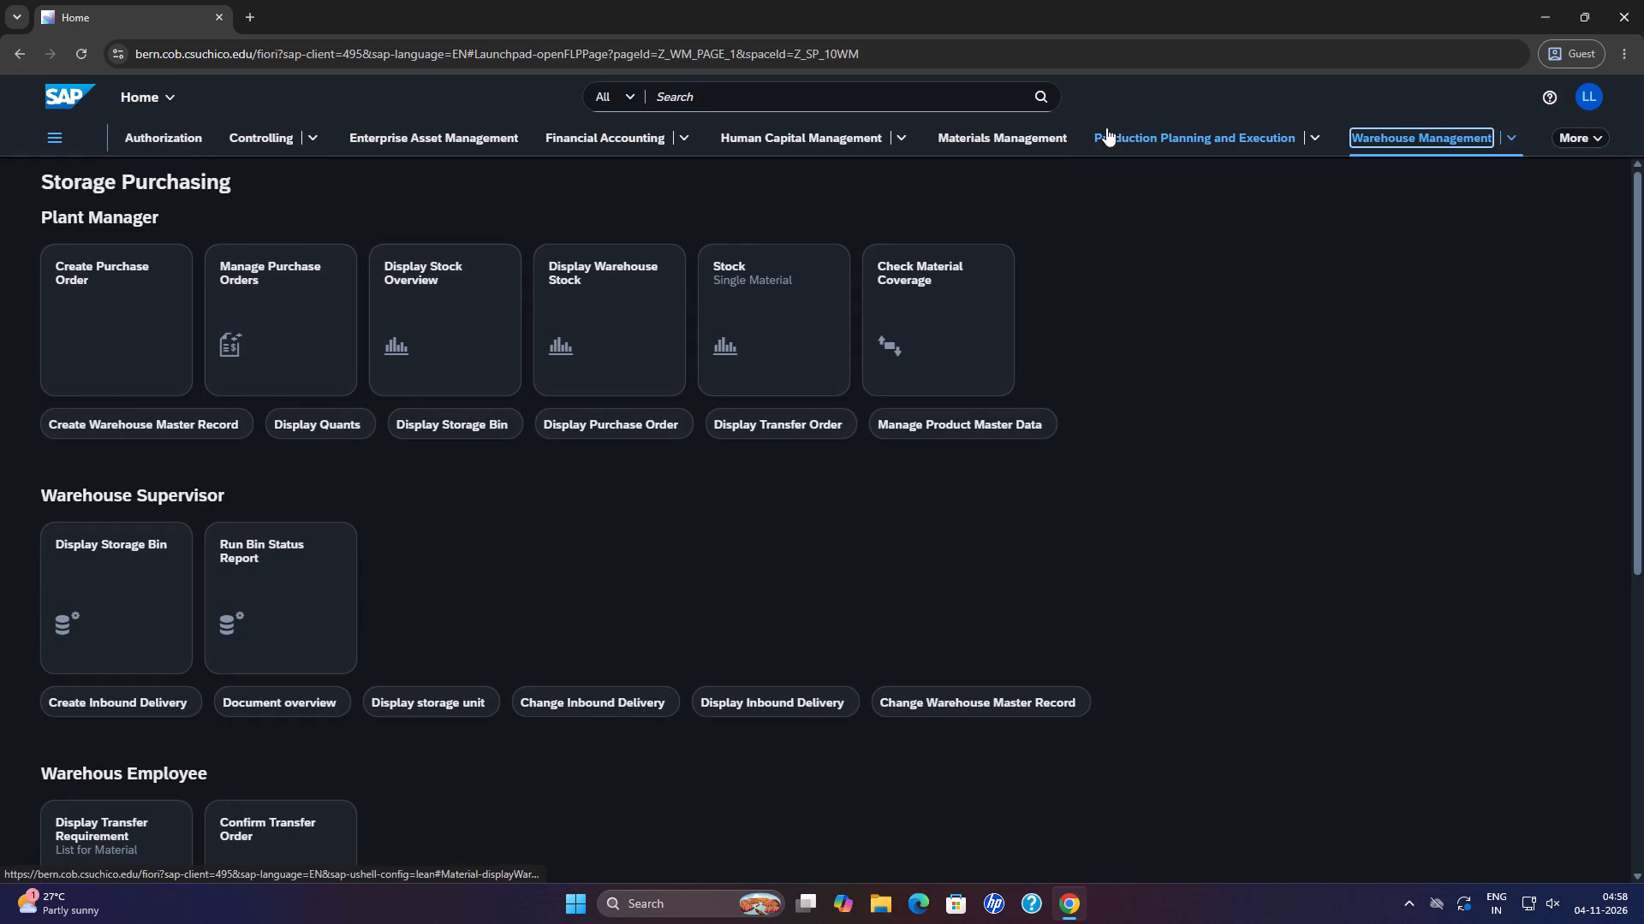
left_click_drag(431, 321, 438, 318)
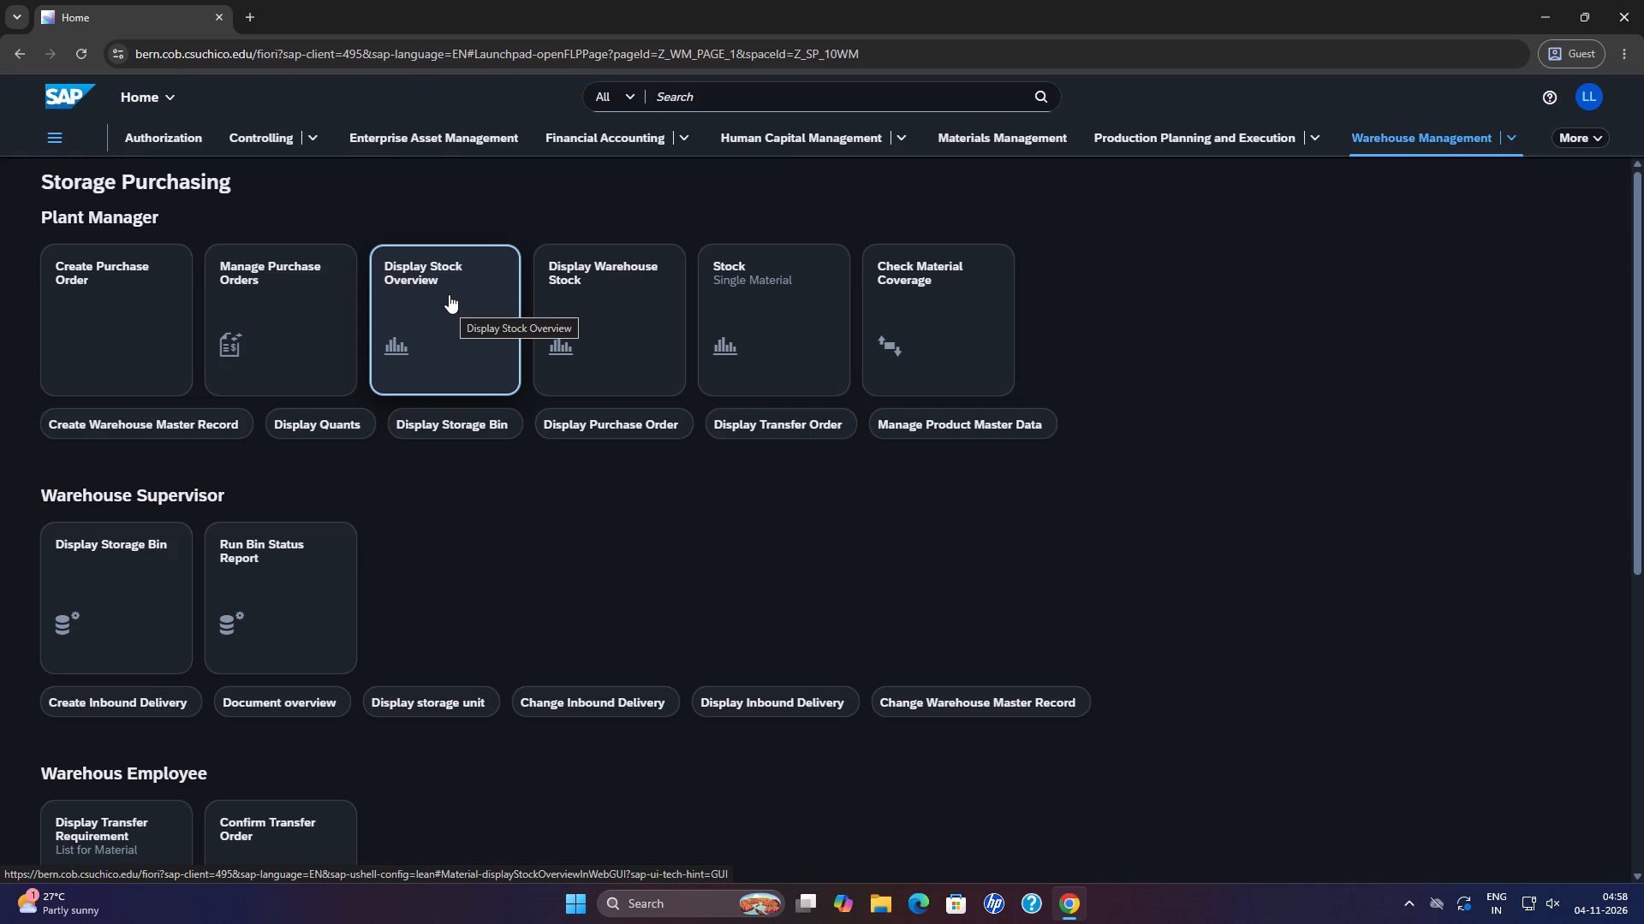
left_click(437, 327)
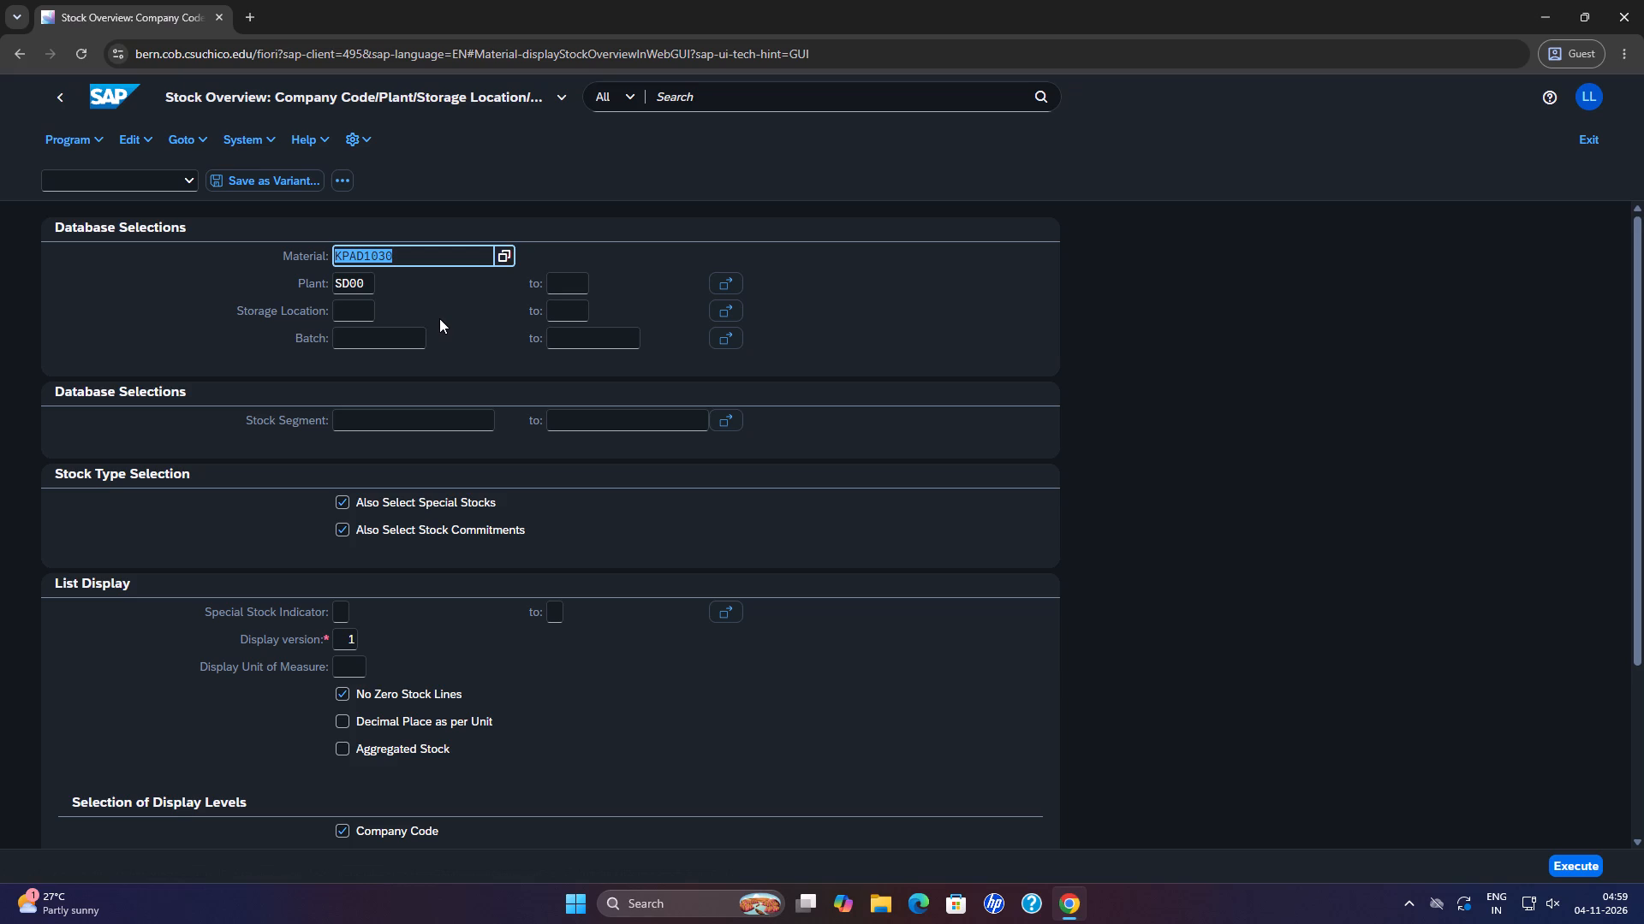
left_click(1593, 868)
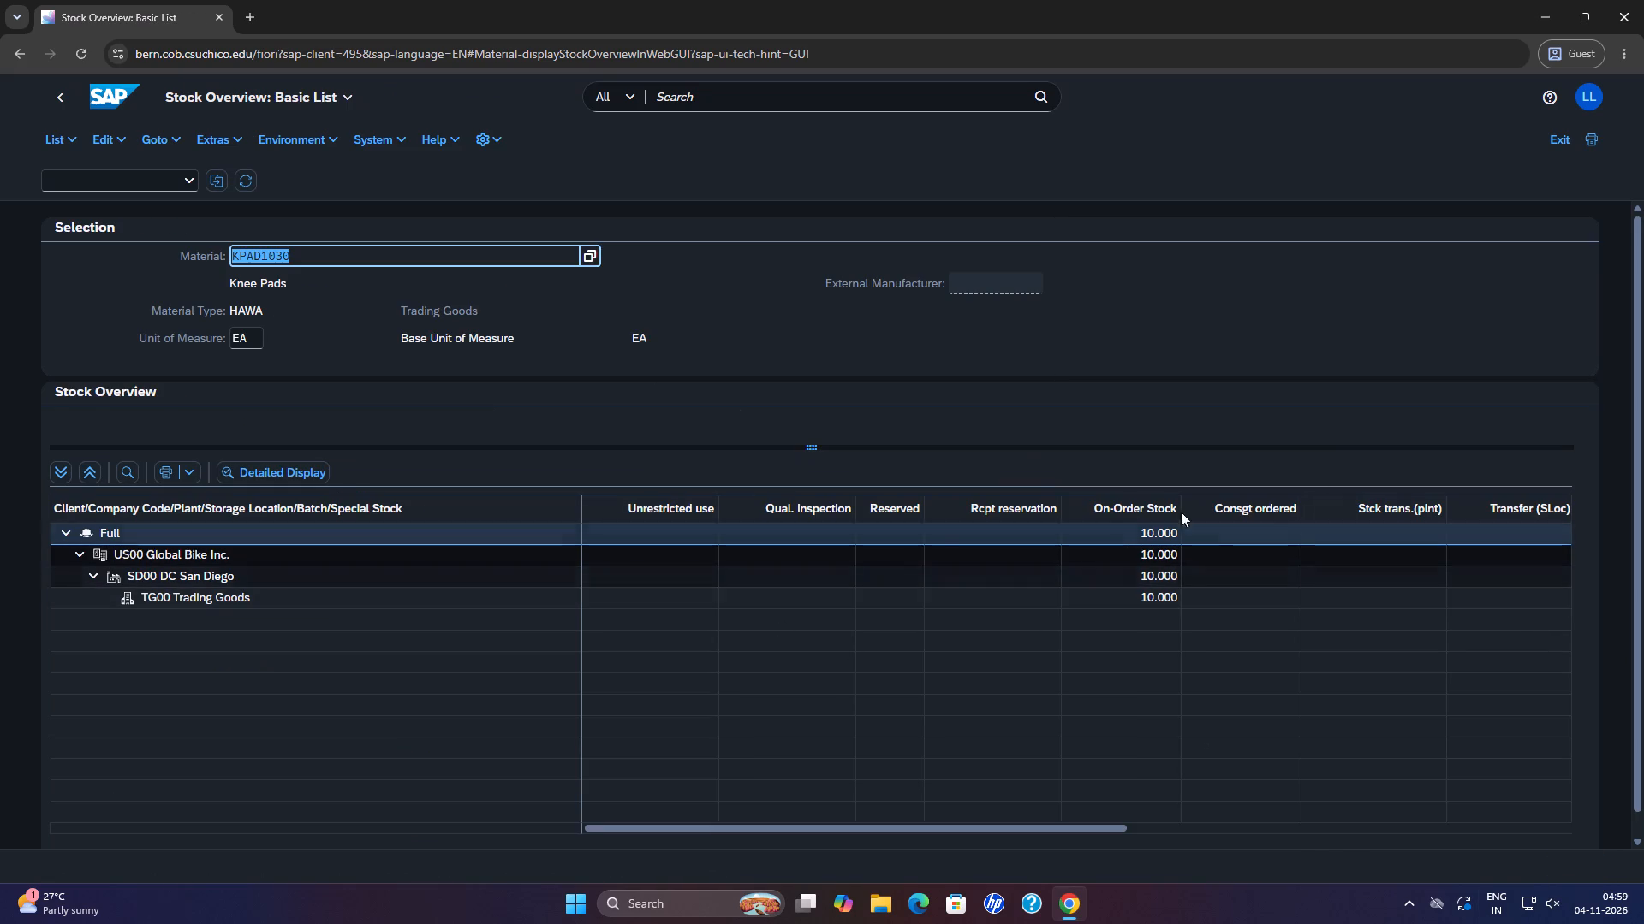
Display the warehouse stock of material KPAD1030 in plant SD00.
left_click(93, 101)
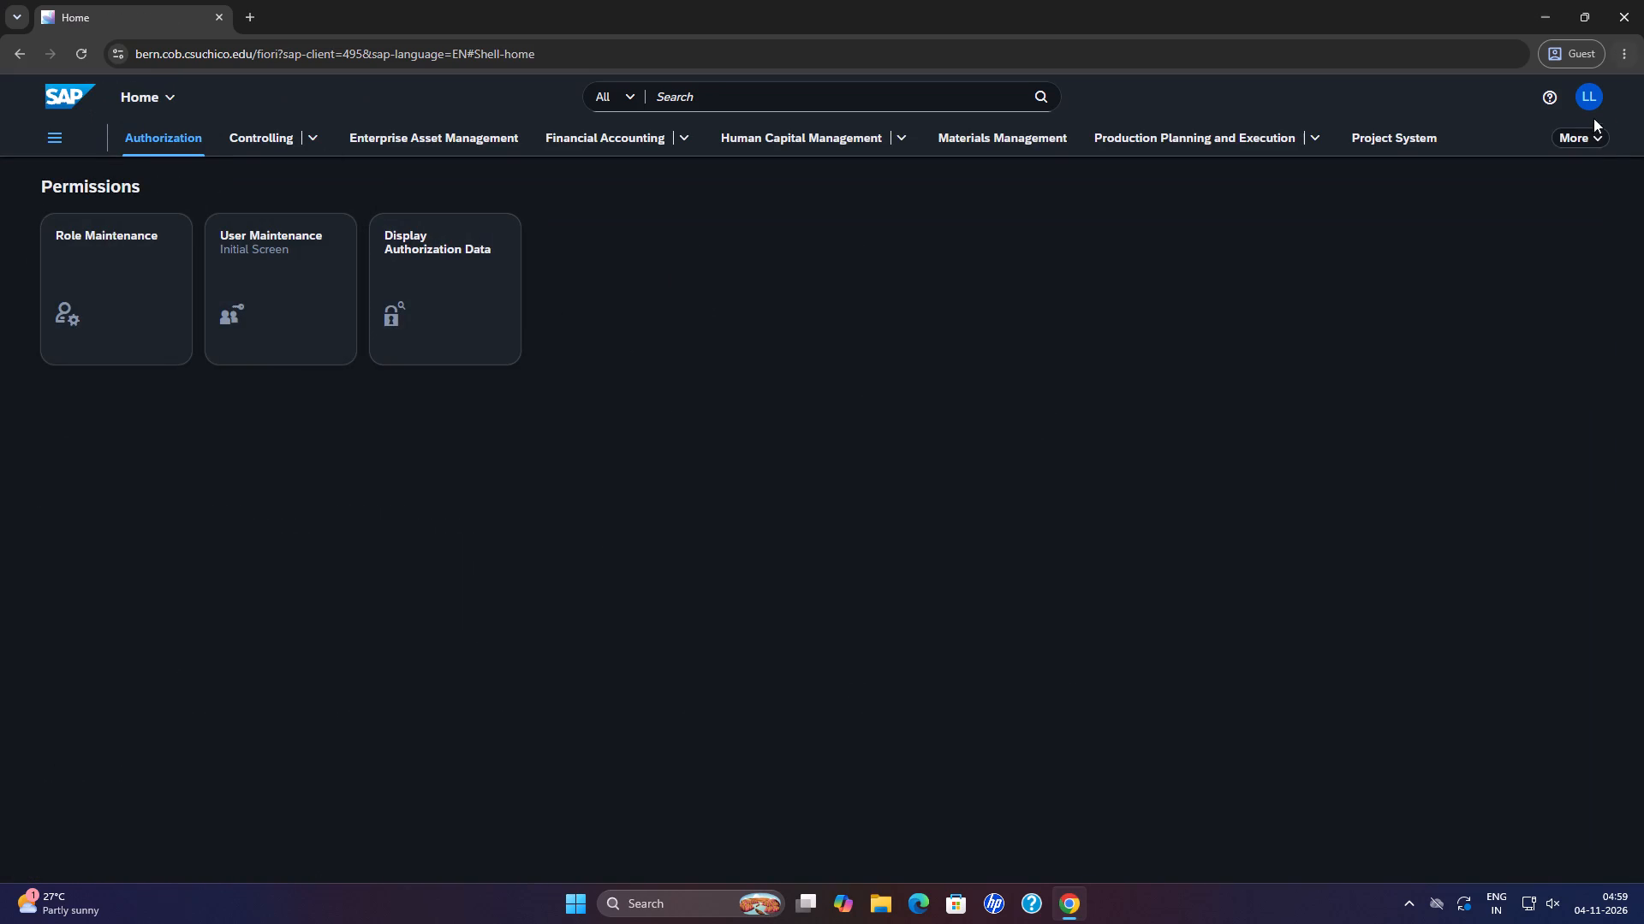
left_click(1591, 134)
left_click(1546, 264)
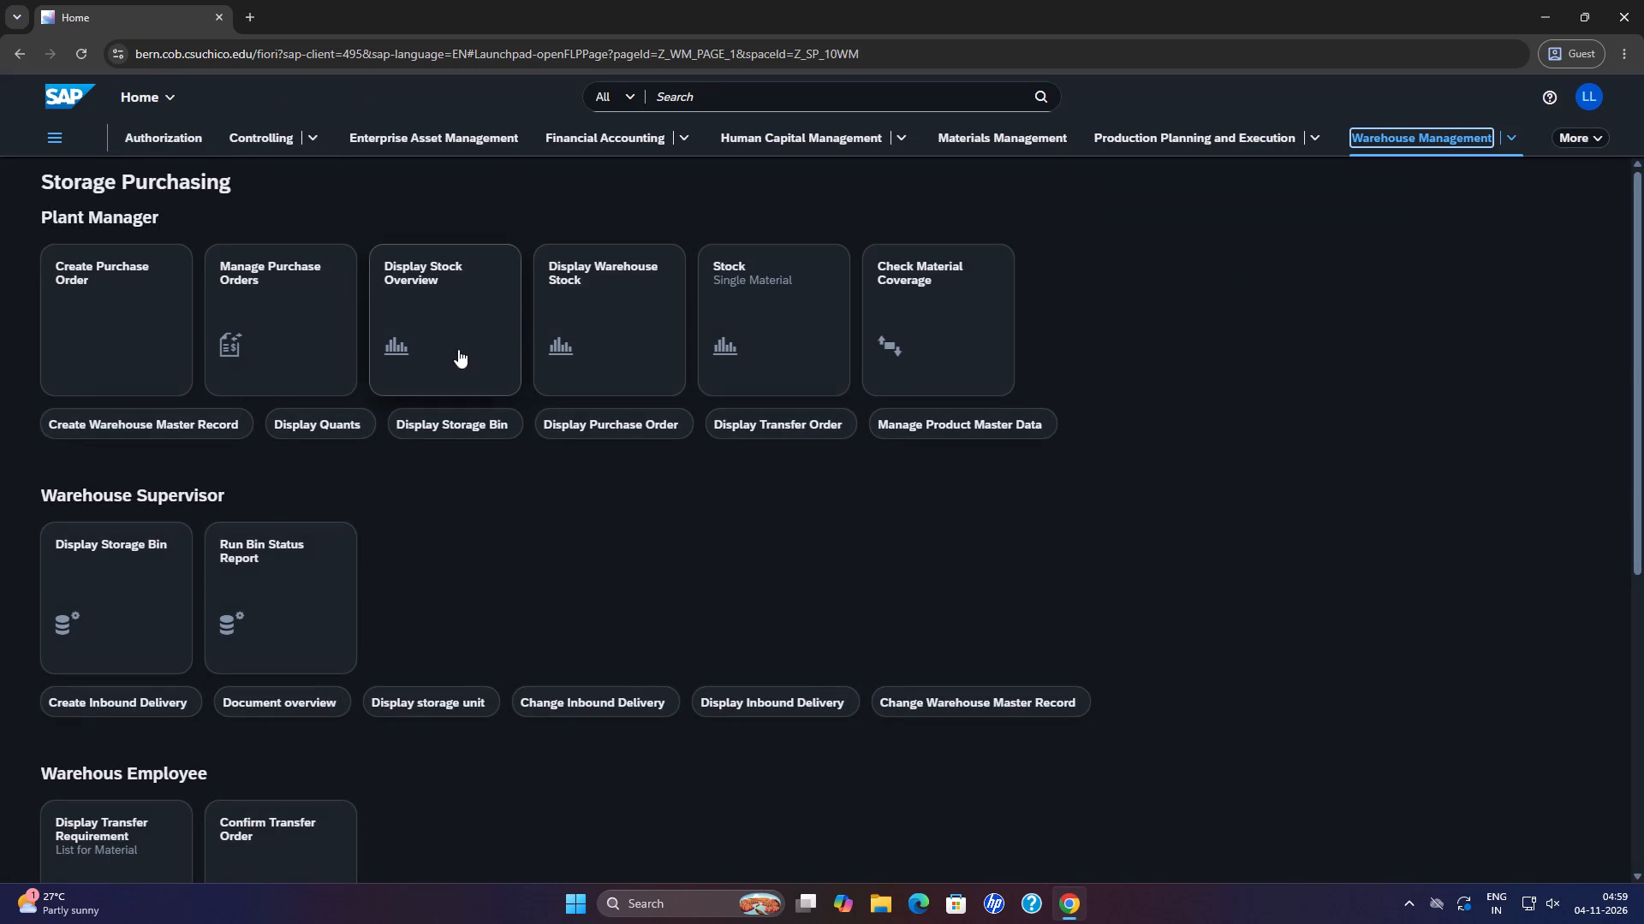
left_click(599, 321)
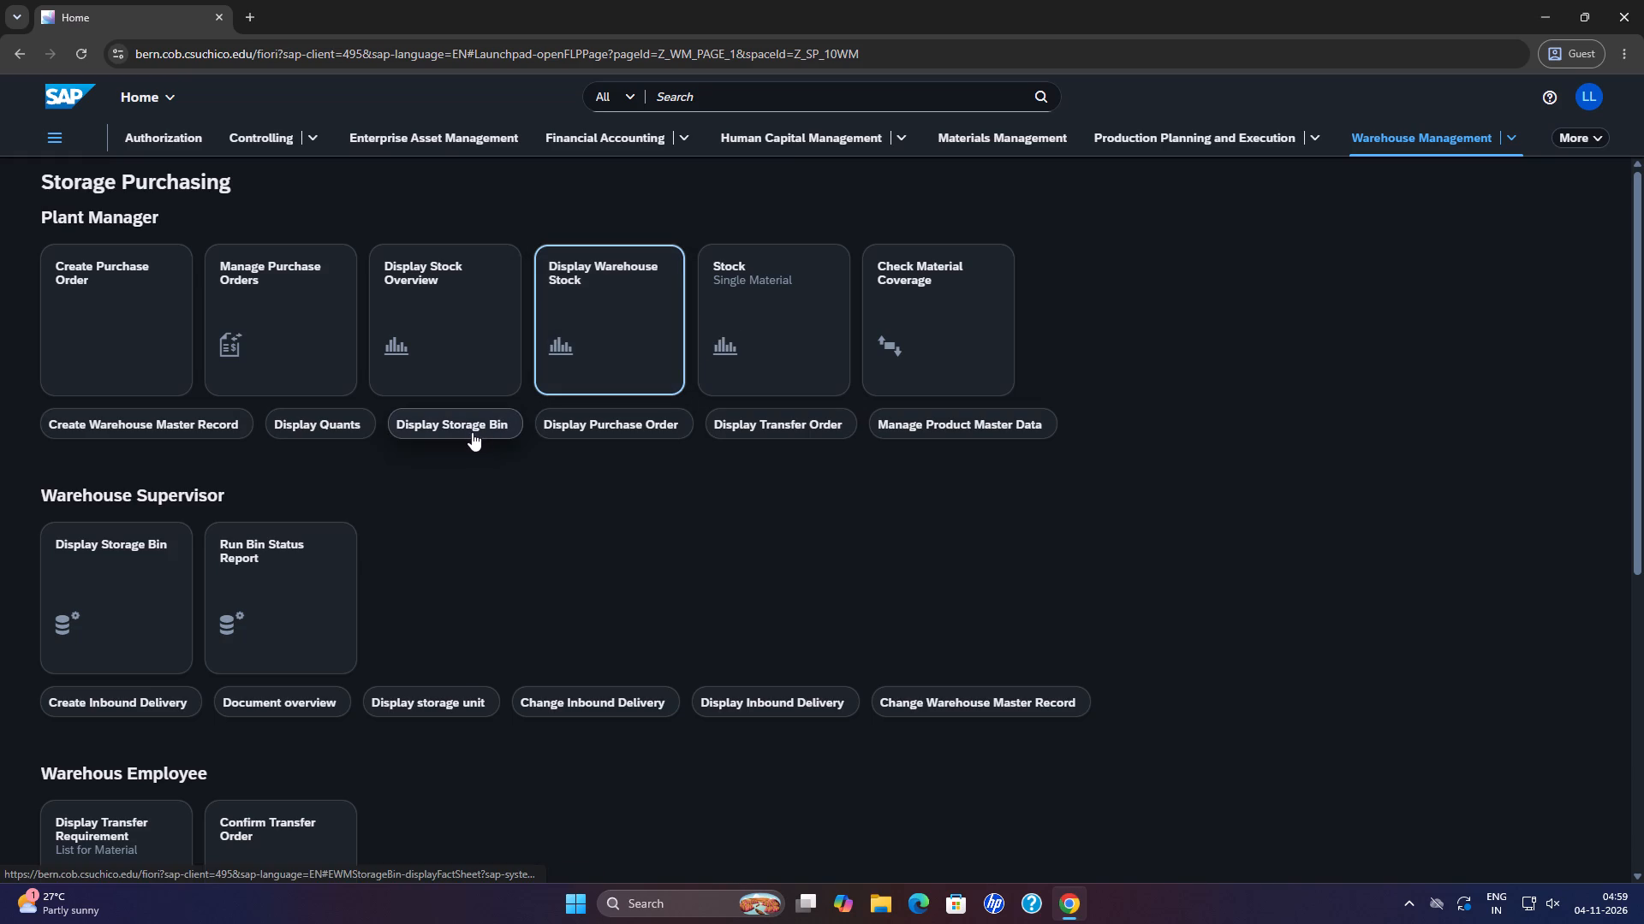
left_click(637, 362)
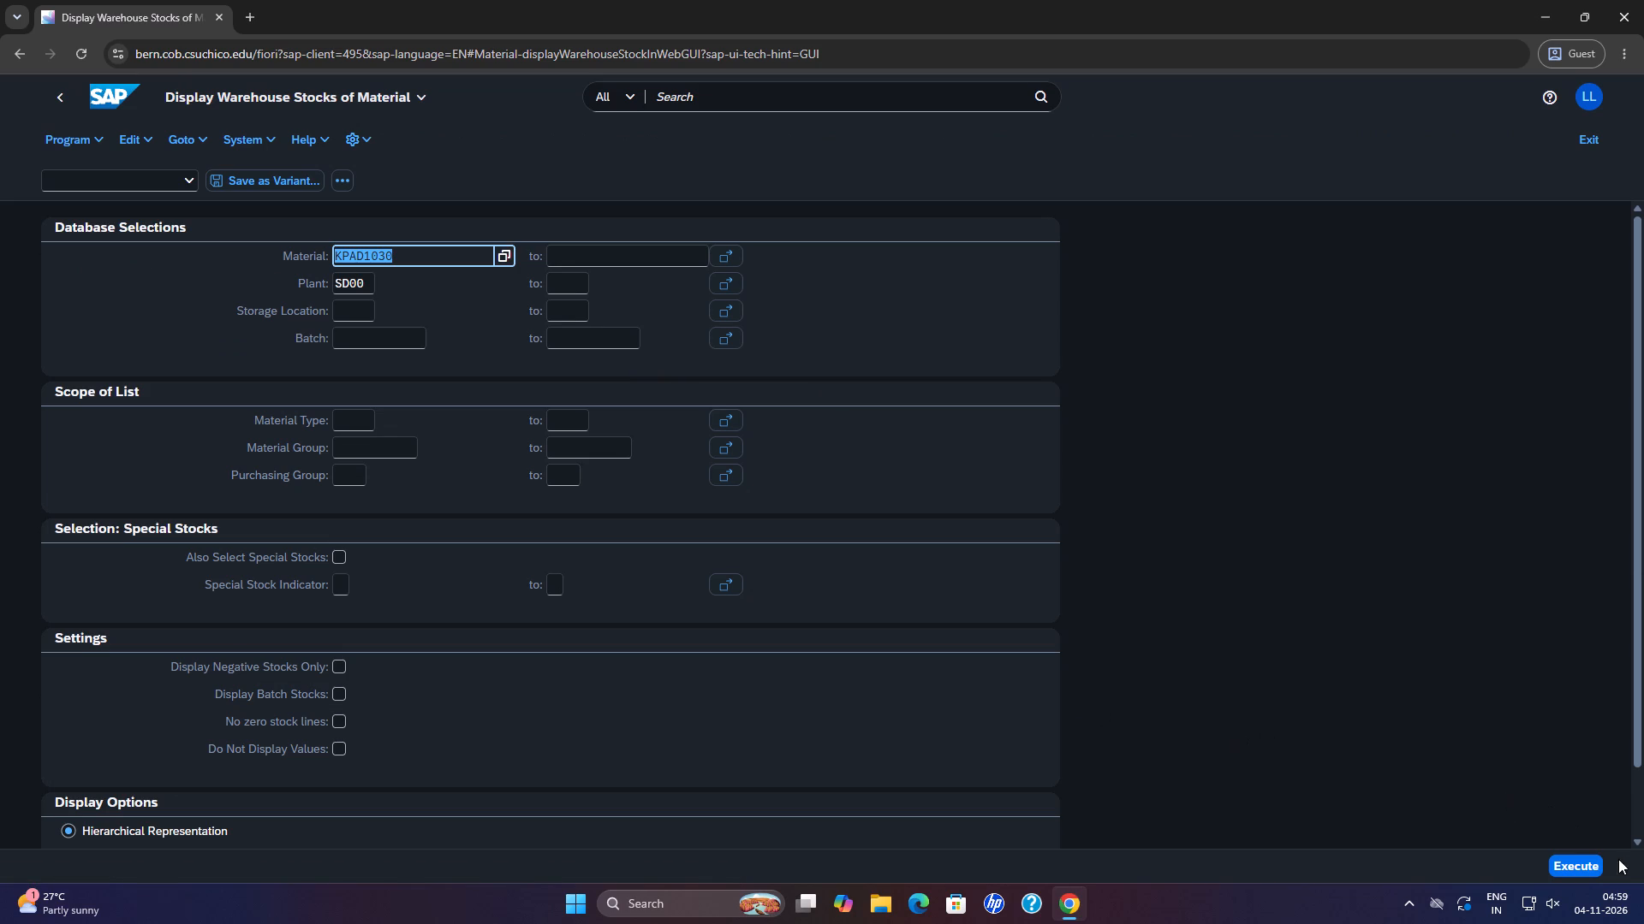
left_click(1569, 870)
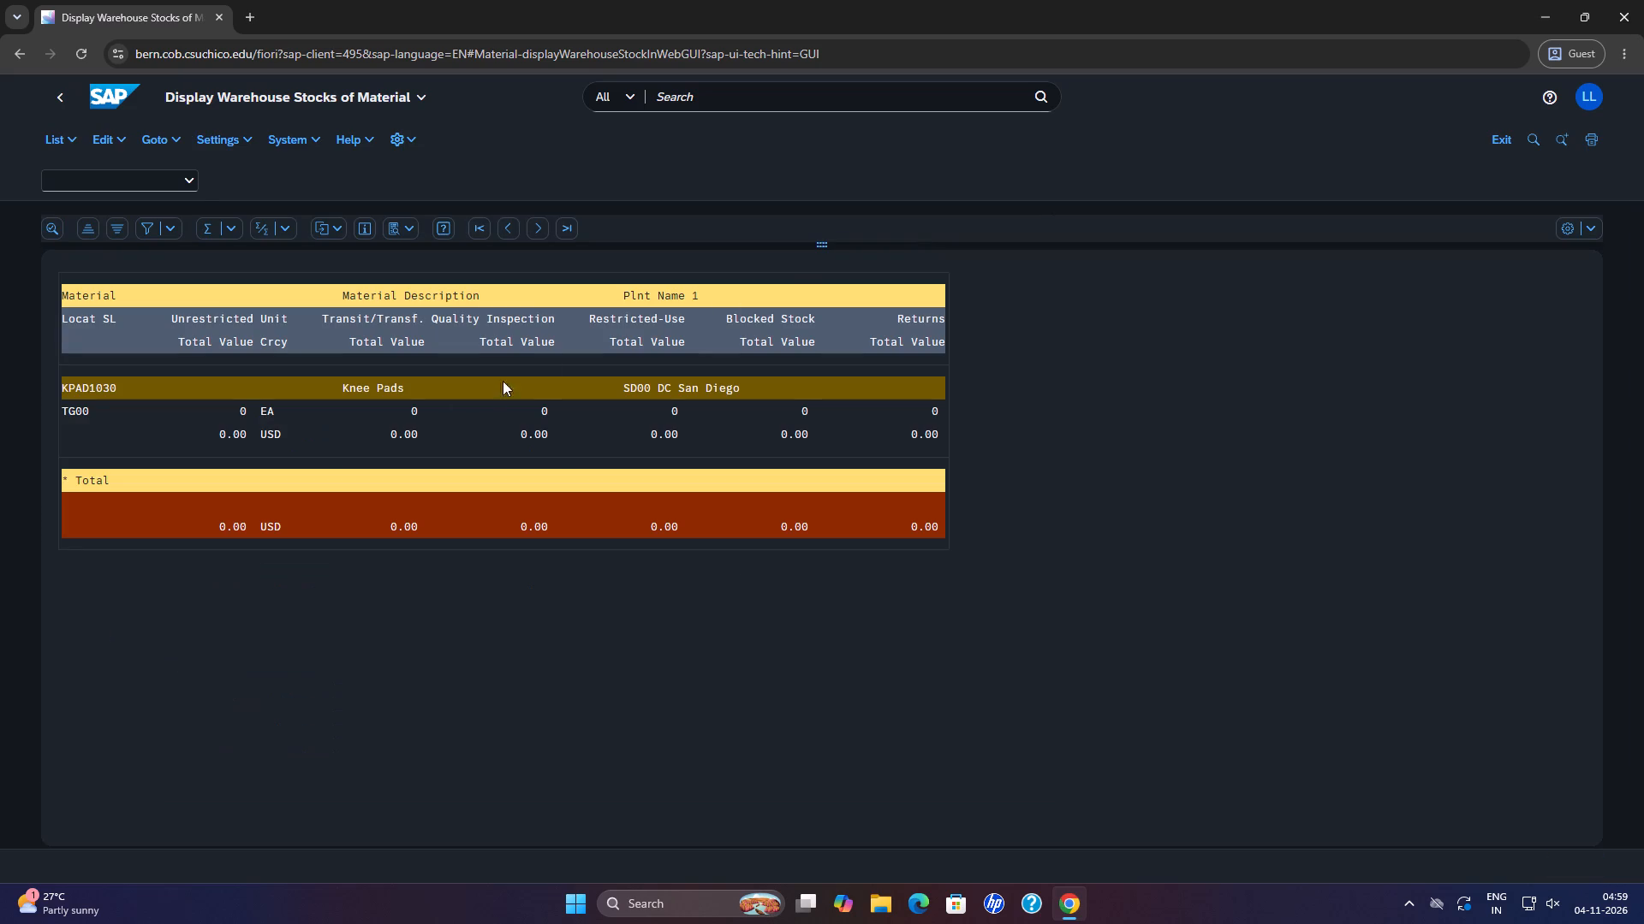
left_click(103, 95)
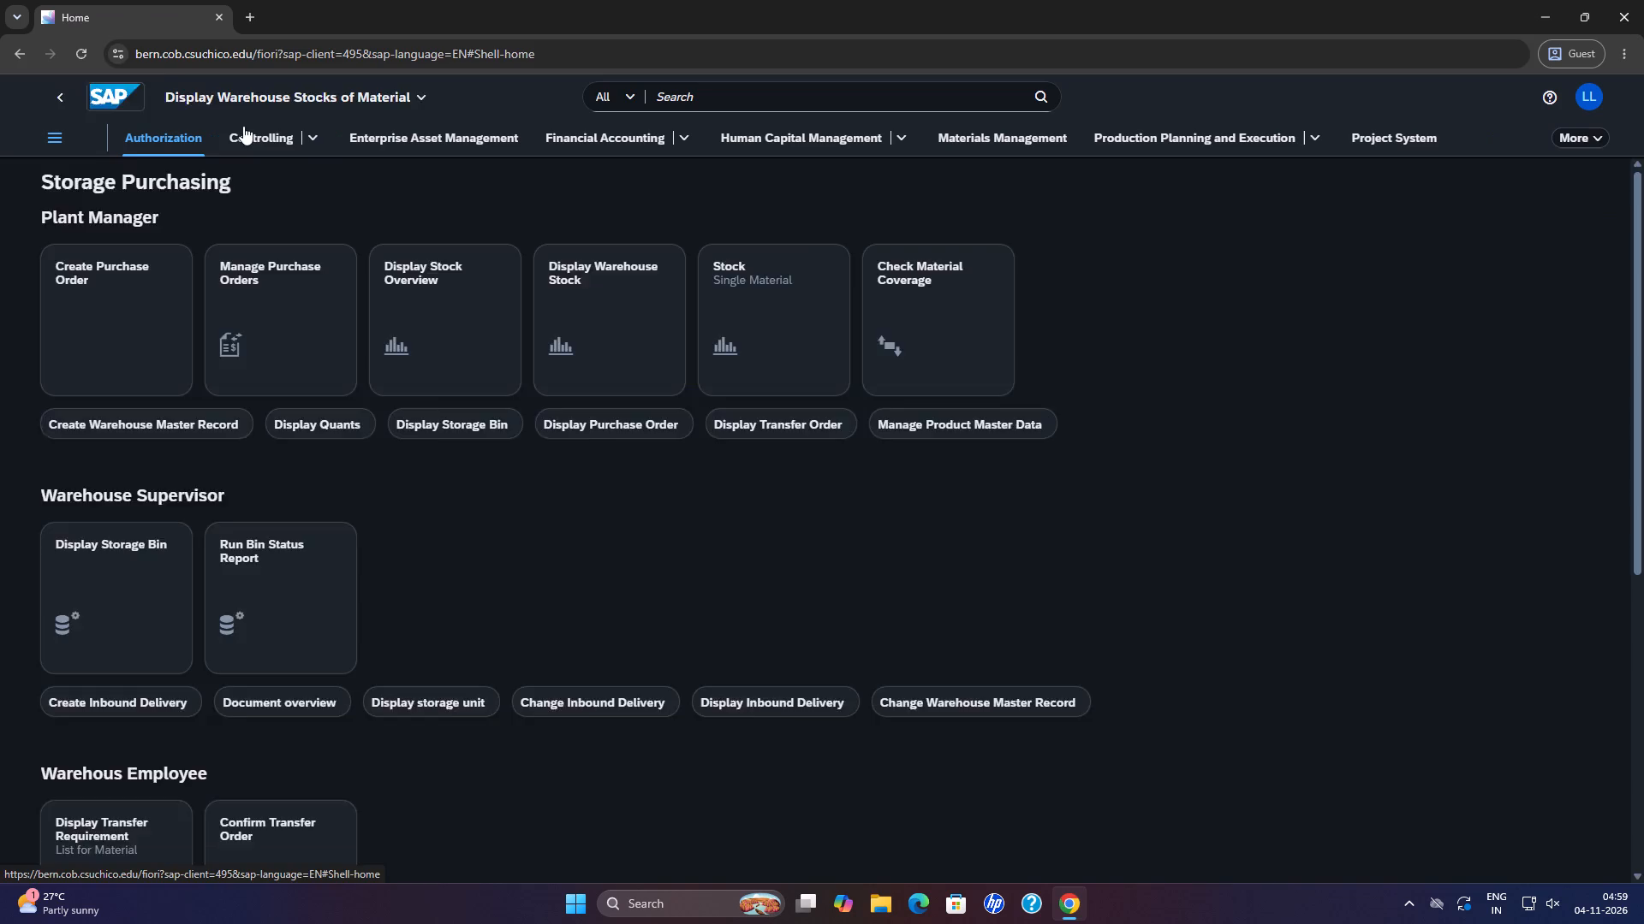
left_click(1591, 137)
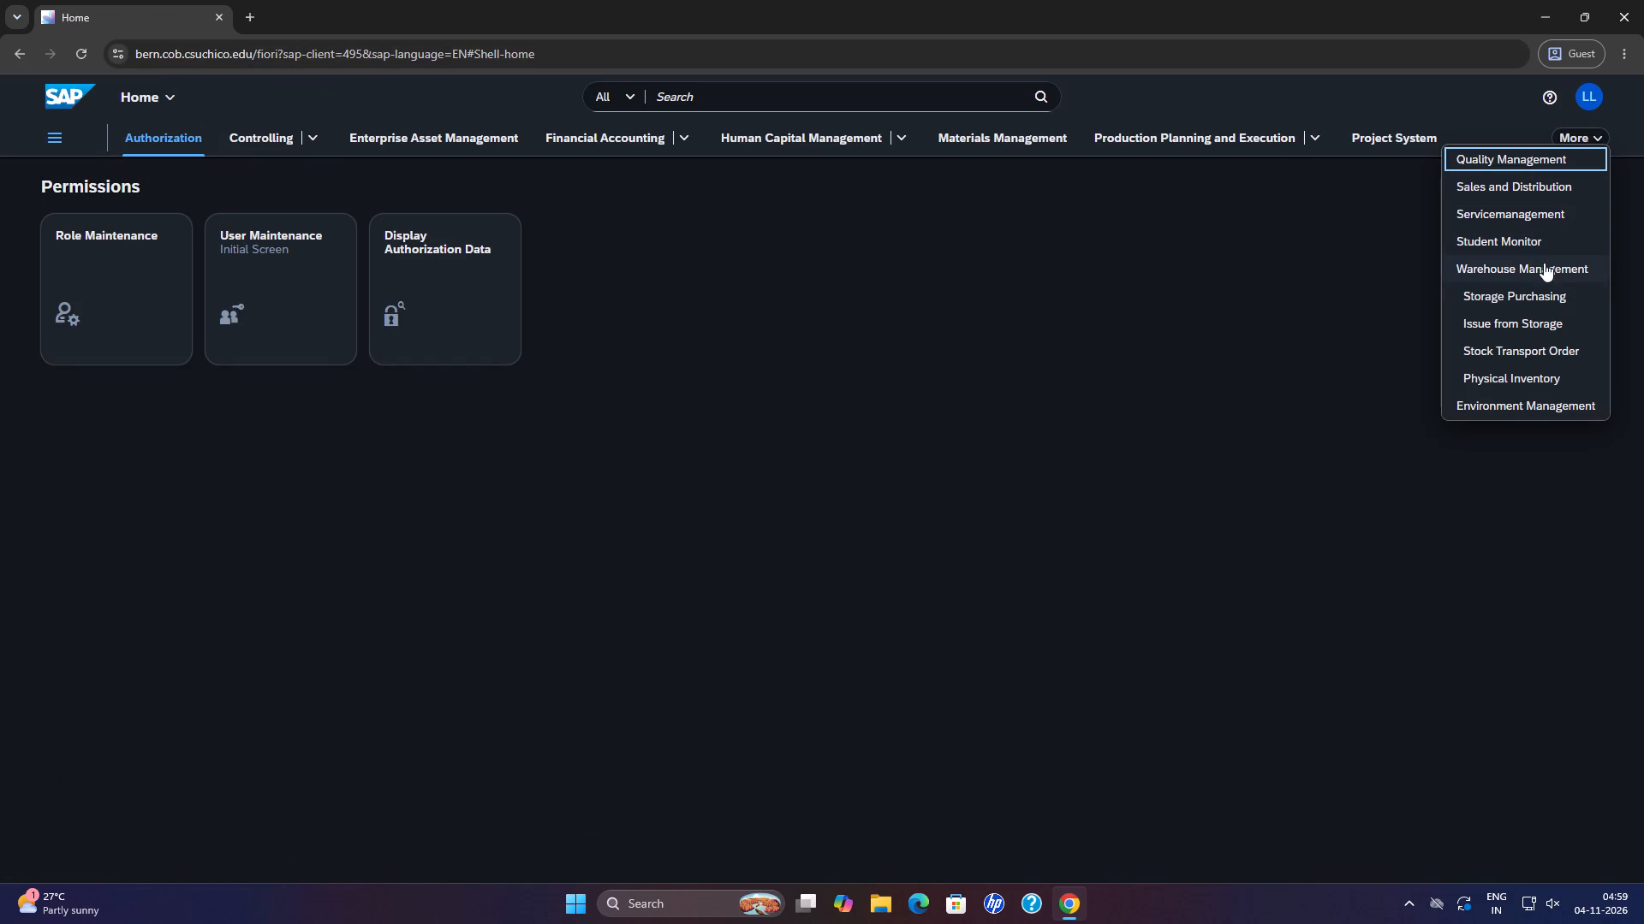
left_click(1542, 267)
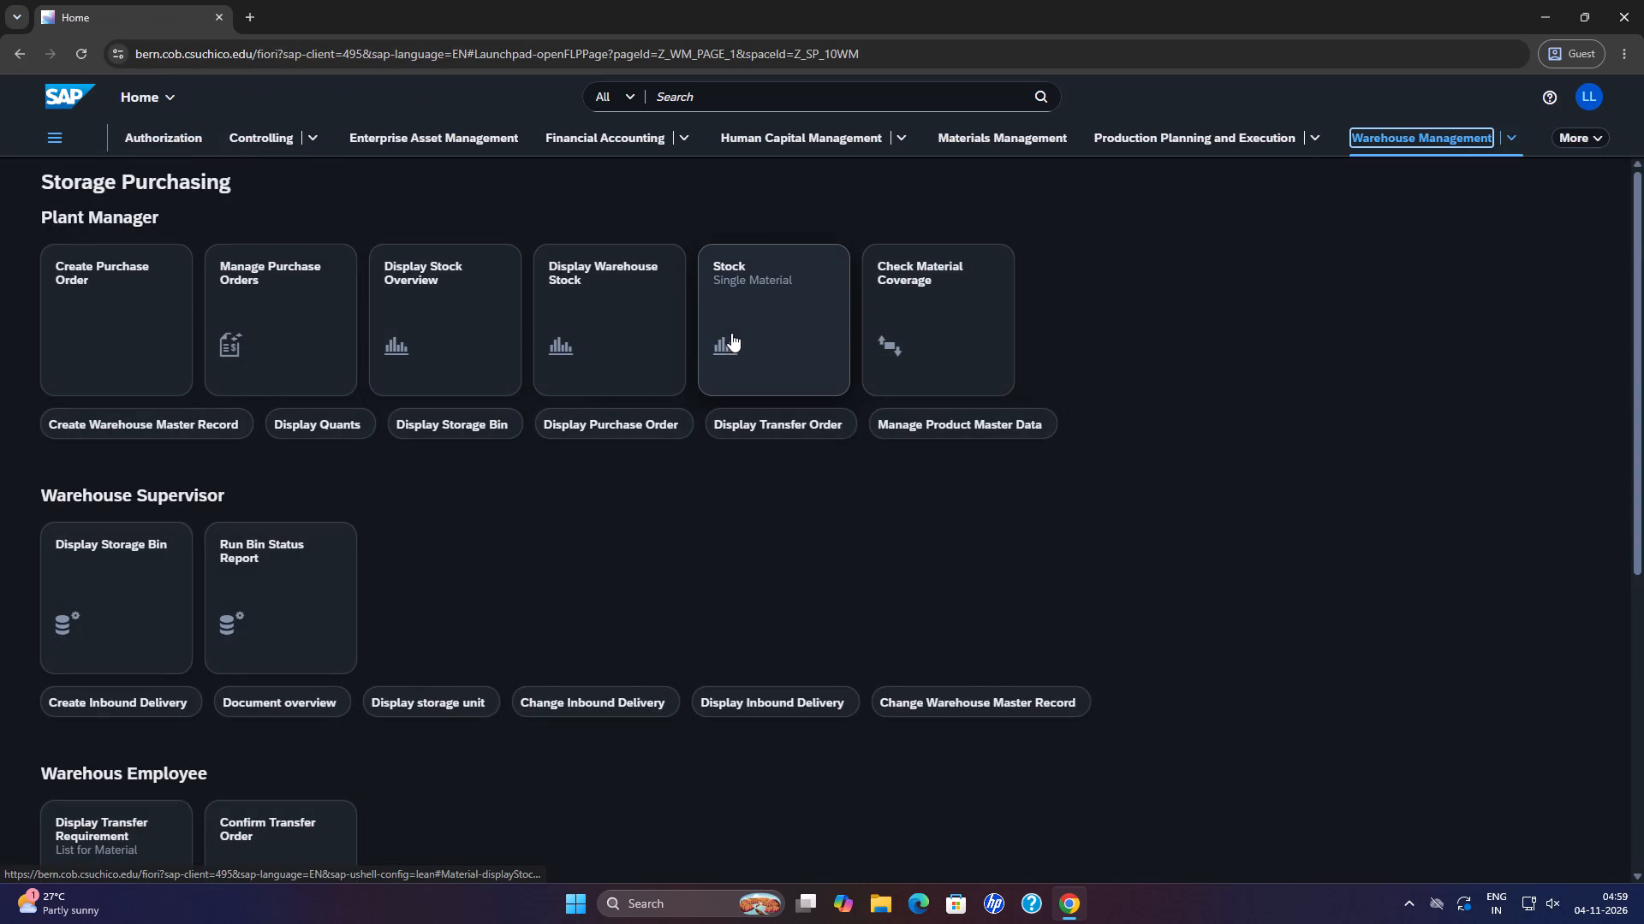
scroll(537, 361, "down", 8)
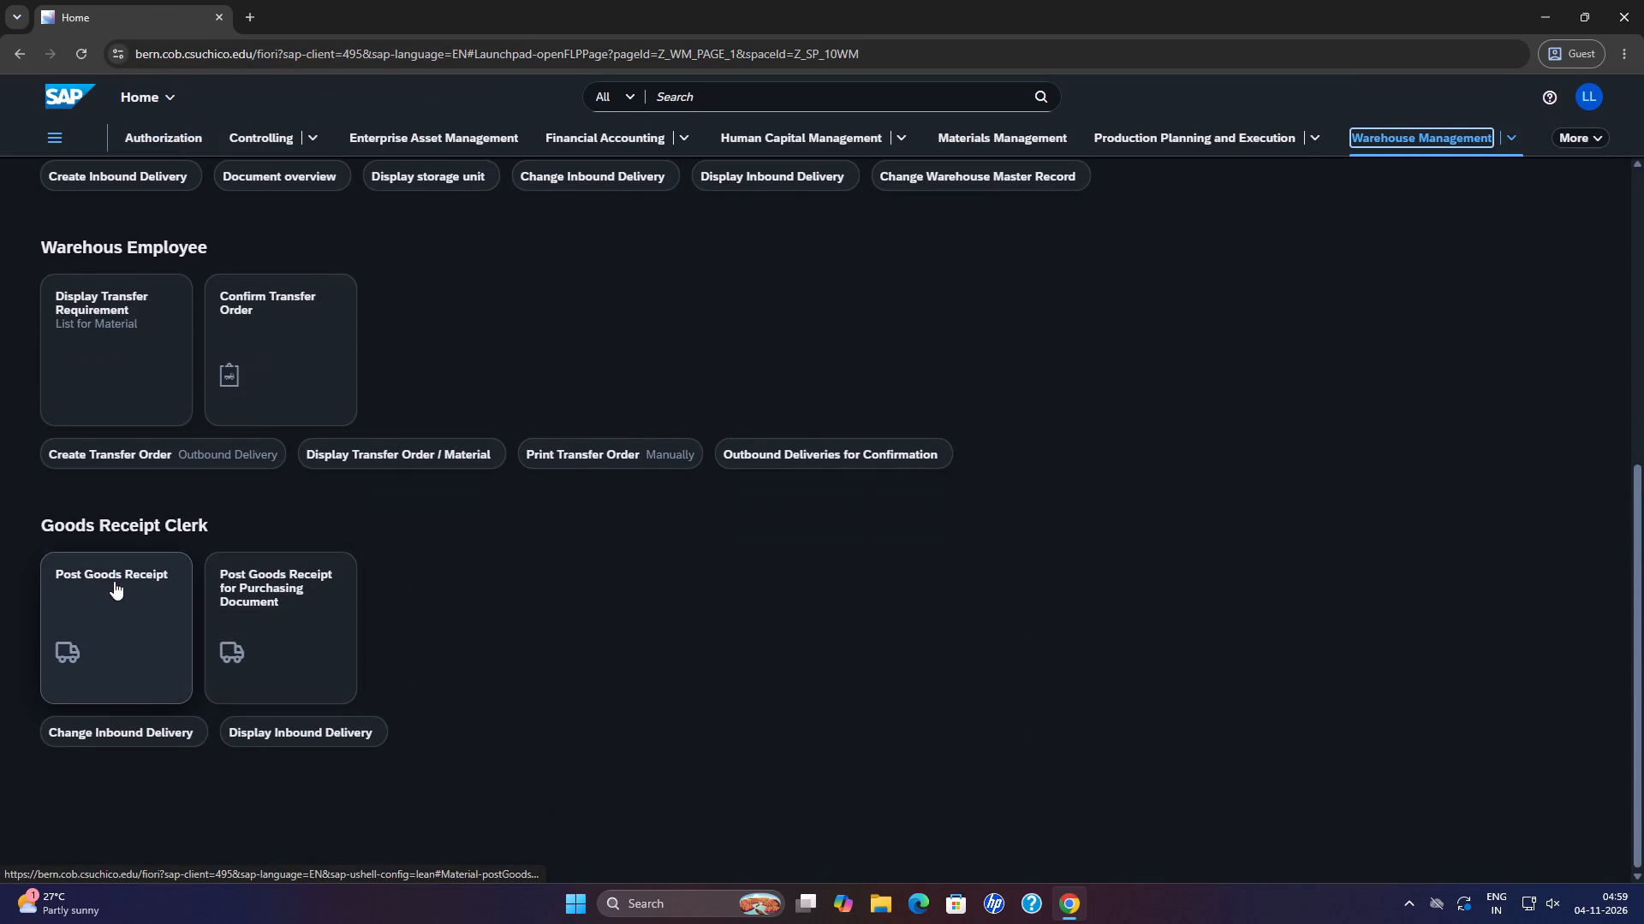
left_click(114, 581)
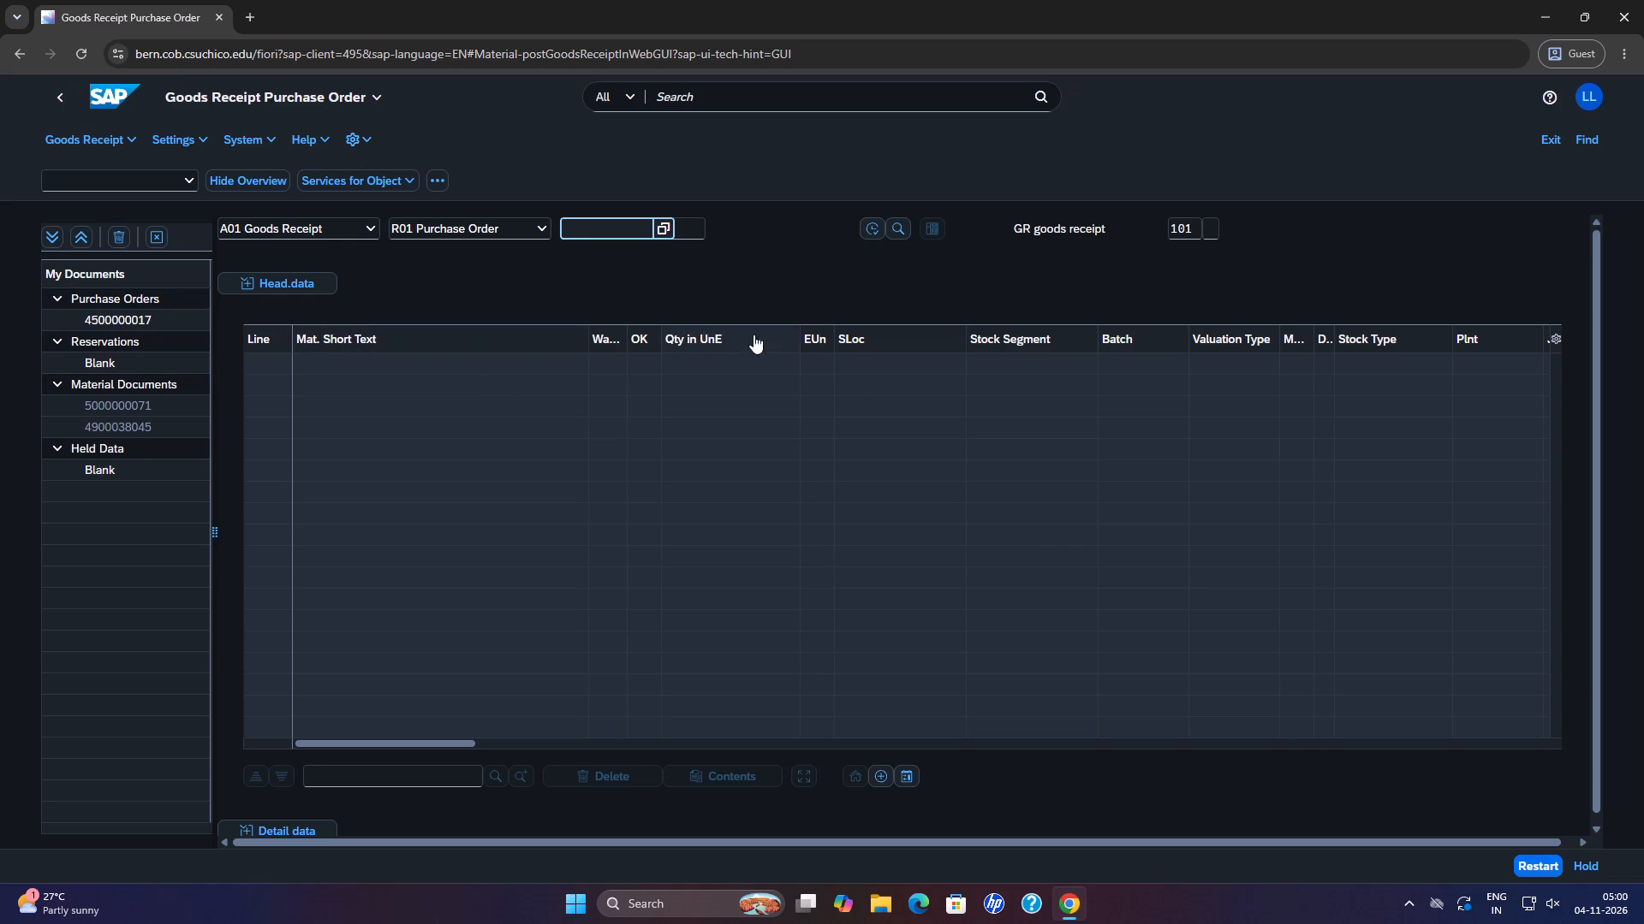
left_click(605, 222)
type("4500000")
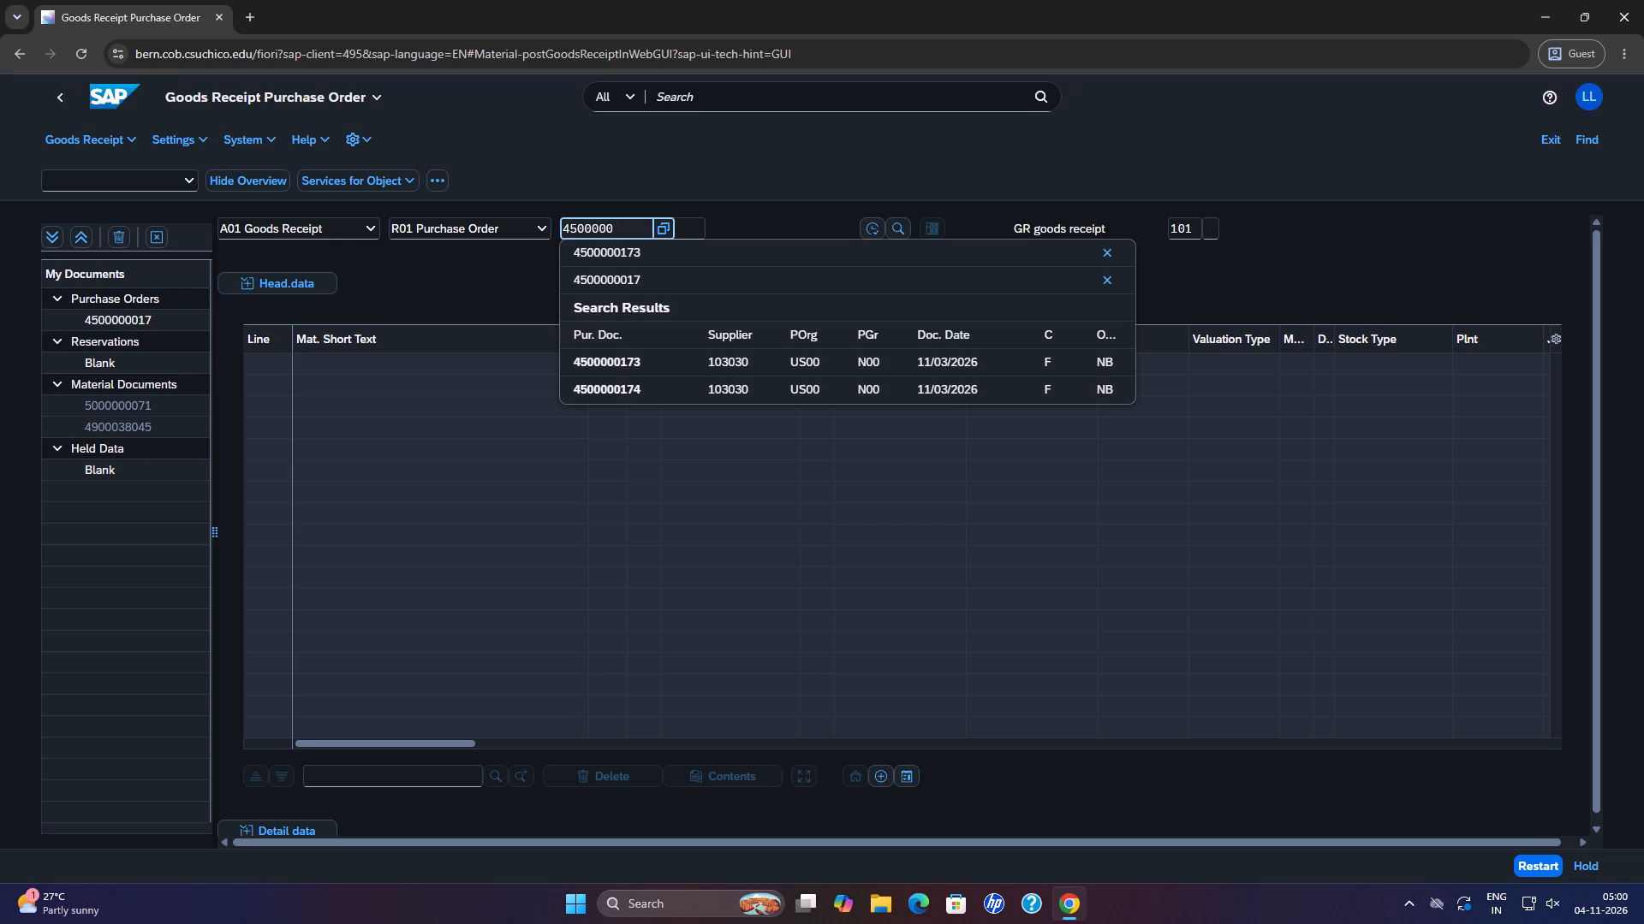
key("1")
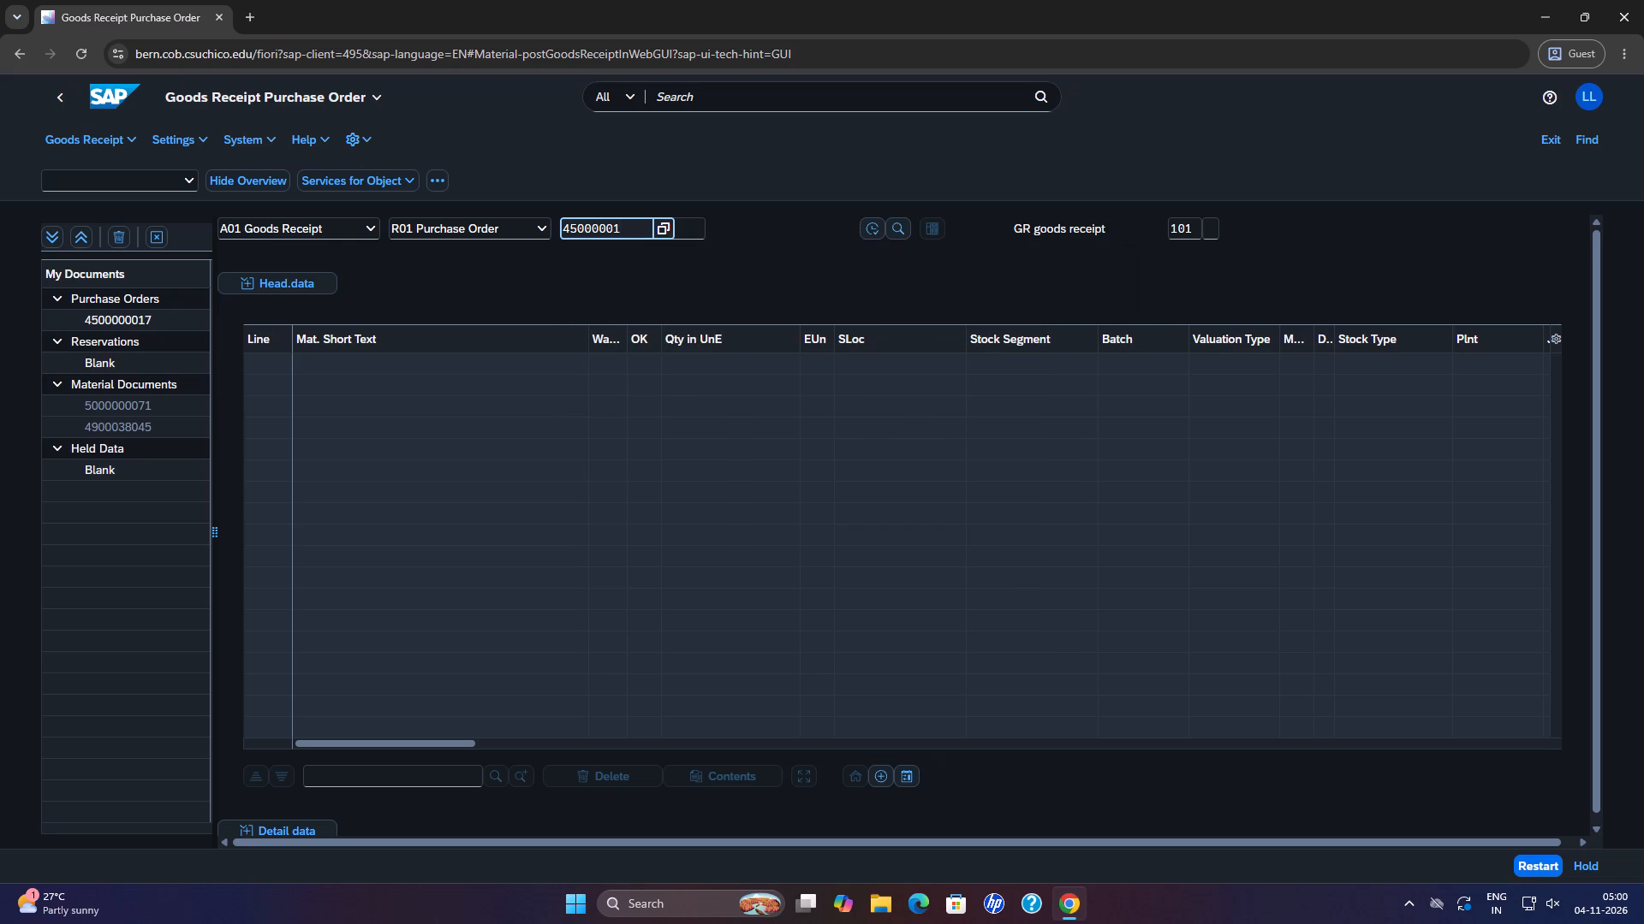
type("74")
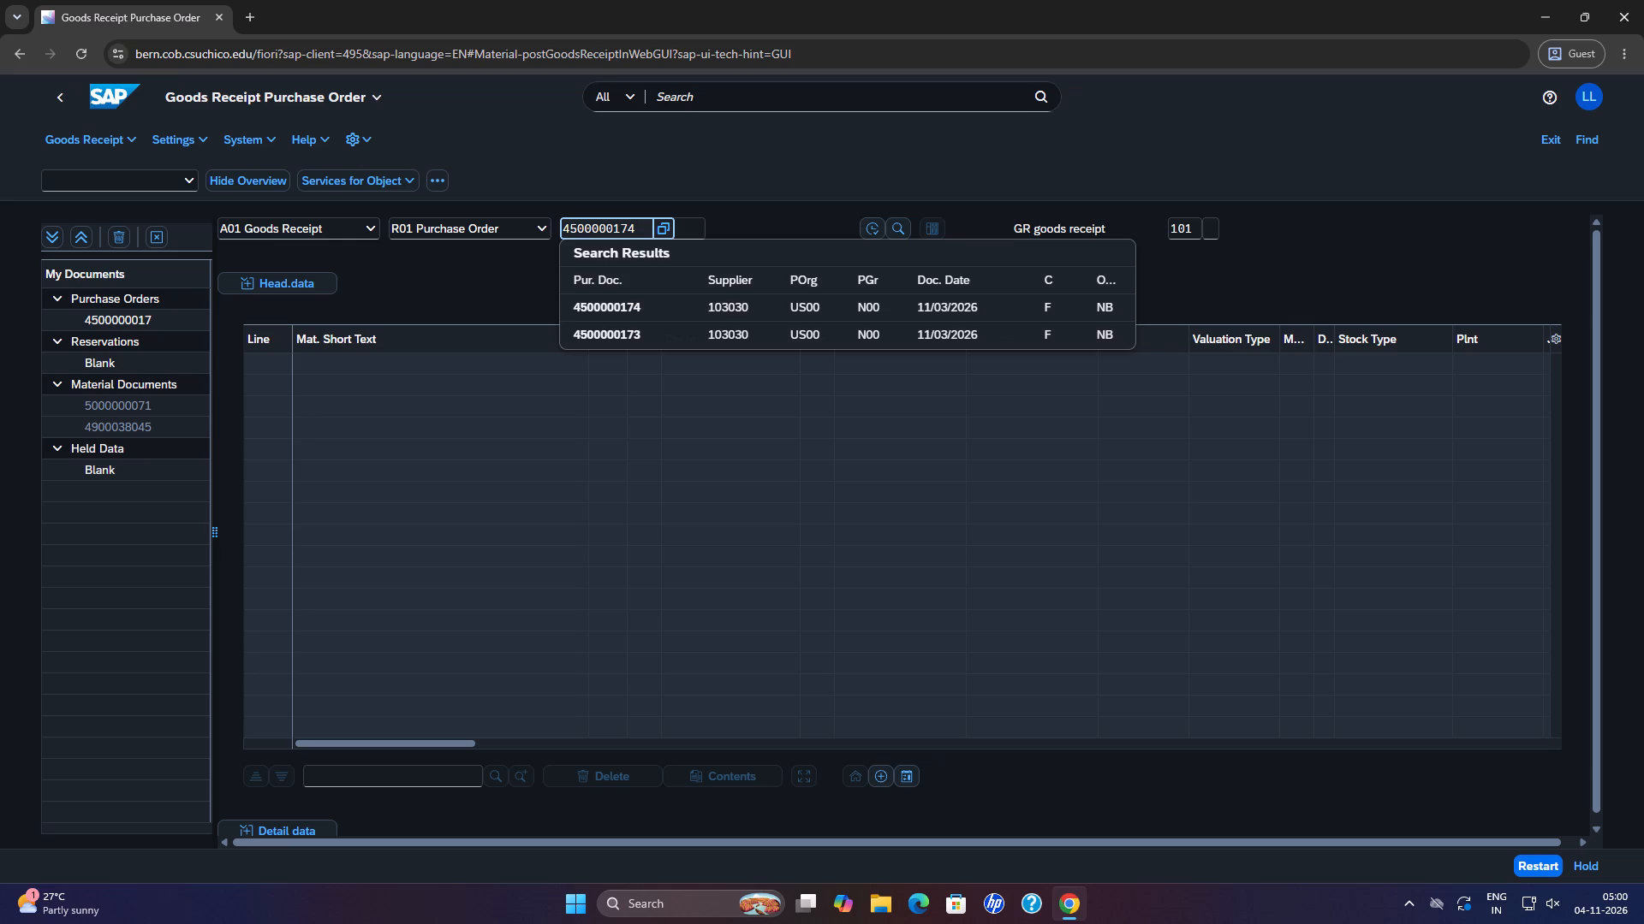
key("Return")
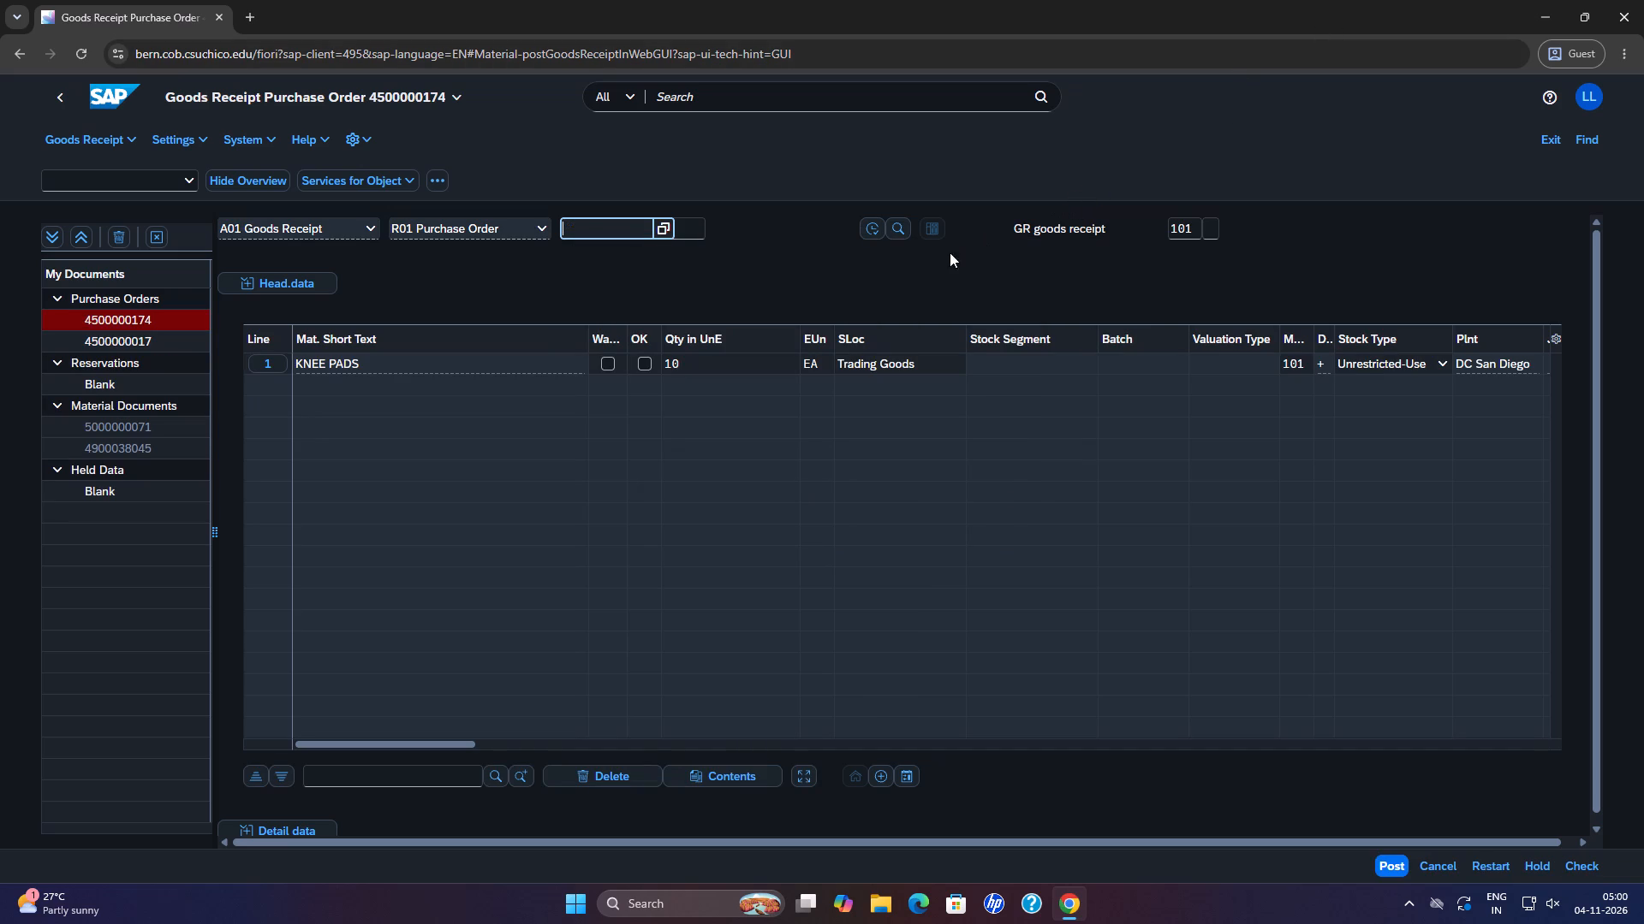
Examine the remaining columns of the knee pads item line, including stock type, plant, vendor and purchase order data.
left_click(649, 359)
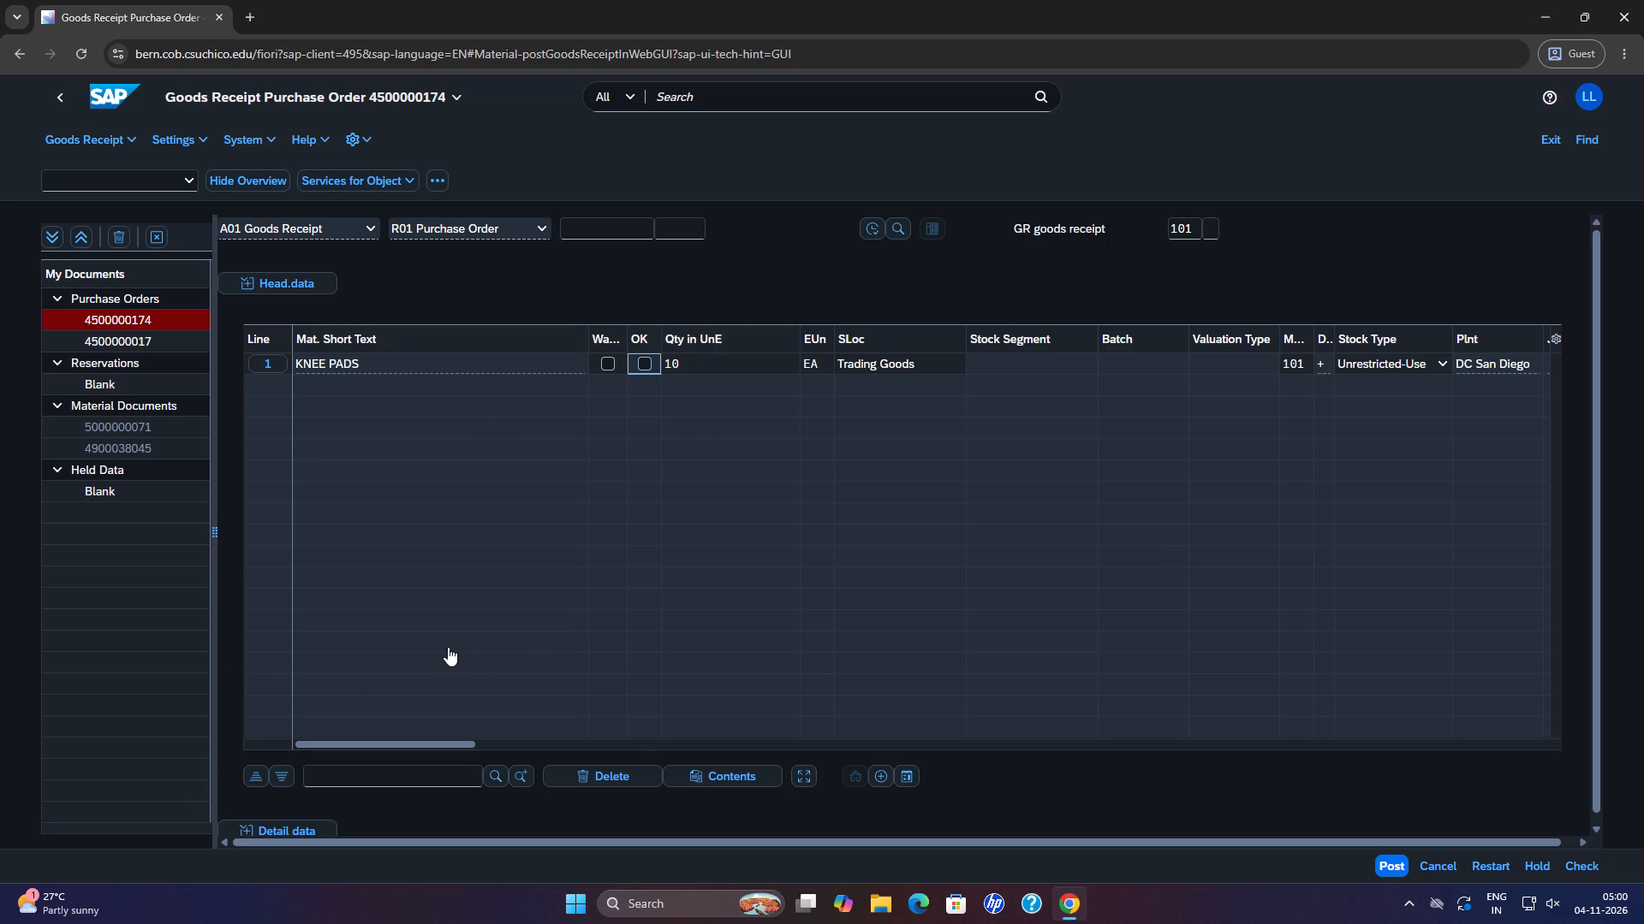
scroll(521, 635, "down", 5)
scroll(566, 614, "up", 4)
scroll(573, 559, "down", 5)
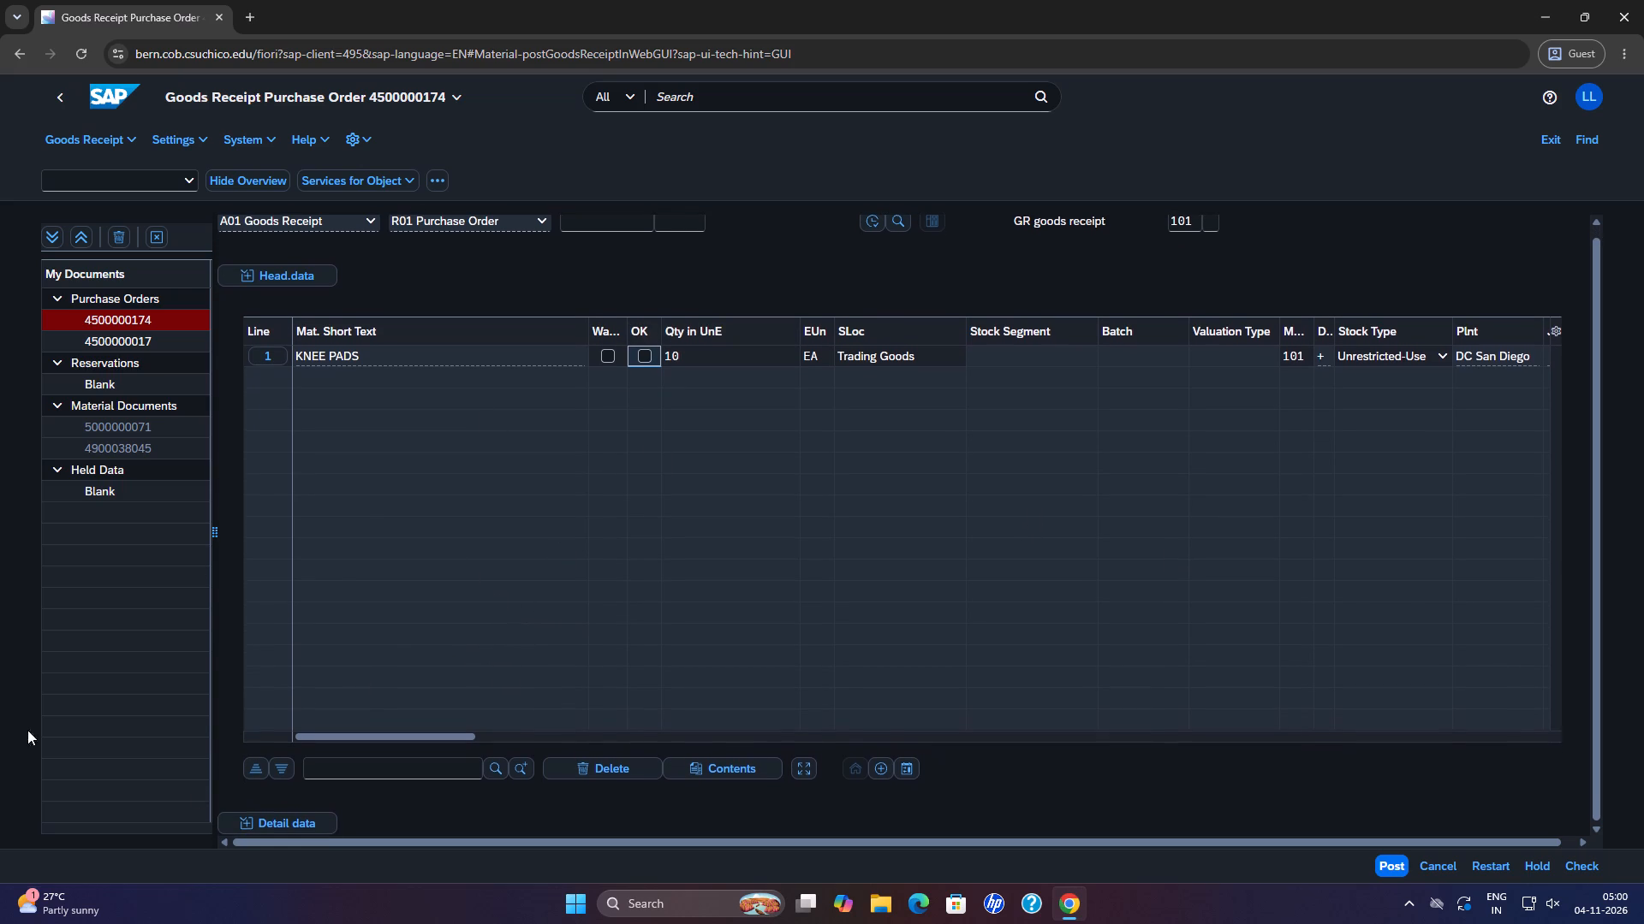
left_click_drag(400, 736, 987, 761)
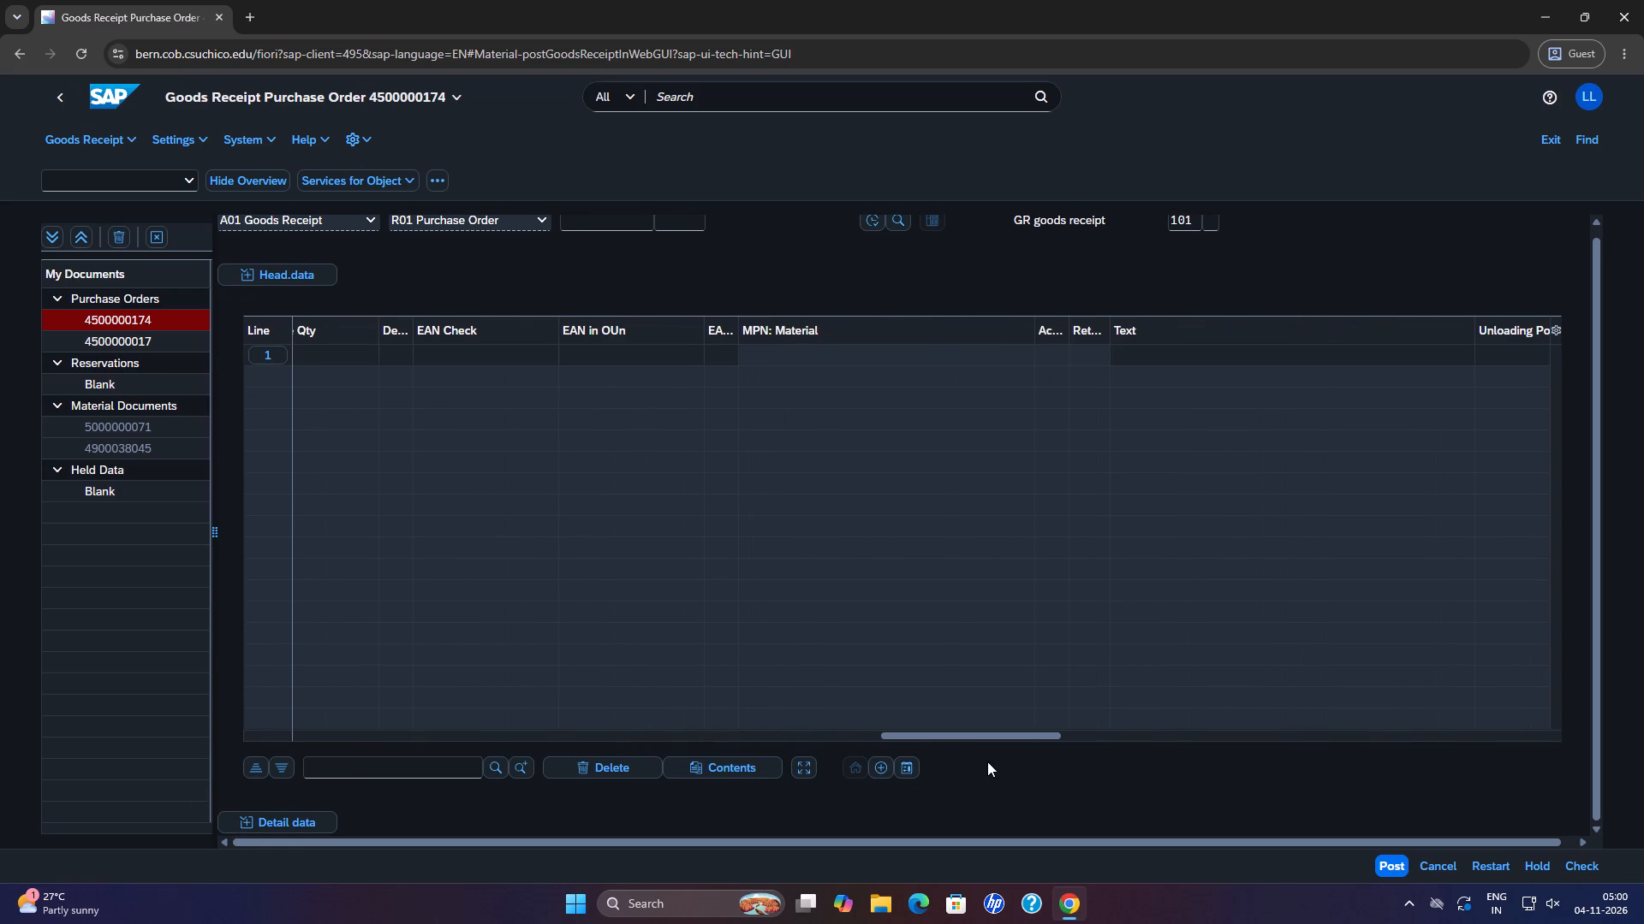
left_click_drag(987, 761, 906, 766)
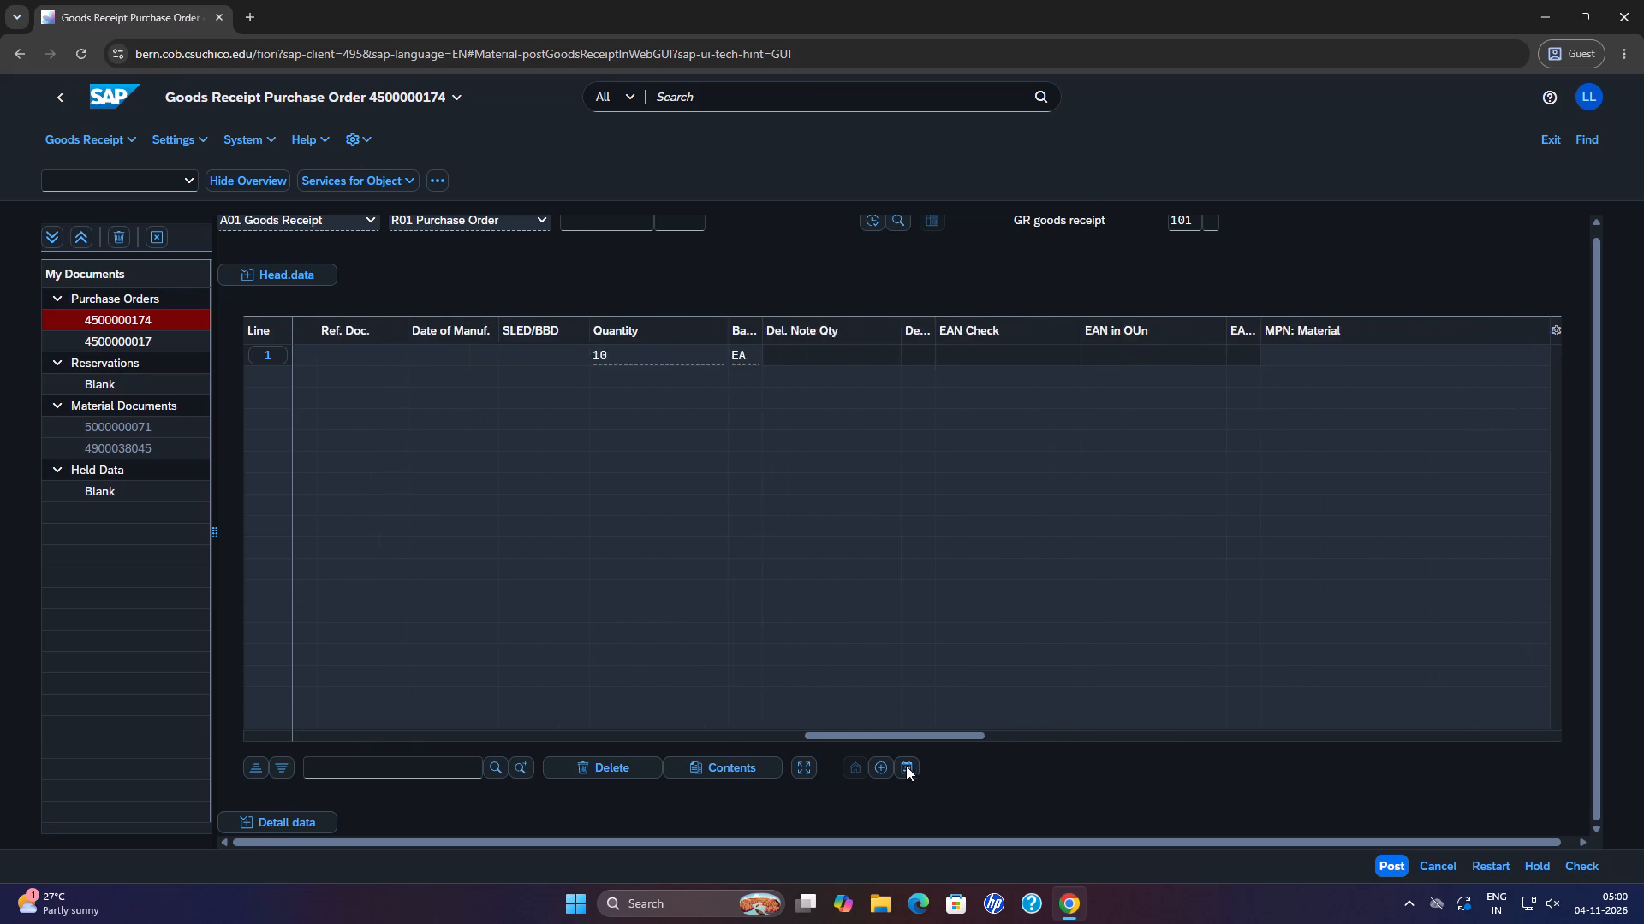
left_click_drag(906, 766, 878, 763)
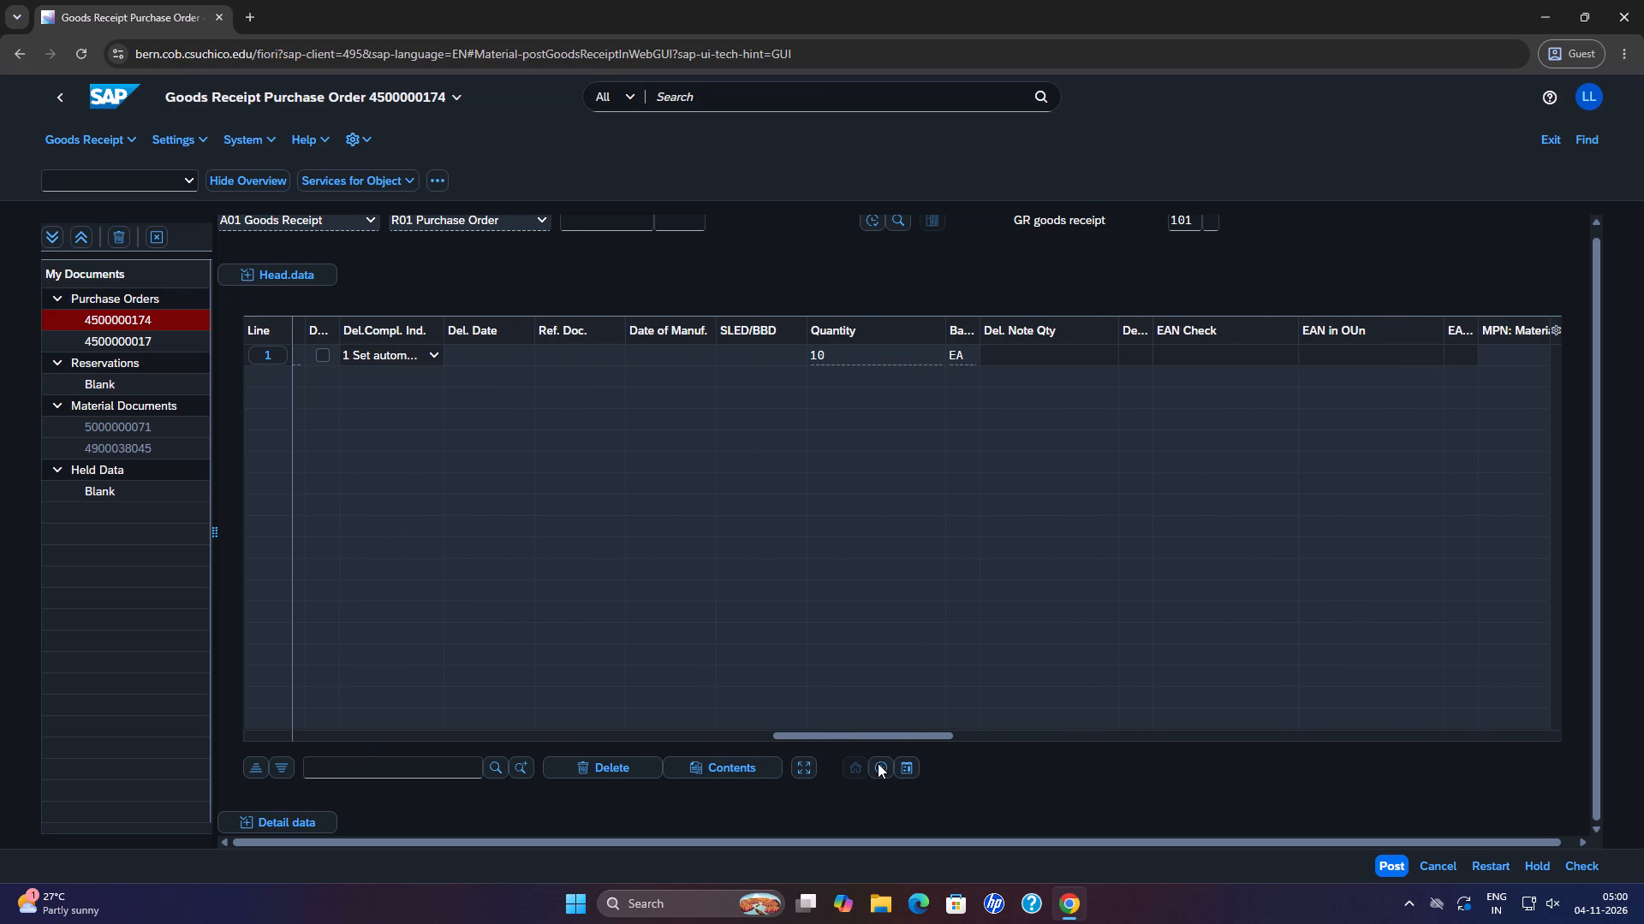
left_click_drag(878, 763, 796, 762)
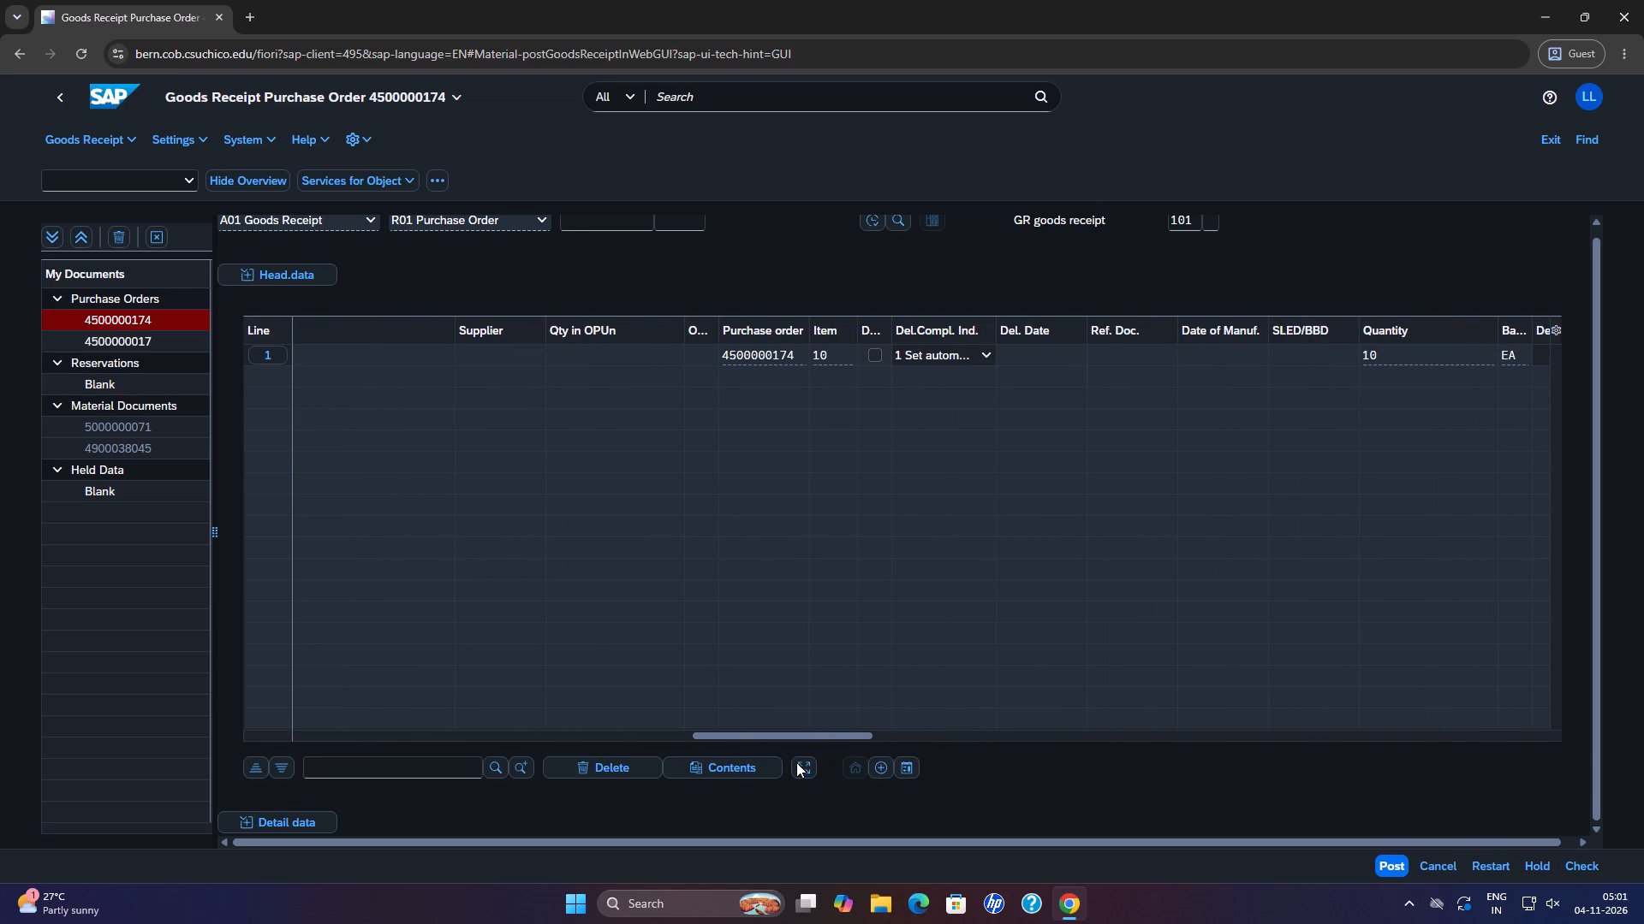
left_click_drag(796, 762, 740, 769)
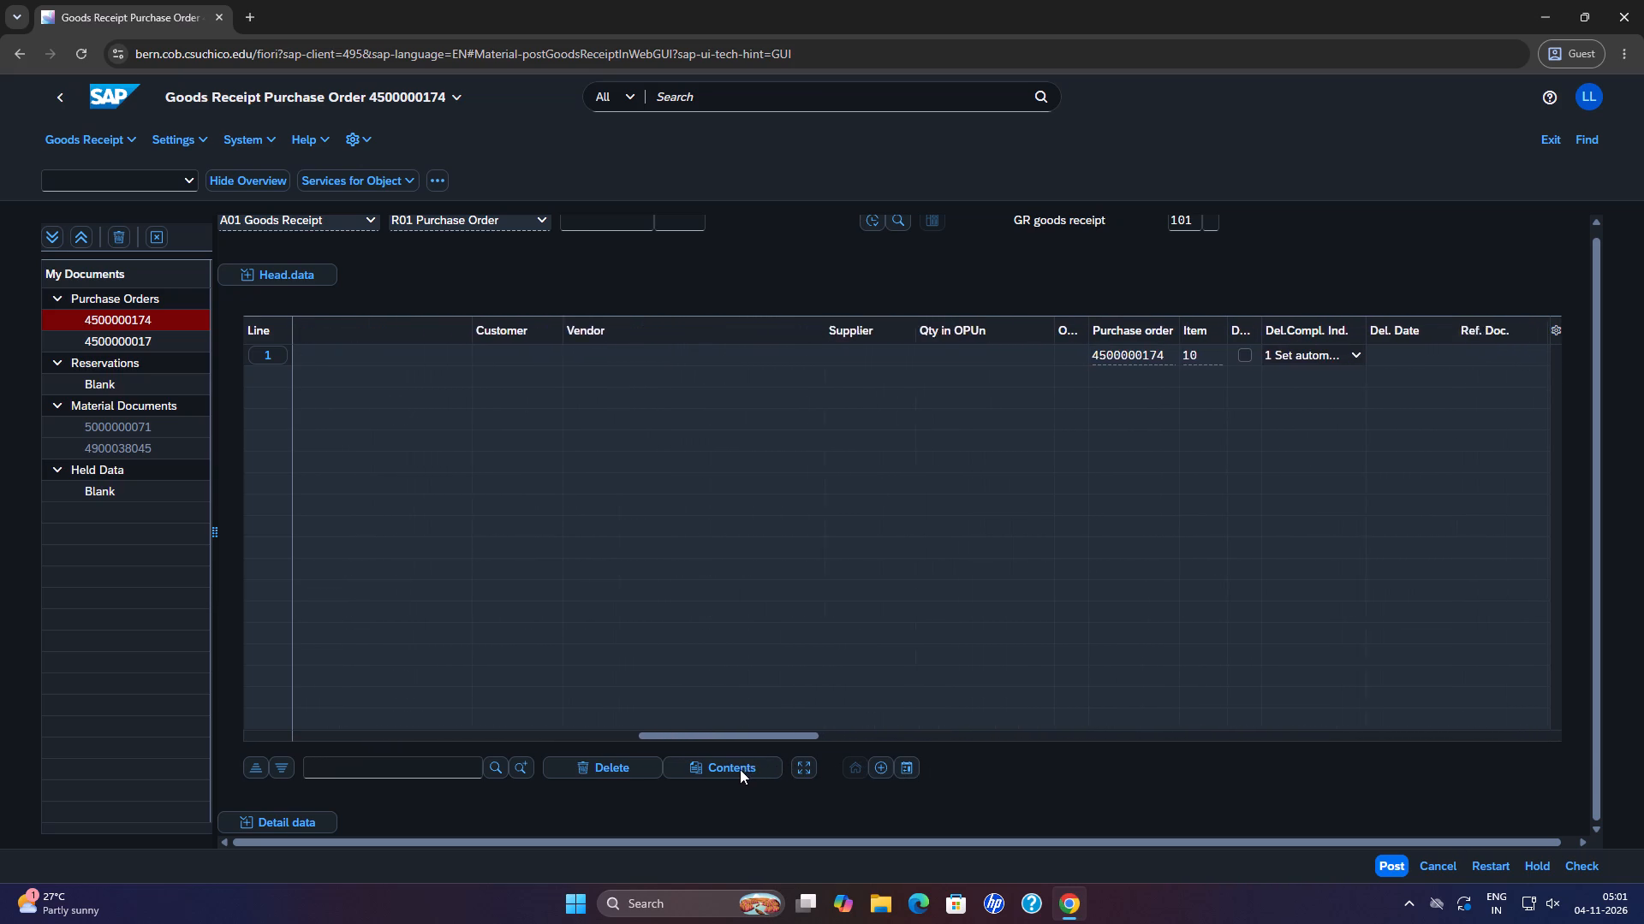
left_click_drag(740, 769, 597, 775)
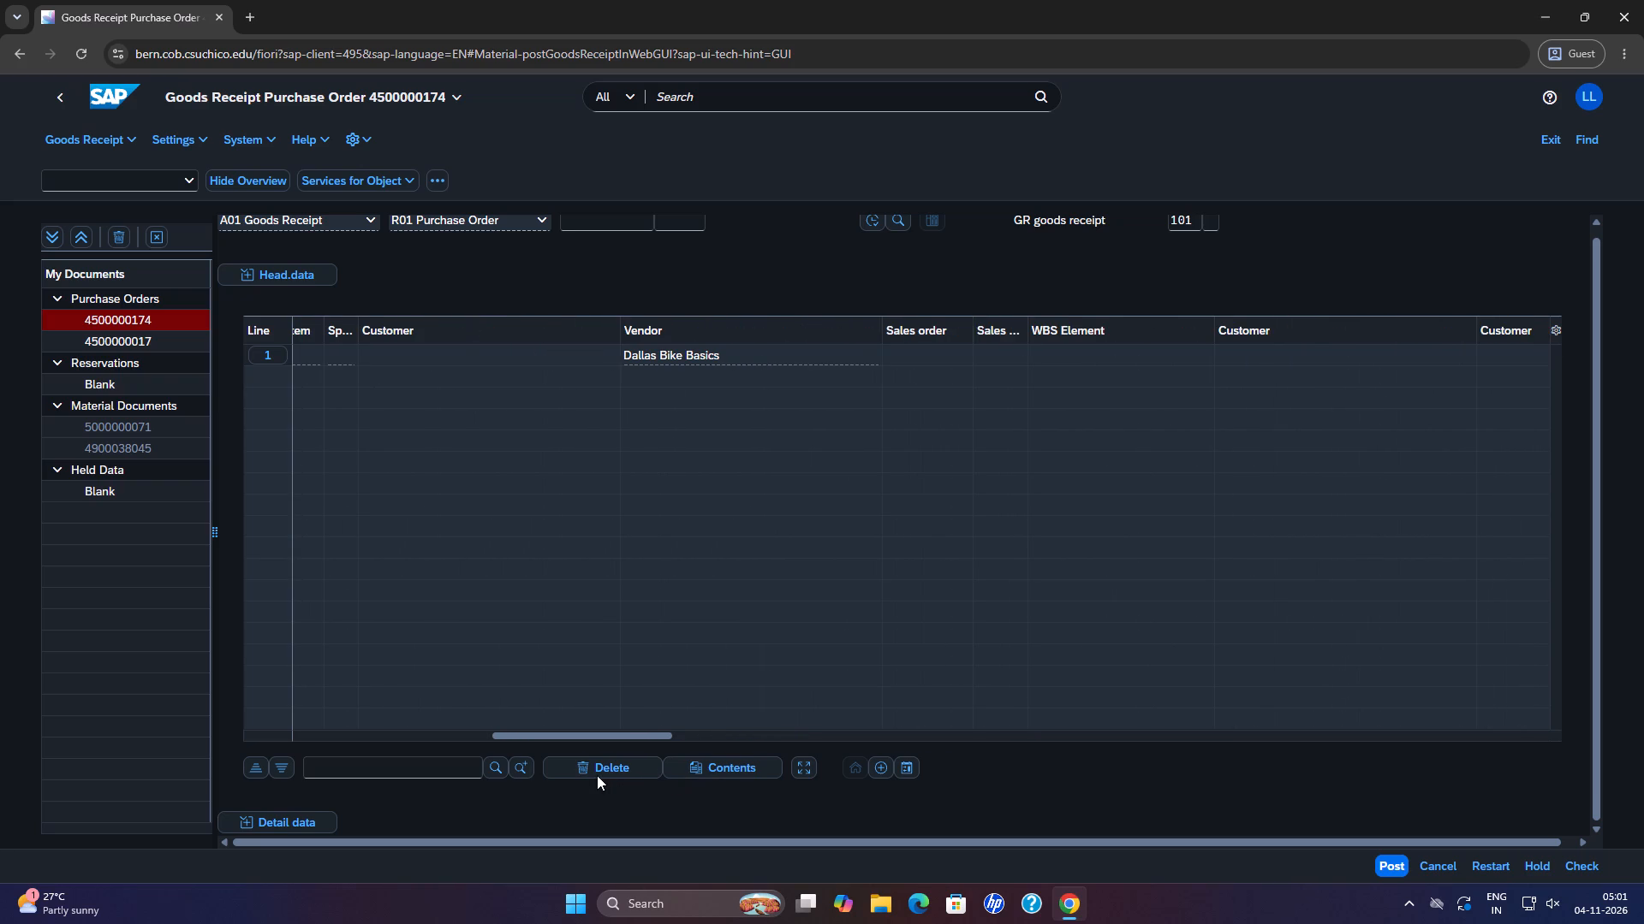
left_click_drag(597, 775, 581, 779)
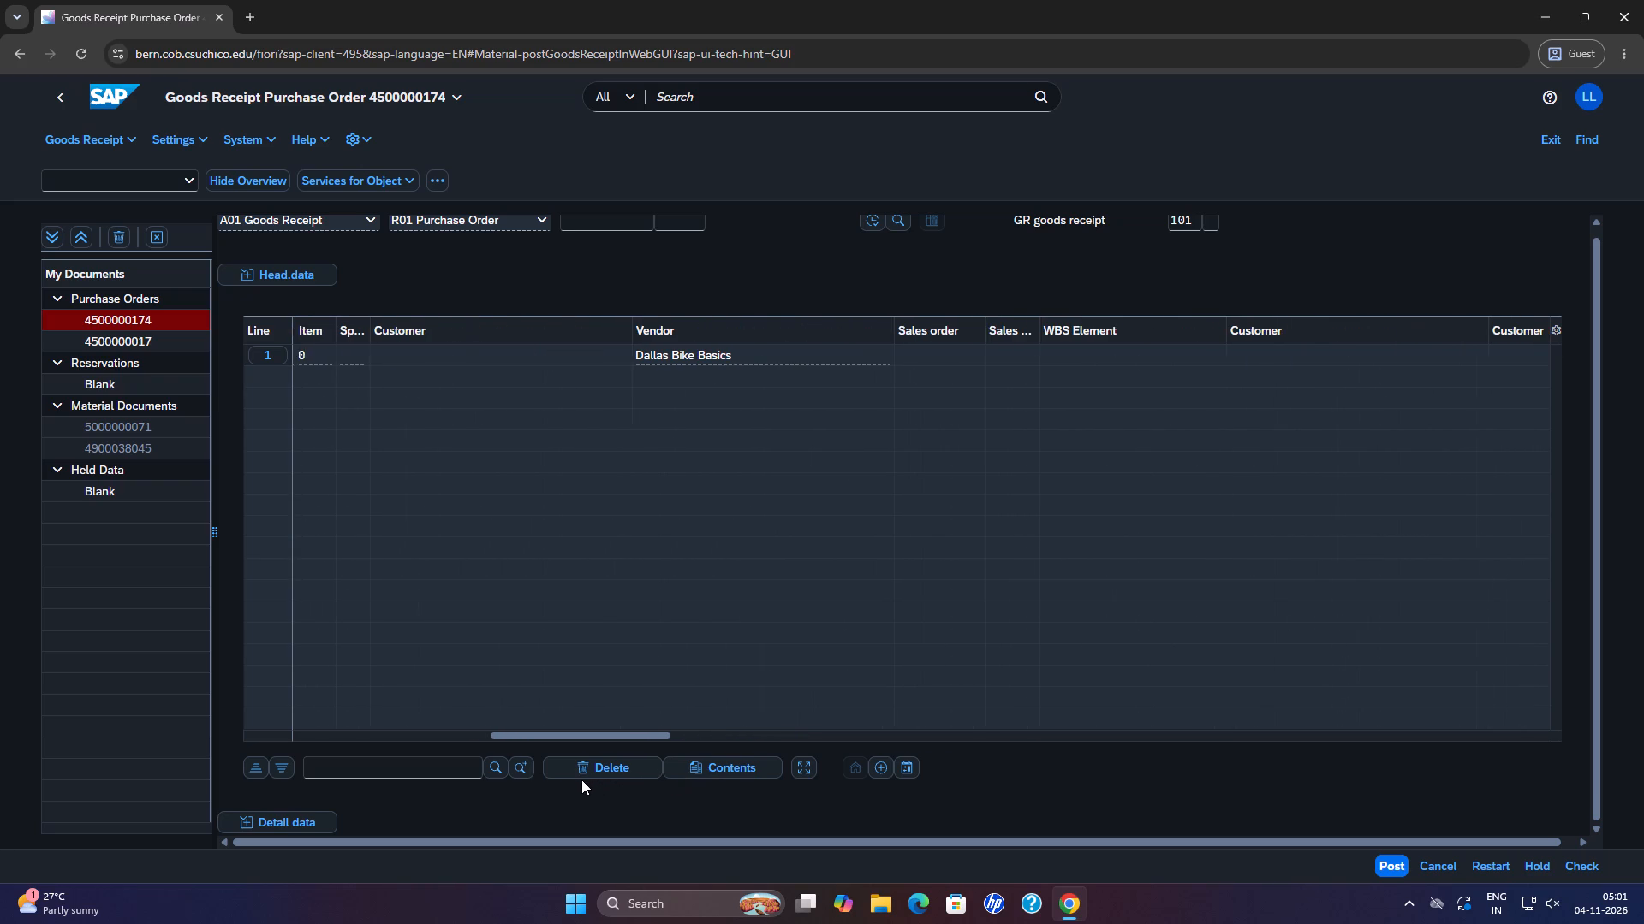
left_click_drag(581, 779, 477, 791)
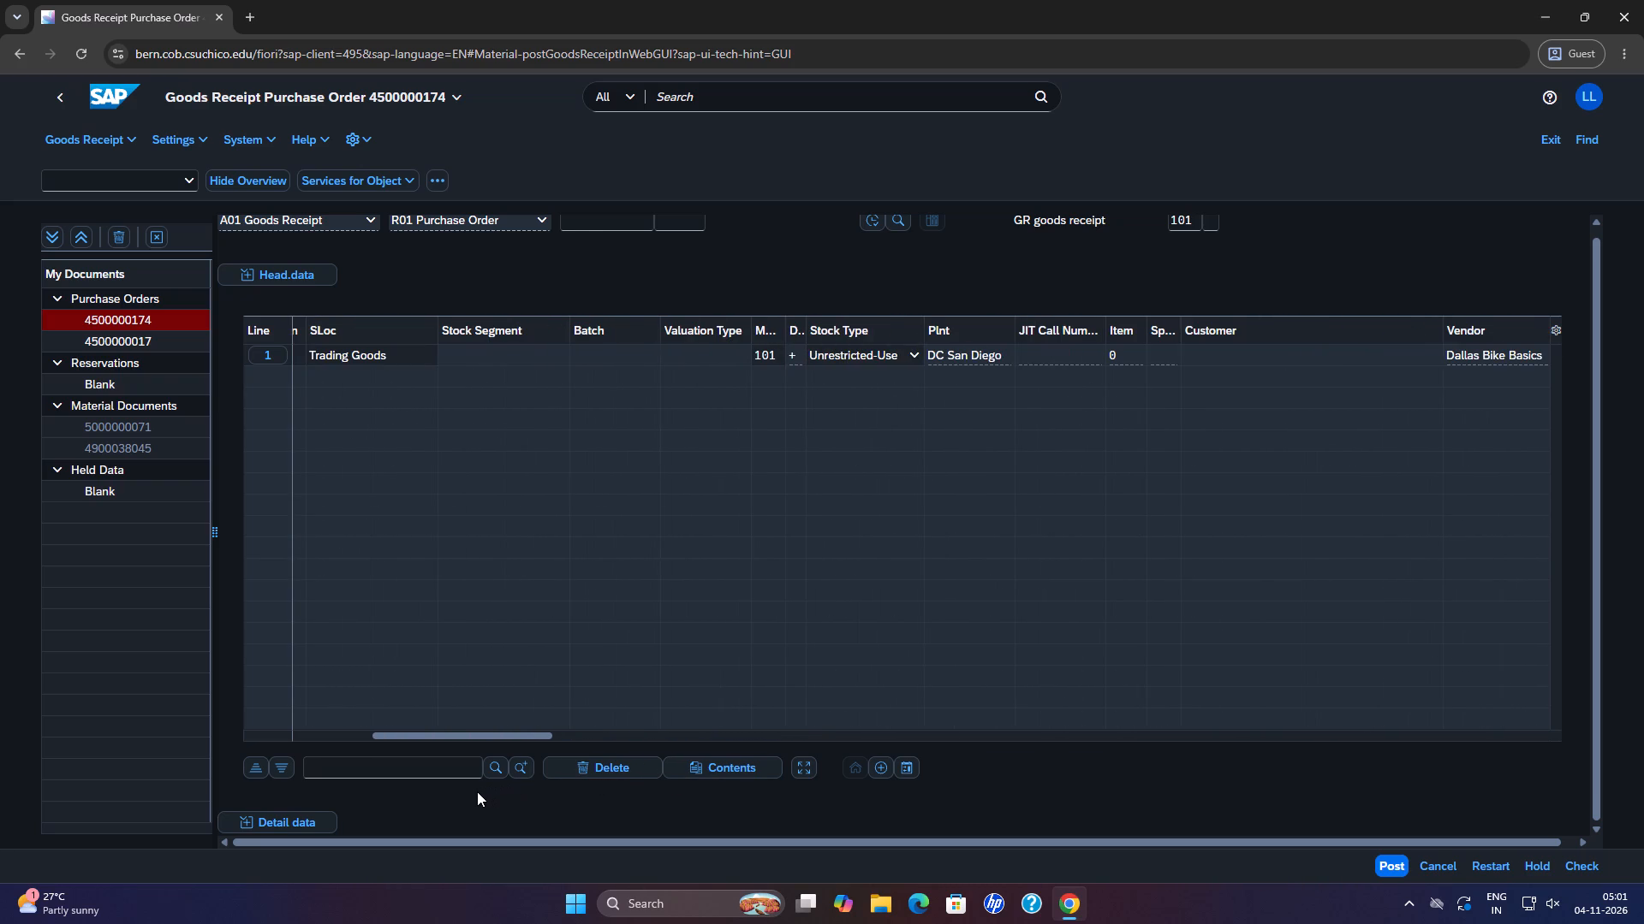
left_click_drag(477, 791, 422, 794)
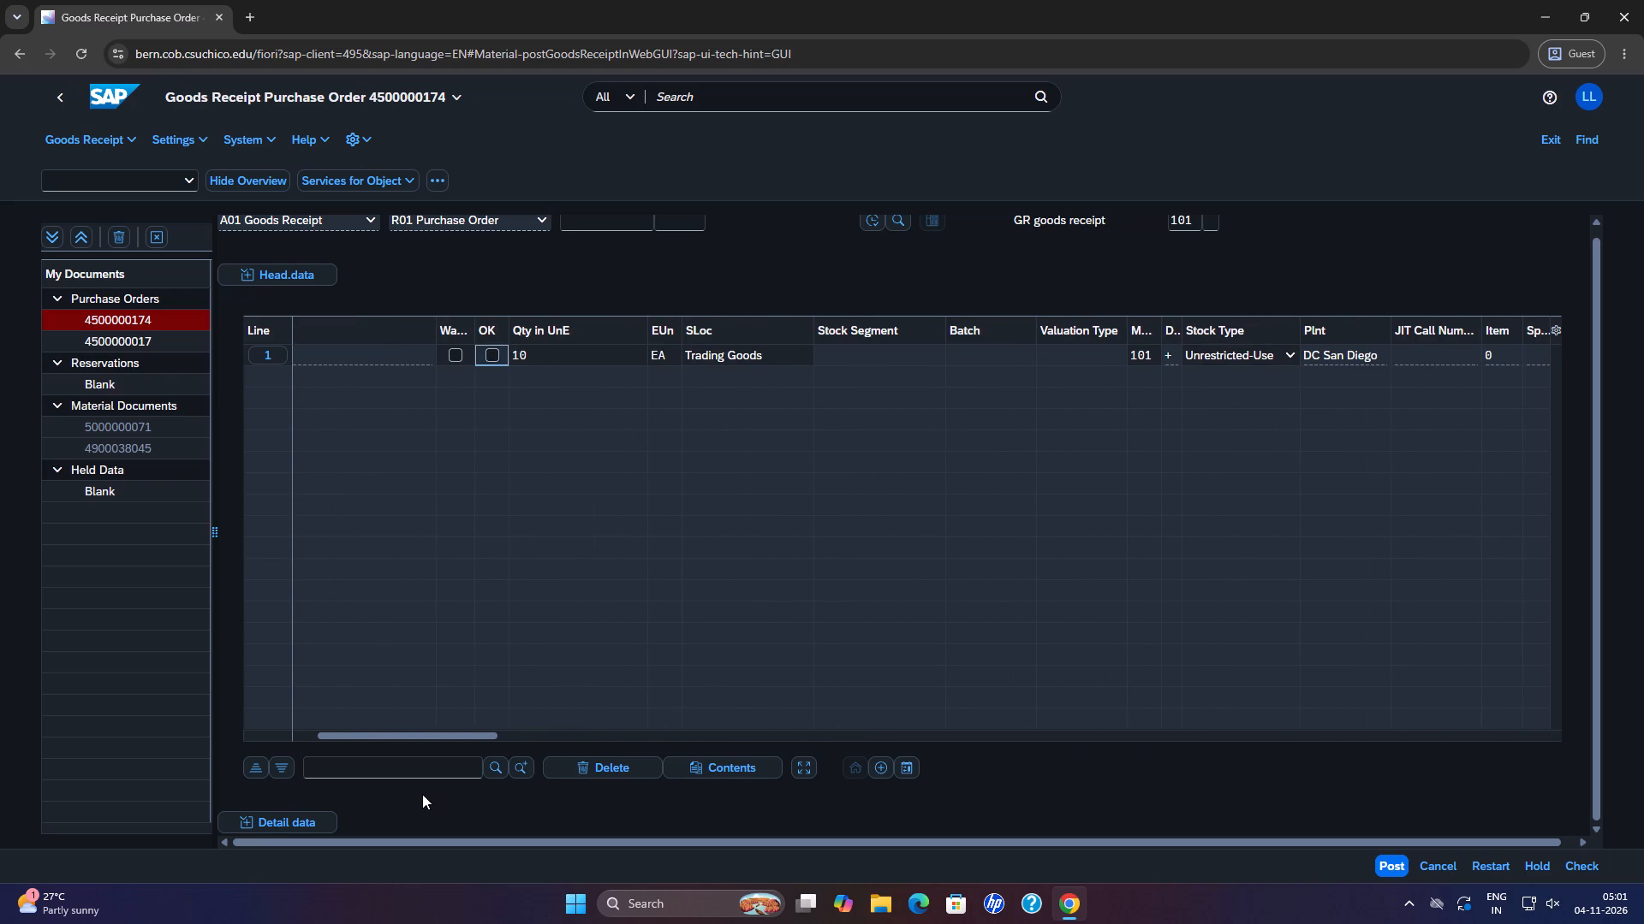
left_click_drag(422, 794, 421, 794)
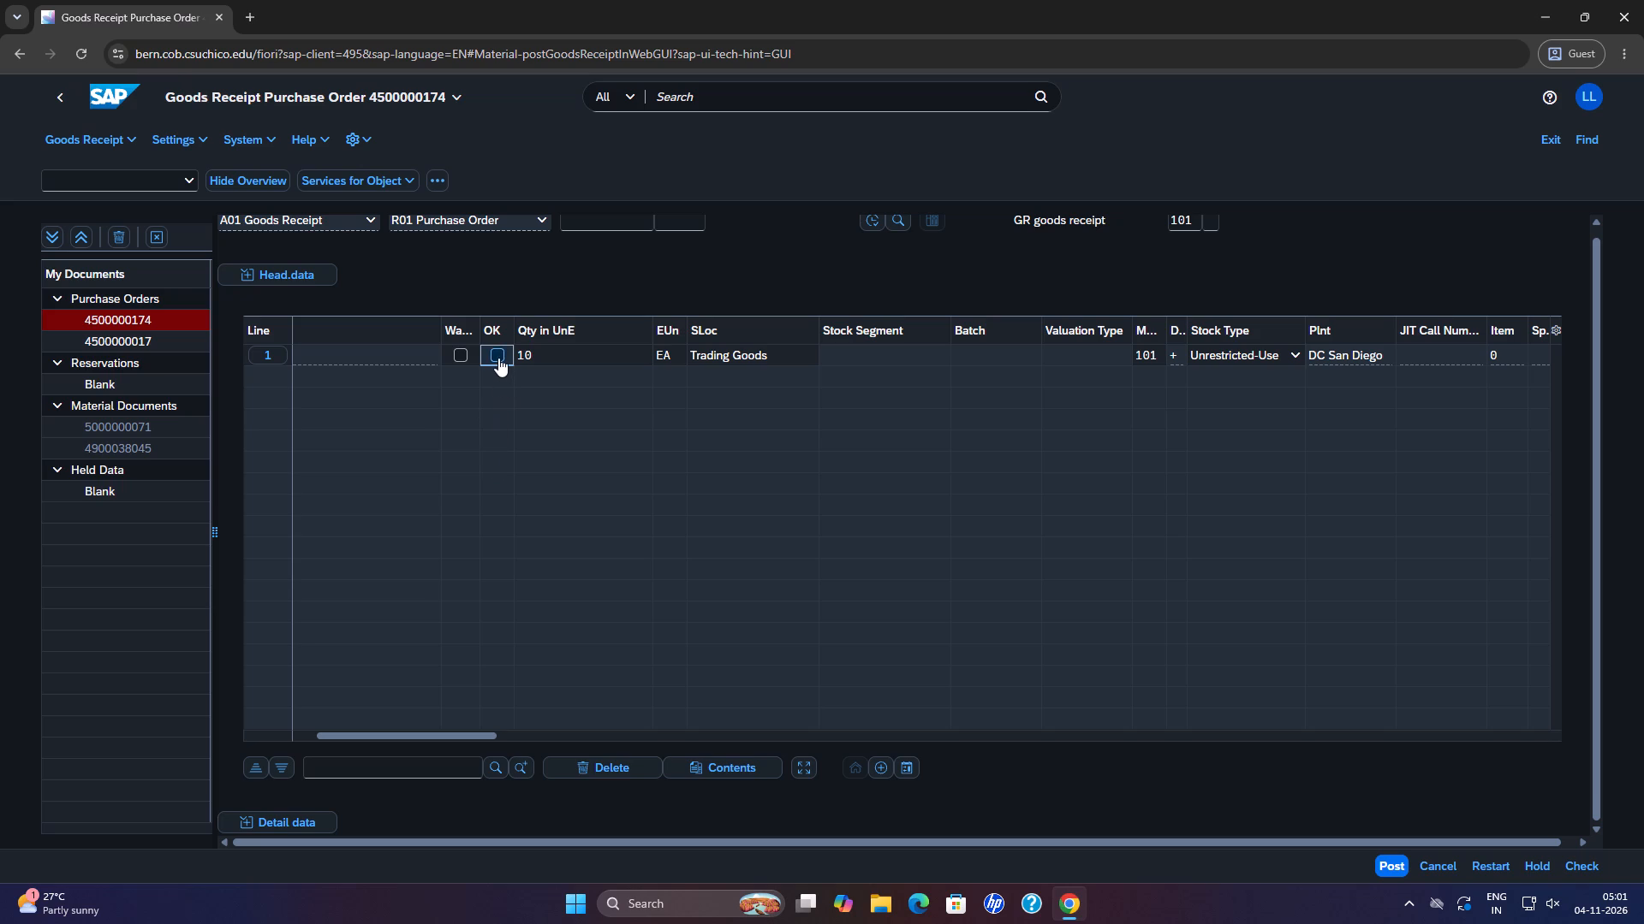
Mark the knee pads item as OK and post the goods receipt.
left_click(498, 358)
left_click(1382, 863)
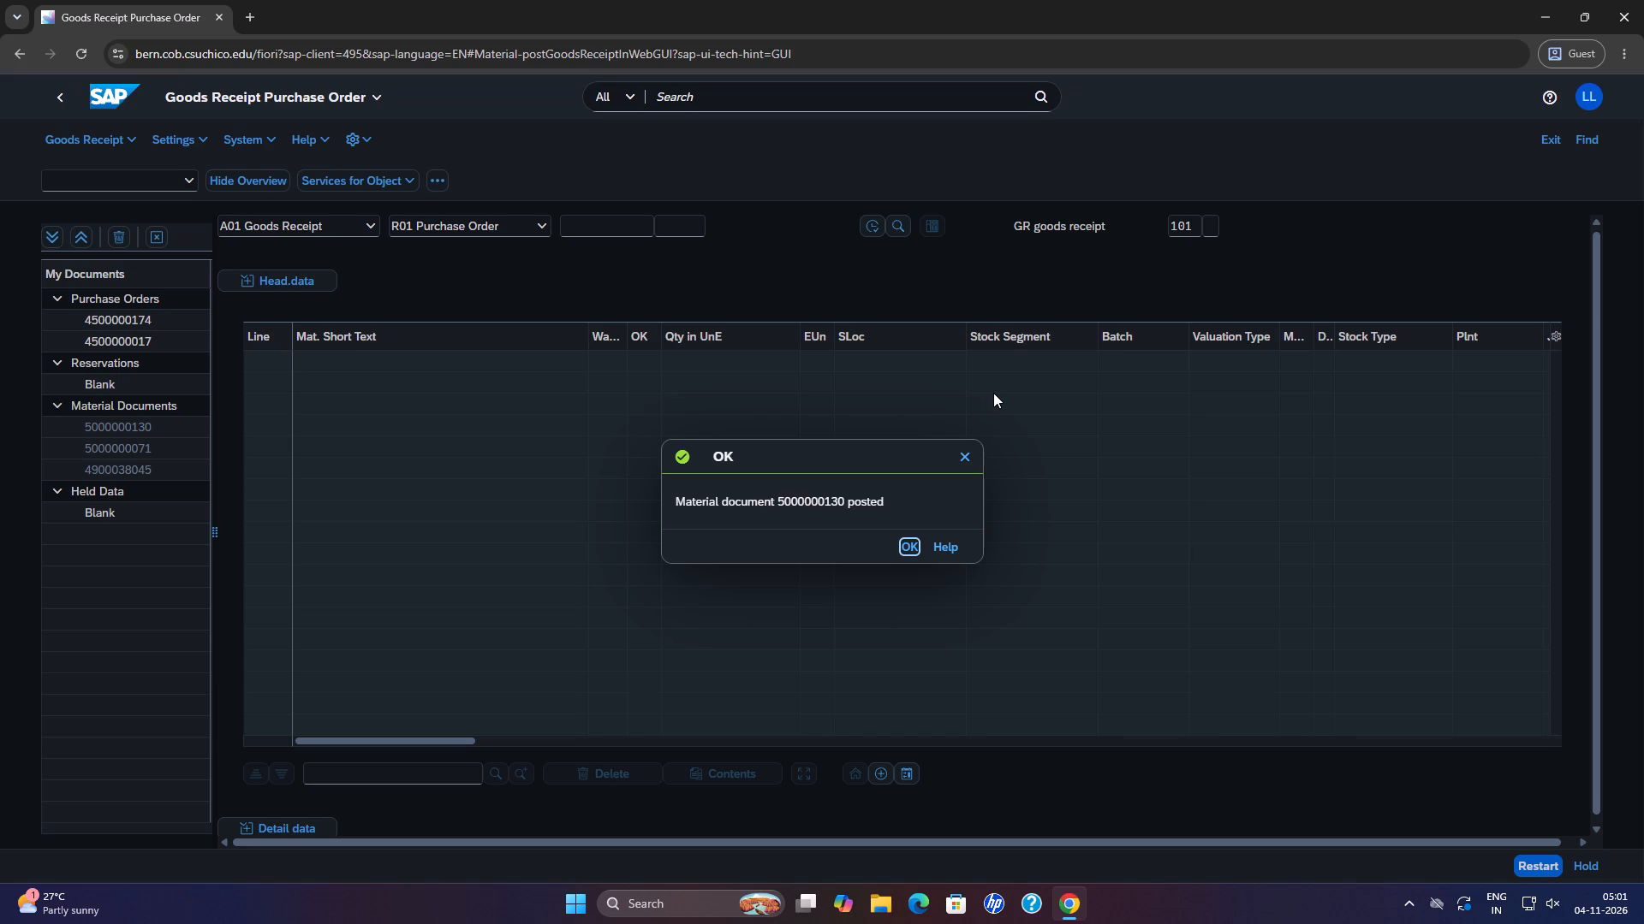
left_click(904, 548)
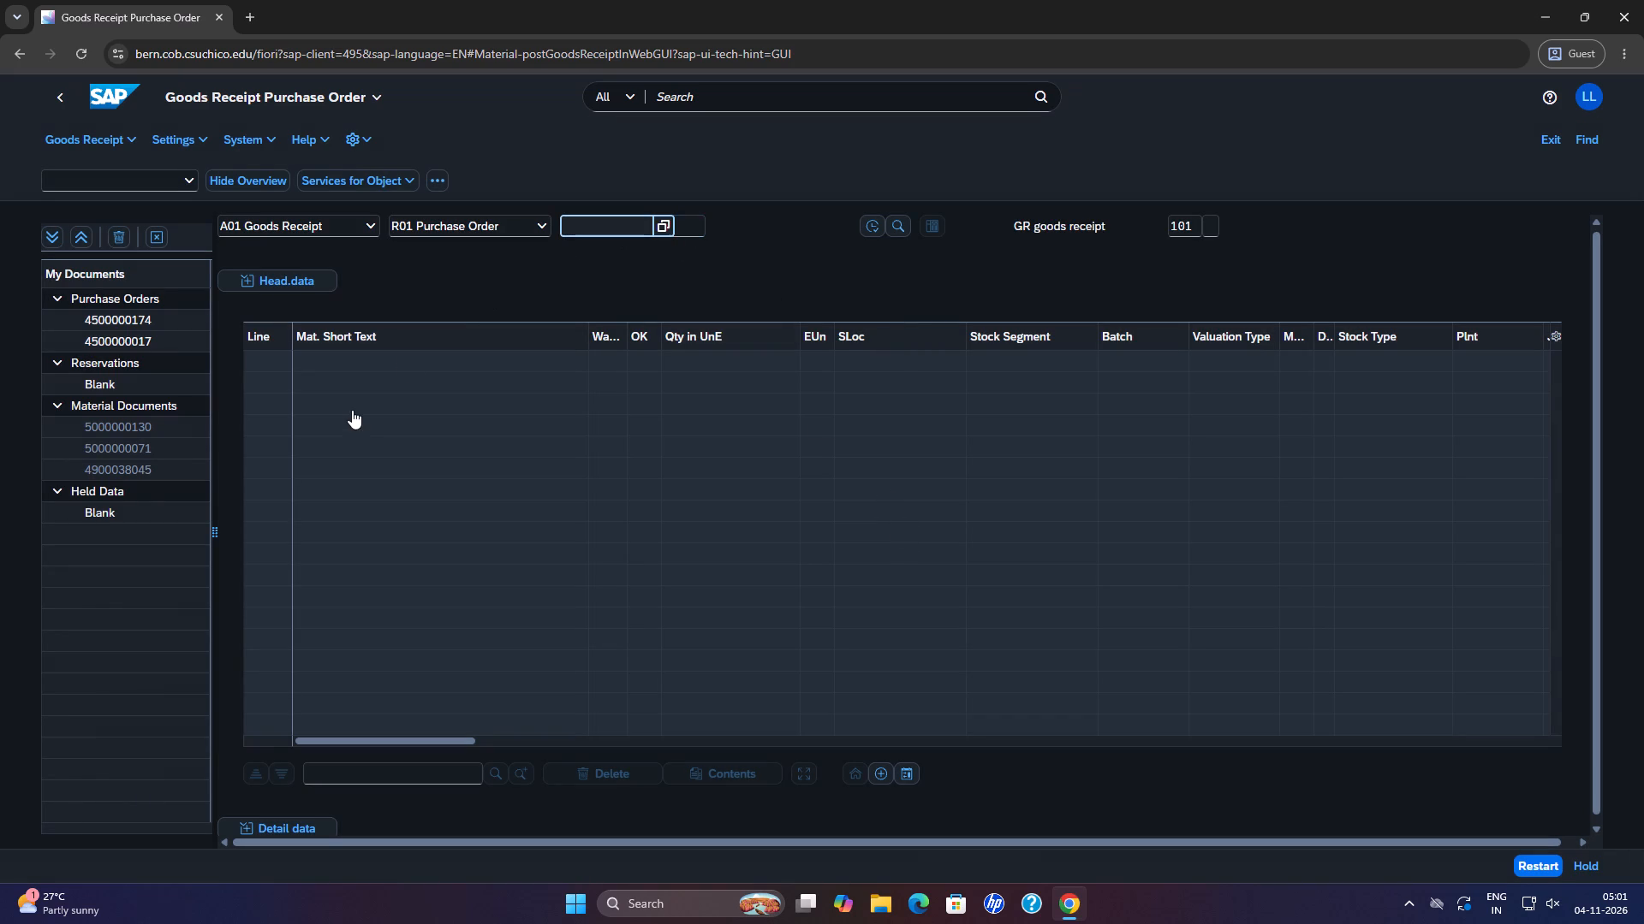
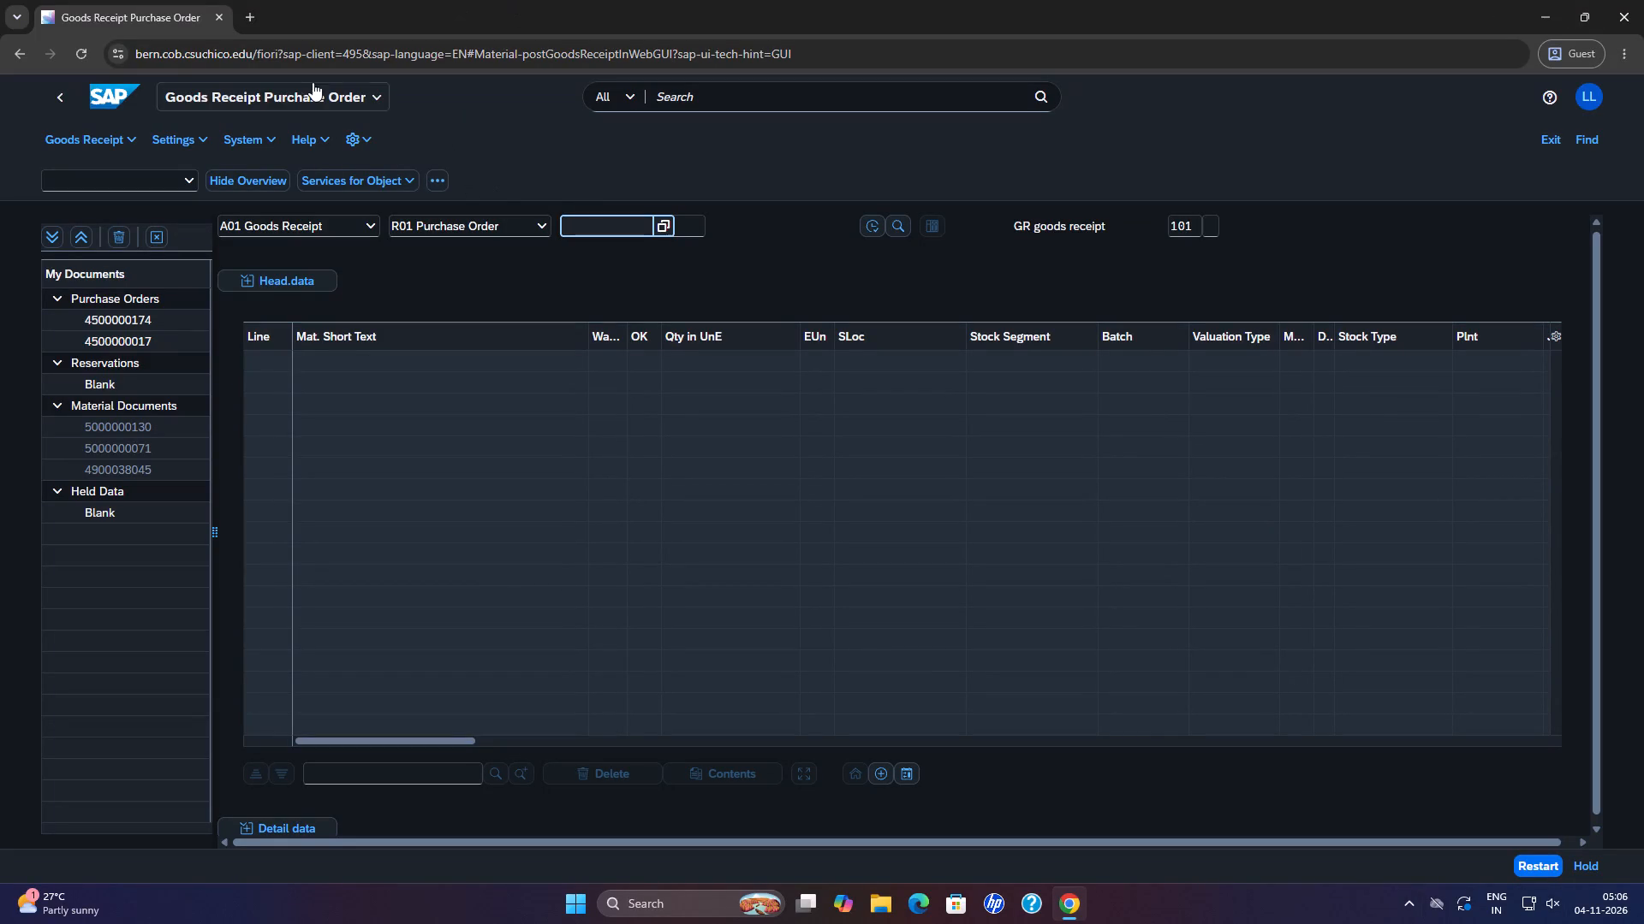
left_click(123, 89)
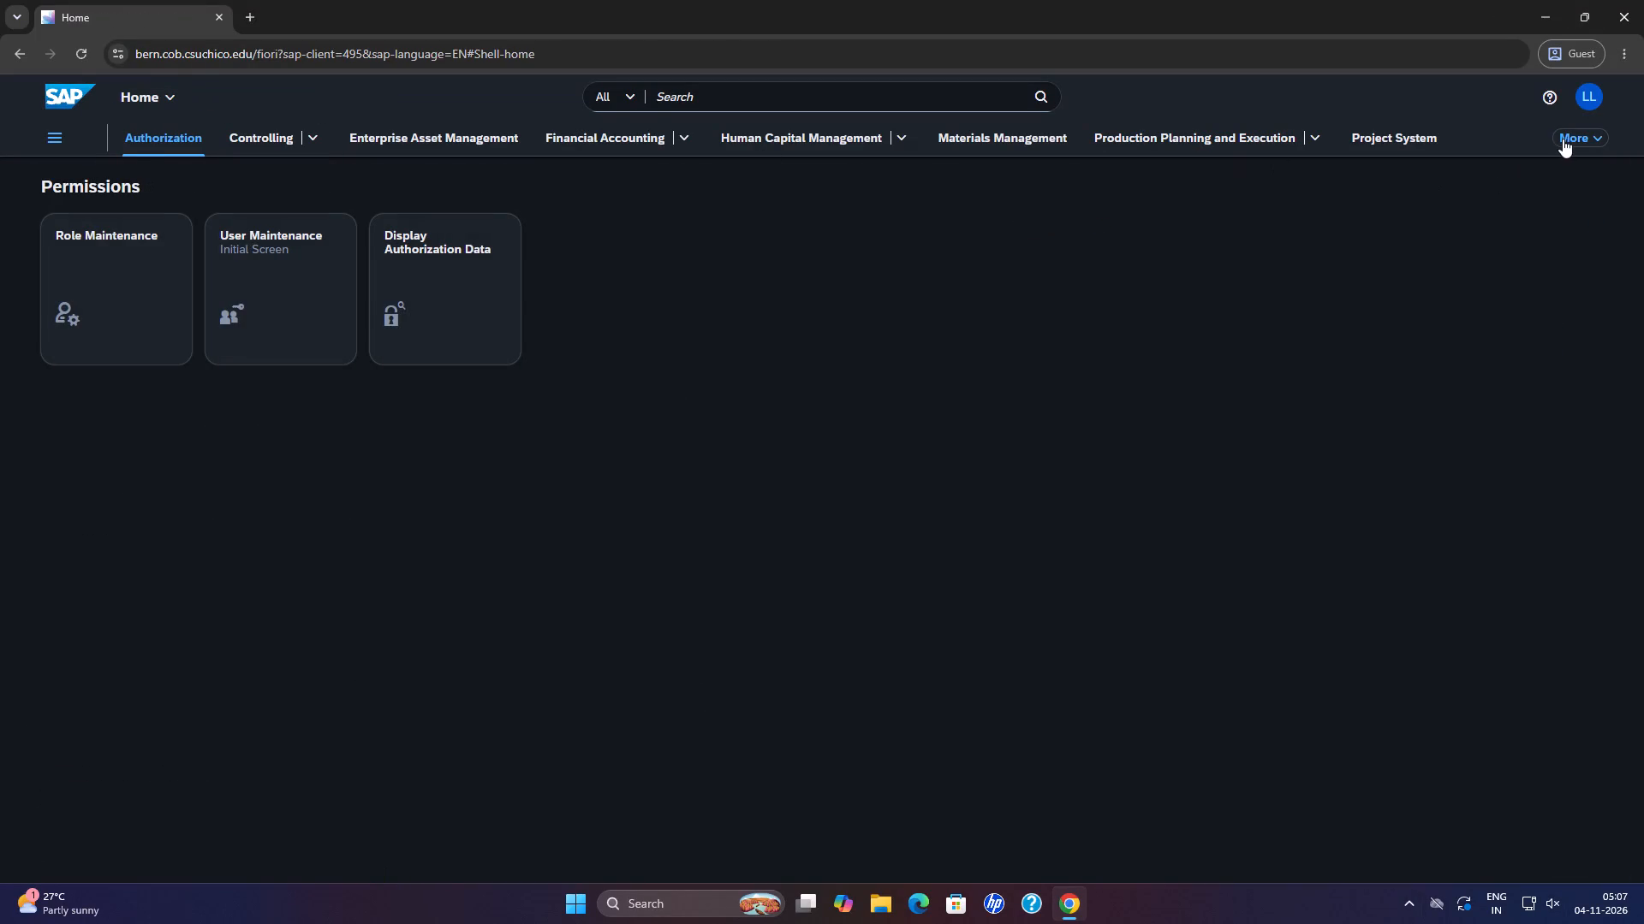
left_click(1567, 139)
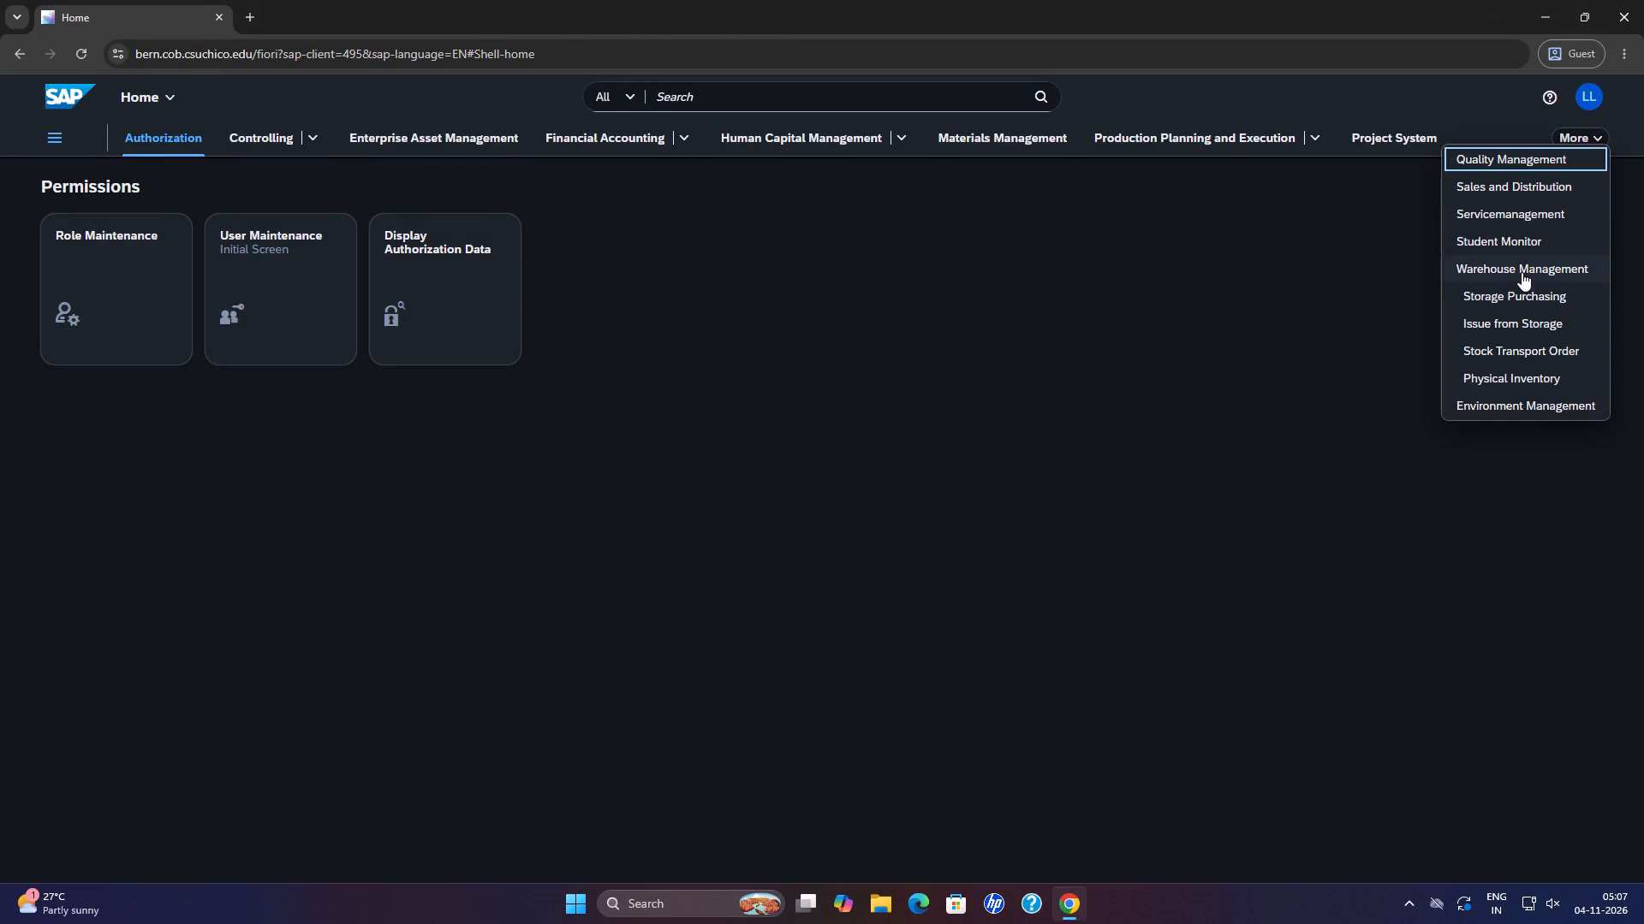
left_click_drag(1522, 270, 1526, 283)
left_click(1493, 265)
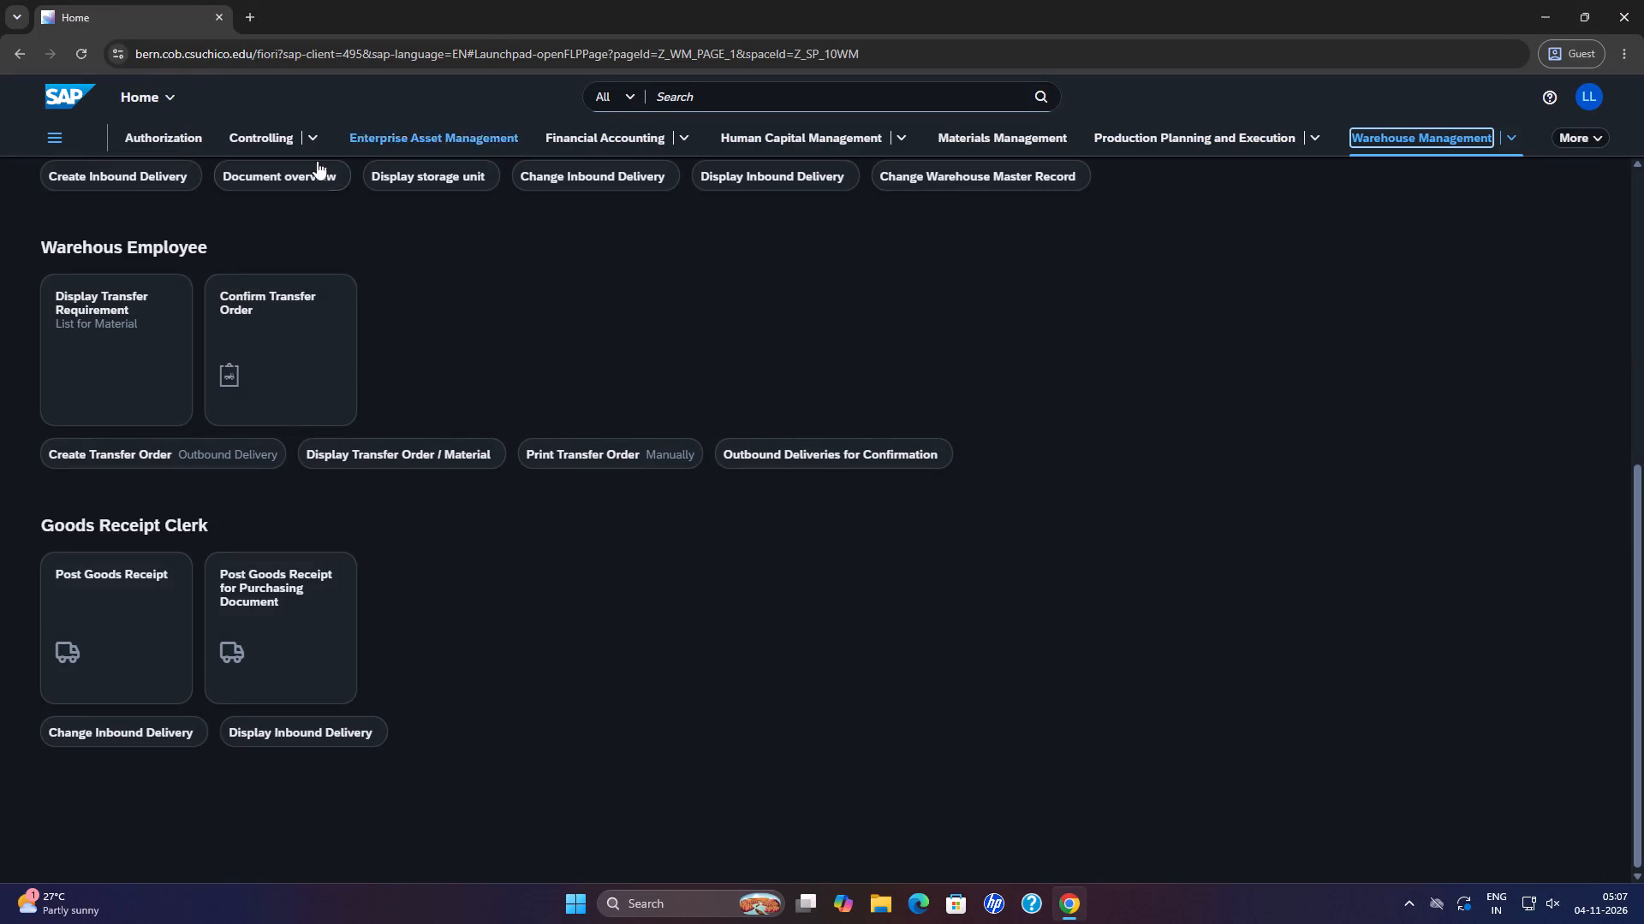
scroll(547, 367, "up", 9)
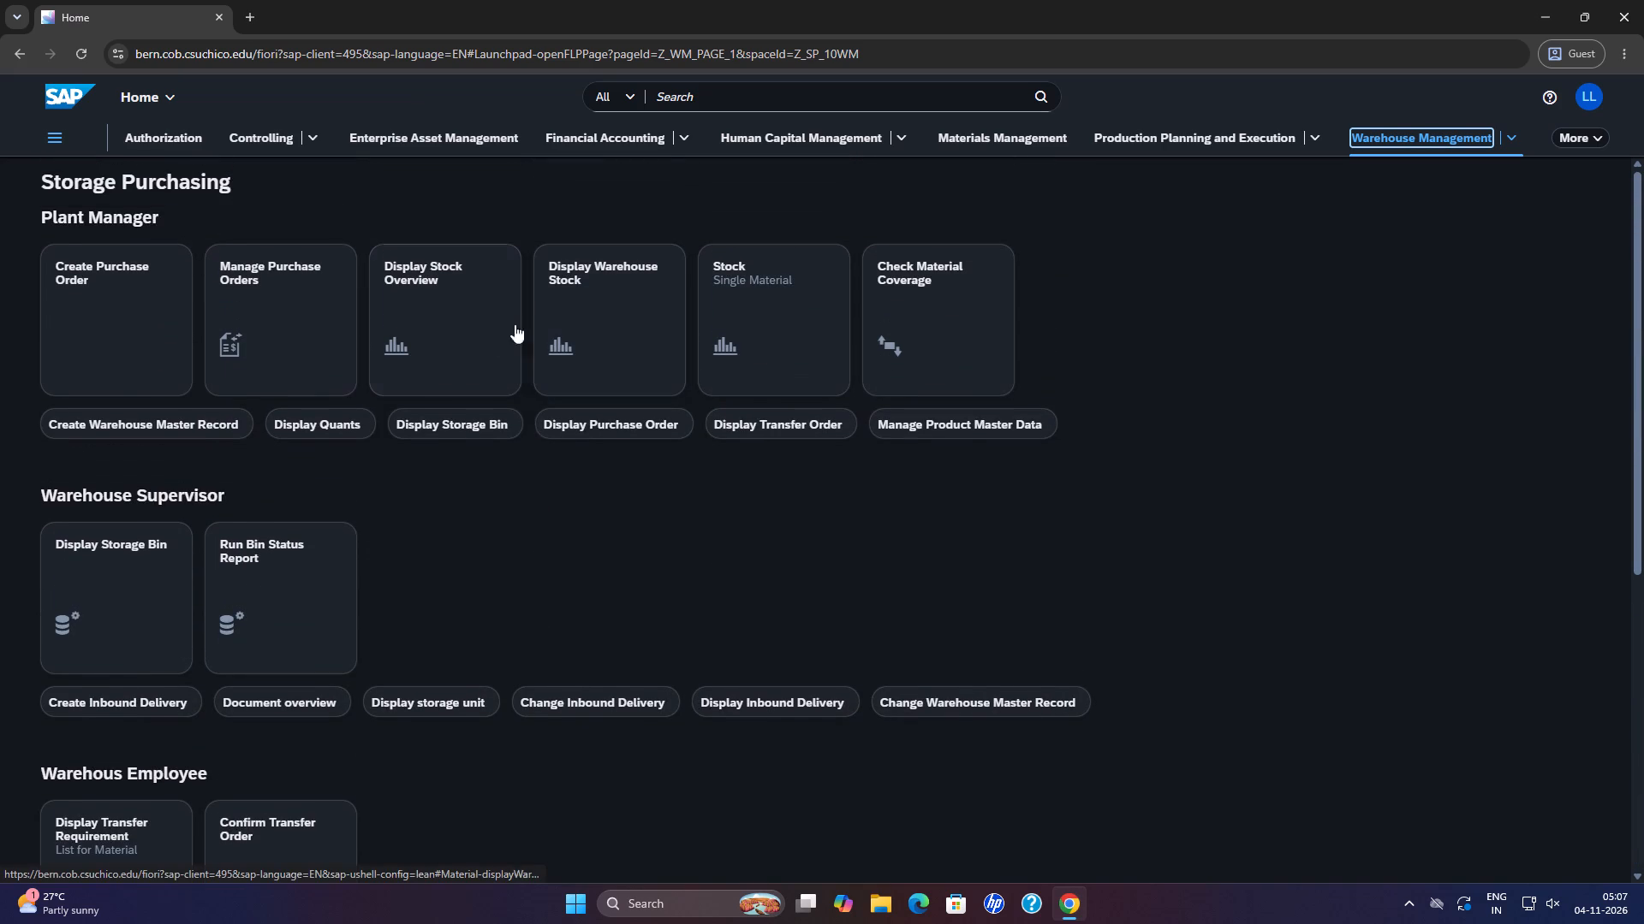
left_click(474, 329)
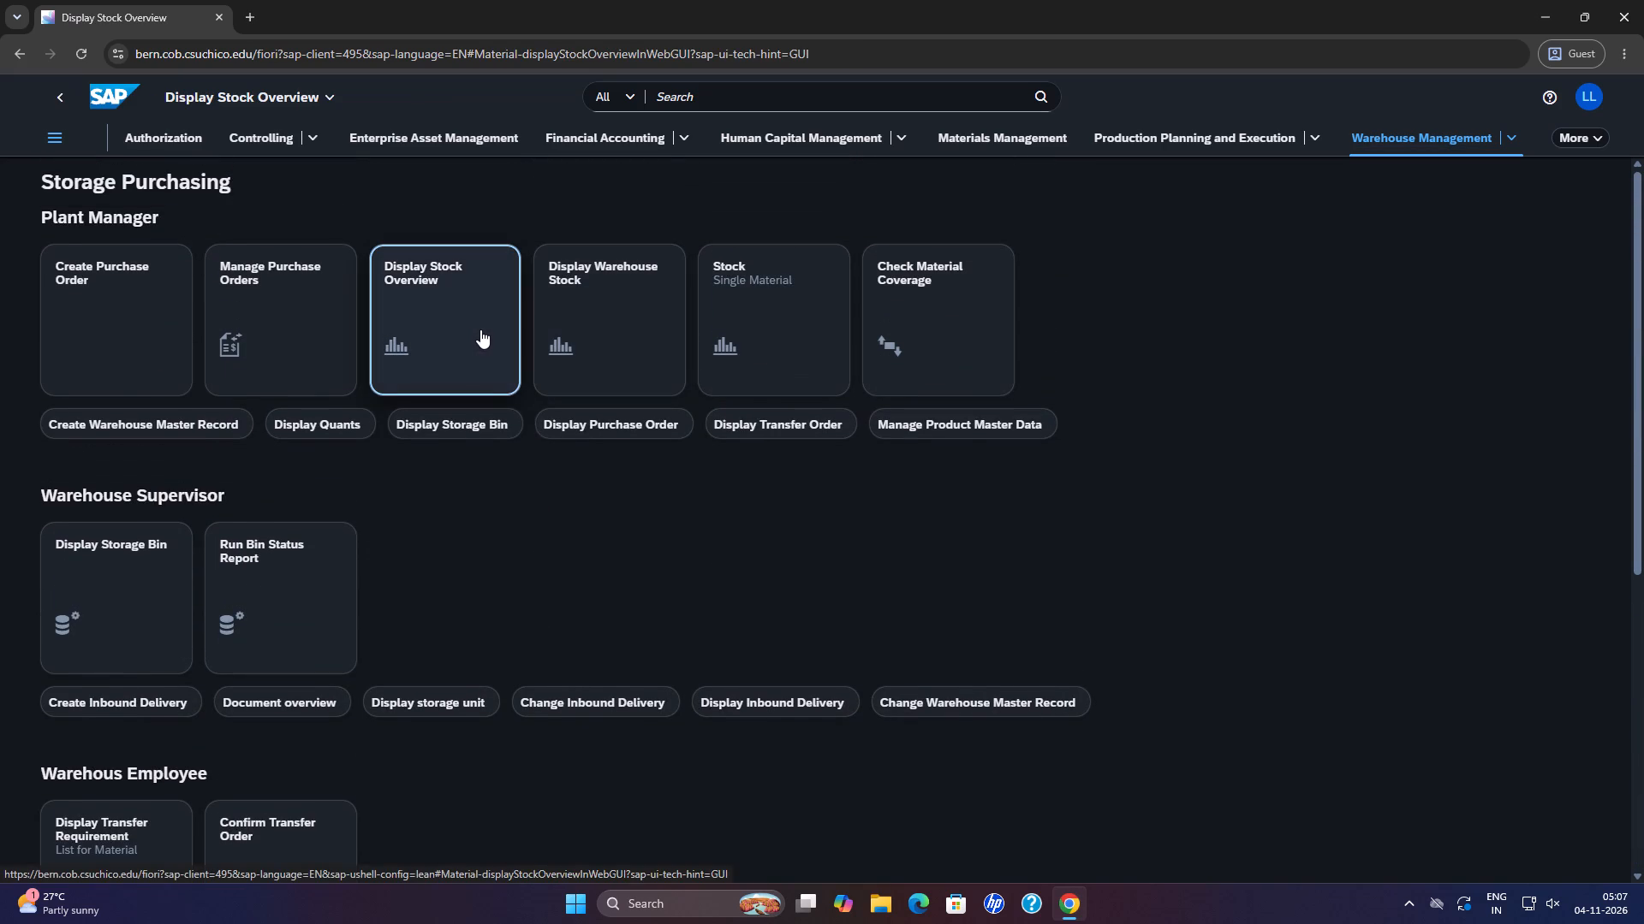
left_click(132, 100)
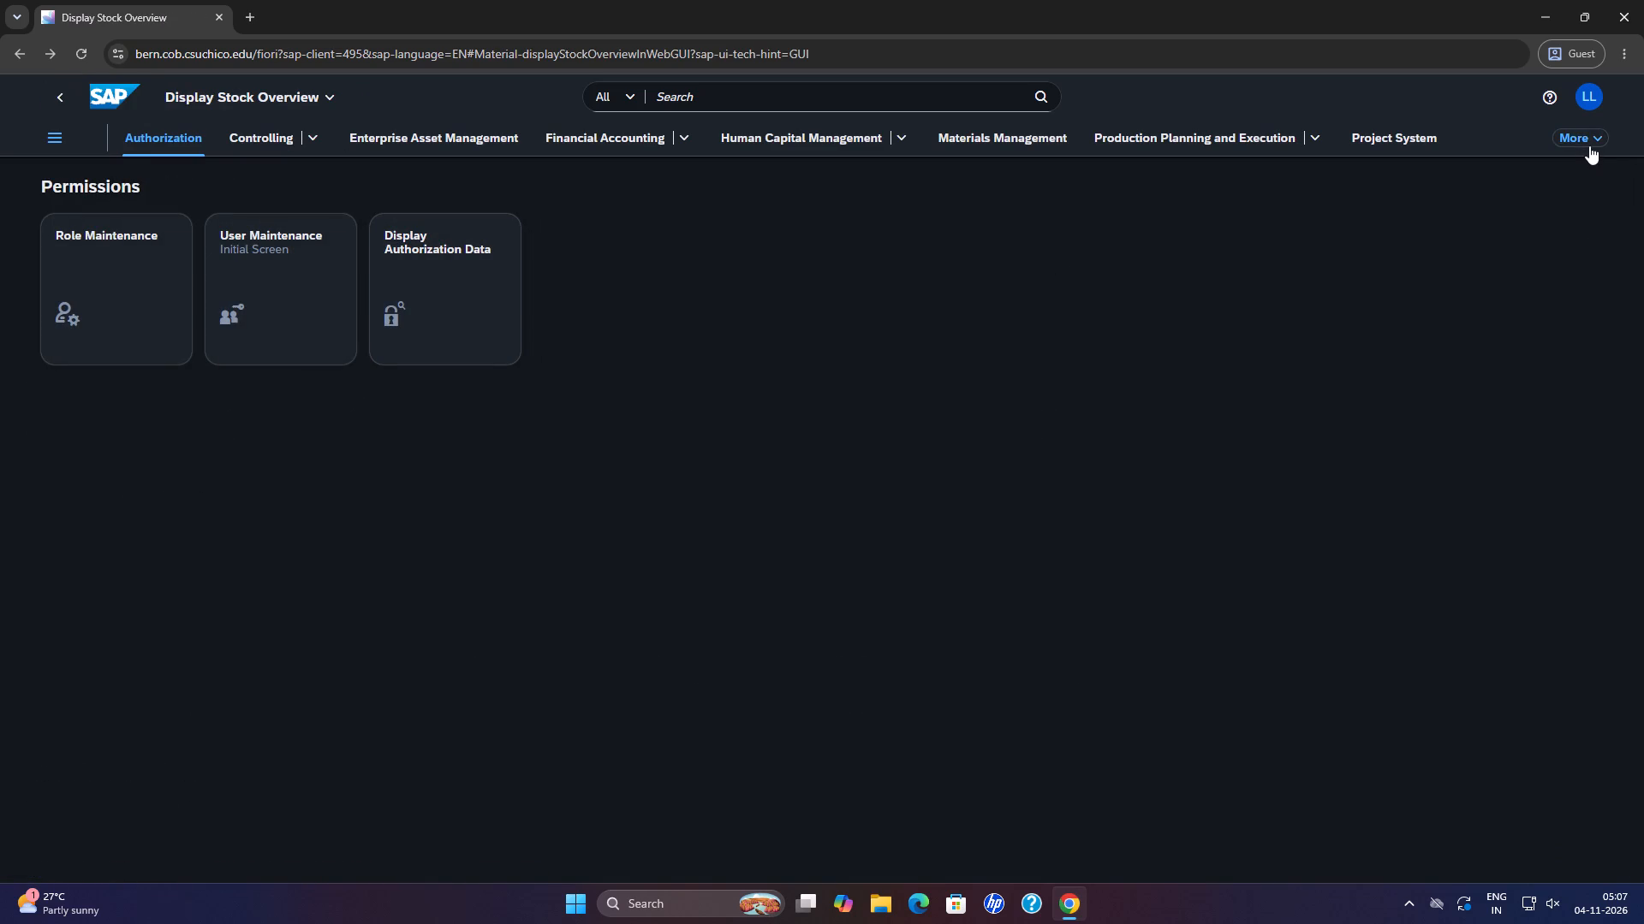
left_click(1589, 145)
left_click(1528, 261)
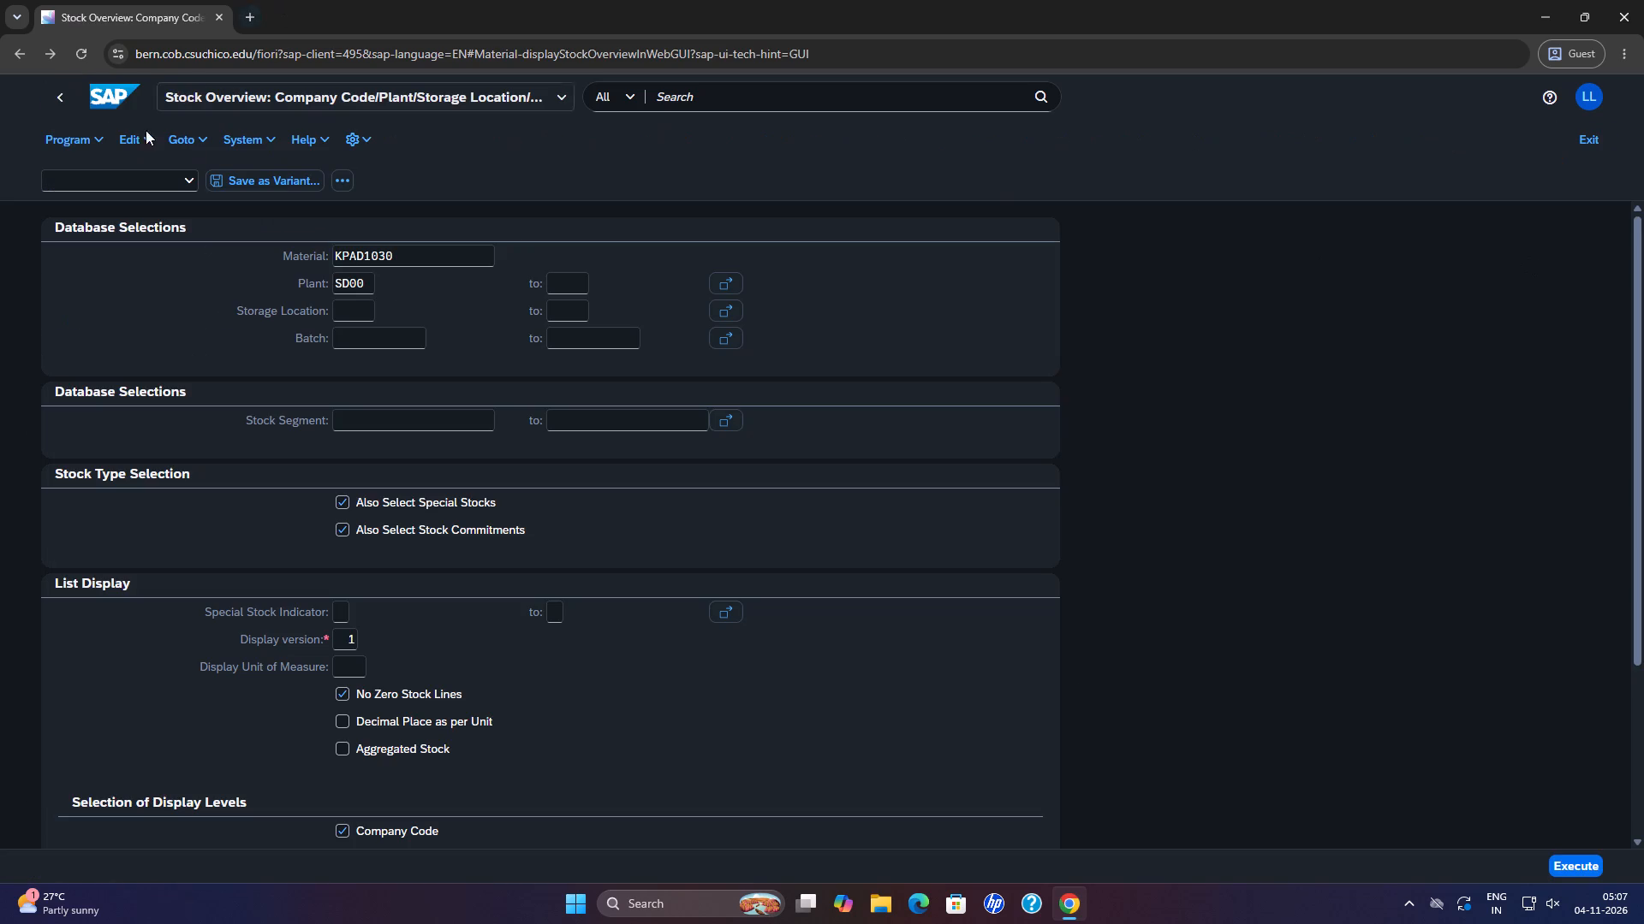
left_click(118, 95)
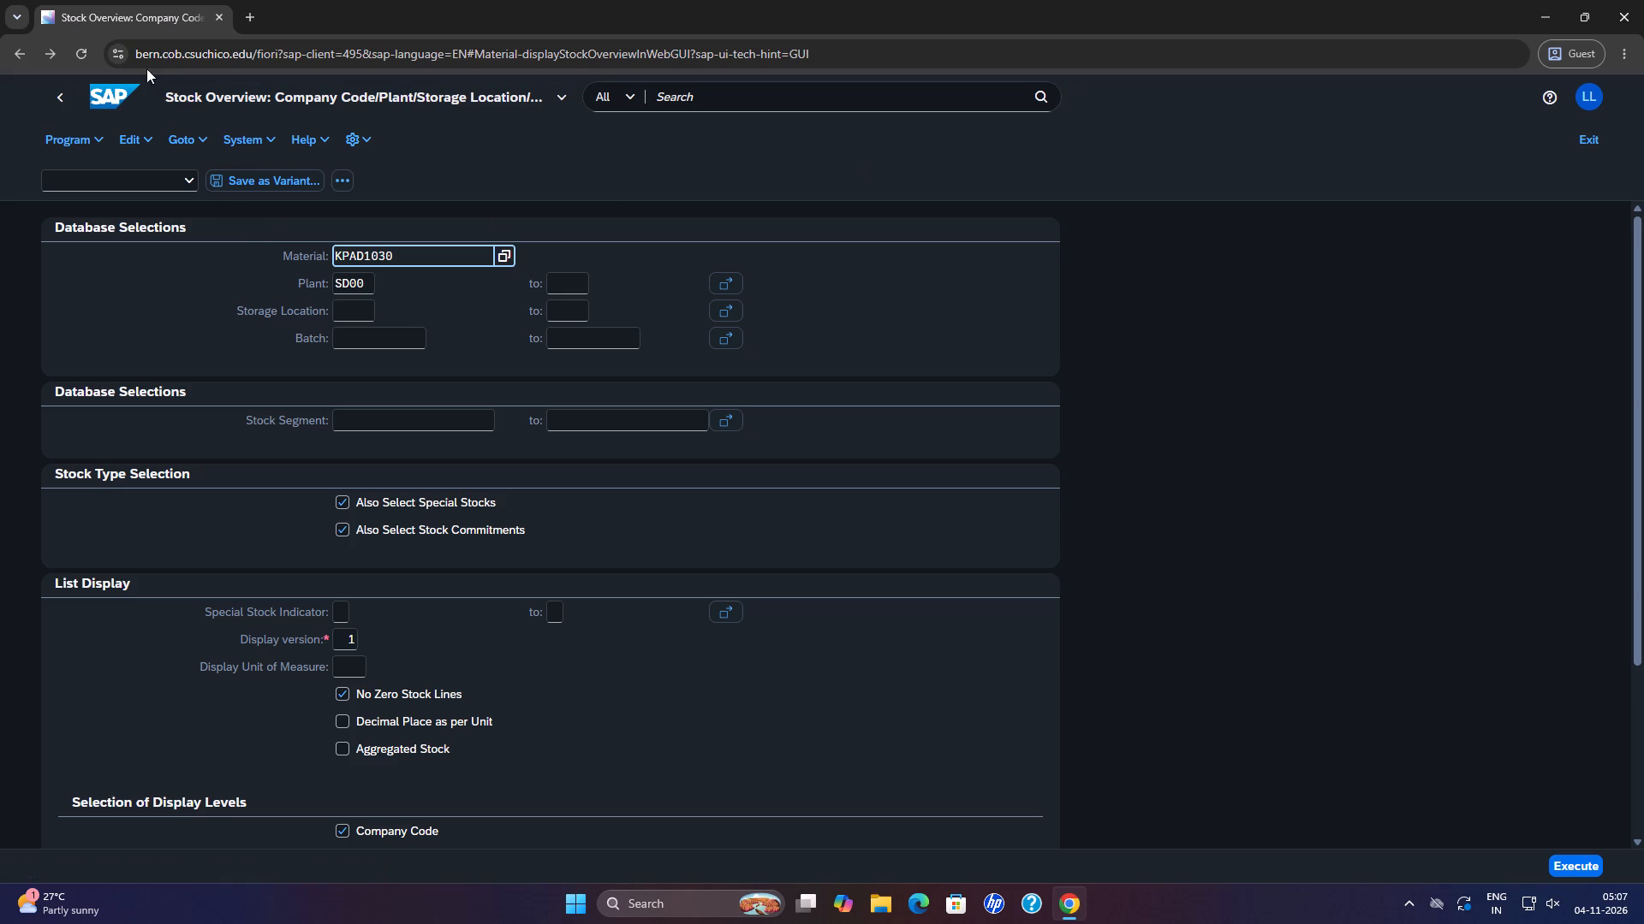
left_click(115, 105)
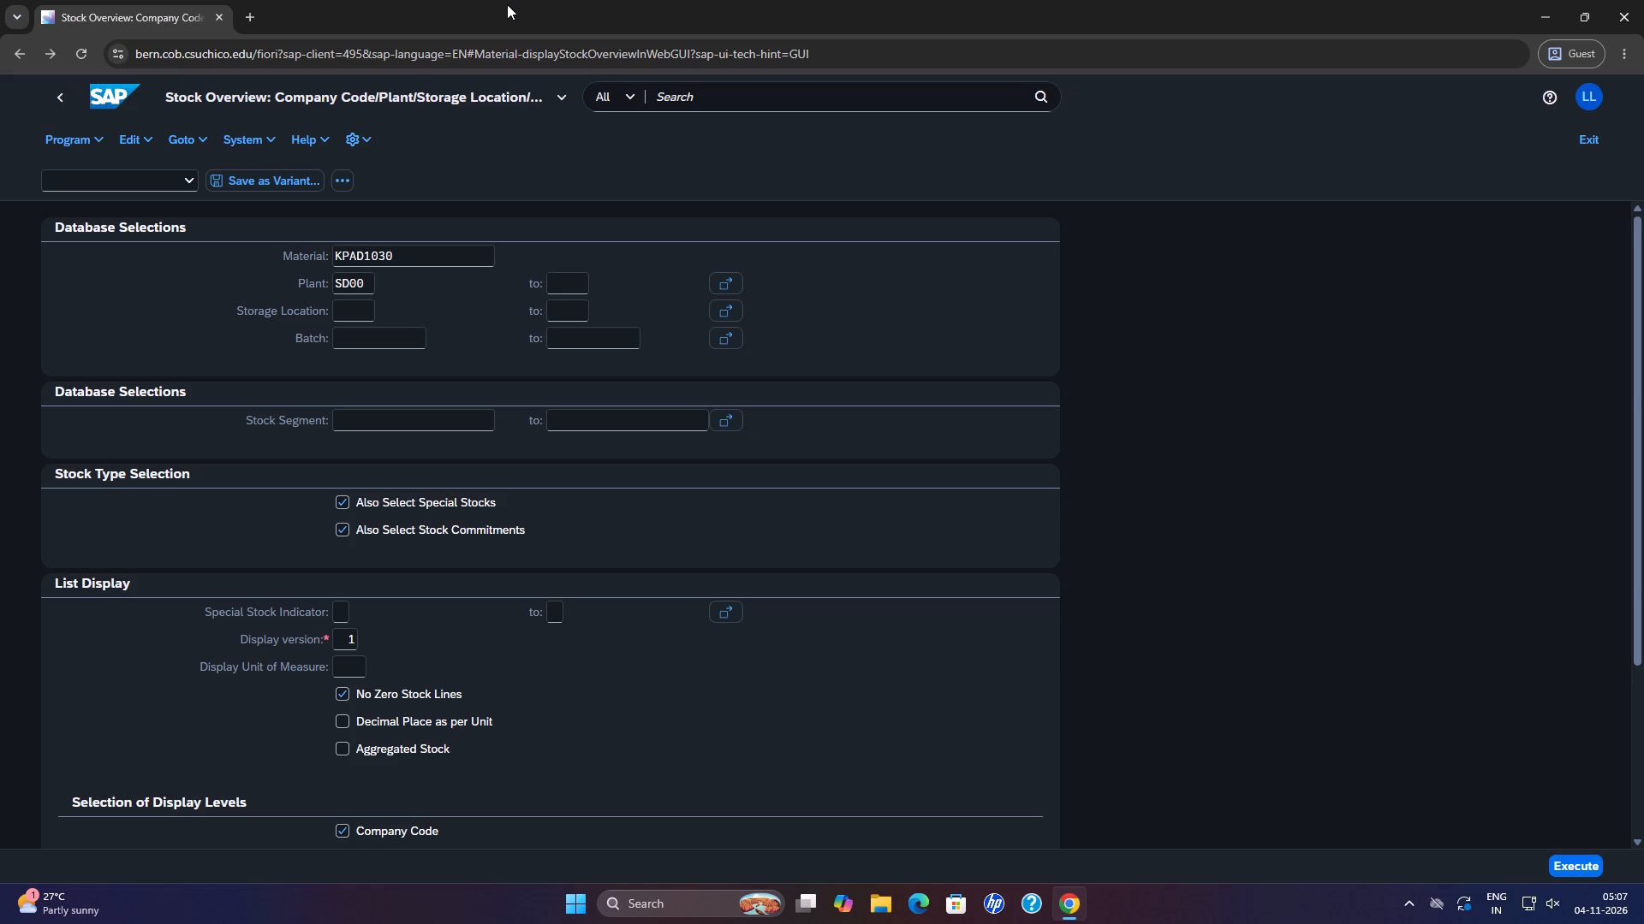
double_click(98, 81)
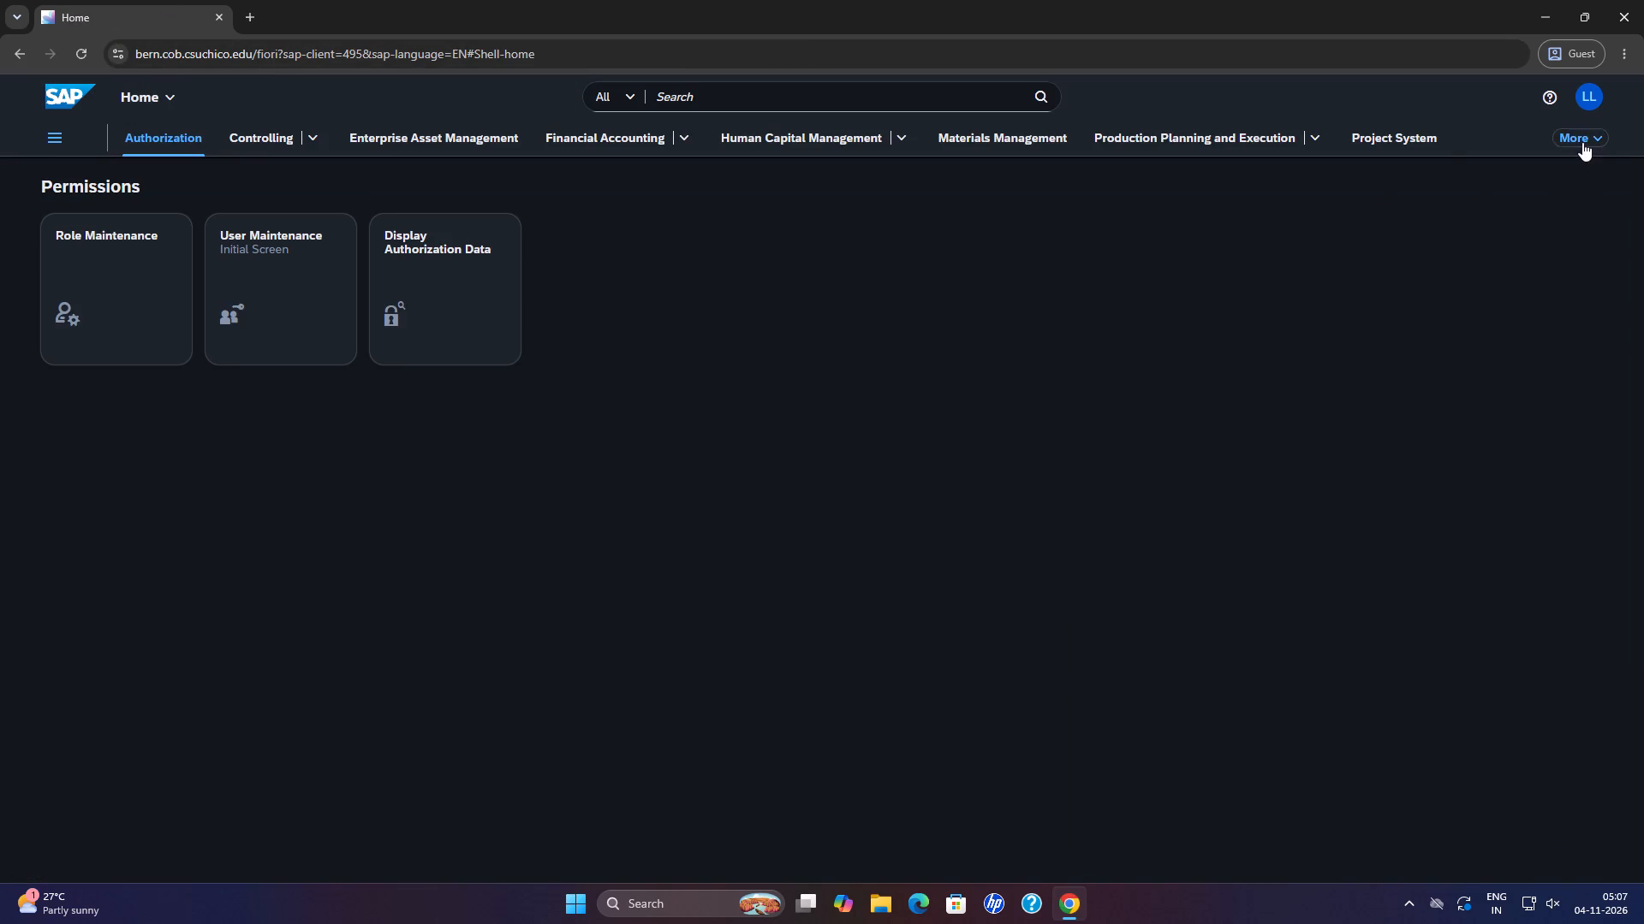
Run Display Warehouse Stock from Warehouse Management for material KPAD1030 in plant SD00.
left_click(1582, 142)
left_click(1533, 267)
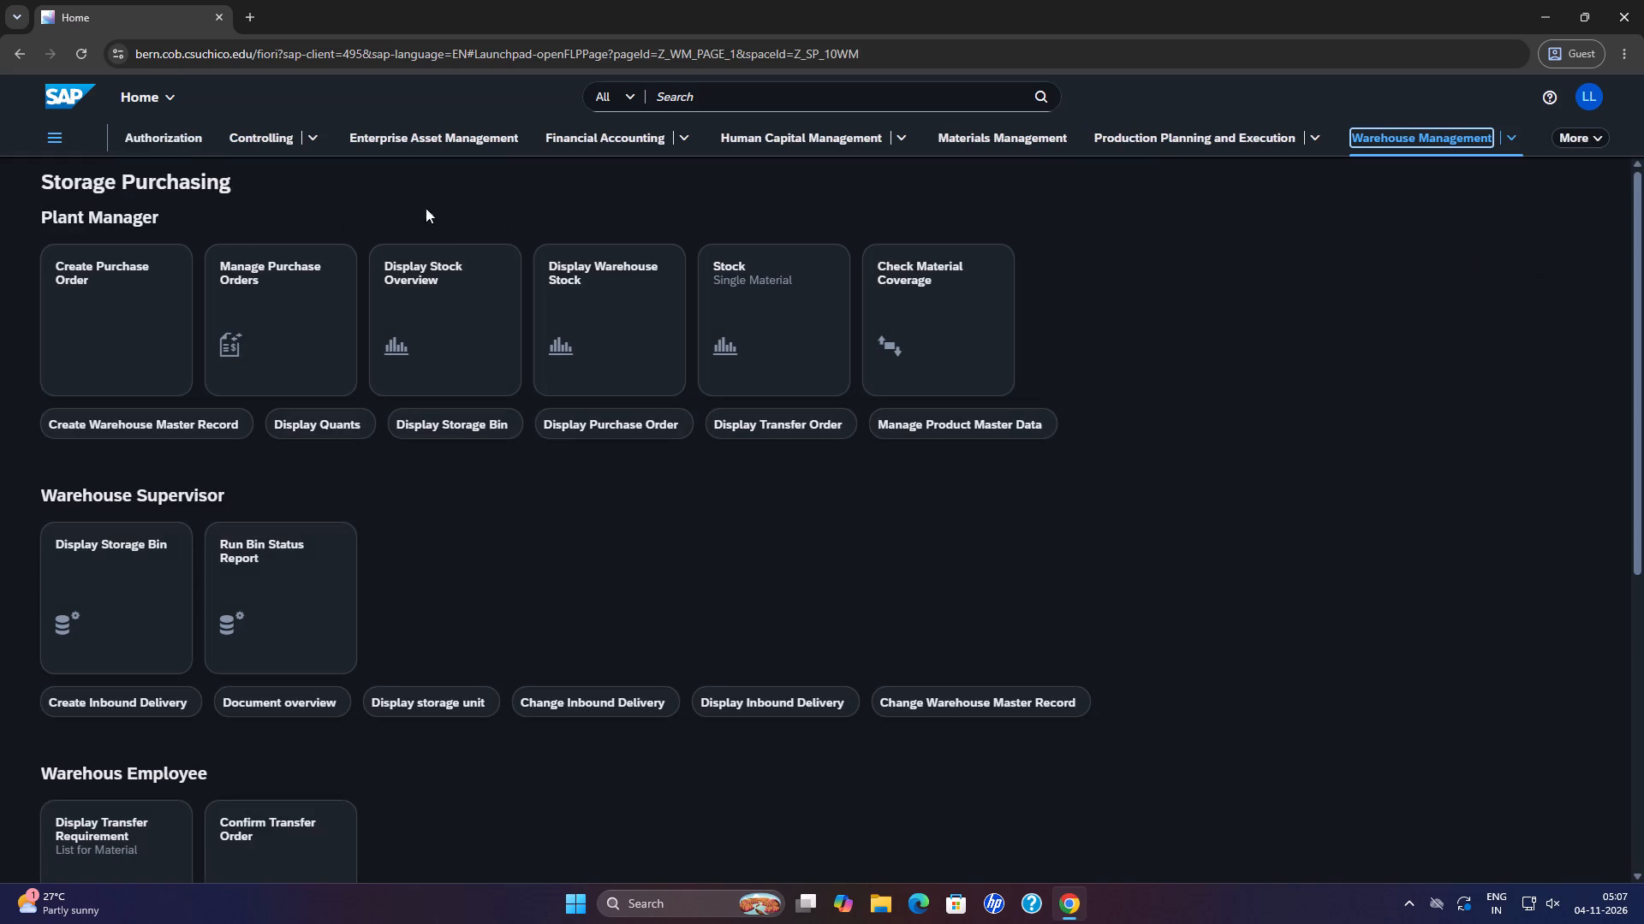
left_click(611, 281)
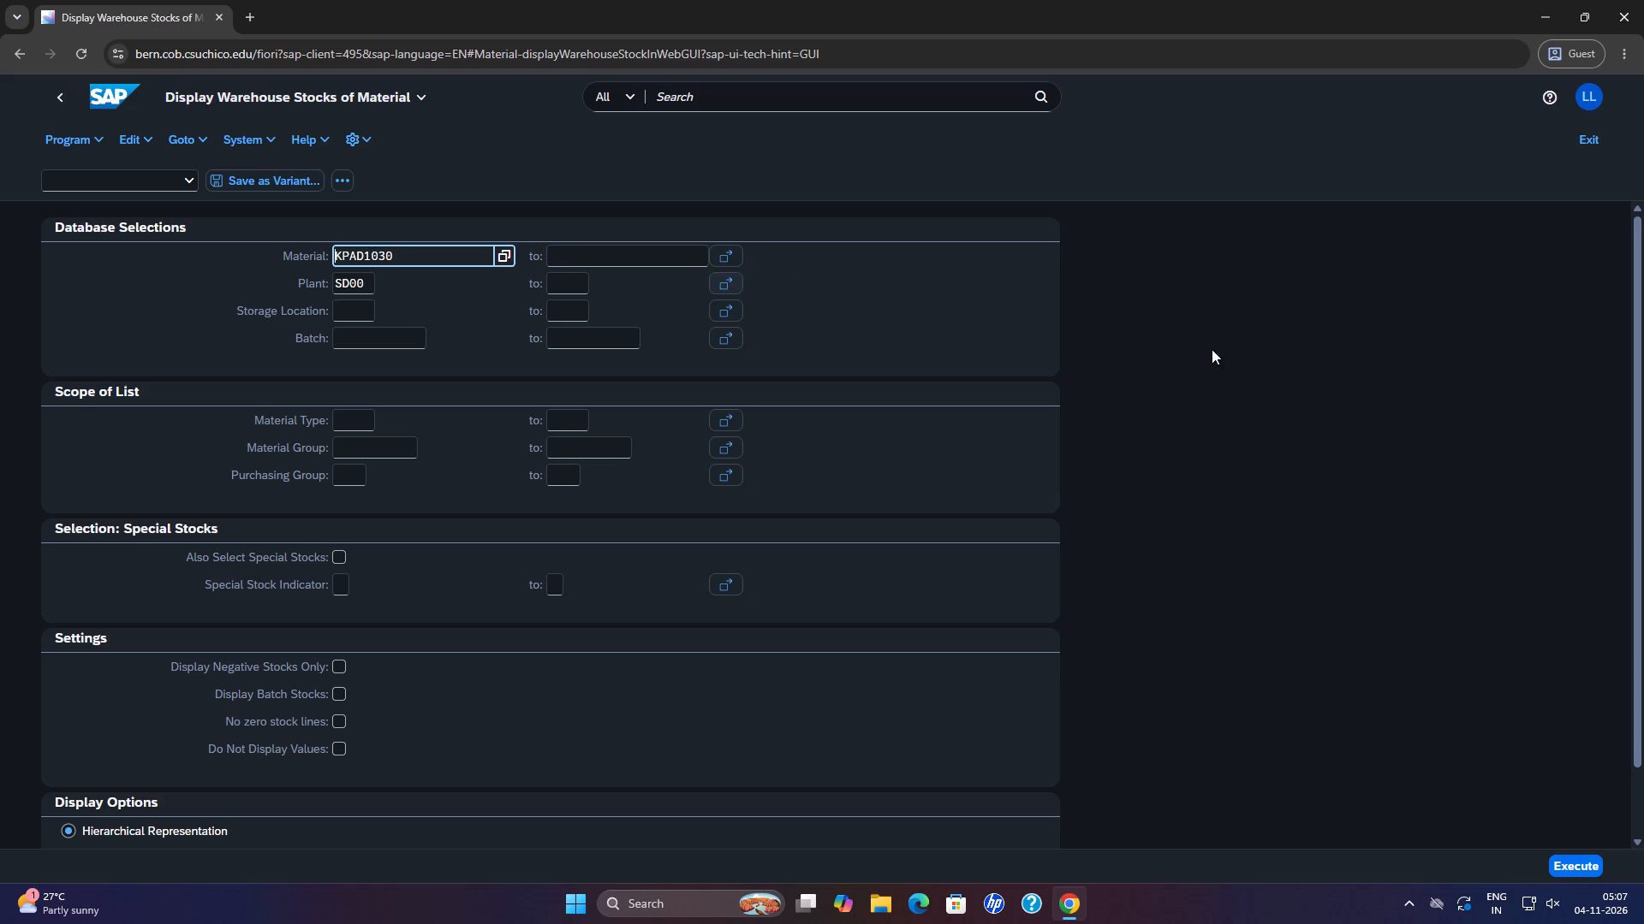
left_click(1560, 861)
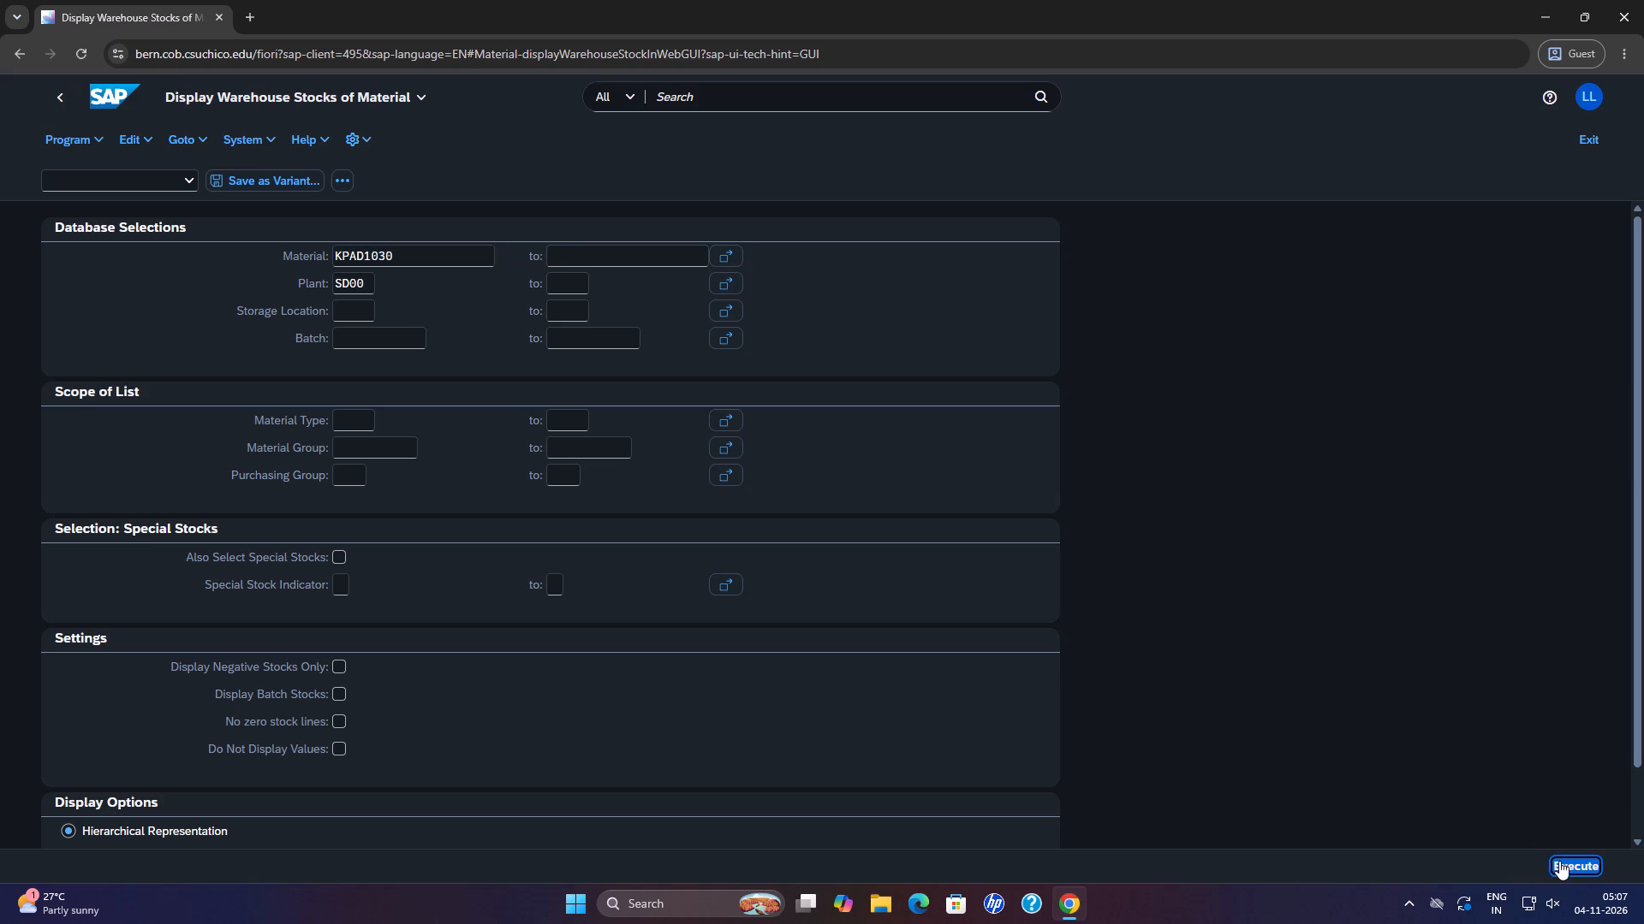
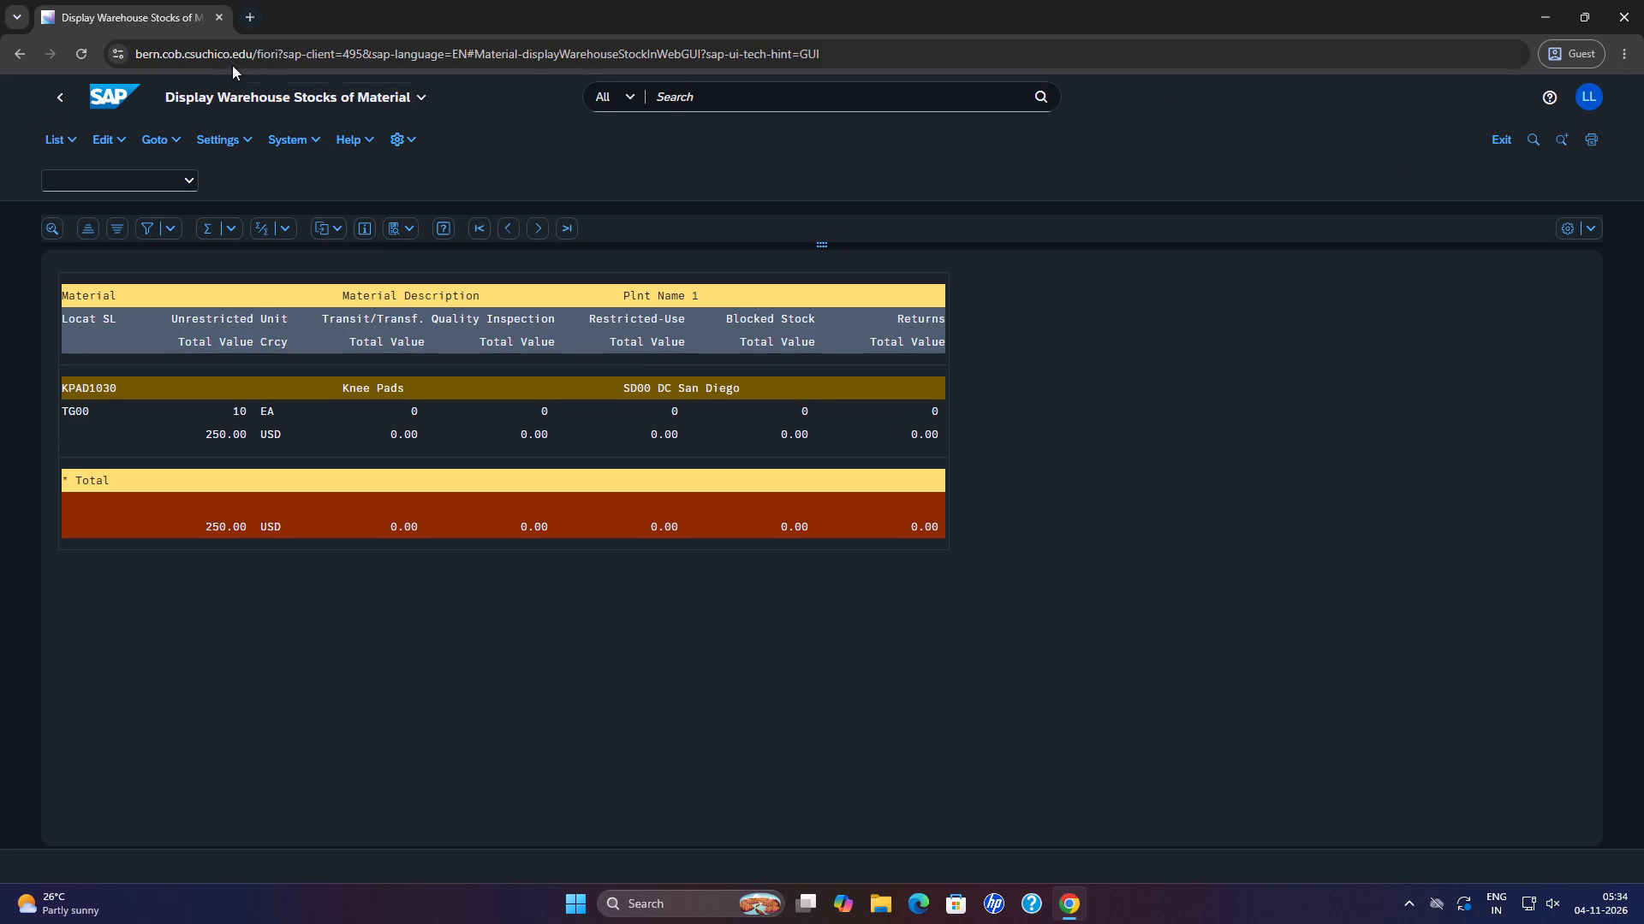
Return to the SAP home page and sign out of the session, cancelling the browser's prompt to leave the site.
left_click(97, 98)
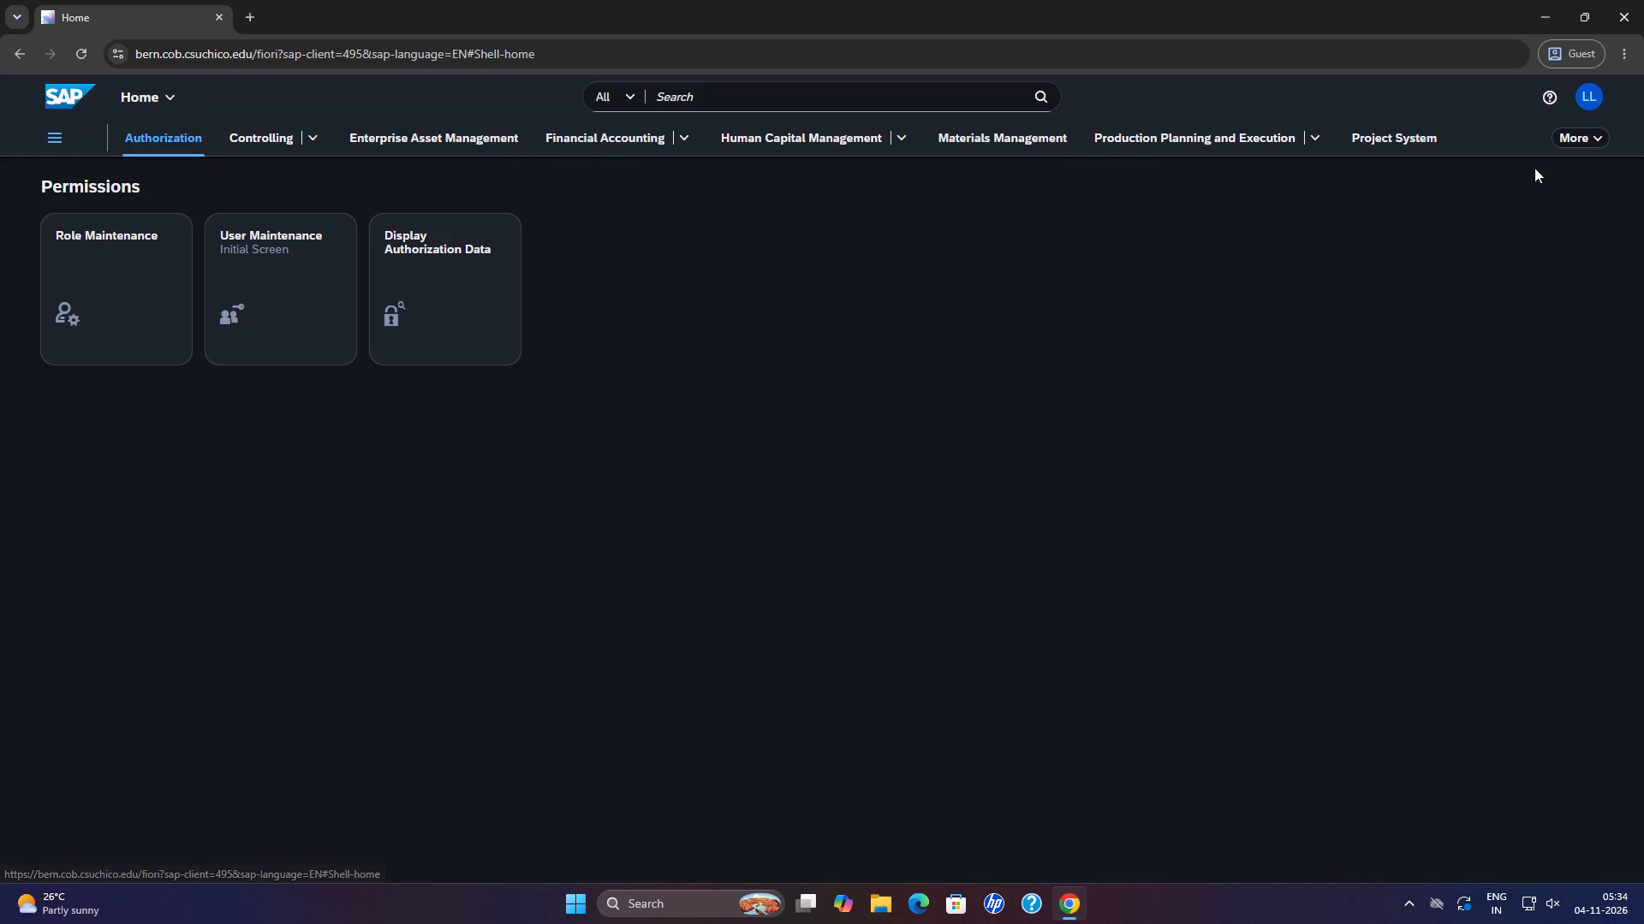
left_click(1595, 96)
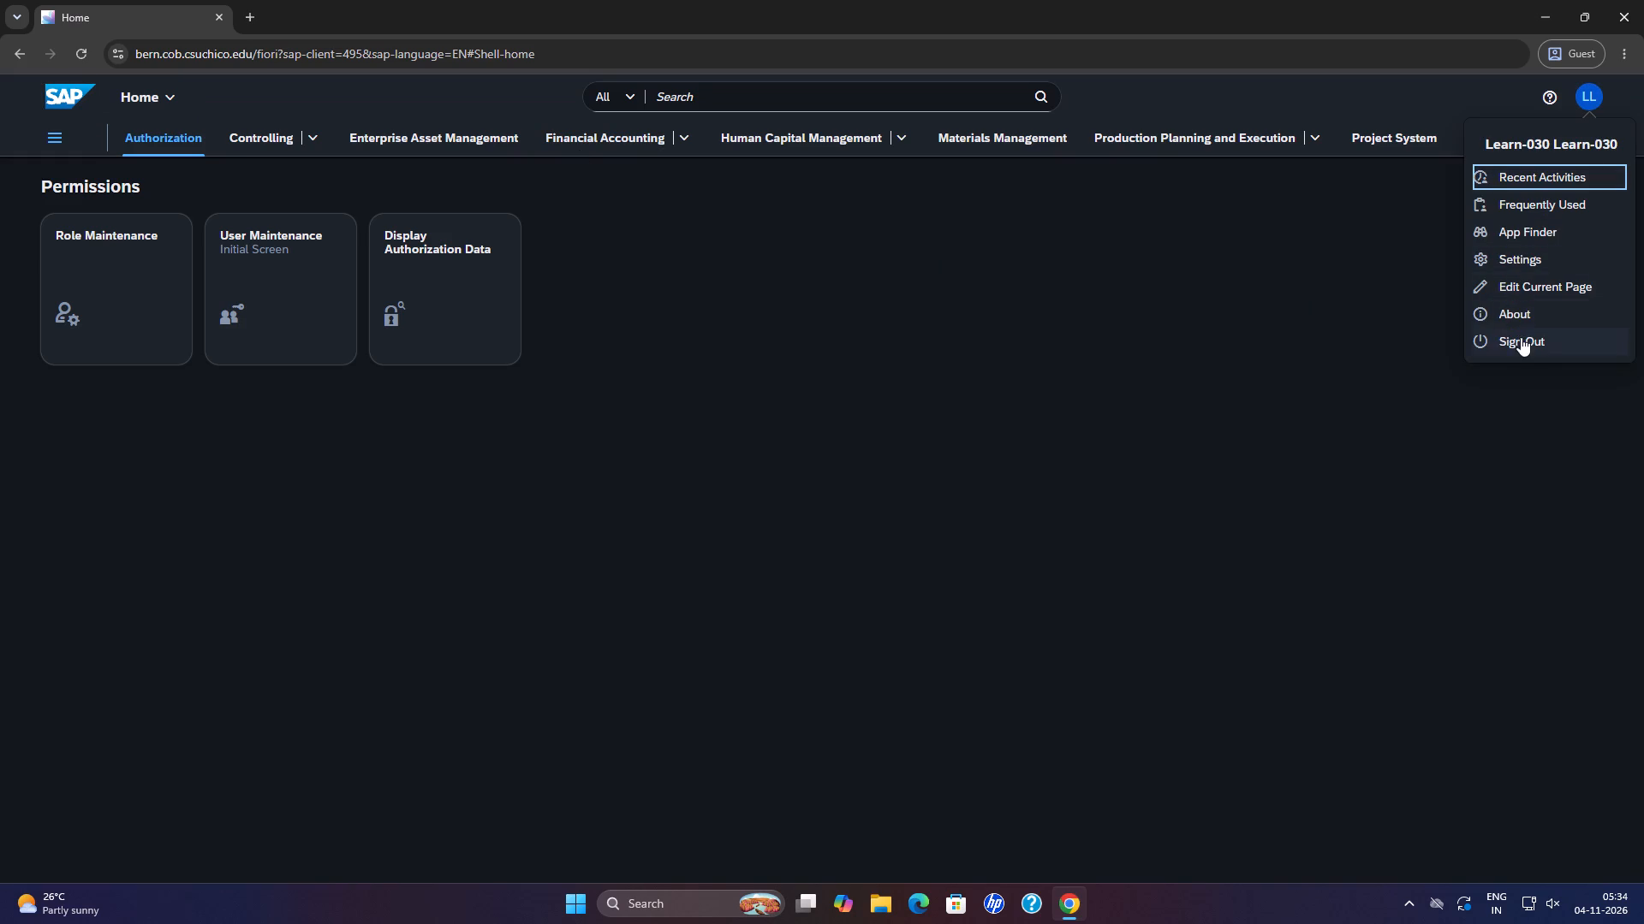
left_click(1521, 337)
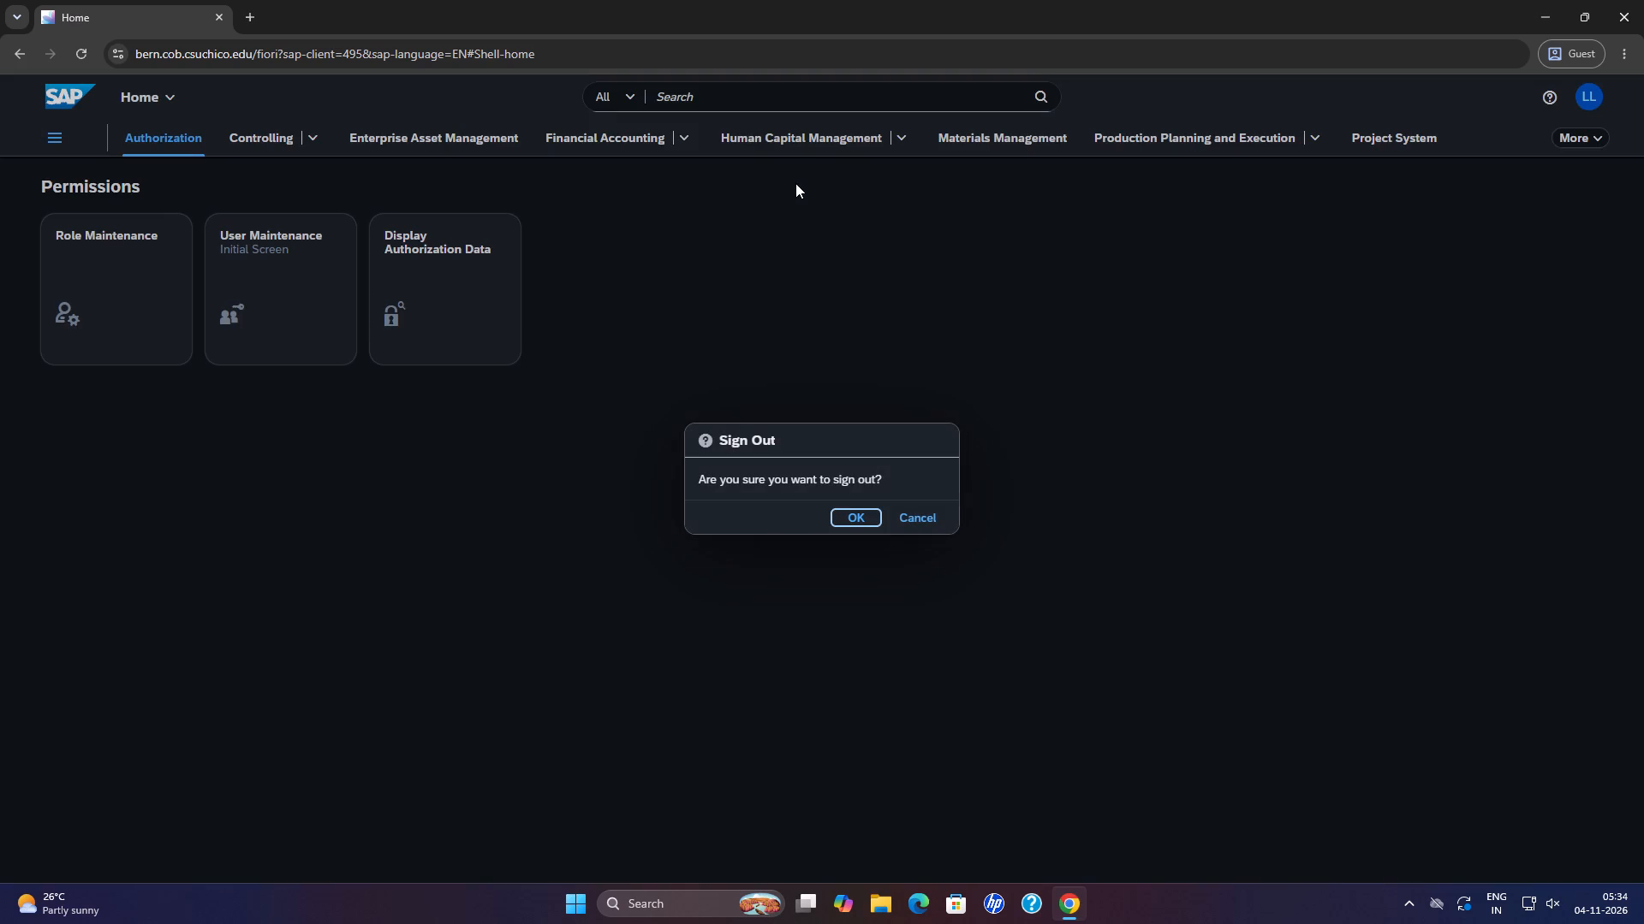
left_click(858, 518)
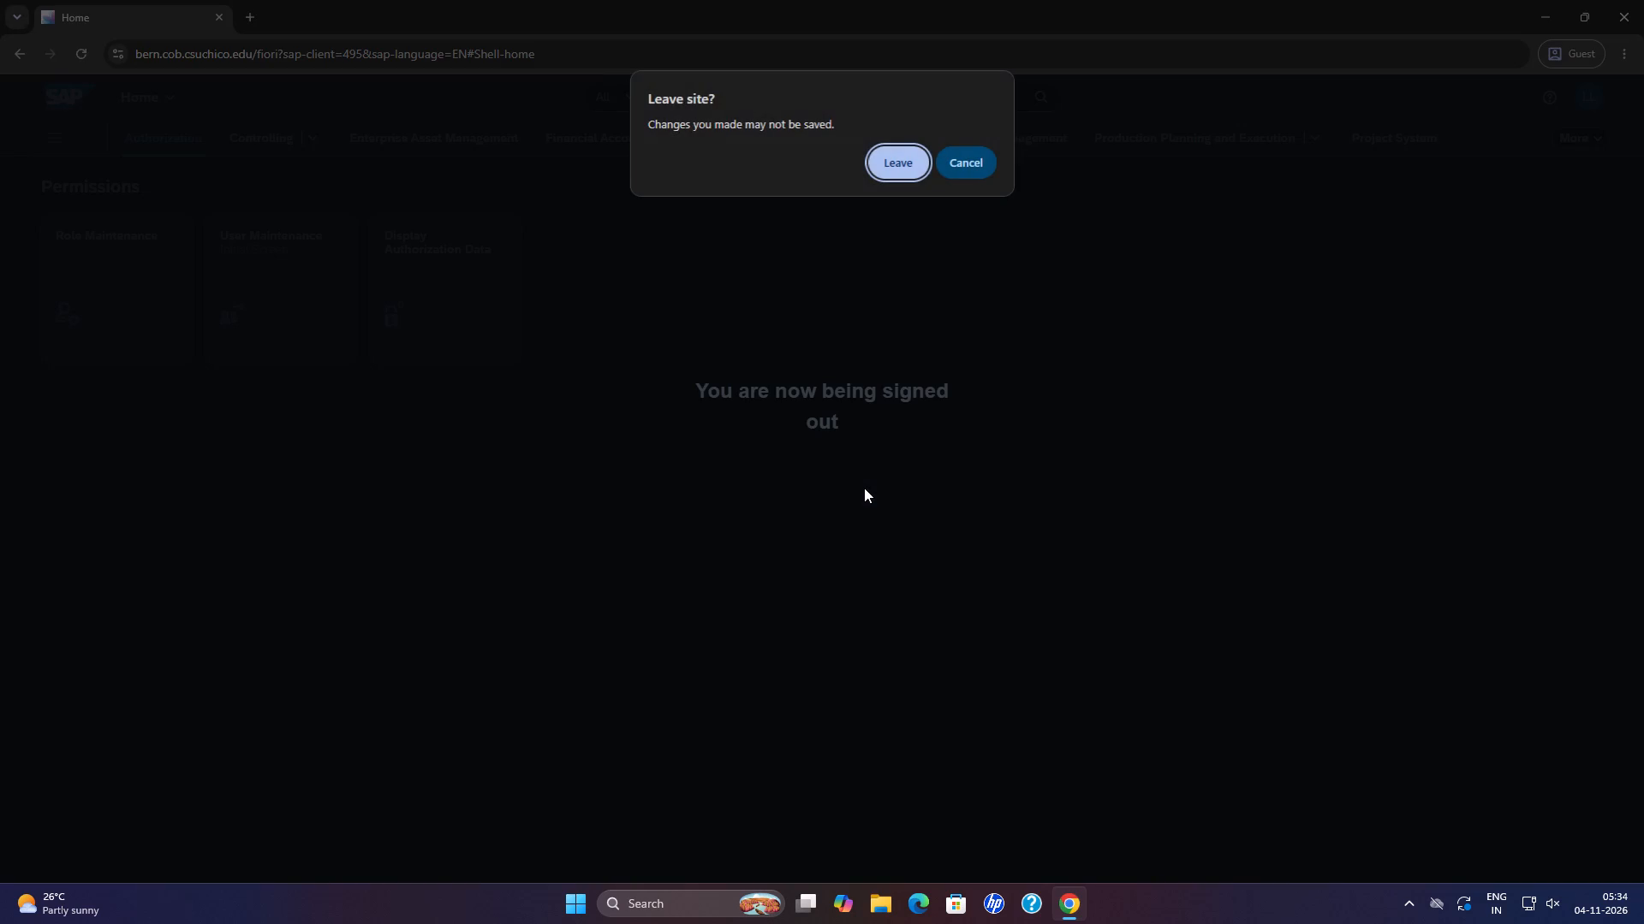
left_click(962, 161)
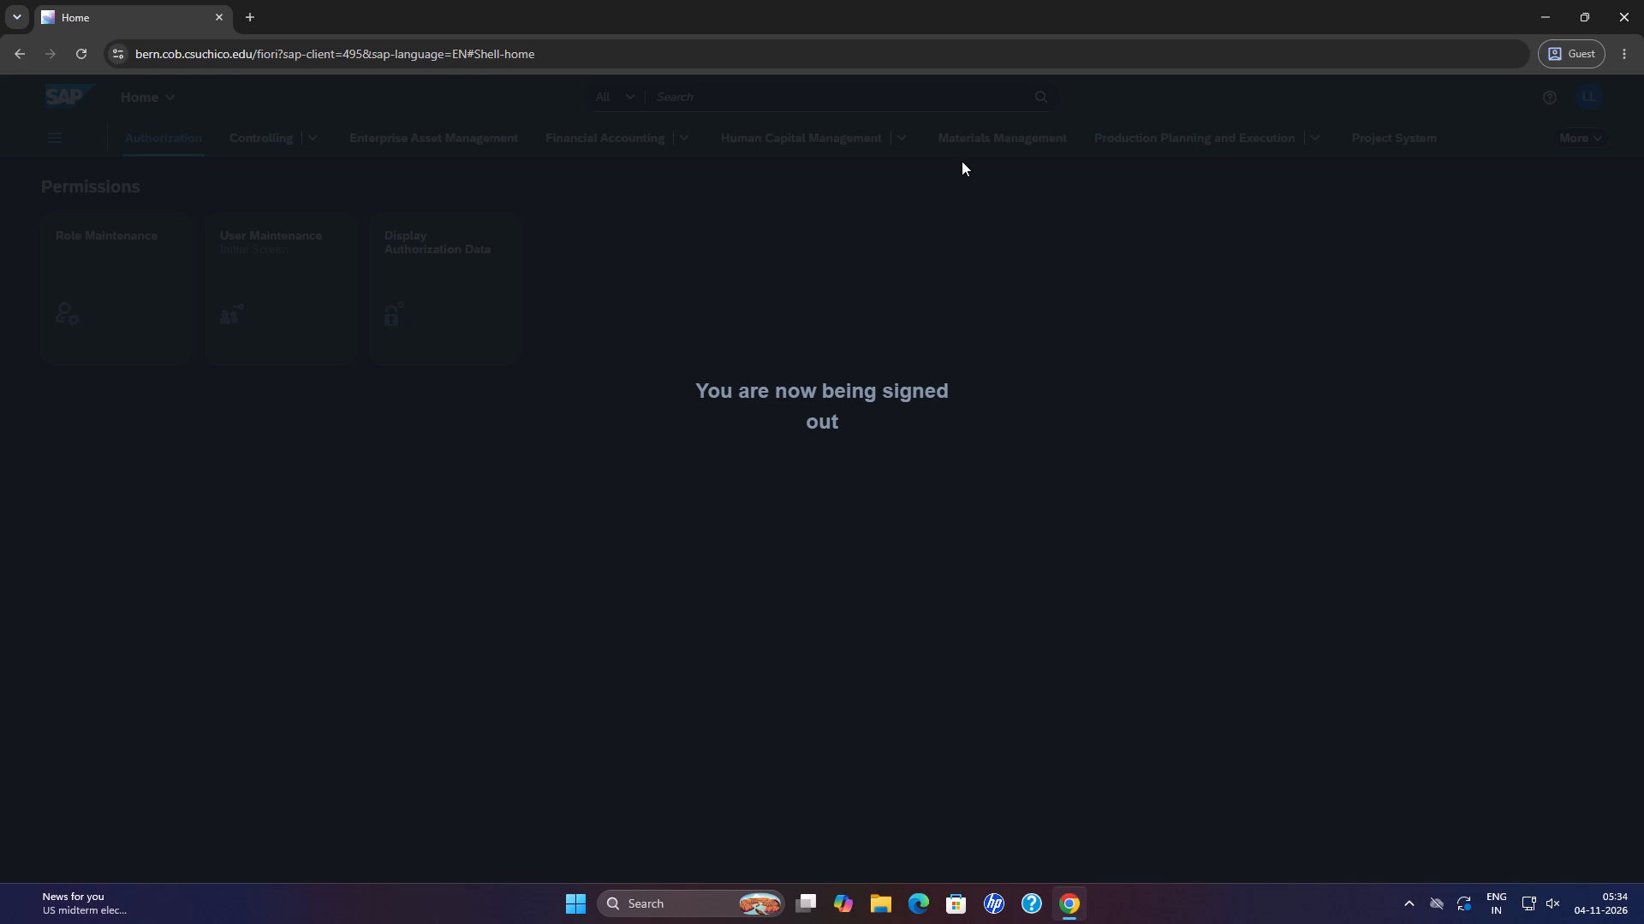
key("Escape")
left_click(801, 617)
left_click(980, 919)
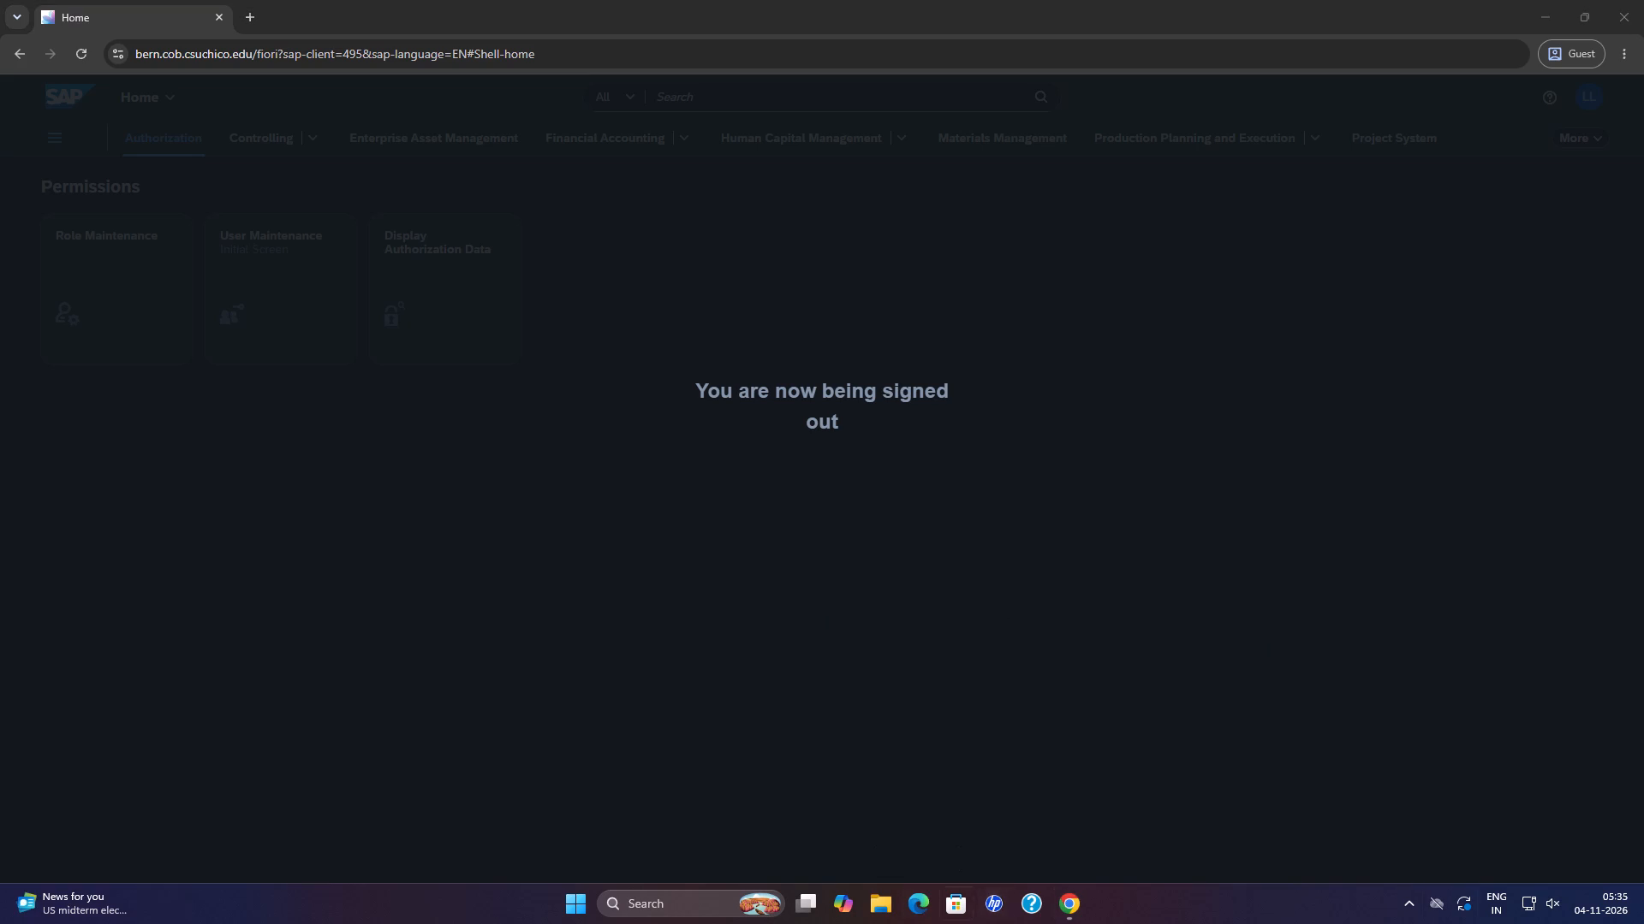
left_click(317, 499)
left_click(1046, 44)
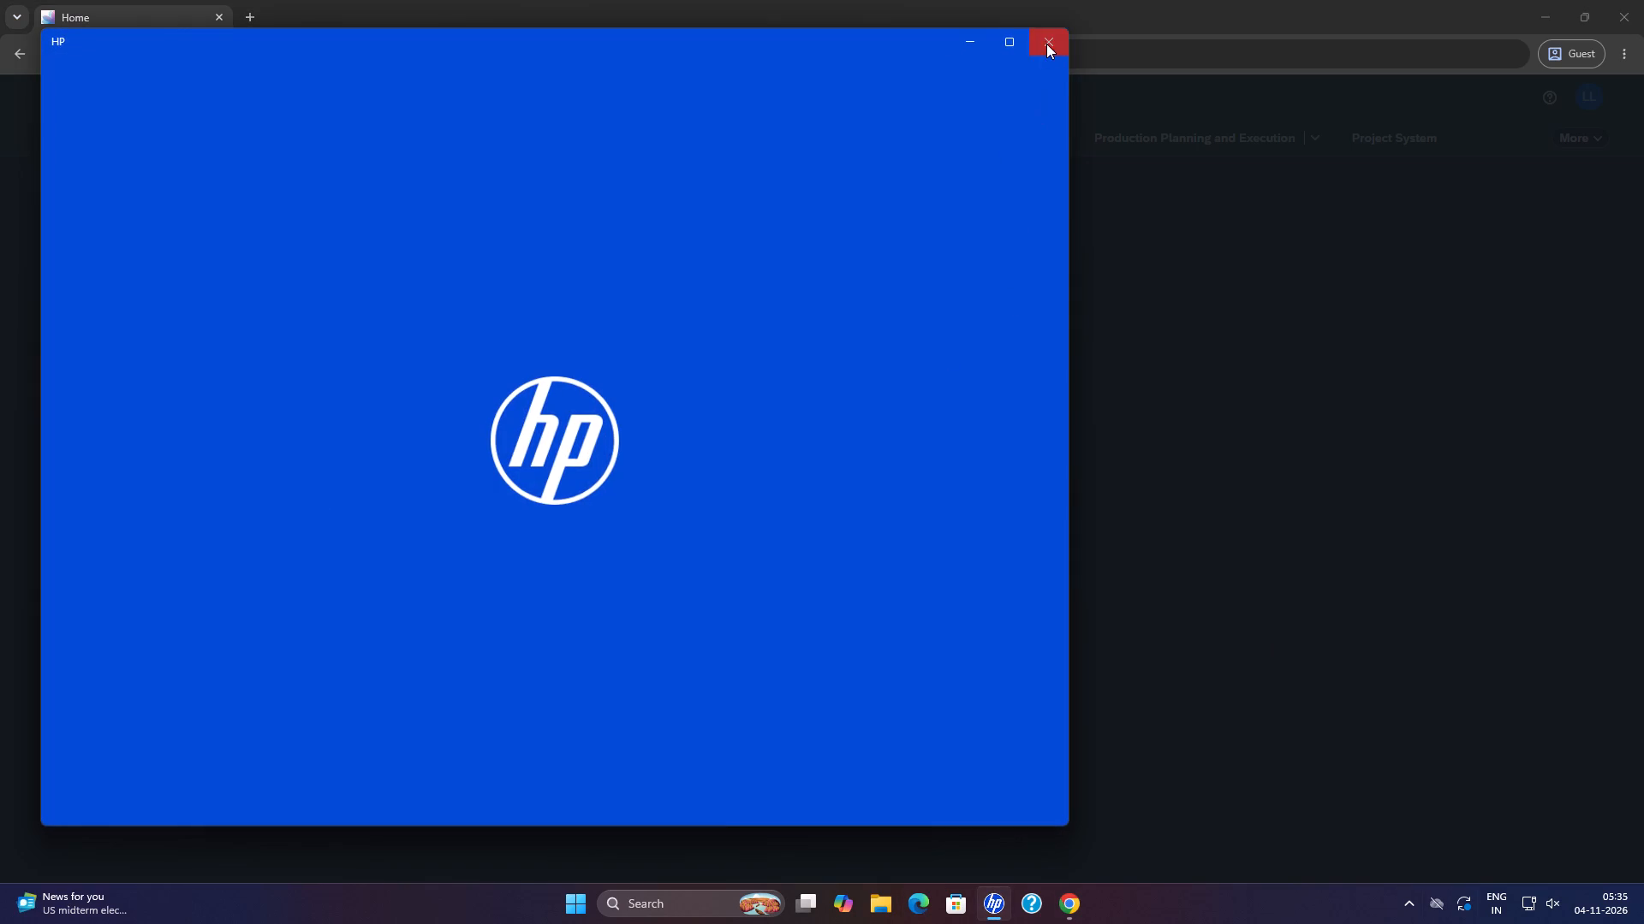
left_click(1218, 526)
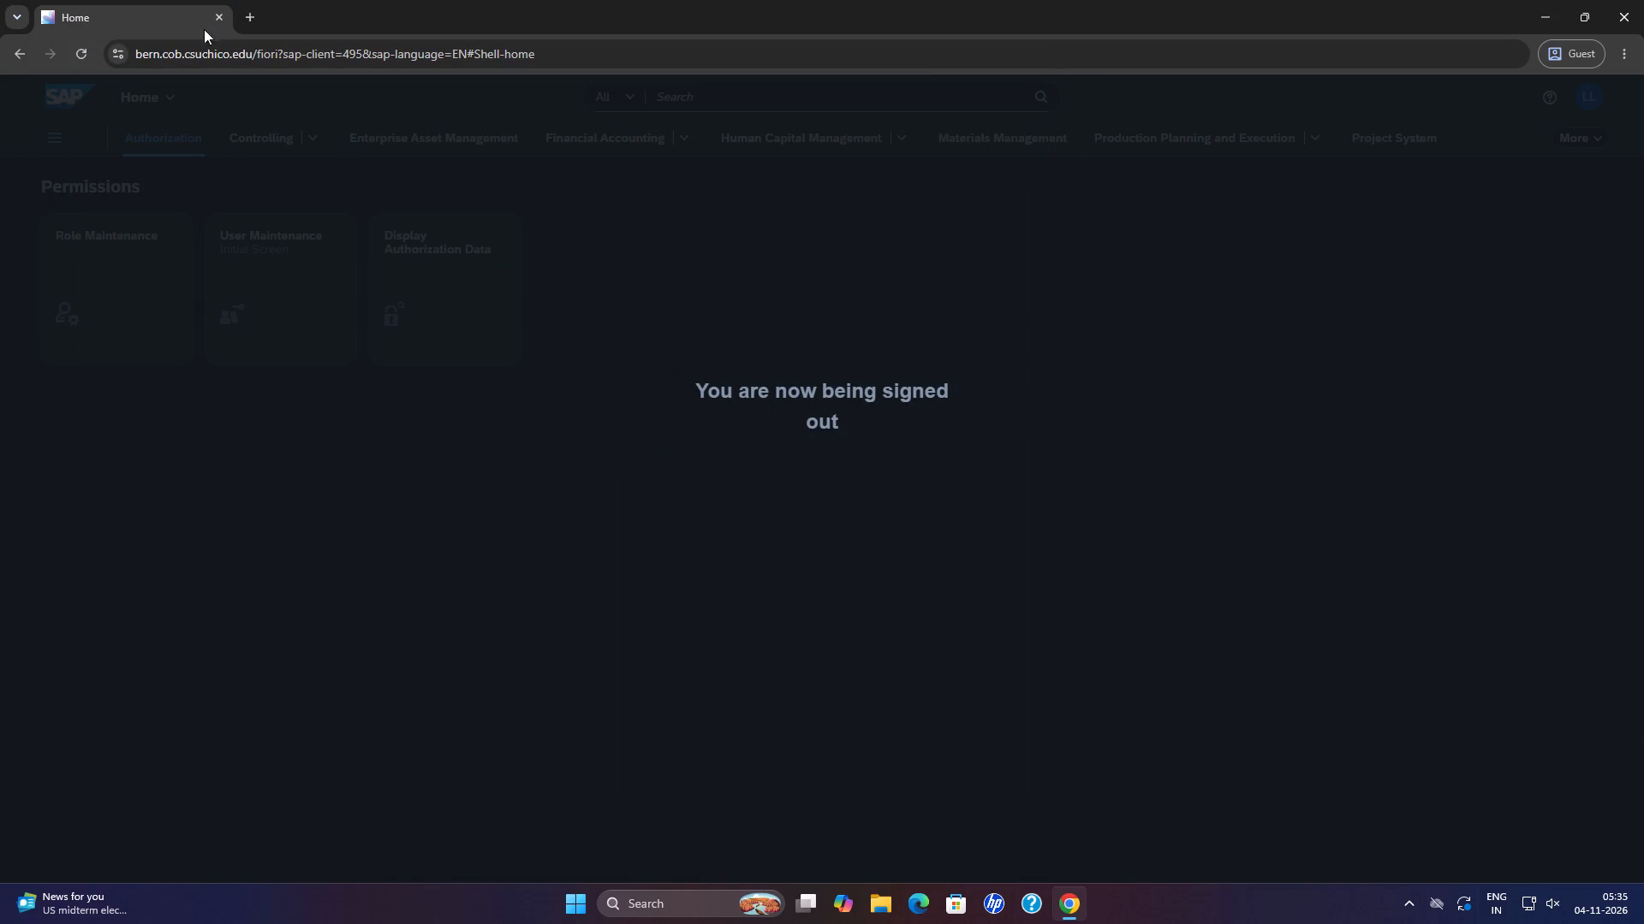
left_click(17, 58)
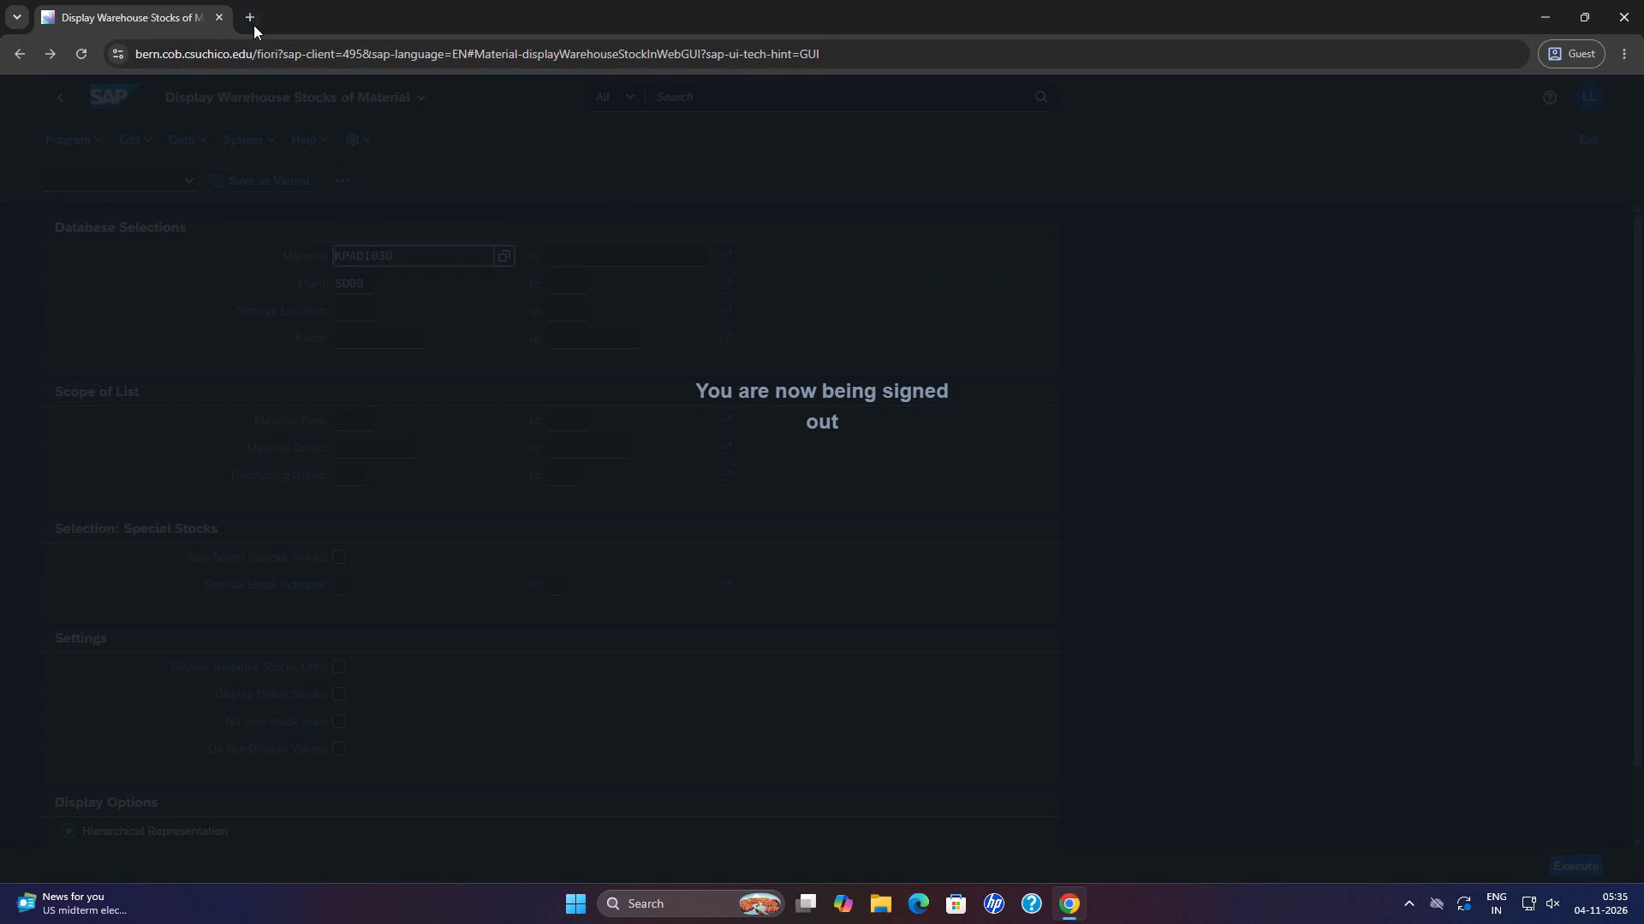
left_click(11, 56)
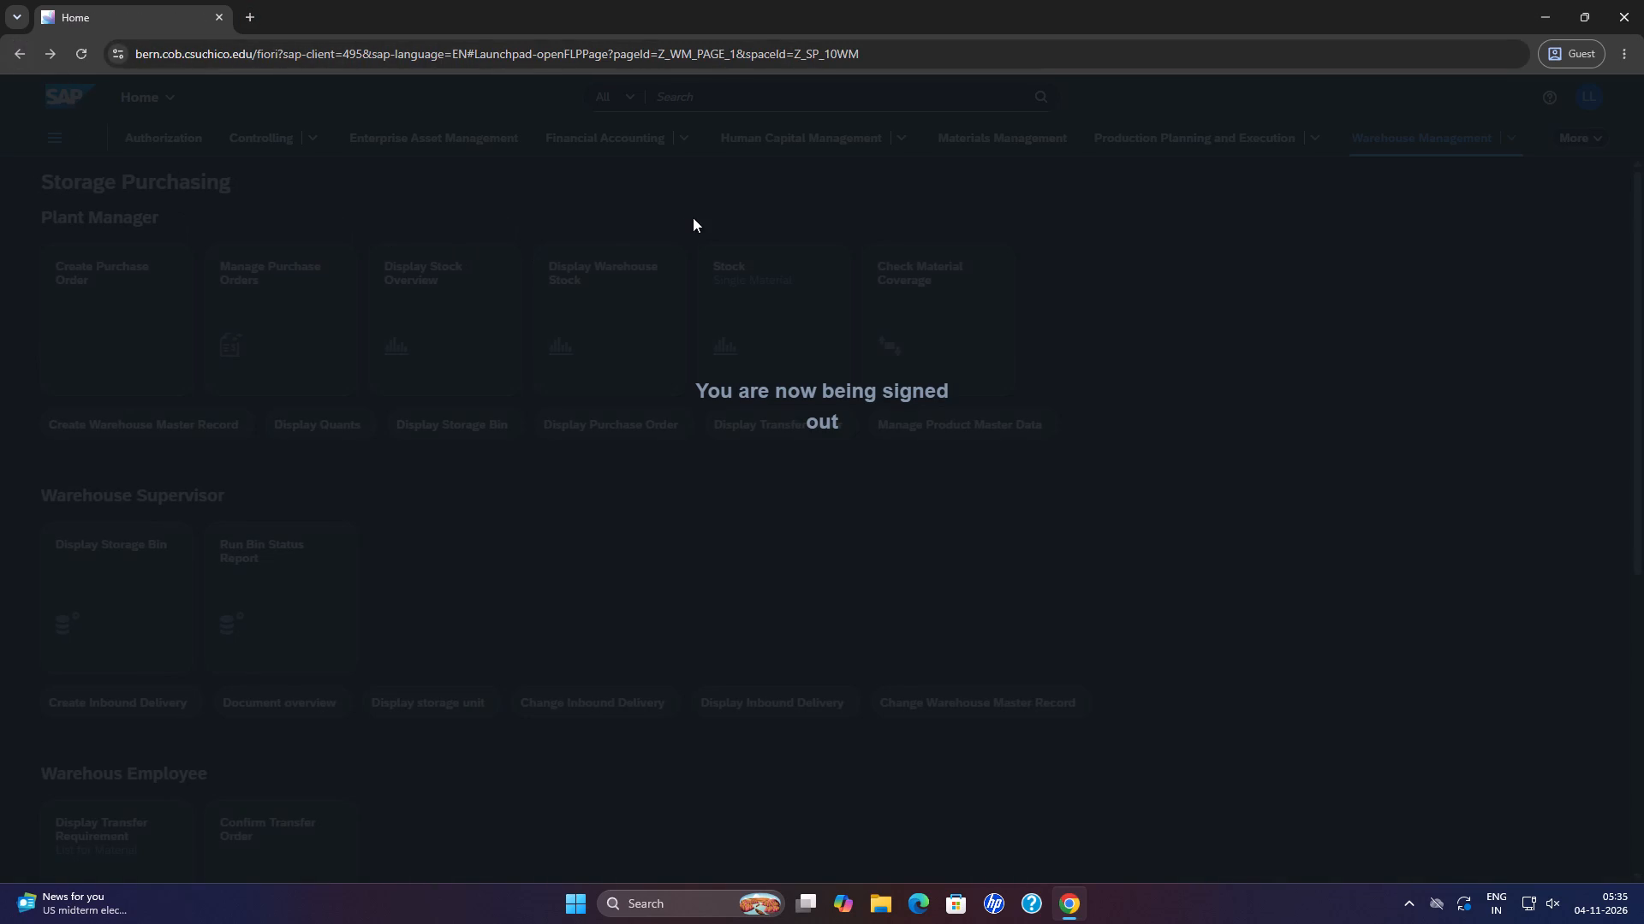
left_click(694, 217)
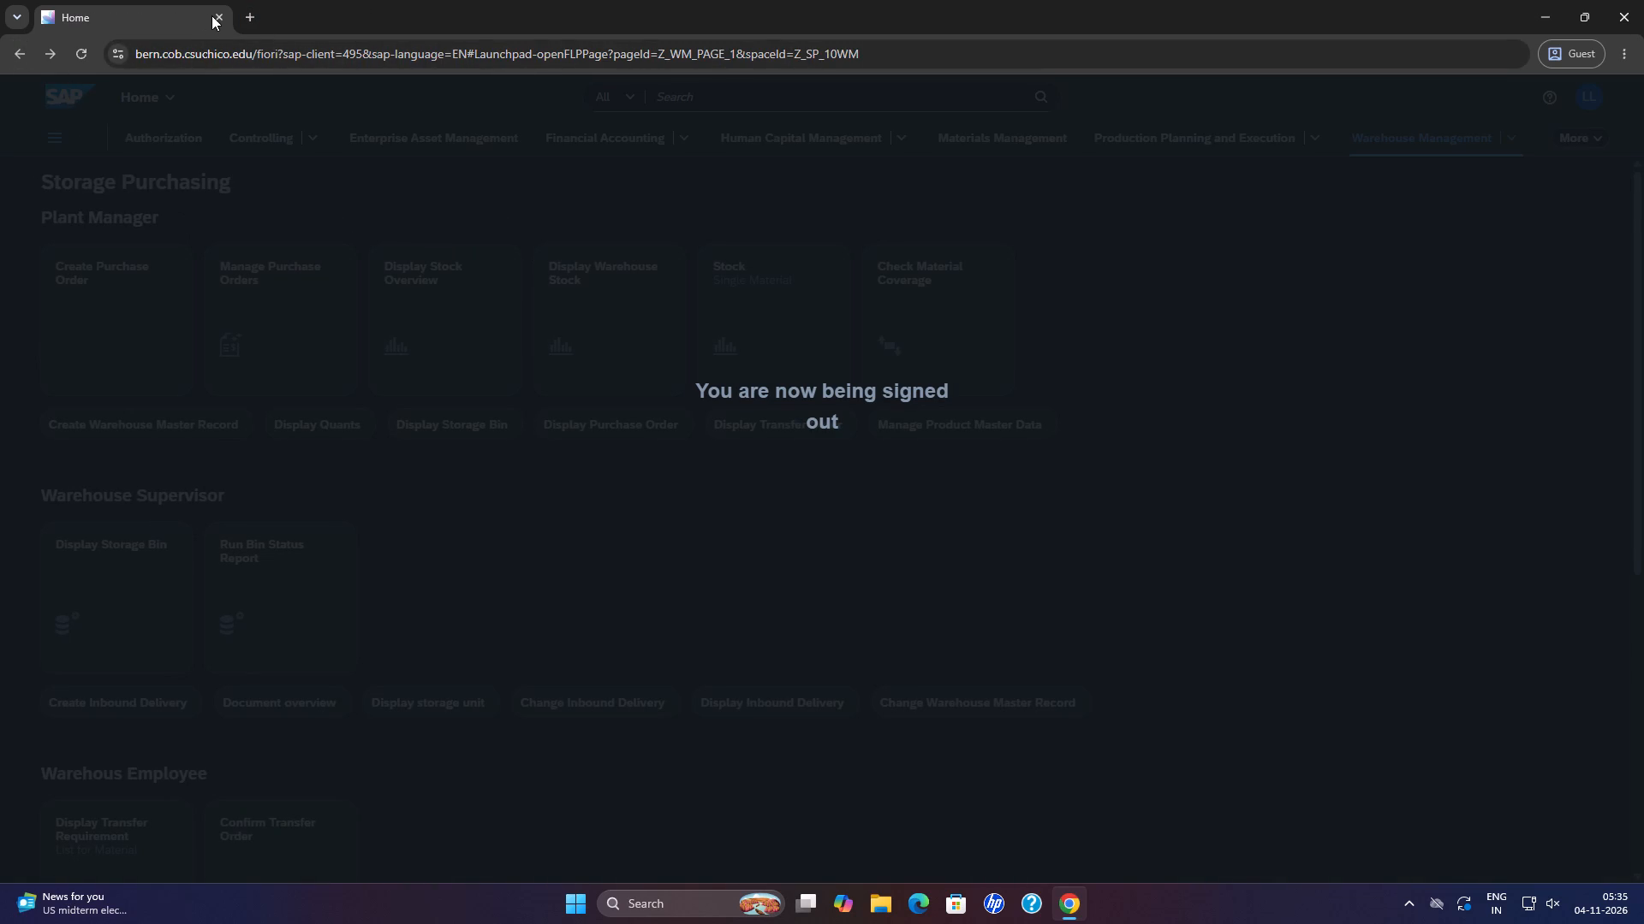
Close the SAP browser tab and agree to leave the site.
left_click(211, 15)
left_click(222, 17)
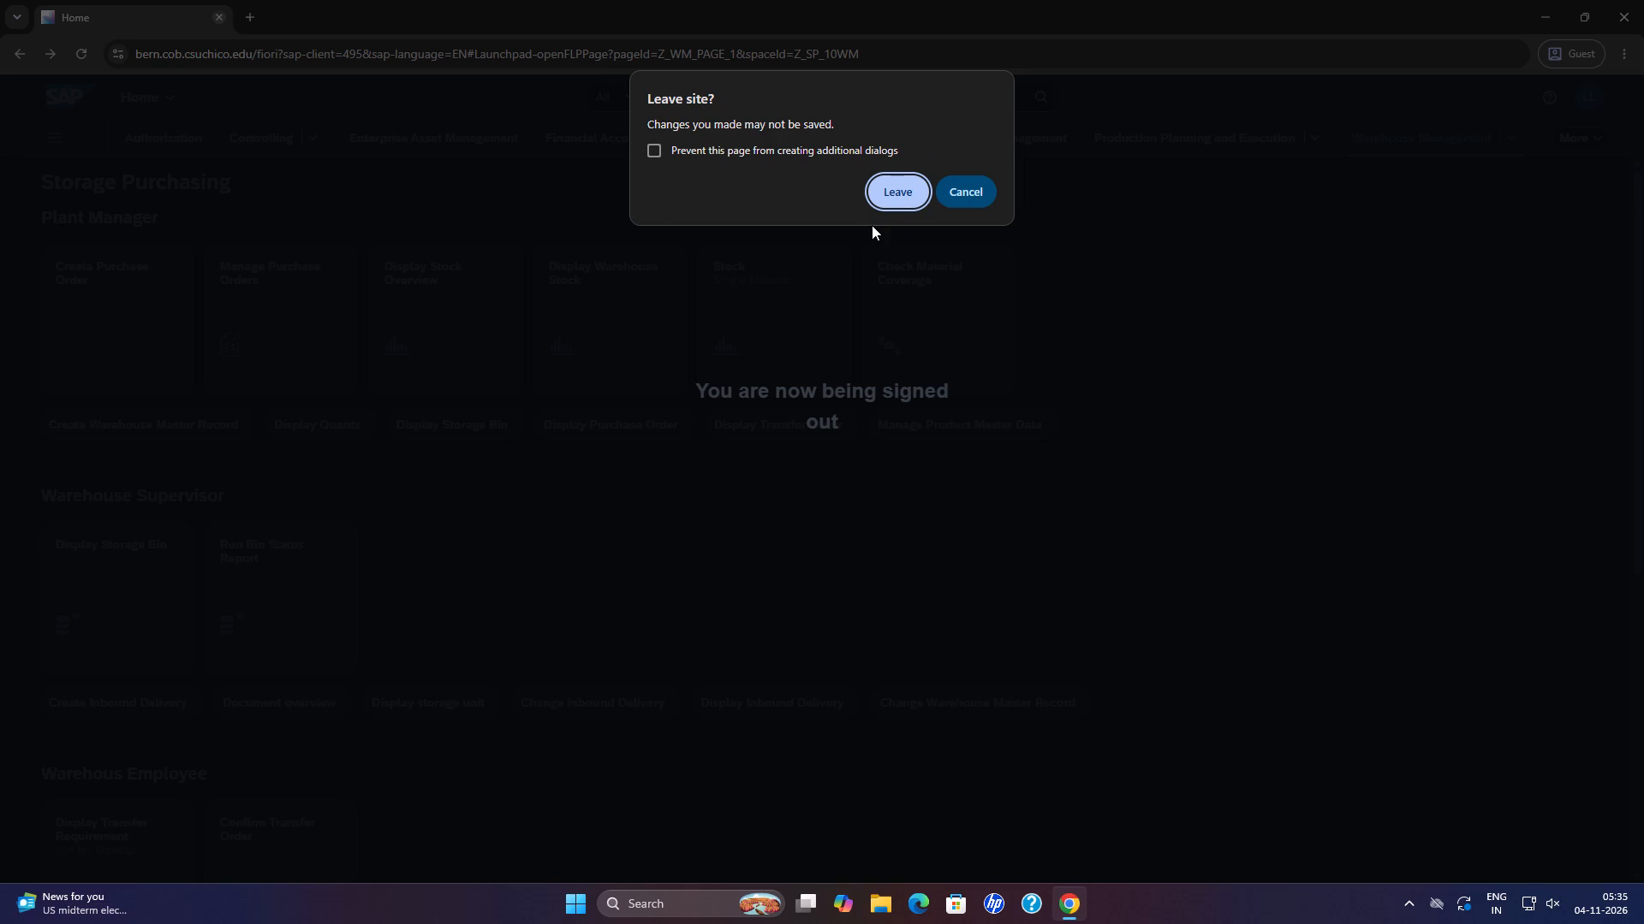
left_click(880, 191)
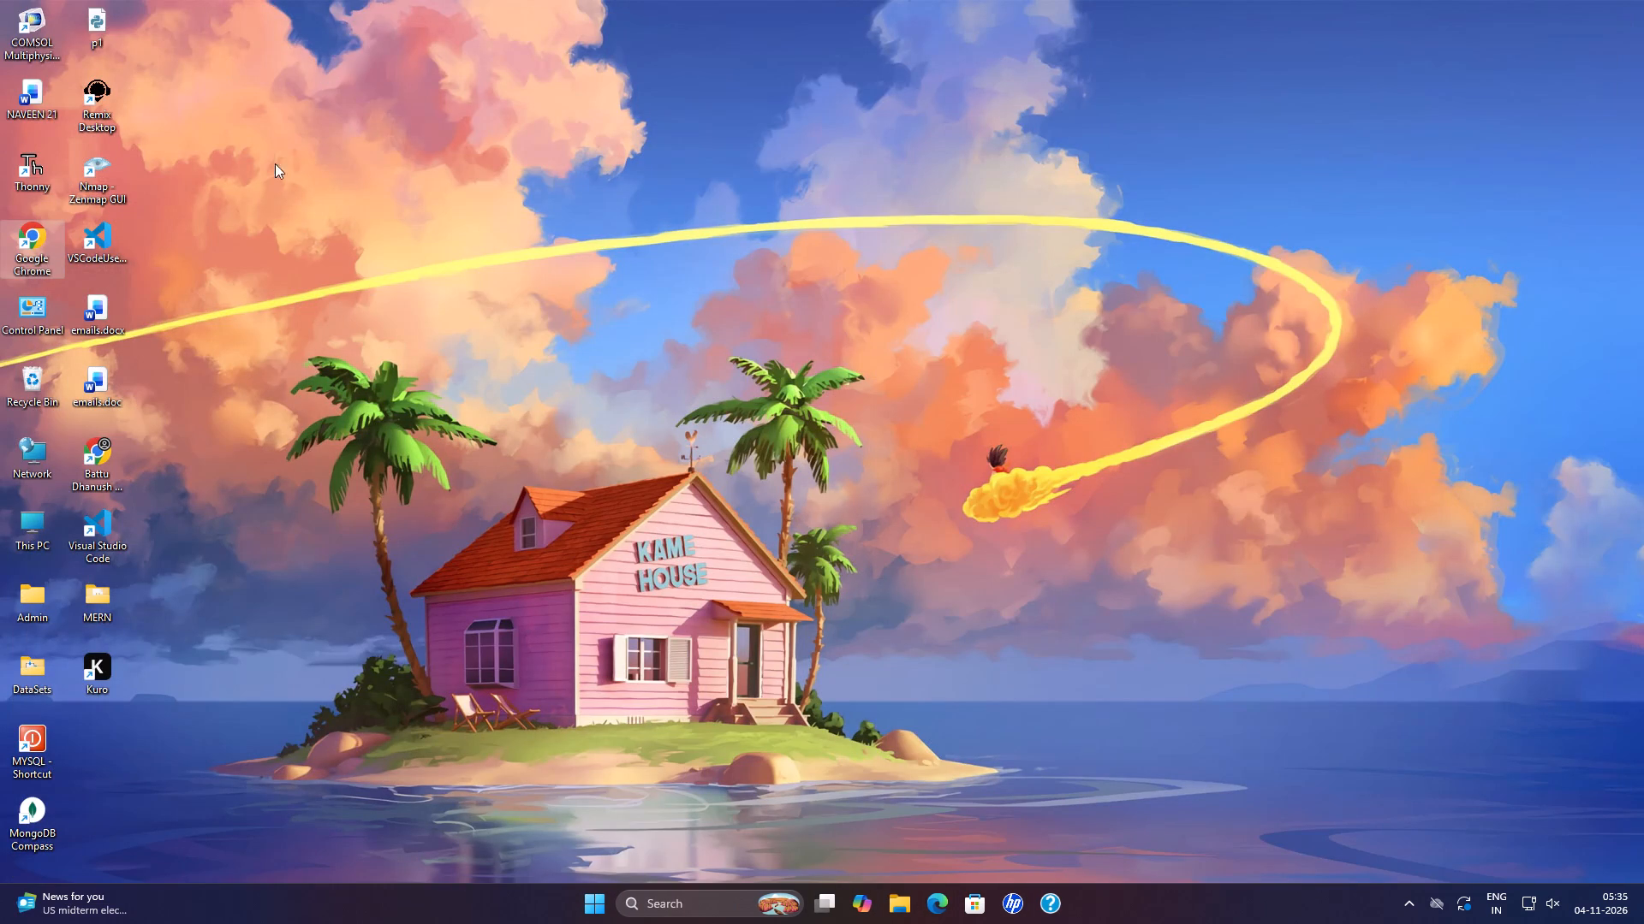
Reopen Google Chrome in Guest mode and maximize its window.
double_click(39, 269)
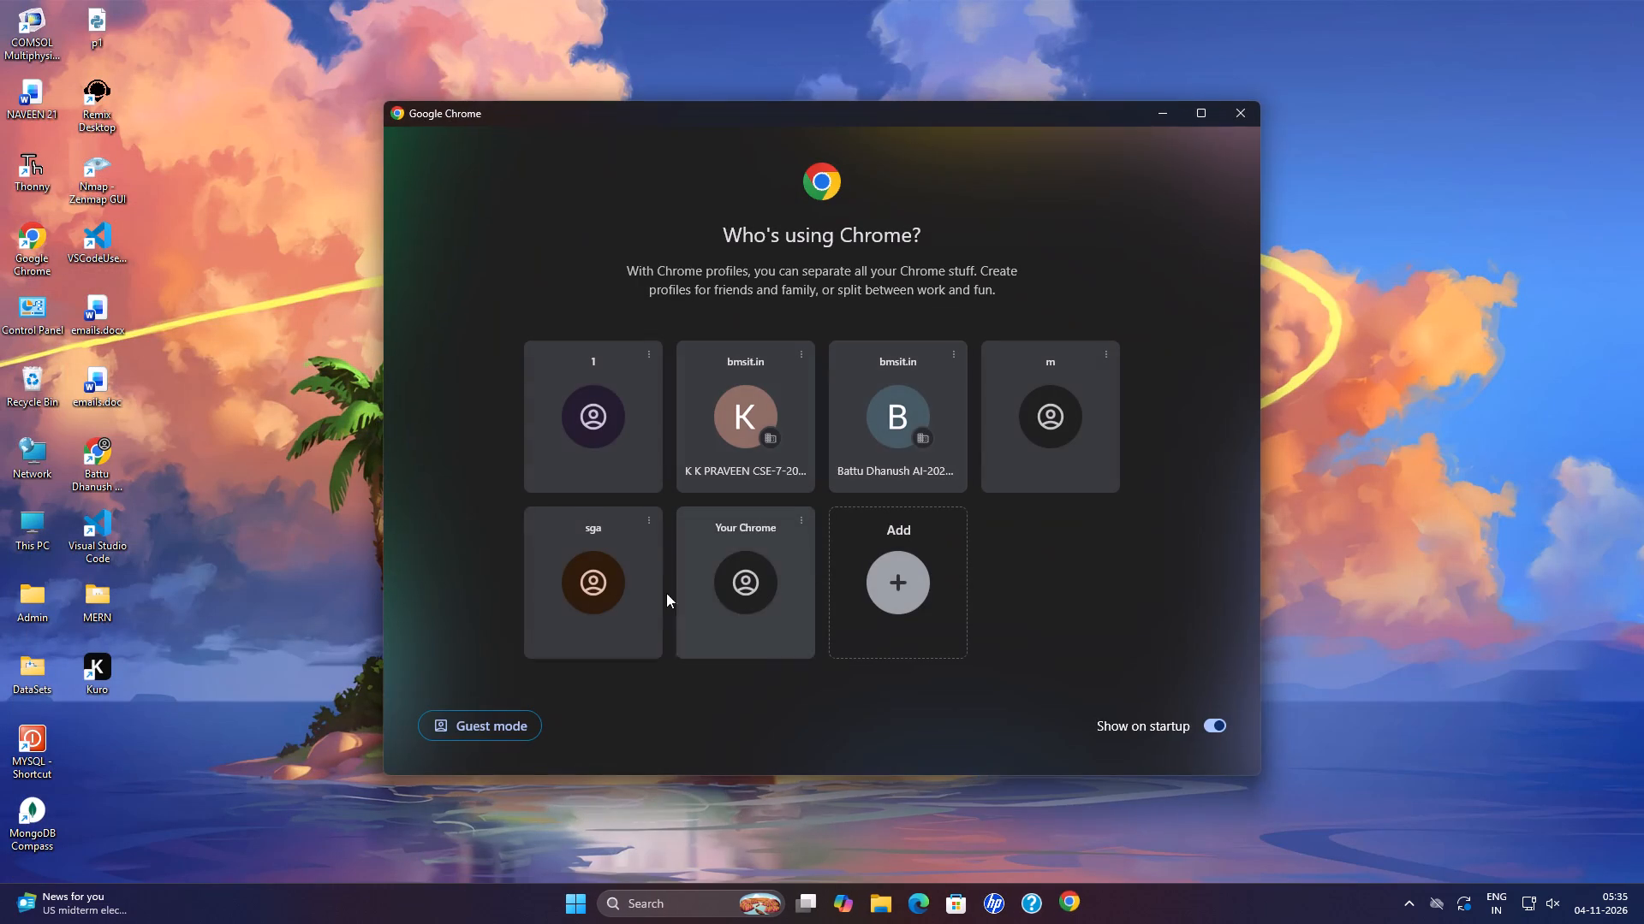
left_click(525, 722)
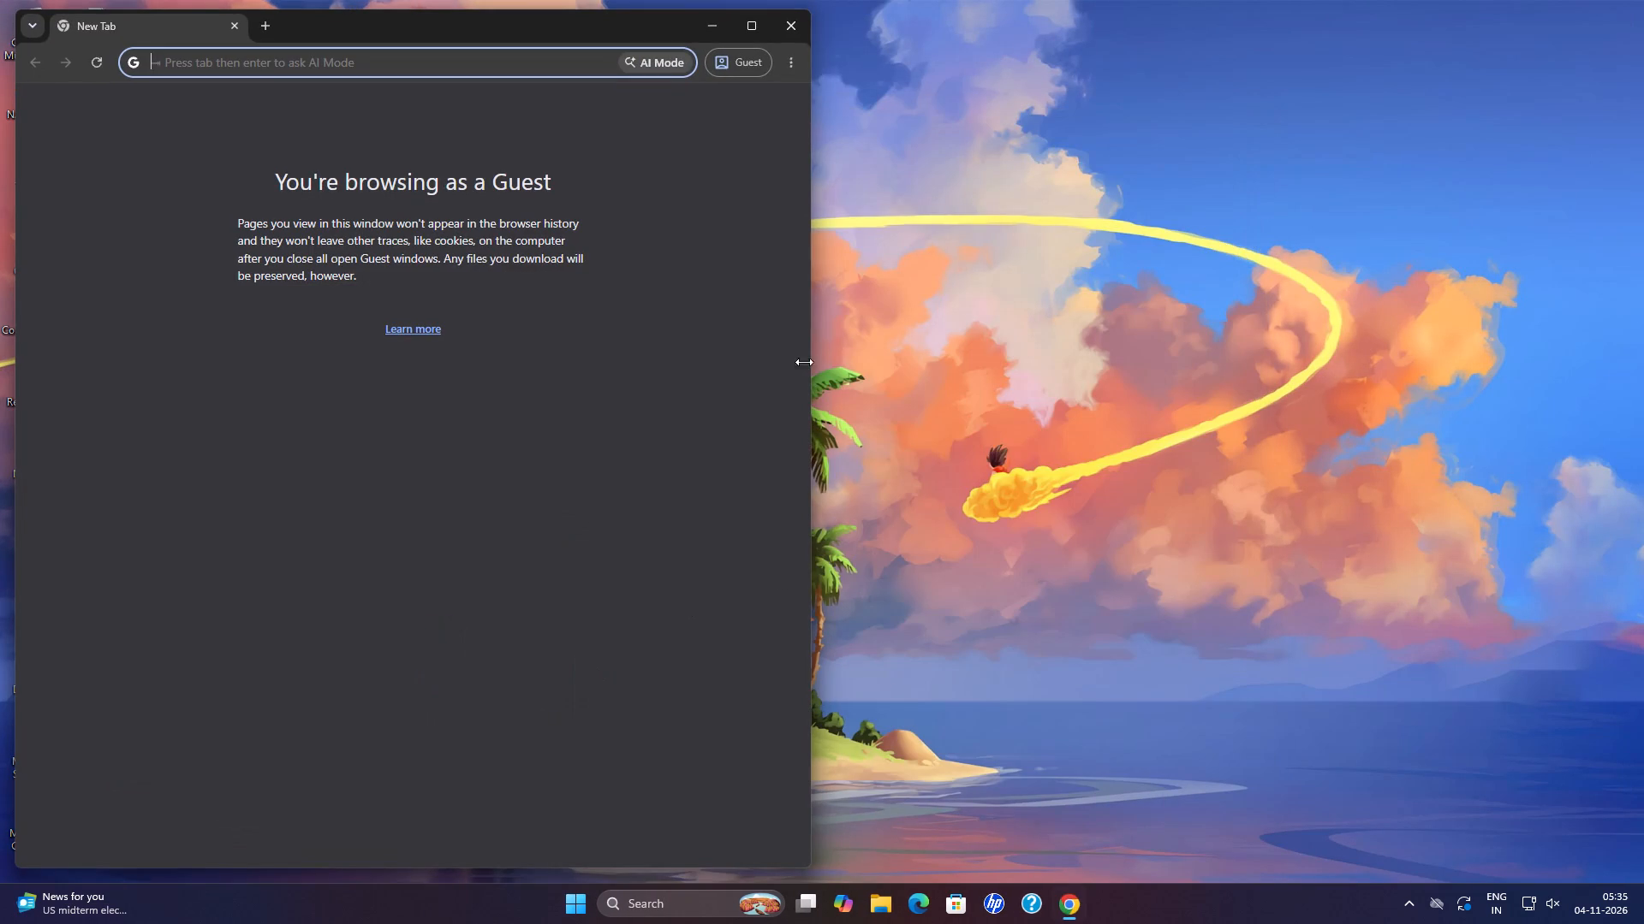
left_click(747, 27)
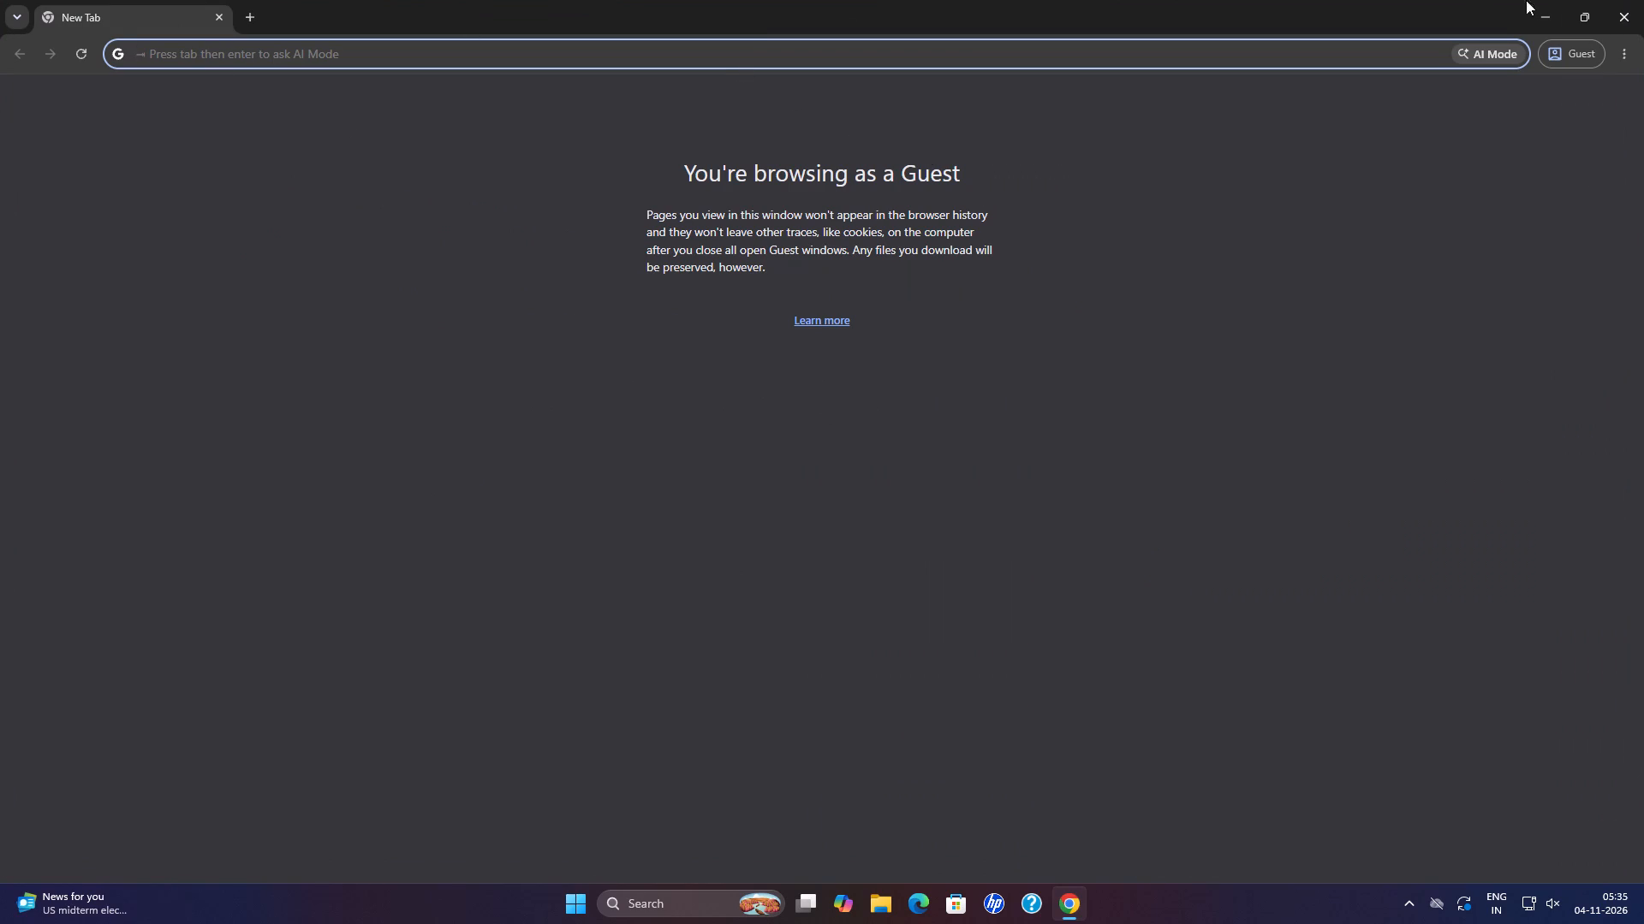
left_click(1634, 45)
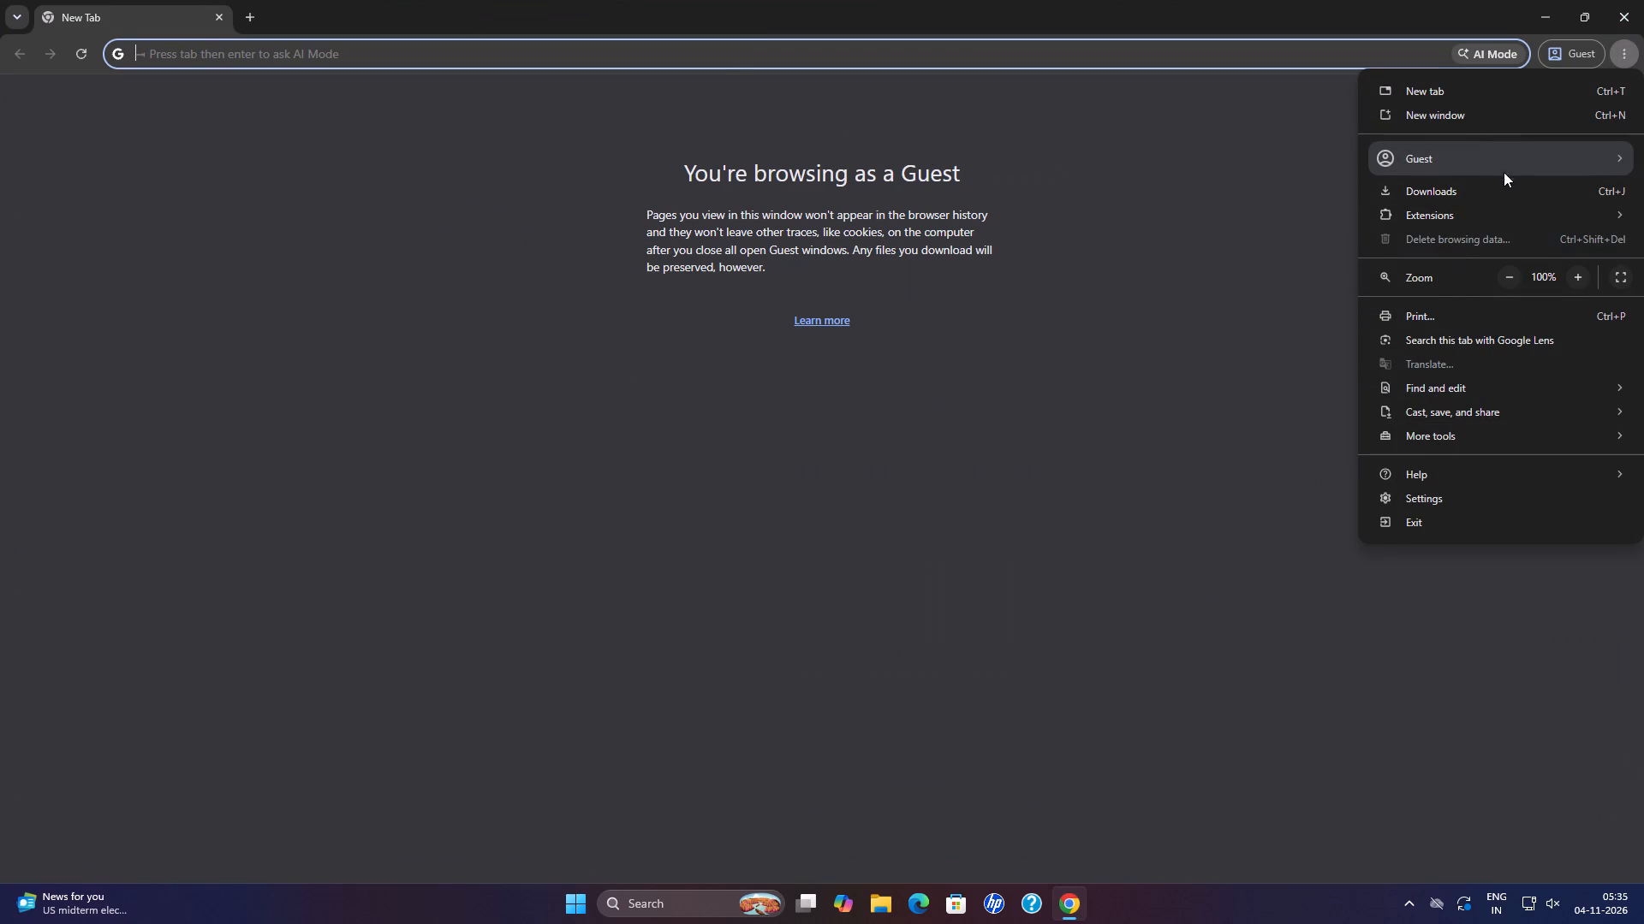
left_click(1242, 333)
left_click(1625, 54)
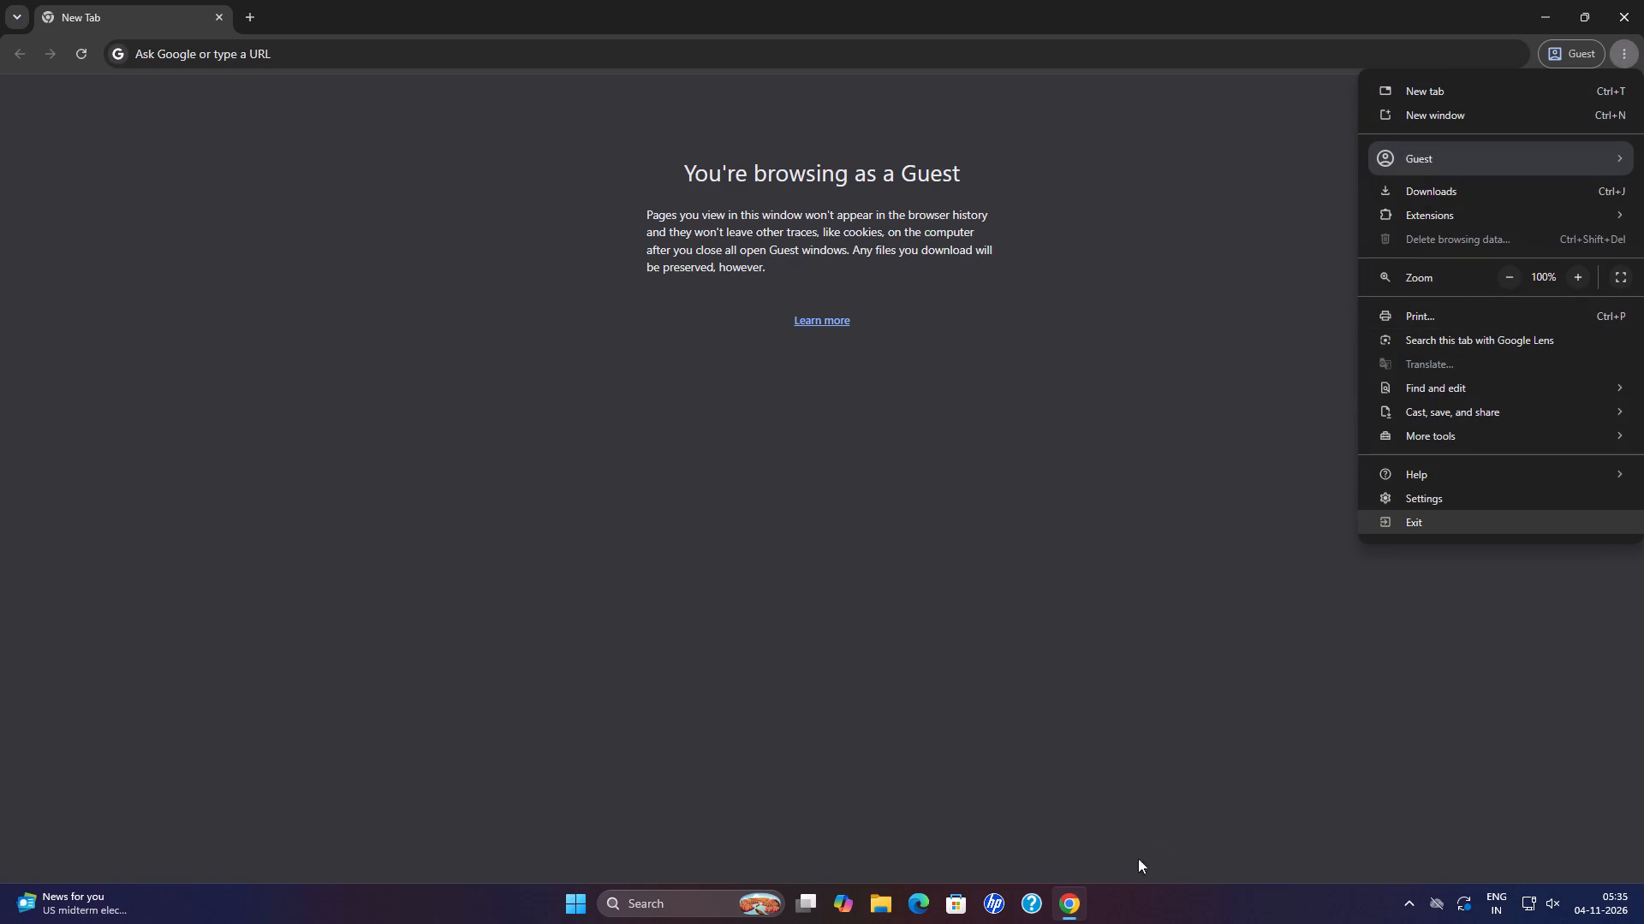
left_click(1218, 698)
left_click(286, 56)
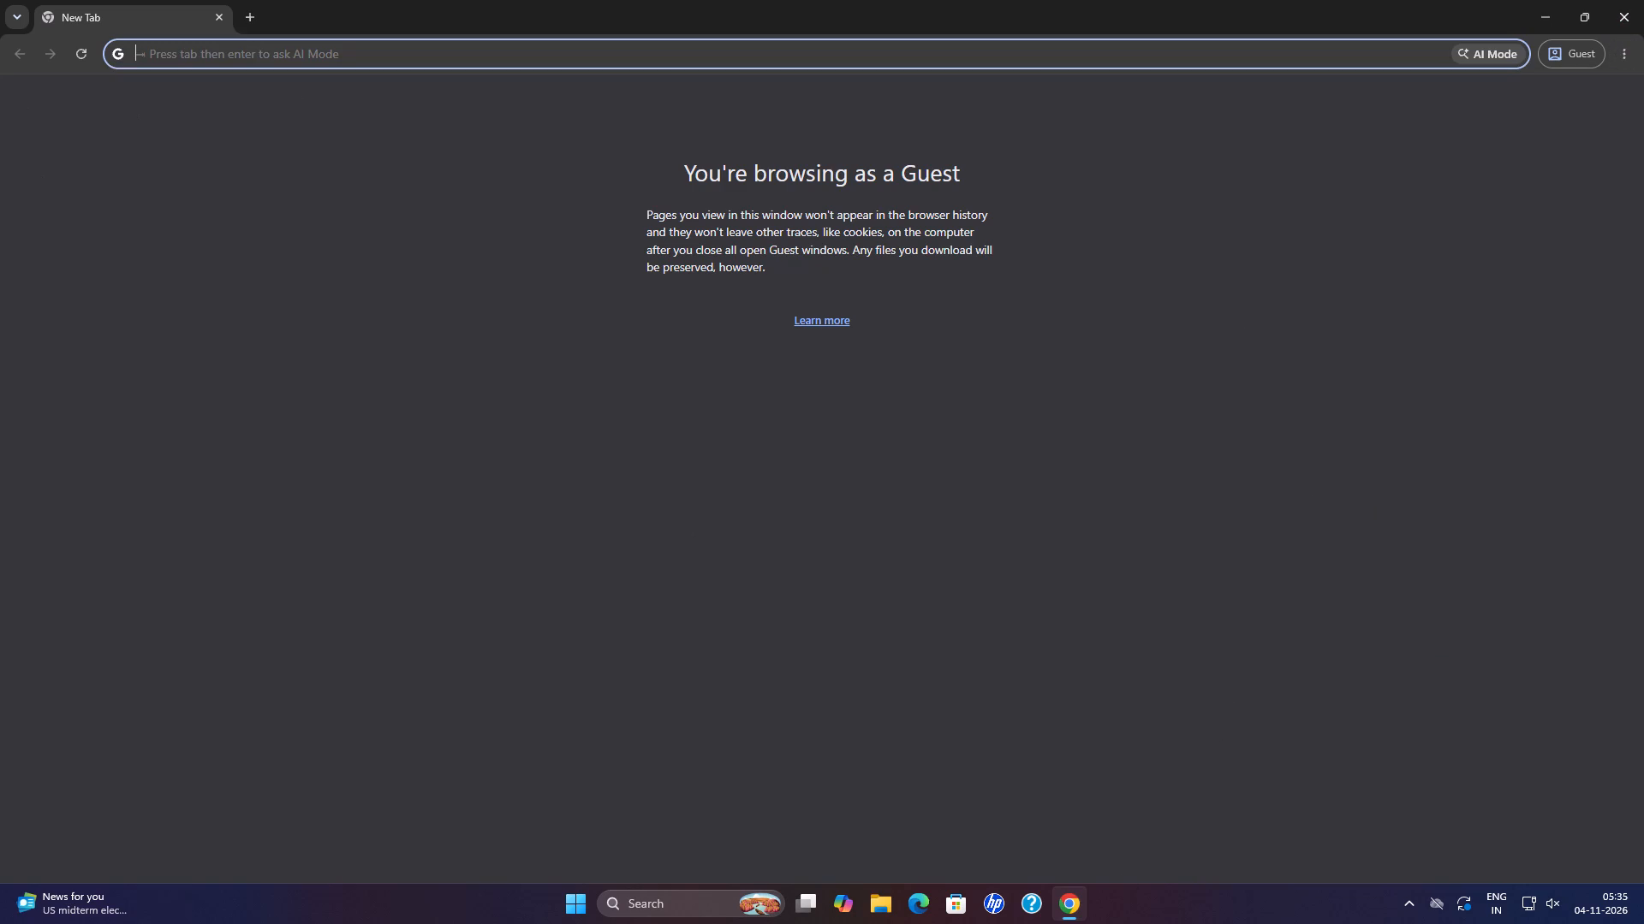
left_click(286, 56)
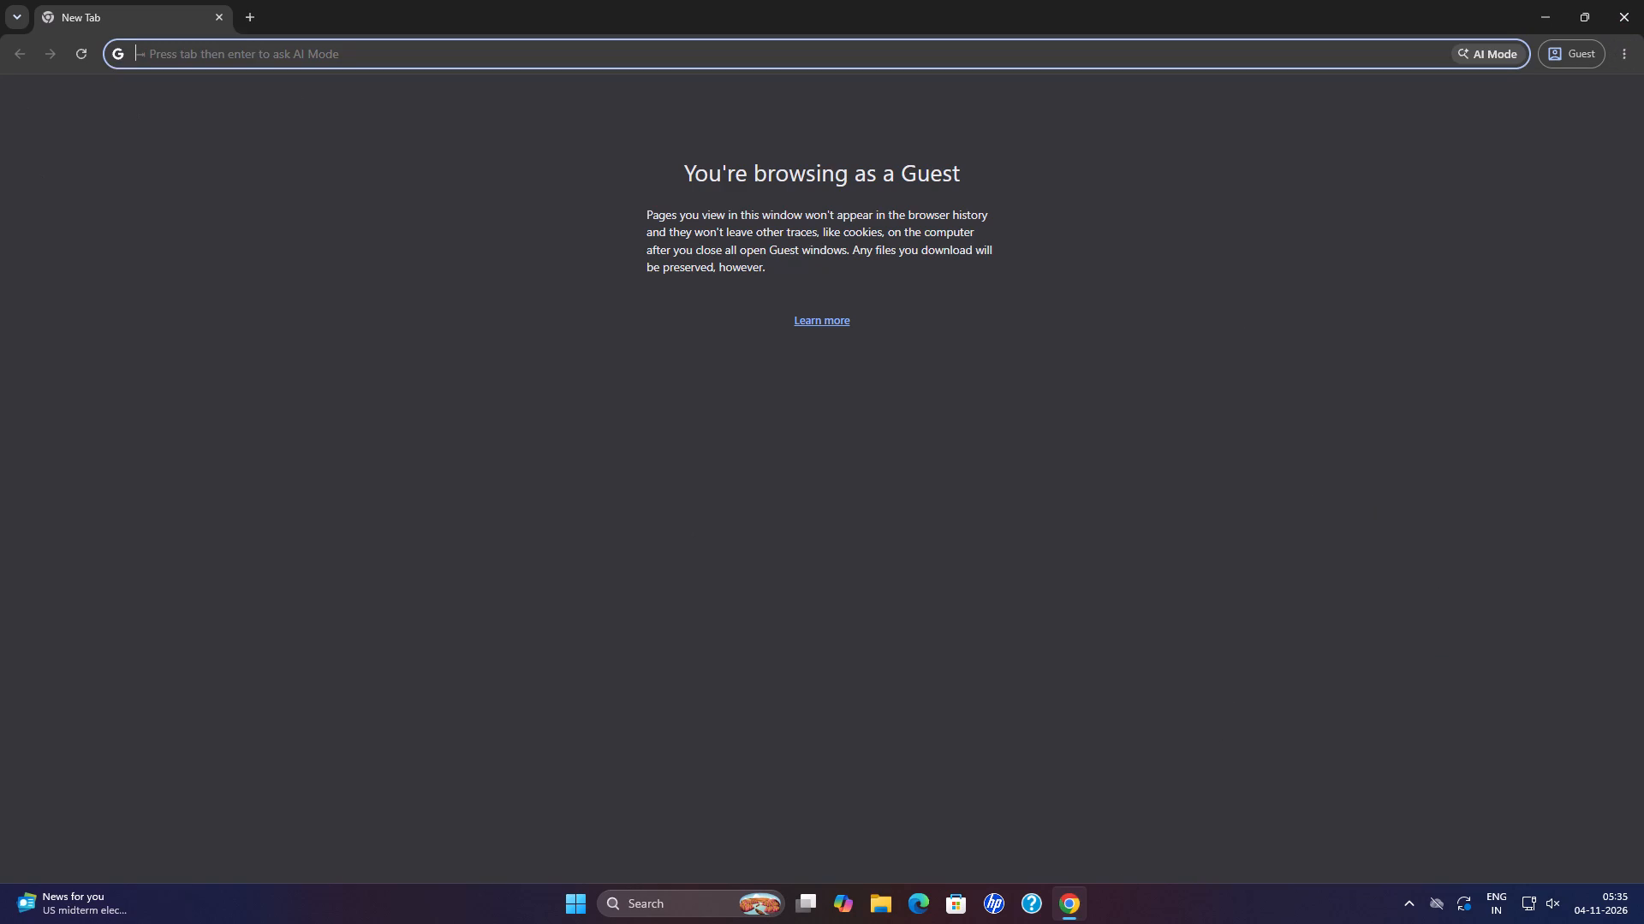